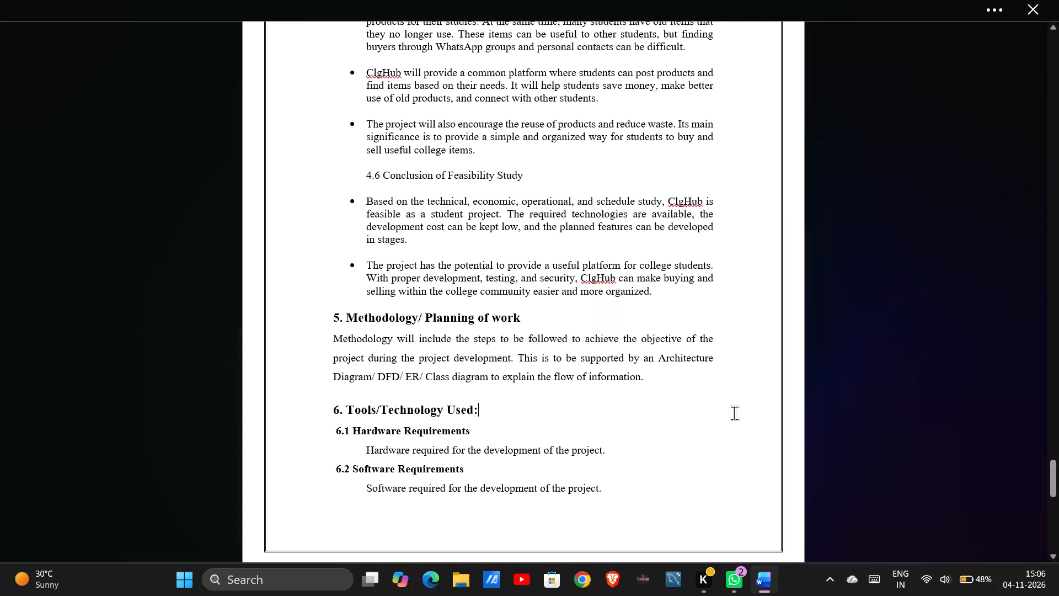
# Insert a page break before the "5. Methodology/ Planning of work" heading and remove the blank line above the heading.
pyautogui.click(339, 306)
pyautogui.click(374, 2)
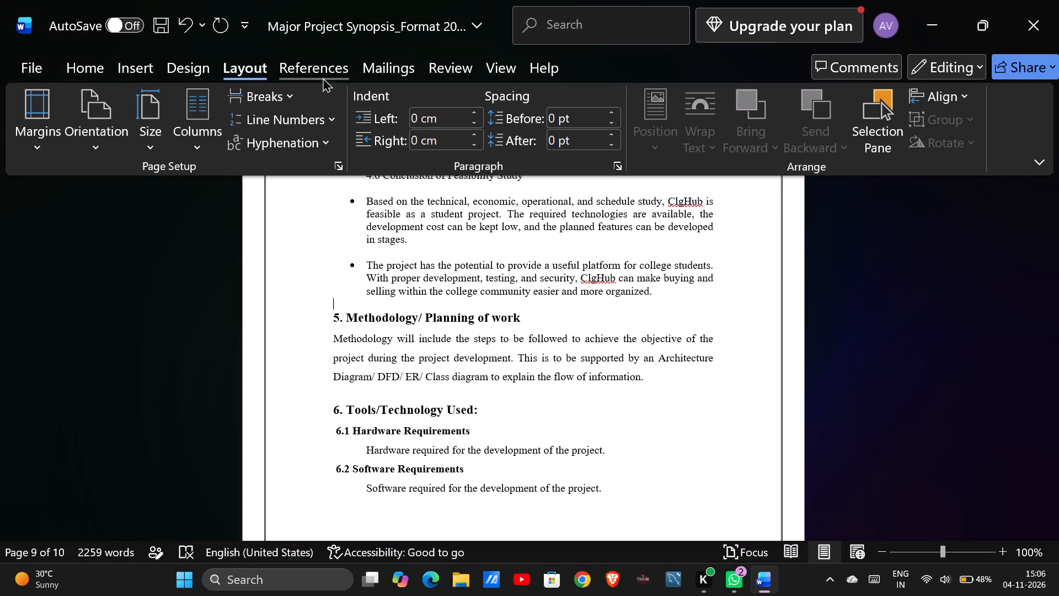
pyautogui.click(252, 92)
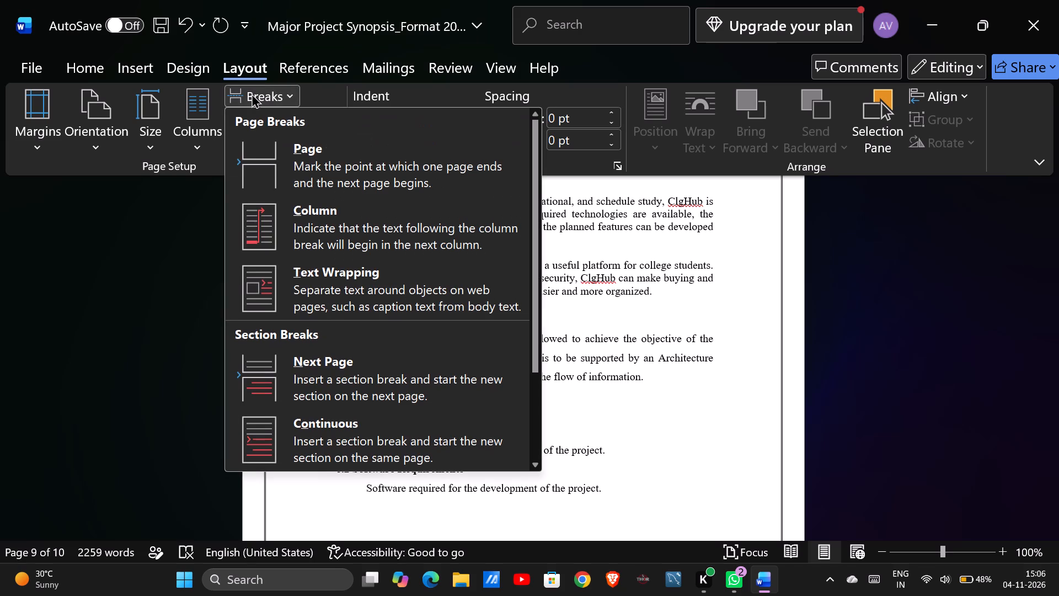
pyautogui.click(270, 173)
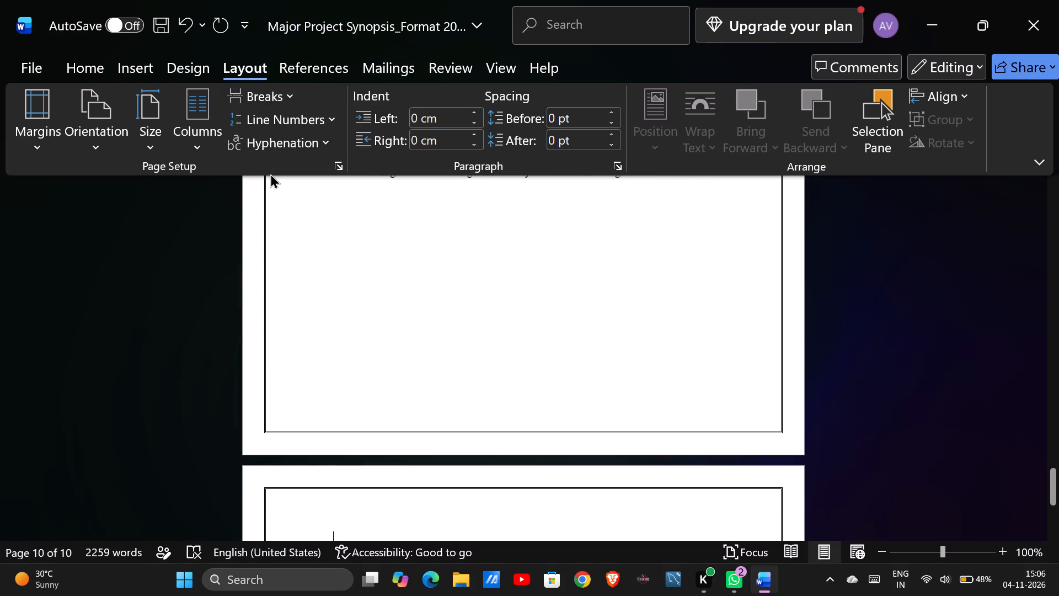
pyautogui.scroll(-1, 430, 306)
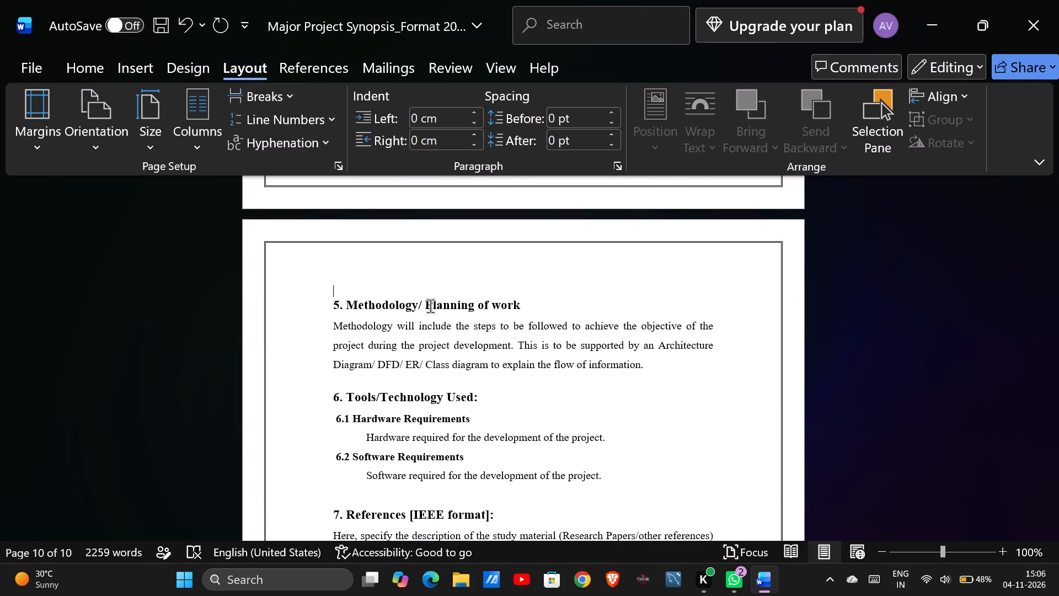
pyautogui.press('BackSpace')
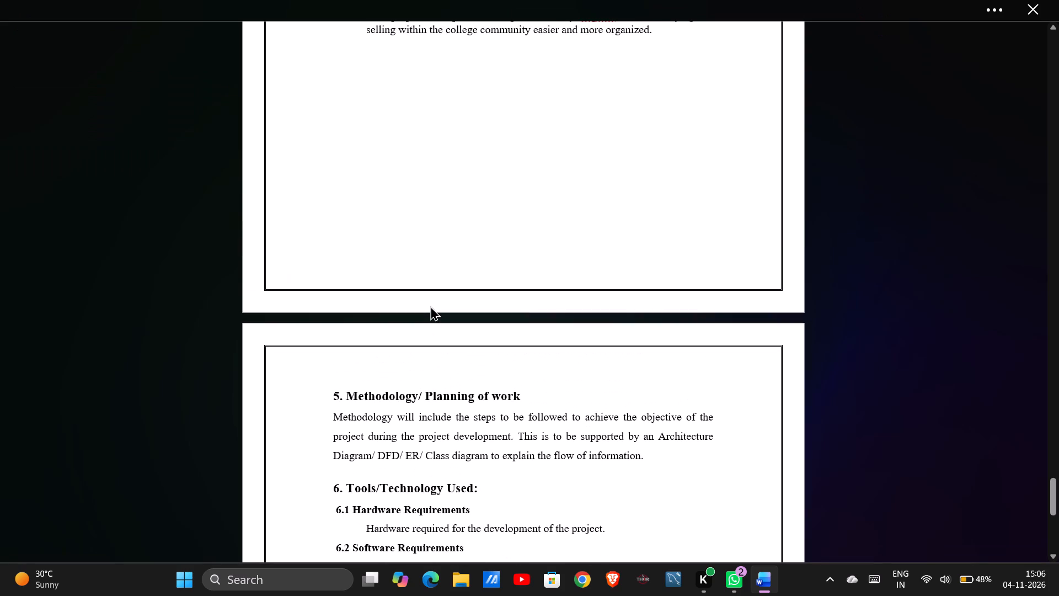
# Review the sections following the page break and save the synopsis document.
pyautogui.scroll(-2, 430, 306)
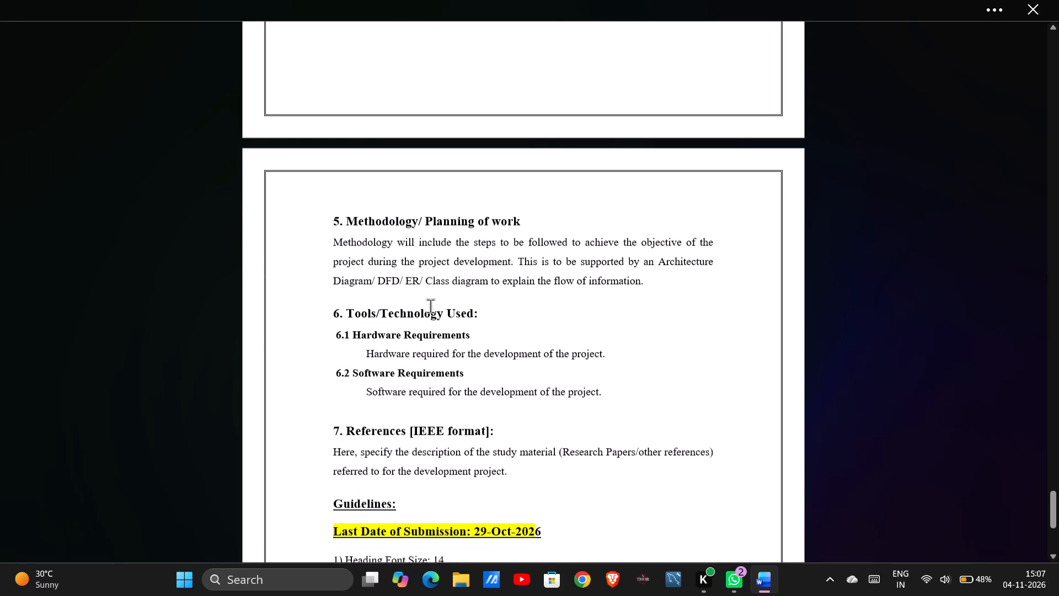
pyautogui.scroll(-2, 430, 306)
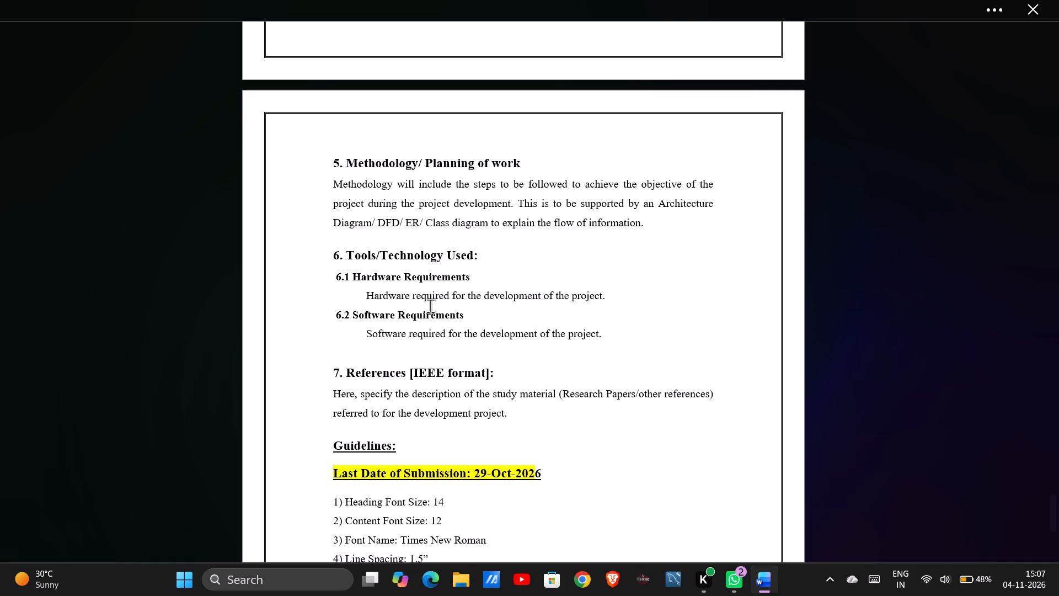
pyautogui.hotkey('ctrl', 's')
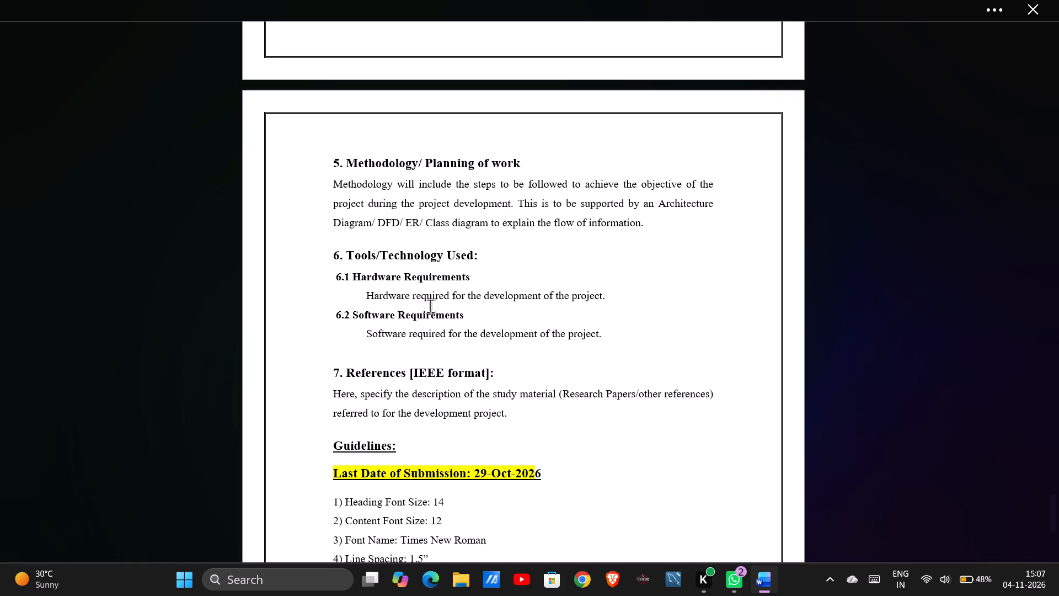
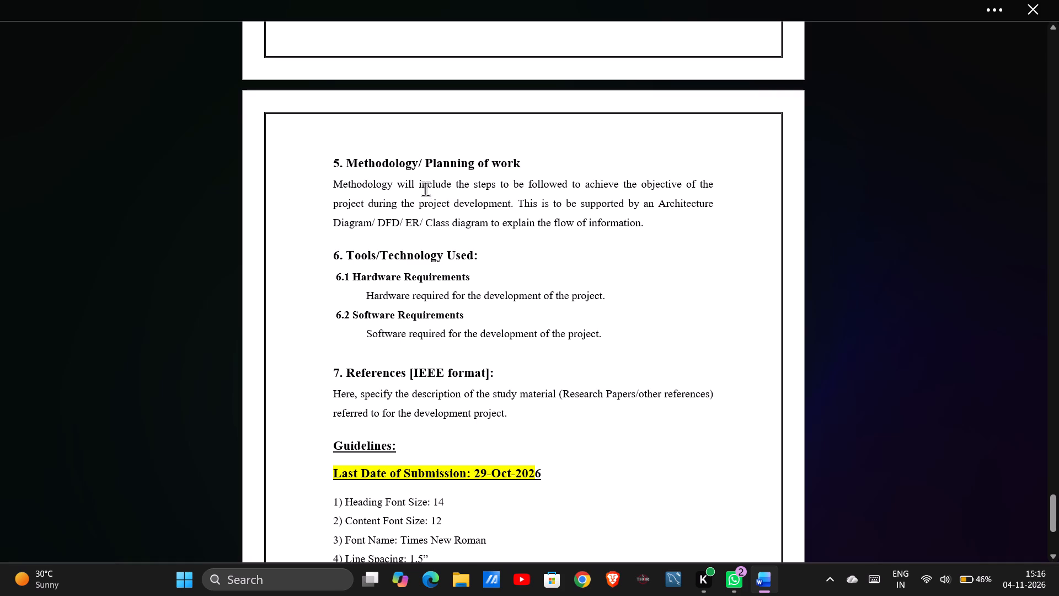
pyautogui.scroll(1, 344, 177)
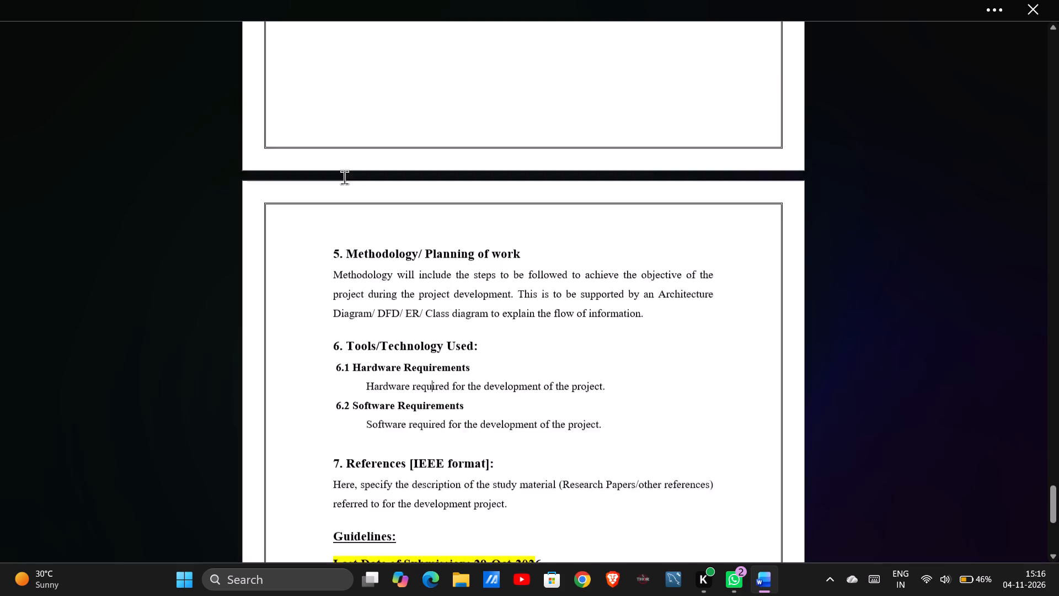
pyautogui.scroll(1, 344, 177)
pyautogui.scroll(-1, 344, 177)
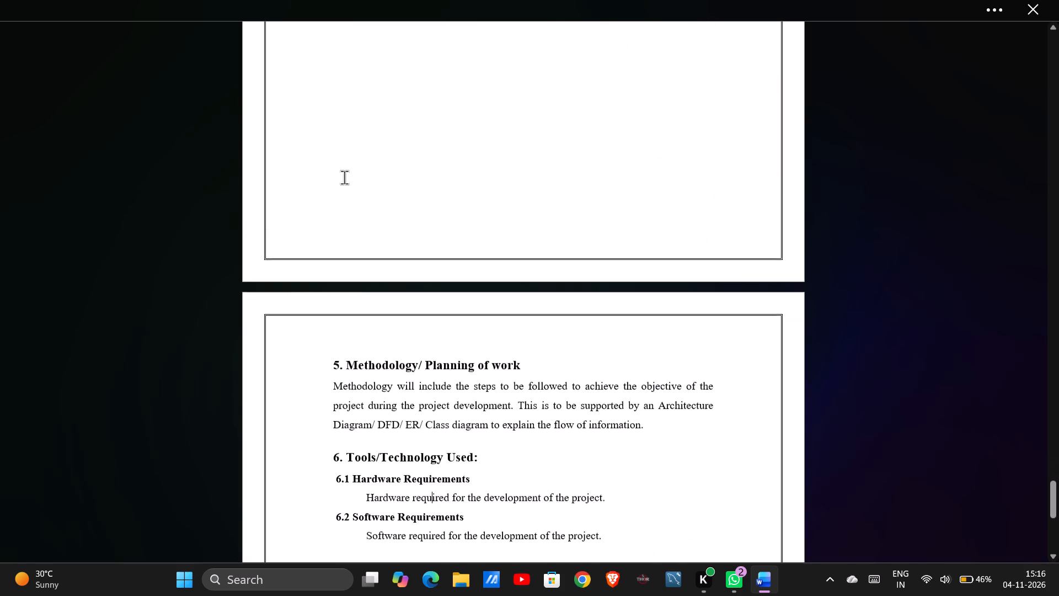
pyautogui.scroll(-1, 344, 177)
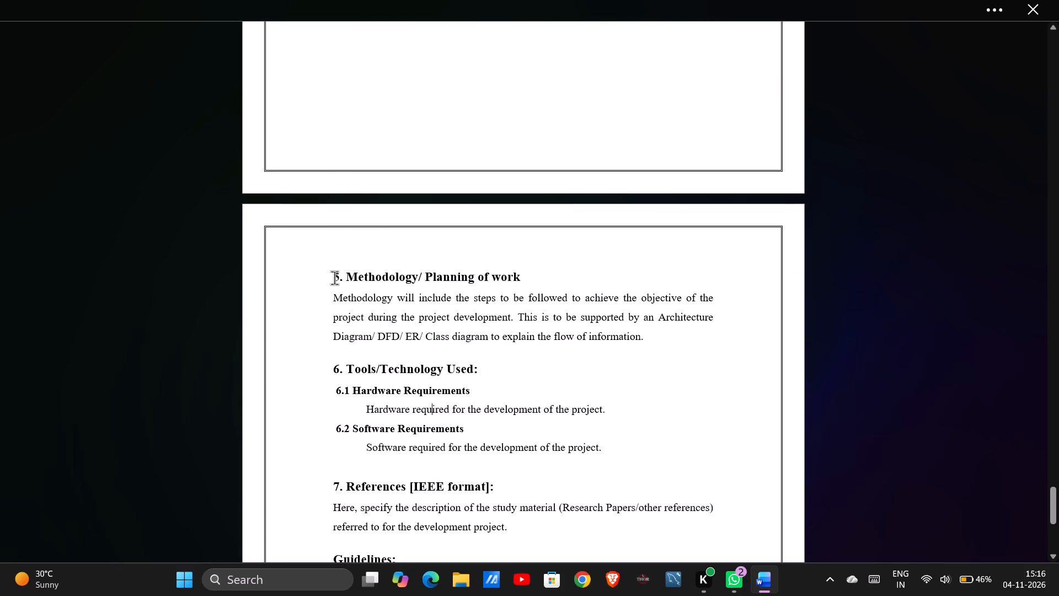
# Apply automatic numbering to the "5. Methodology/ Planning of work" heading.
pyautogui.moveTo(334, 278); pyautogui.dragTo(495, 275)
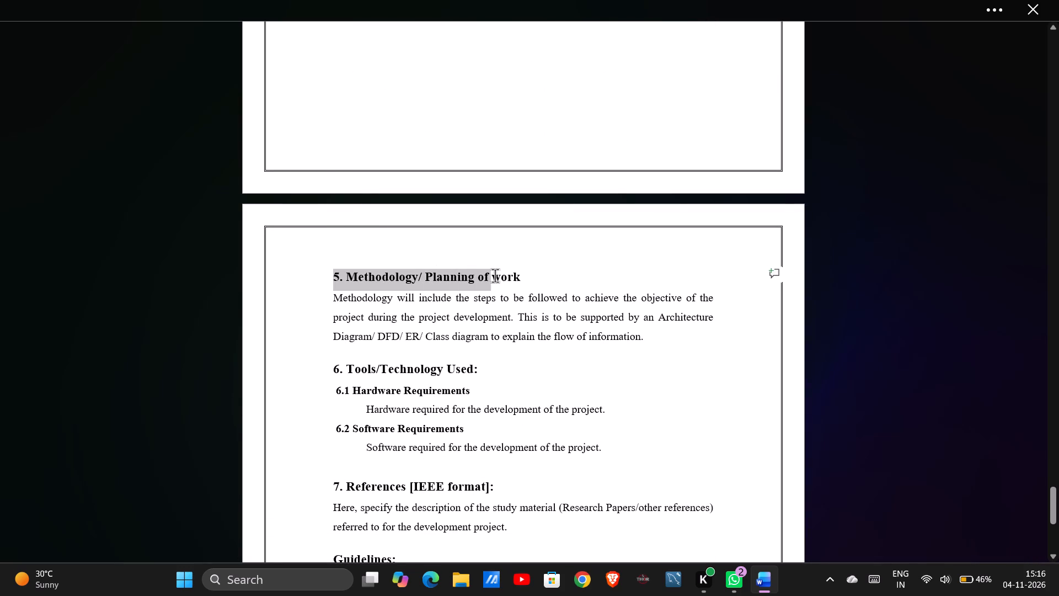
pyautogui.moveTo(495, 275); pyautogui.dragTo(506, 276)
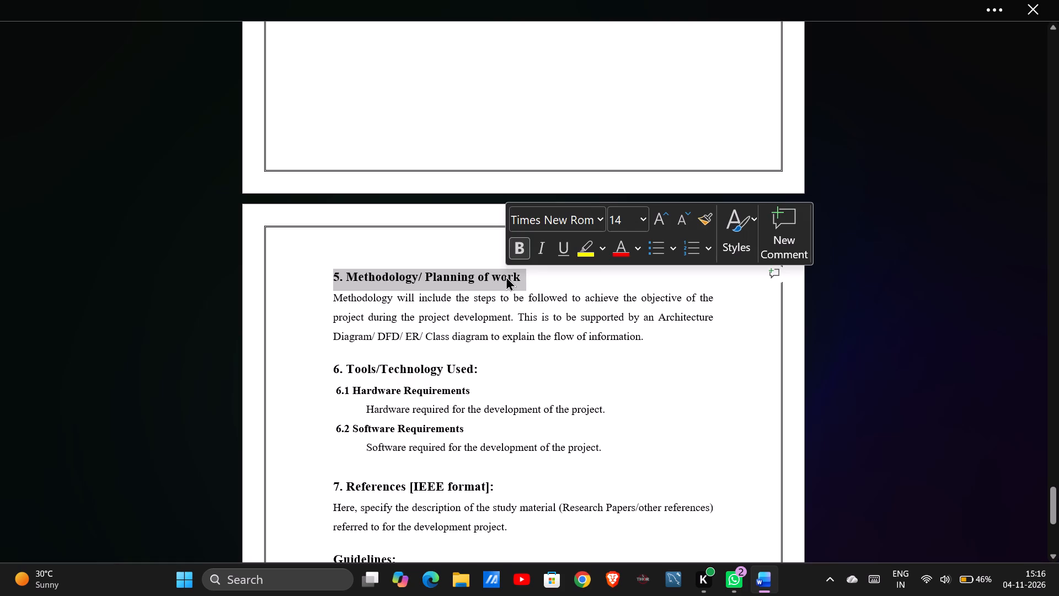
pyautogui.hotkey('shift', 'Left')
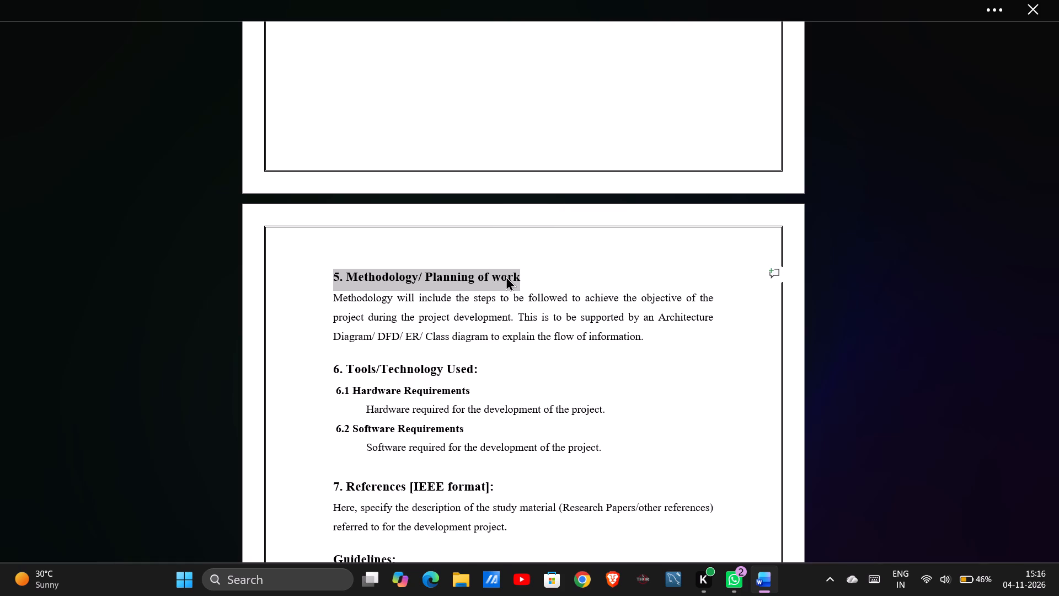
pyautogui.click(506, 276)
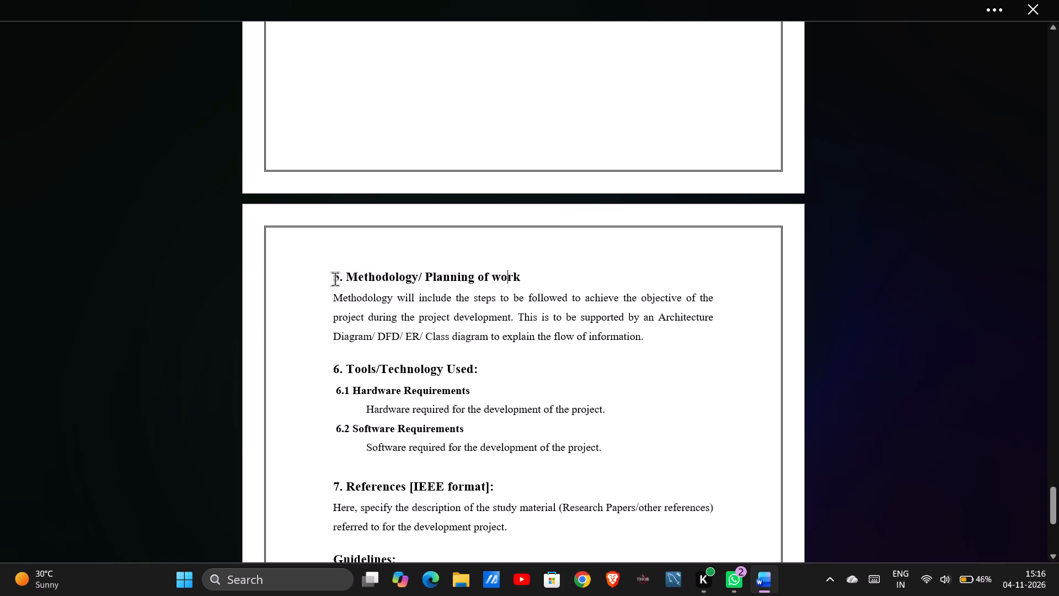
pyautogui.moveTo(334, 279); pyautogui.dragTo(513, 273)
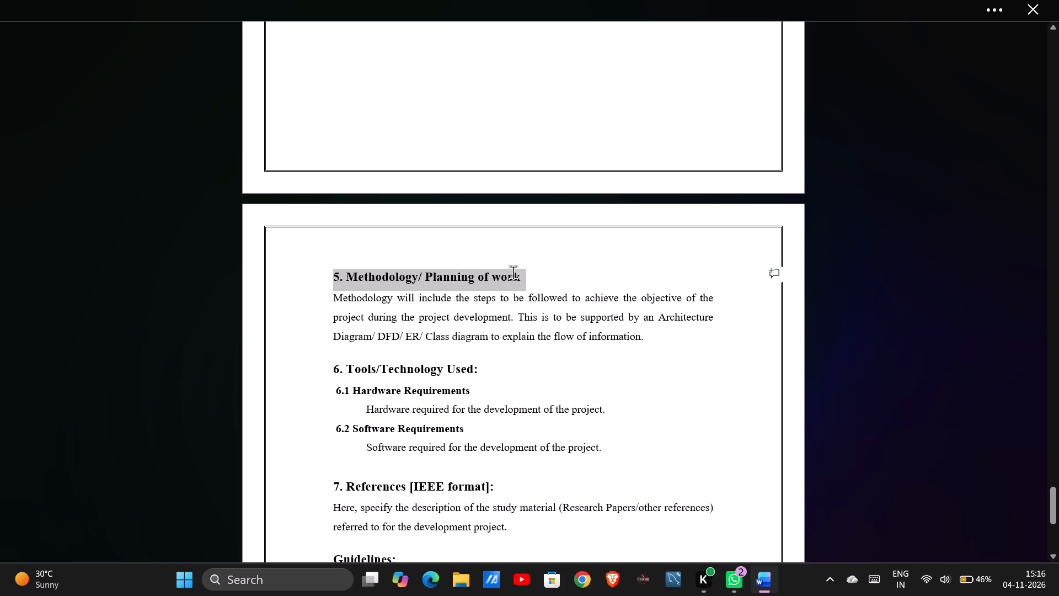
pyautogui.moveTo(513, 273); pyautogui.dragTo(516, 273)
pyautogui.hotkey('shift', 'Left')
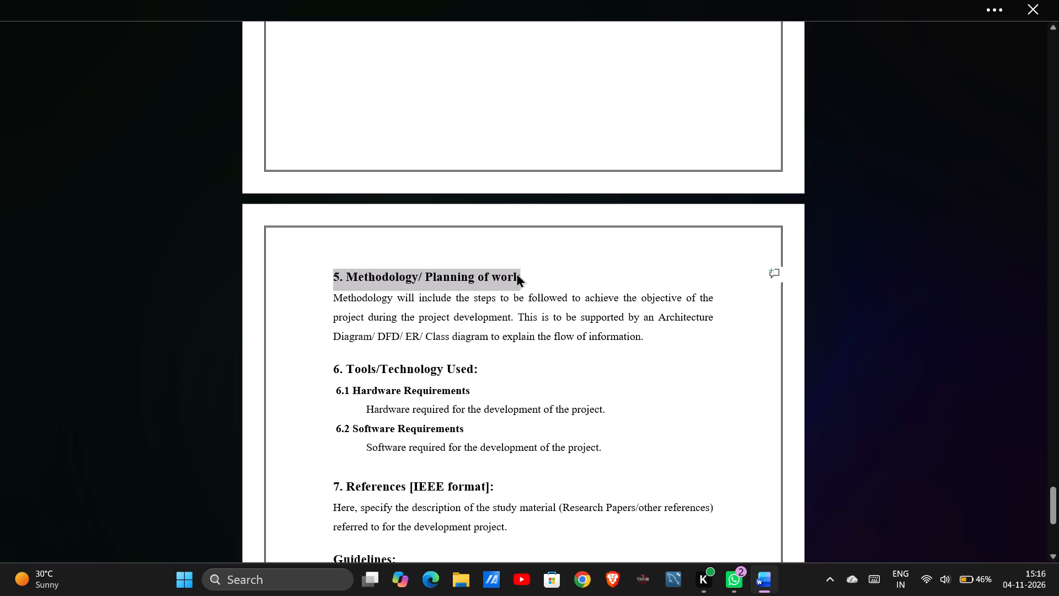
pyautogui.rightClick(516, 273)
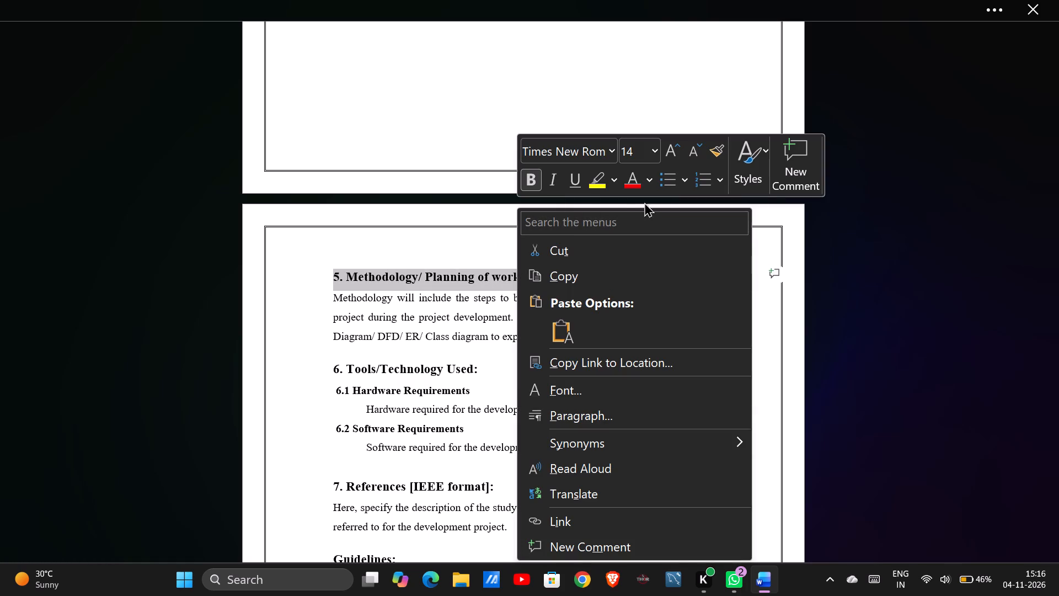
pyautogui.click(700, 171)
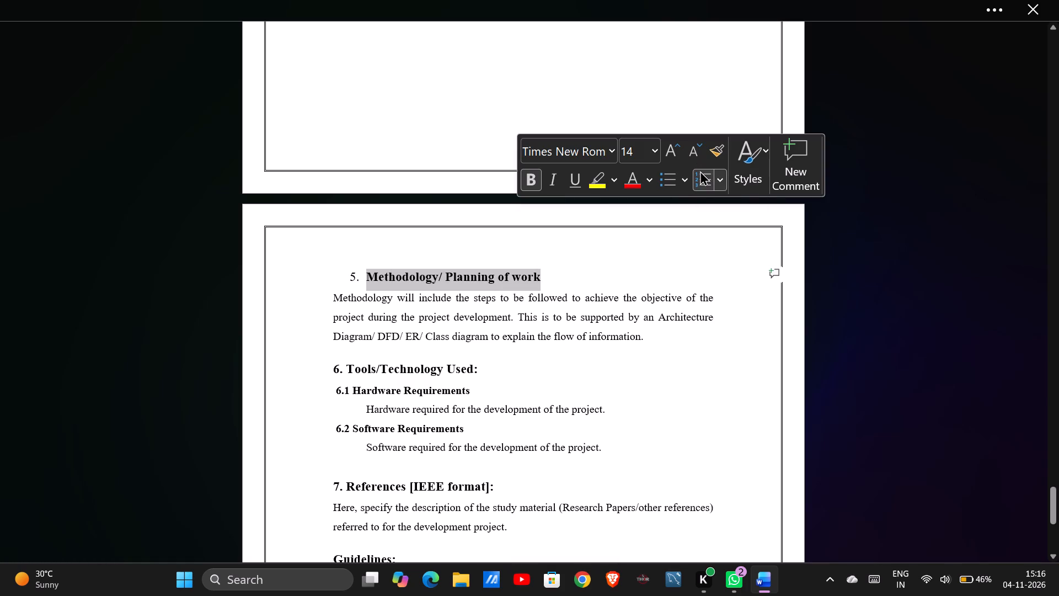
# Bullet the placeholder paragraph under the Methodology heading and replace it with the copied ClgHub methodology text.
pyautogui.moveTo(331, 296); pyautogui.dragTo(641, 336)
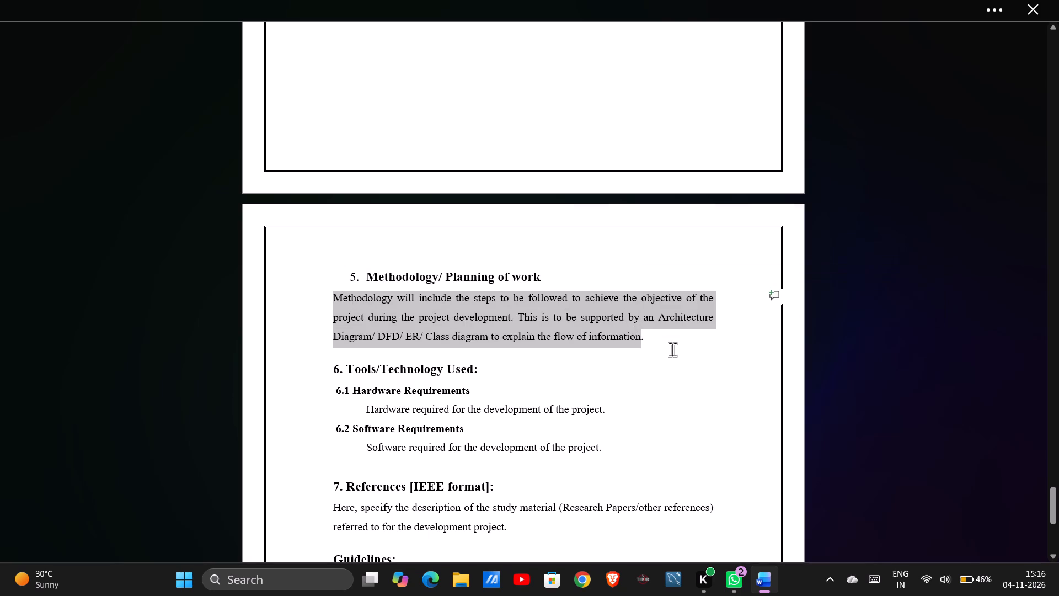
pyautogui.hotkey('shift', 'Right')
pyautogui.hotkey('shift', 'Left')
pyautogui.rightClick(568, 322)
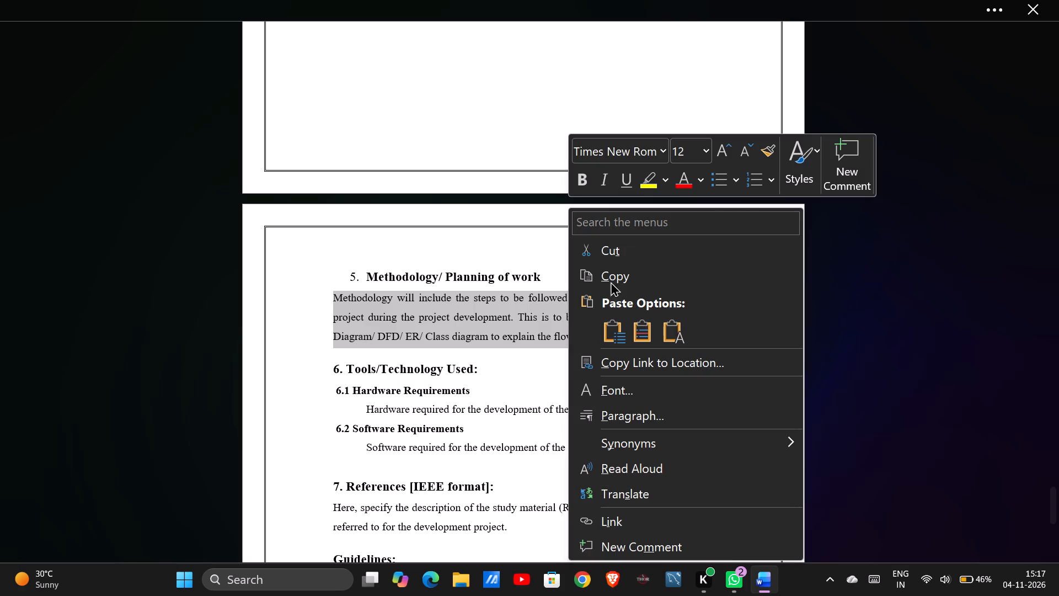
pyautogui.click(715, 176)
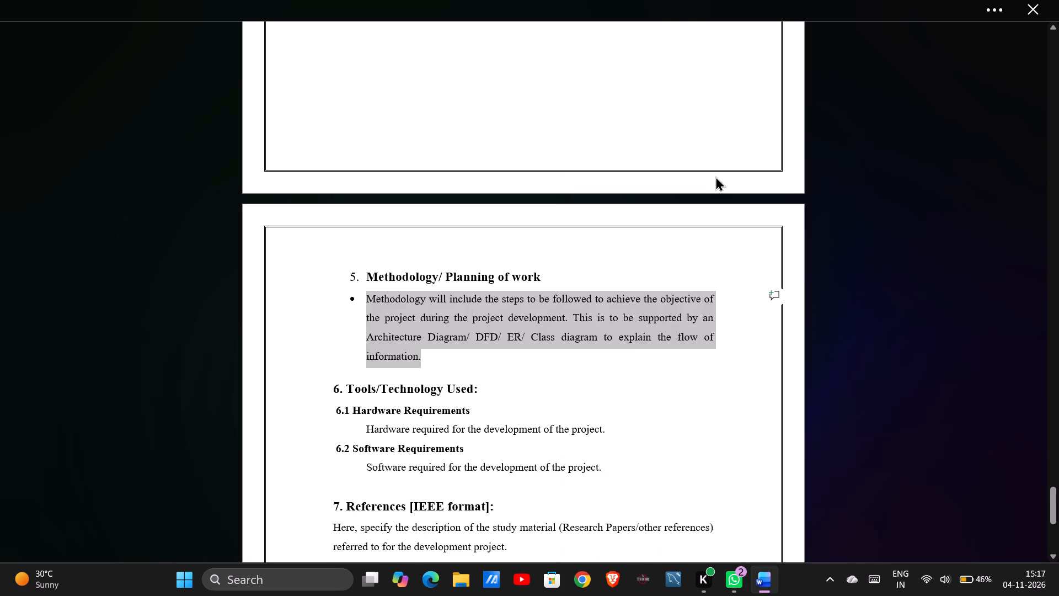
pyautogui.hotkey('ctrl', 'v')
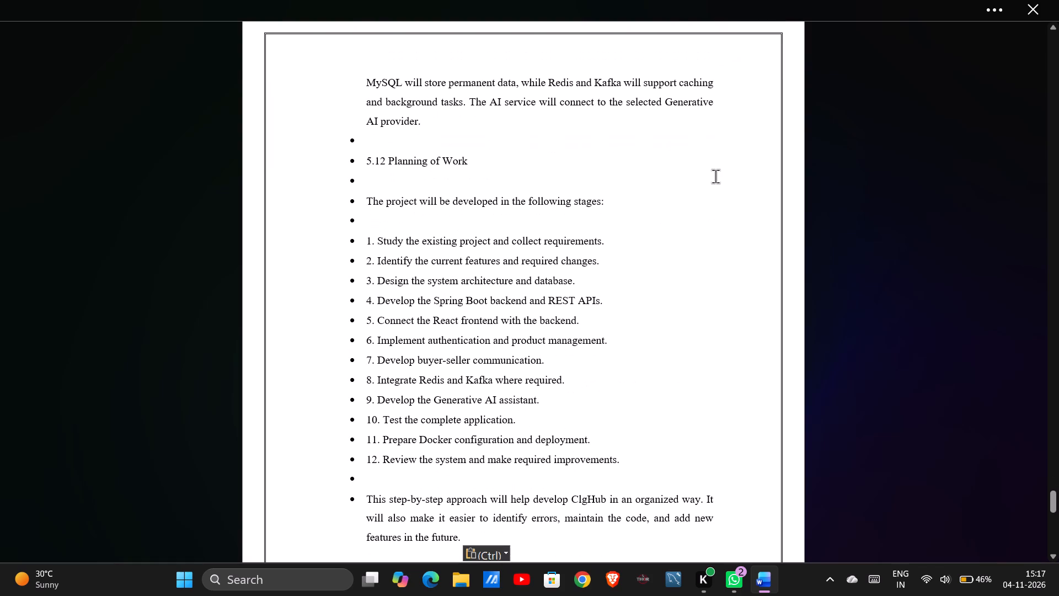
# Review the pasted methodology text from the Planning of Work stages back to the section 5 heading.
pyautogui.scroll(-1, 715, 176)
pyautogui.scroll(2, 715, 176)
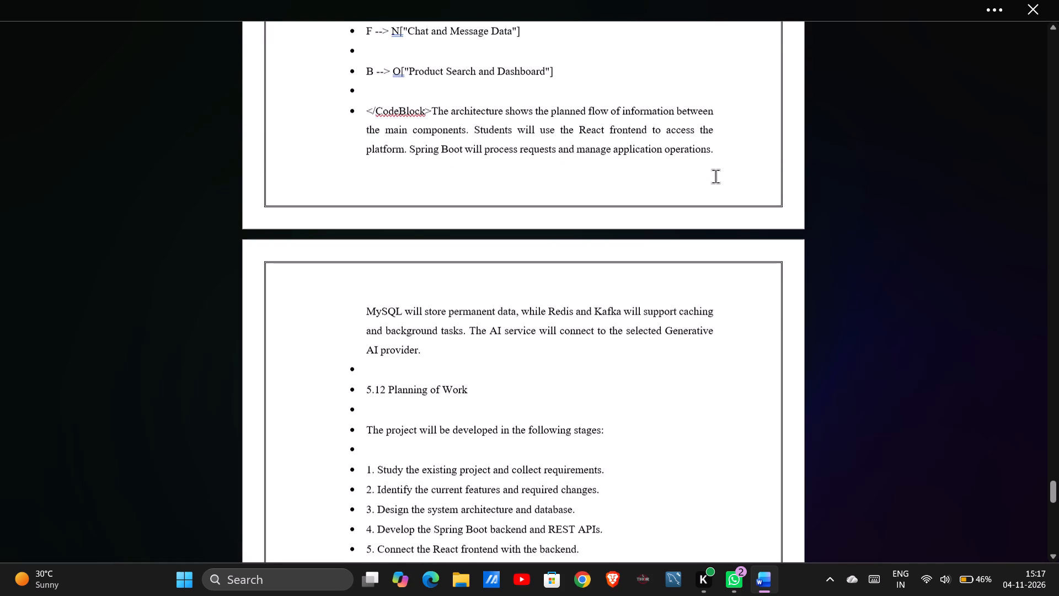
pyautogui.scroll(5, 715, 176)
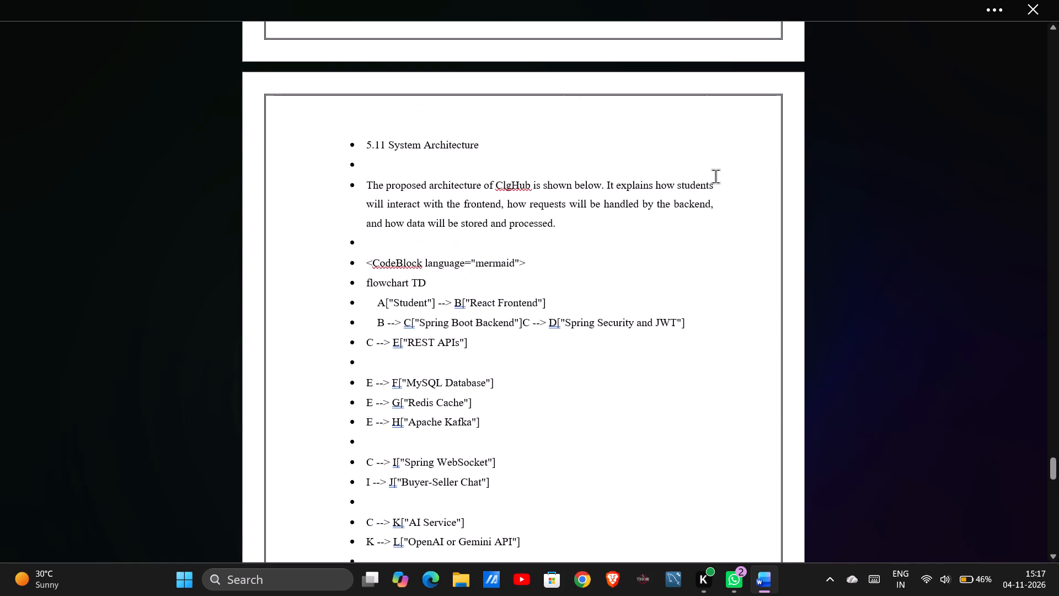
pyautogui.scroll(4, 715, 176)
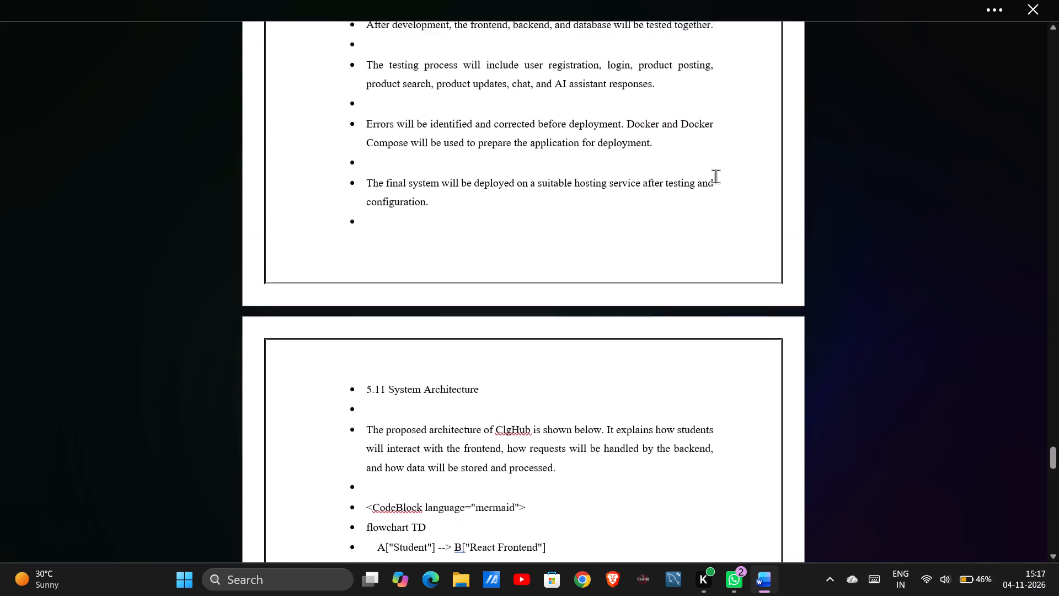
pyautogui.scroll(6, 715, 176)
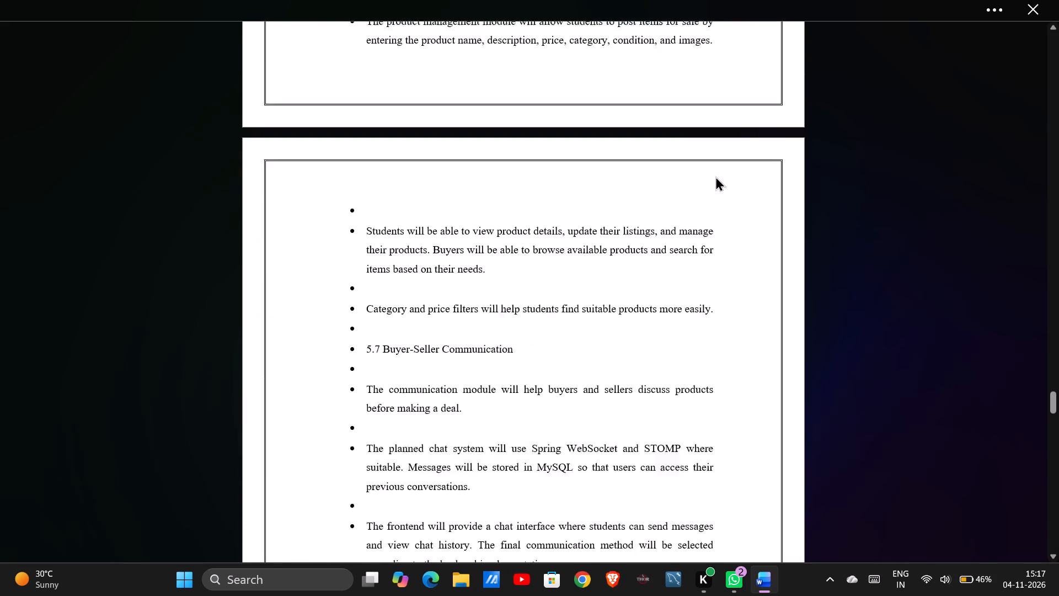
pyautogui.scroll(8, 715, 176)
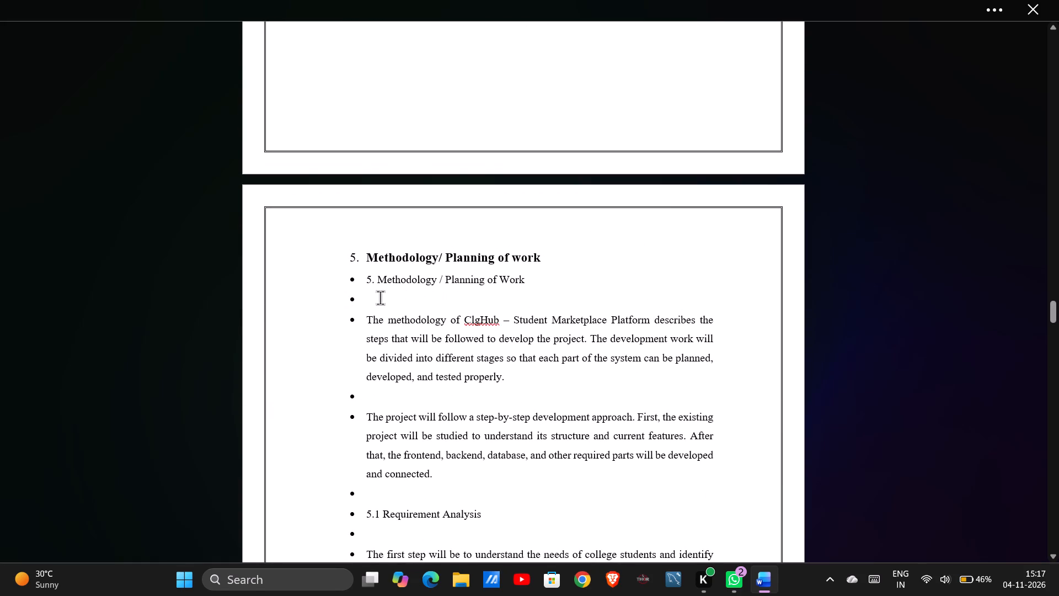
# Delete the duplicate "5. Methodology / Planning of Work" bullet and the empty bullet below it, keeping the bold numbered heading intact.
pyautogui.click(370, 302)
pyautogui.press('BackSpace')
pyautogui.press('BackSpace')
pyautogui.press('BackSpace')
pyautogui.press('BackSpace')
pyautogui.press('BackSpace')
pyautogui.press('BackSpace')
pyautogui.press('BackSpace')
pyautogui.press('BackSpace')
pyautogui.press('BackSpace')
pyautogui.press('BackSpace')
pyautogui.press('BackSpace')
pyautogui.press('BackSpace')
pyautogui.press('BackSpace')
pyautogui.press('BackSpace')
pyautogui.press('BackSpace')
pyautogui.press('BackSpace')
pyautogui.press('BackSpace')
pyautogui.press('BackSpace')
pyautogui.press('BackSpace')
pyautogui.press('BackSpace')
pyautogui.press('BackSpace')
pyautogui.press('BackSpace')
pyautogui.press('BackSpace')
pyautogui.press('BackSpace')
pyautogui.press('BackSpace')
pyautogui.press('BackSpace')
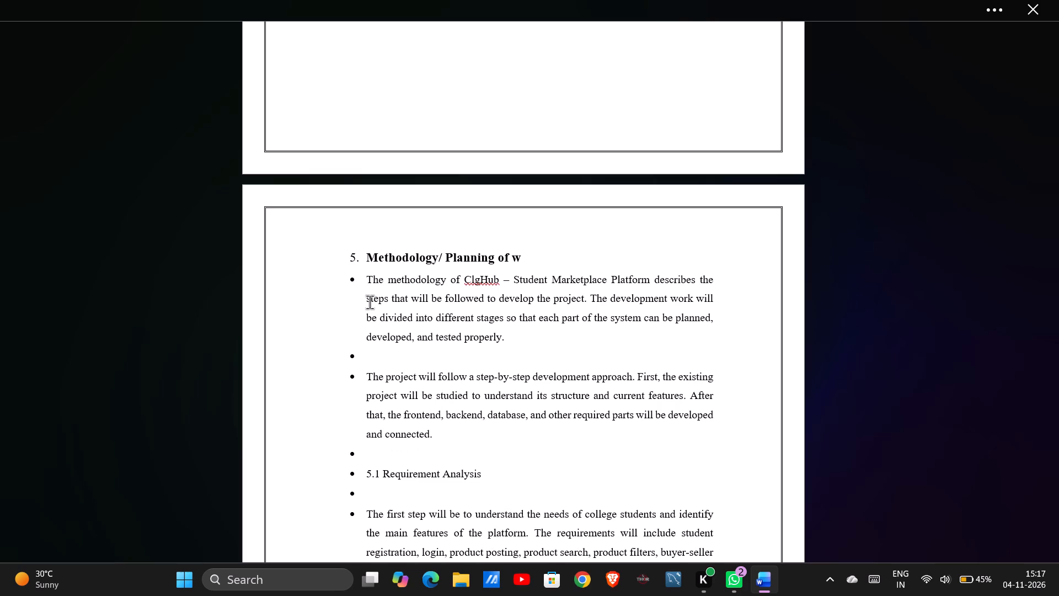
pyautogui.hotkey('ctrl', 'z')
pyautogui.hotkey('ctrl', 'z')
pyautogui.hotkey('ctrl', 'z')
pyautogui.hotkey('ctrl', 'z')
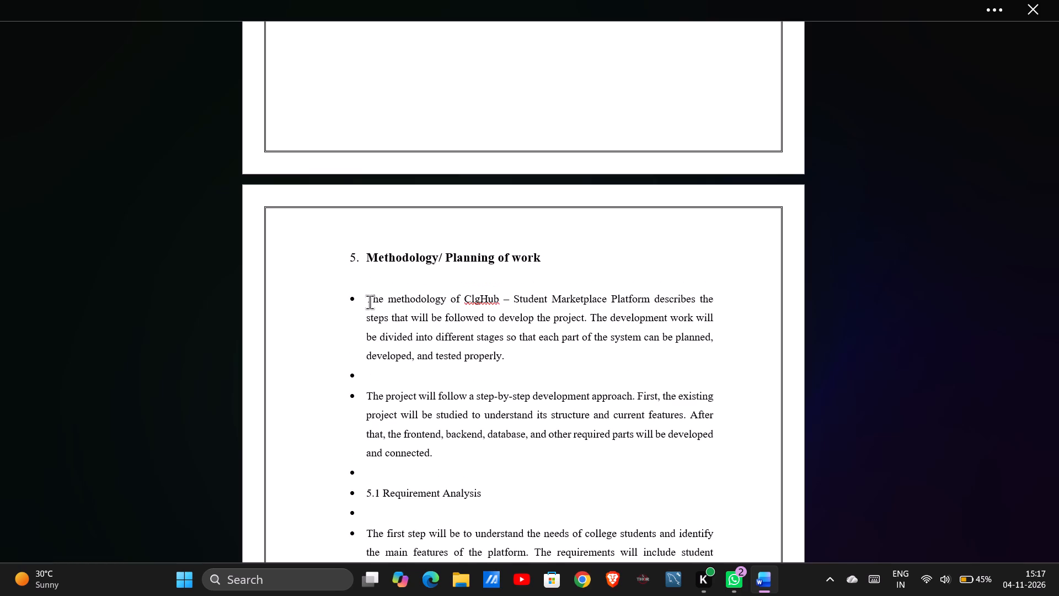
pyautogui.press('BackSpace')
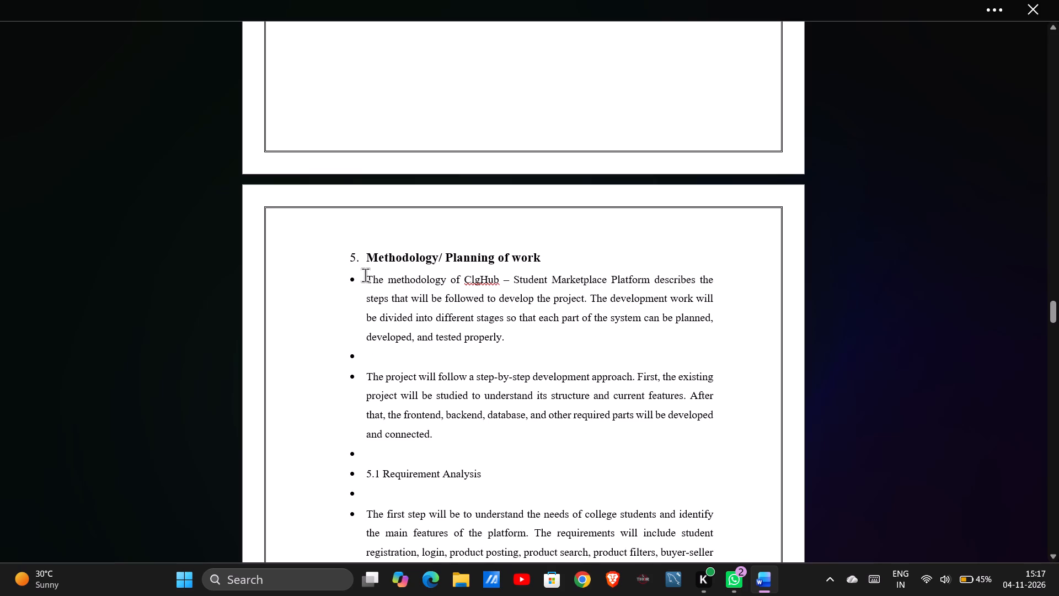
# Remove the bullets from the two introductory methodology paragraphs, the blank lines after them and the "5.1 Requirement Analysis" line.
pyautogui.click(365, 275)
pyautogui.press('BackSpace')
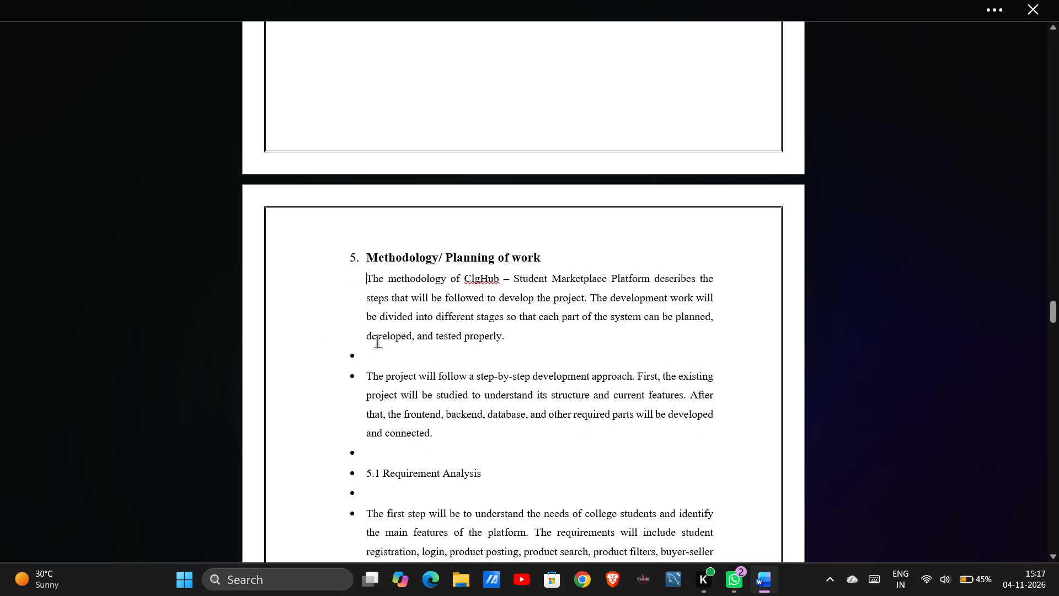
pyautogui.click(372, 356)
pyautogui.press('BackSpace')
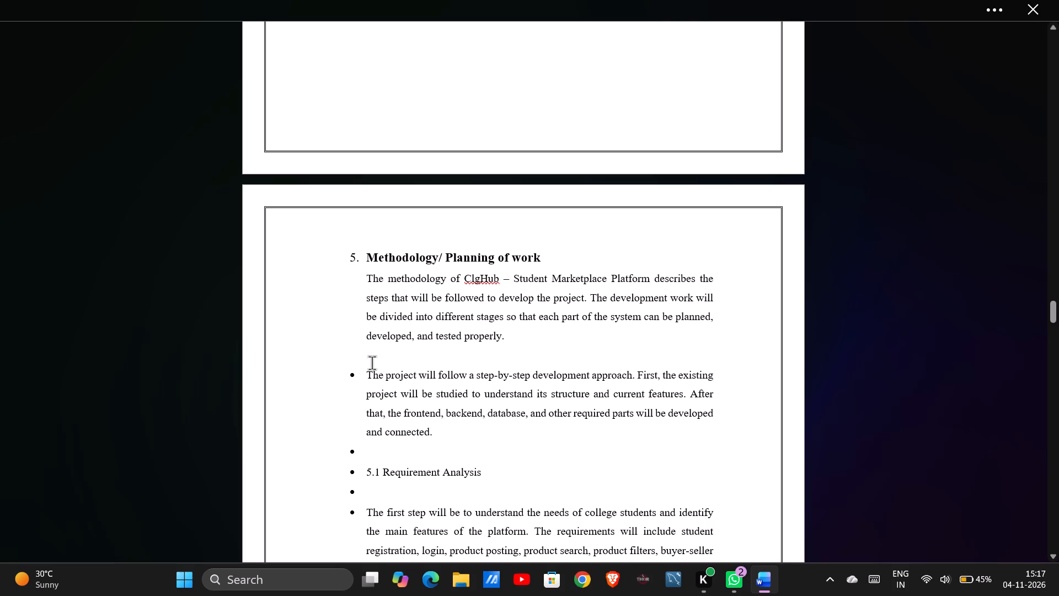
pyautogui.click(367, 374)
pyautogui.press('BackSpace')
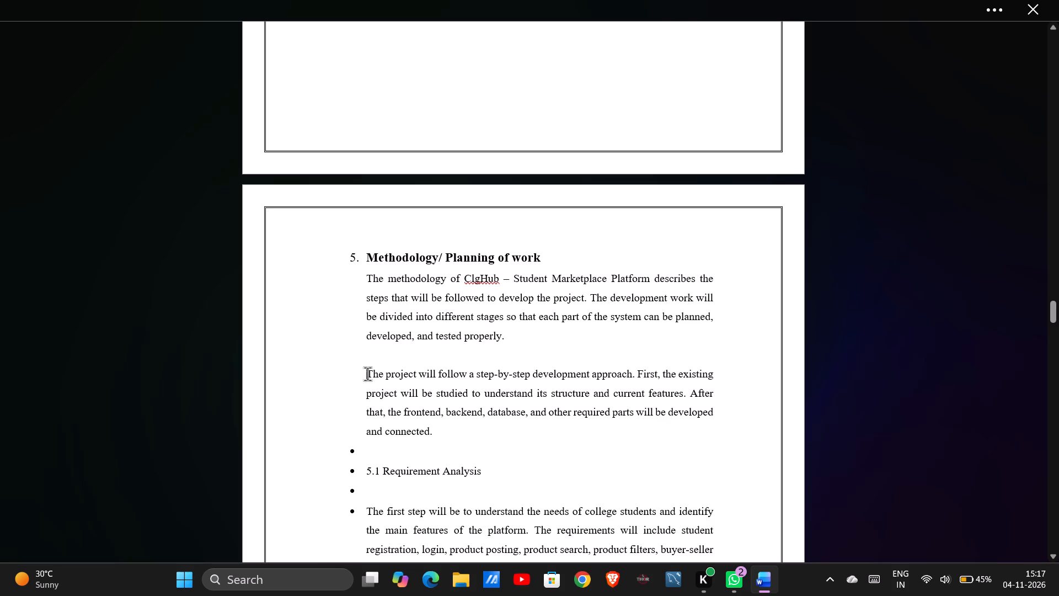
pyautogui.click(368, 458)
pyautogui.press('BackSpace')
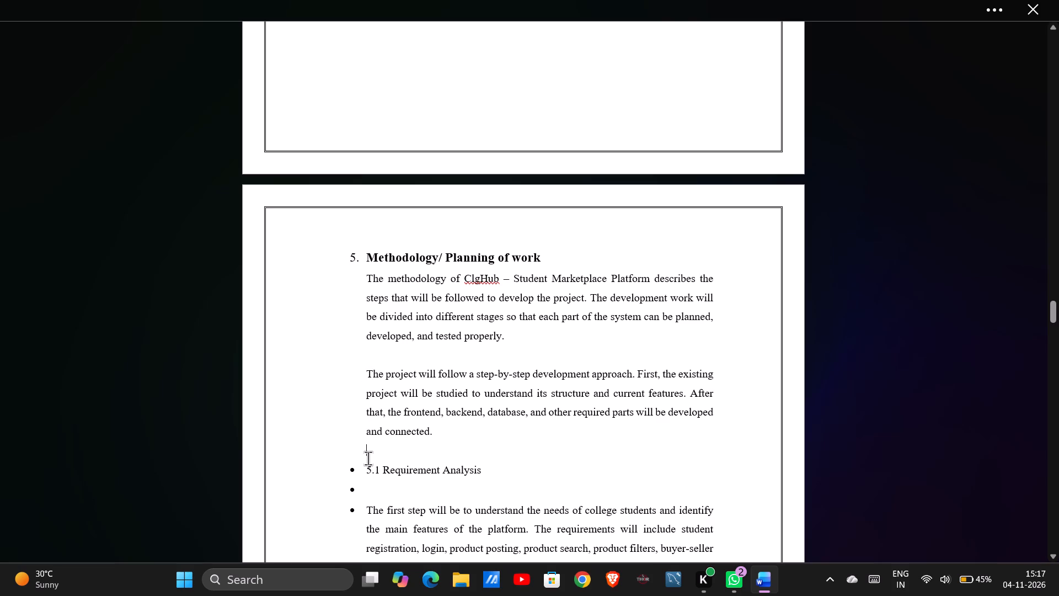
pyautogui.press('Down')
pyautogui.press('BackSpace')
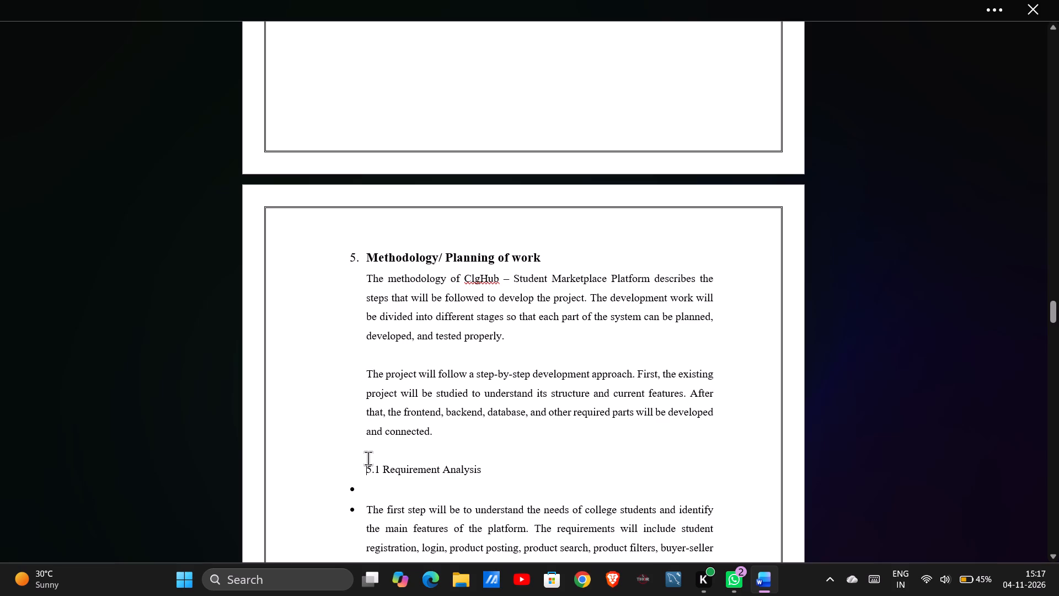
# Make the "5.1 Requirement Analysis" subheading bold.
pyautogui.moveTo(368, 471); pyautogui.dragTo(461, 471)
pyautogui.hotkey('shift', 'Left')
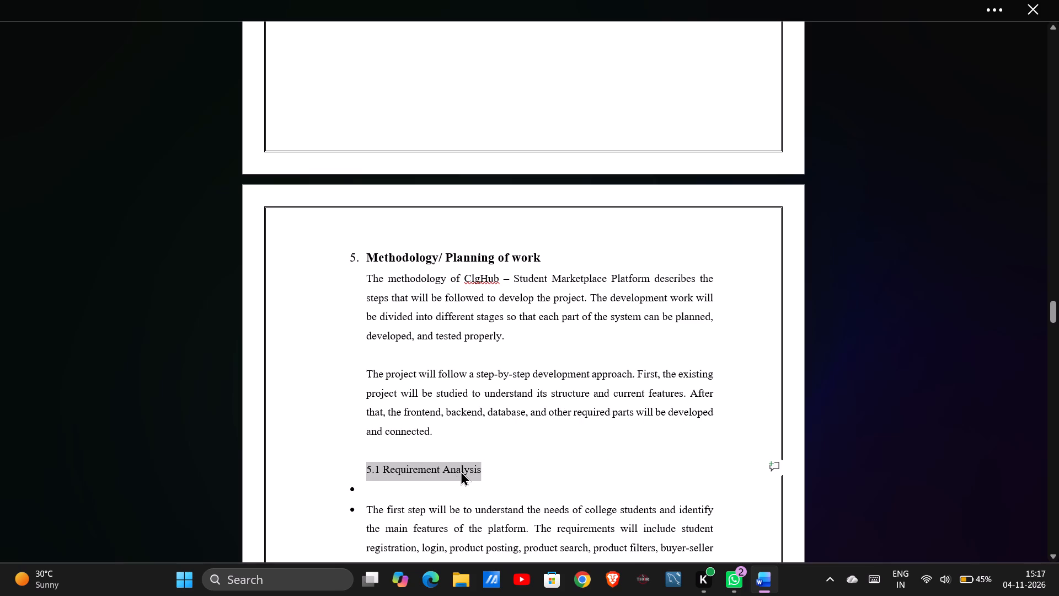
pyautogui.rightClick(461, 471)
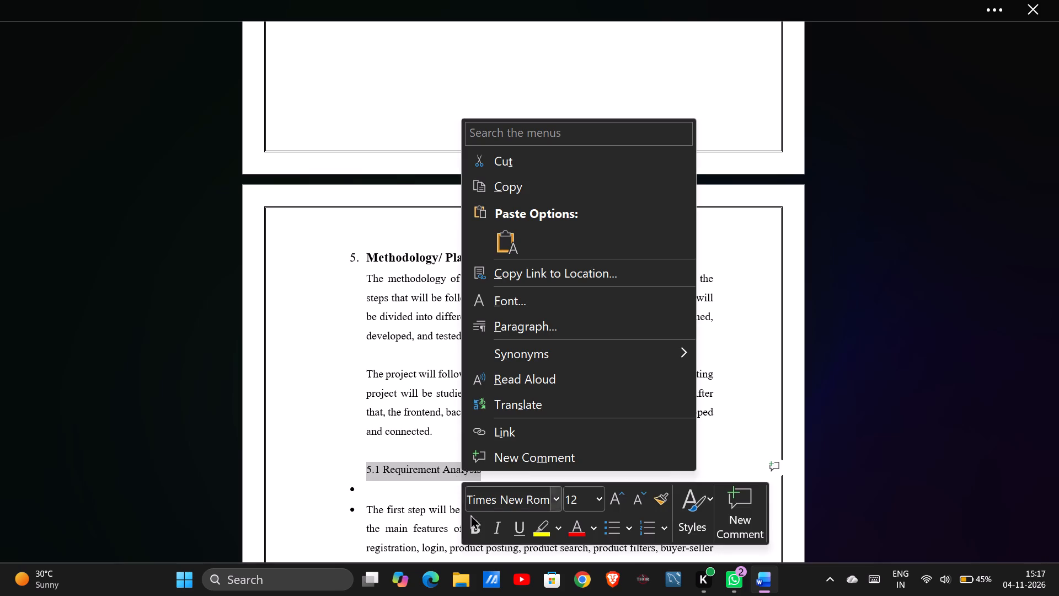
pyautogui.click(470, 528)
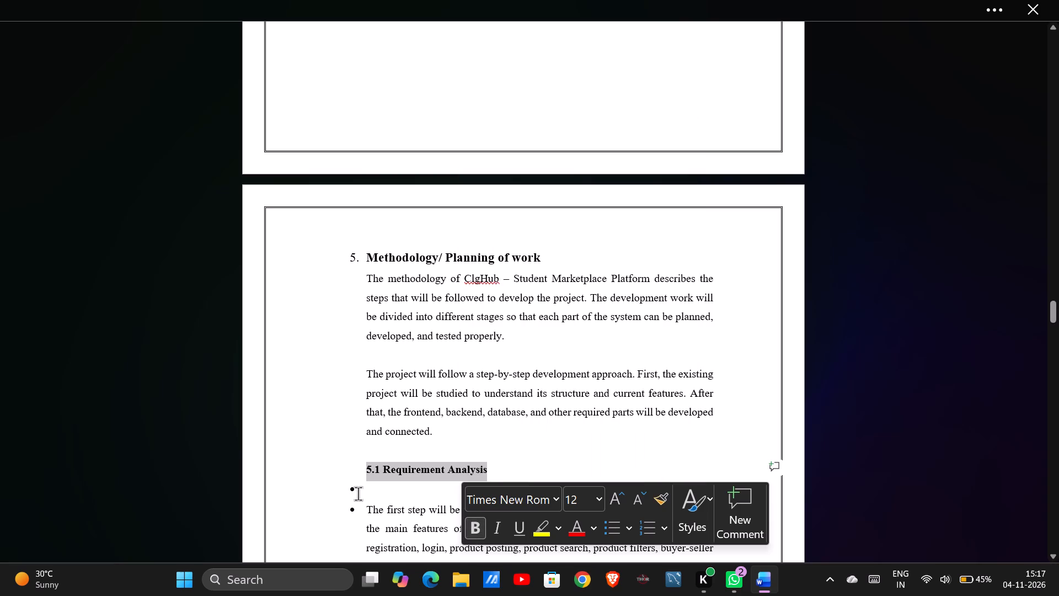
# Remove the bullets from the blank line and the first paragraph under "5.1 Requirement Analysis".
pyautogui.click(365, 496)
pyautogui.press('BackSpace')
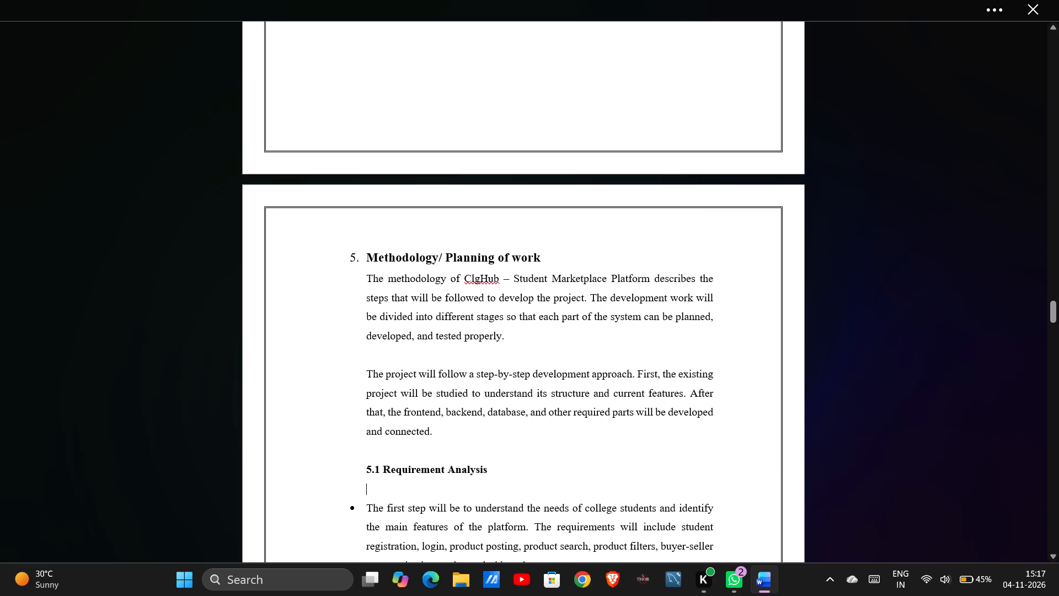
pyautogui.press('Down')
pyautogui.press('BackSpace')
pyautogui.scroll(-1, 365, 496)
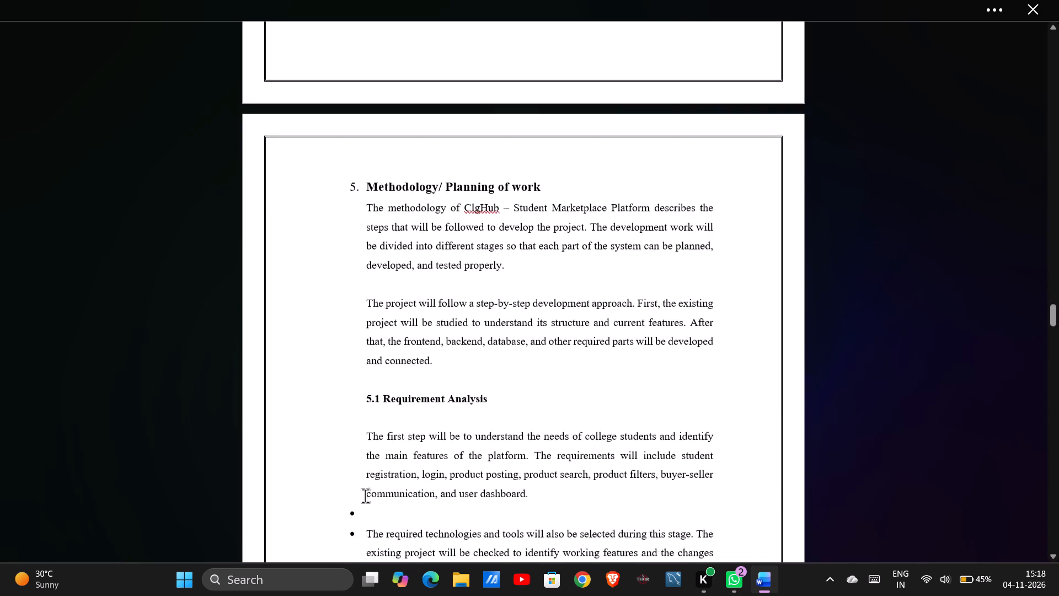
# Remove the bullets from the second paragraph under "5.1 Requirement Analysis", the blank lines around it and the "5.2 System Design" line.
pyautogui.scroll(-1, 365, 496)
pyautogui.scroll(1, 366, 496)
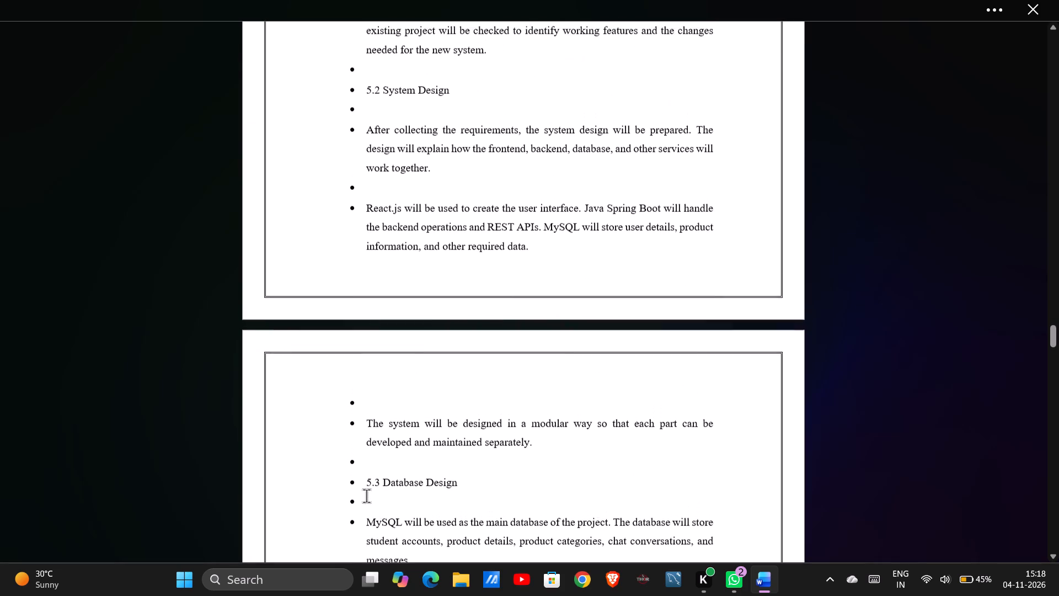
pyautogui.scroll(2, 366, 496)
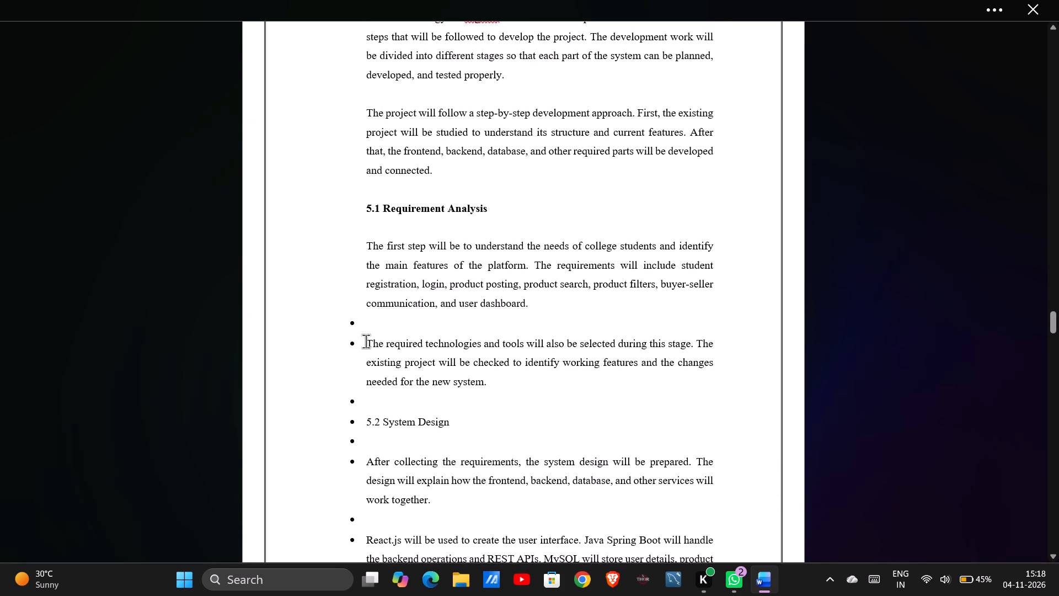
pyautogui.click(375, 324)
pyautogui.press('BackSpace')
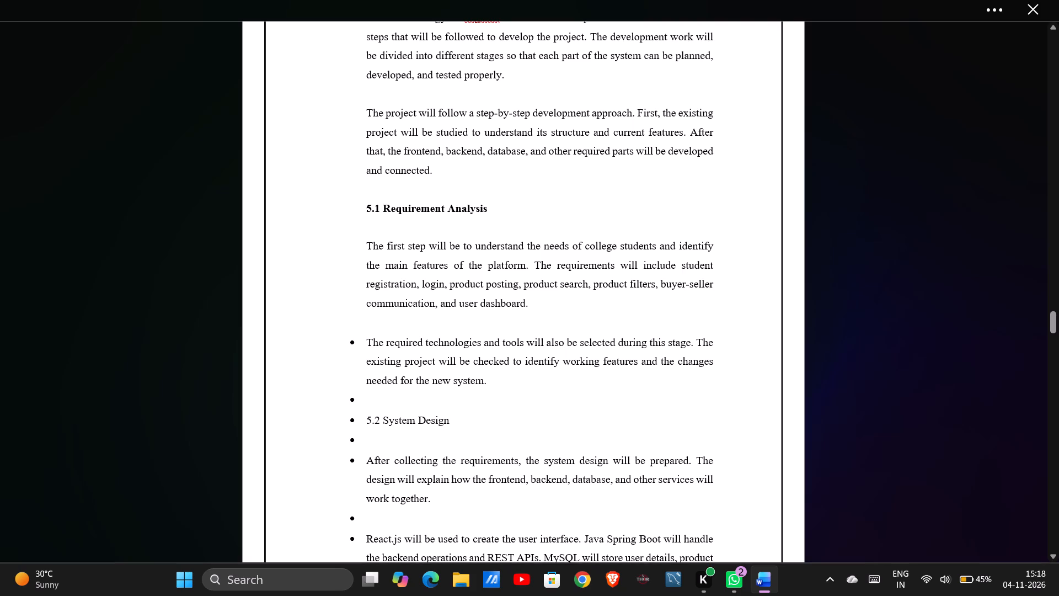
pyautogui.click(370, 343)
pyautogui.press('Left')
pyautogui.press('BackSpace')
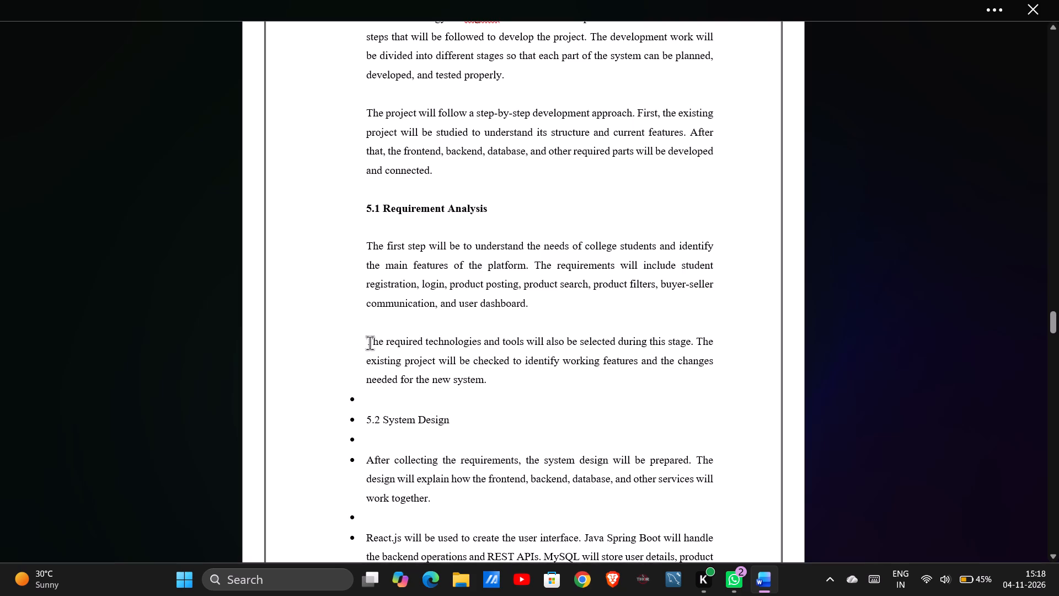
pyautogui.click(364, 397)
pyautogui.press('BackSpace')
pyautogui.press('Down')
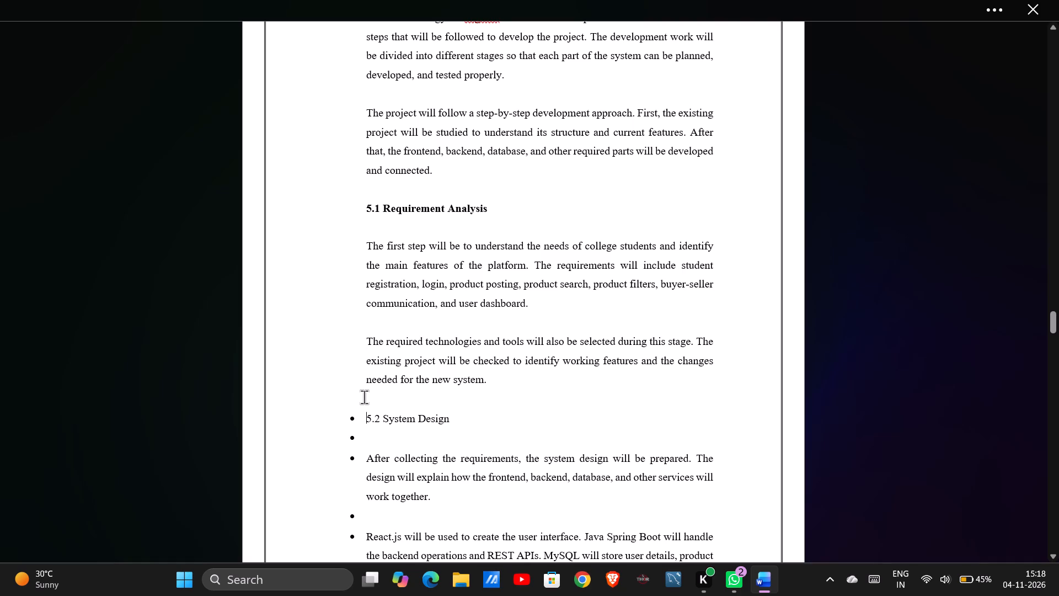
pyautogui.press('BackSpace')
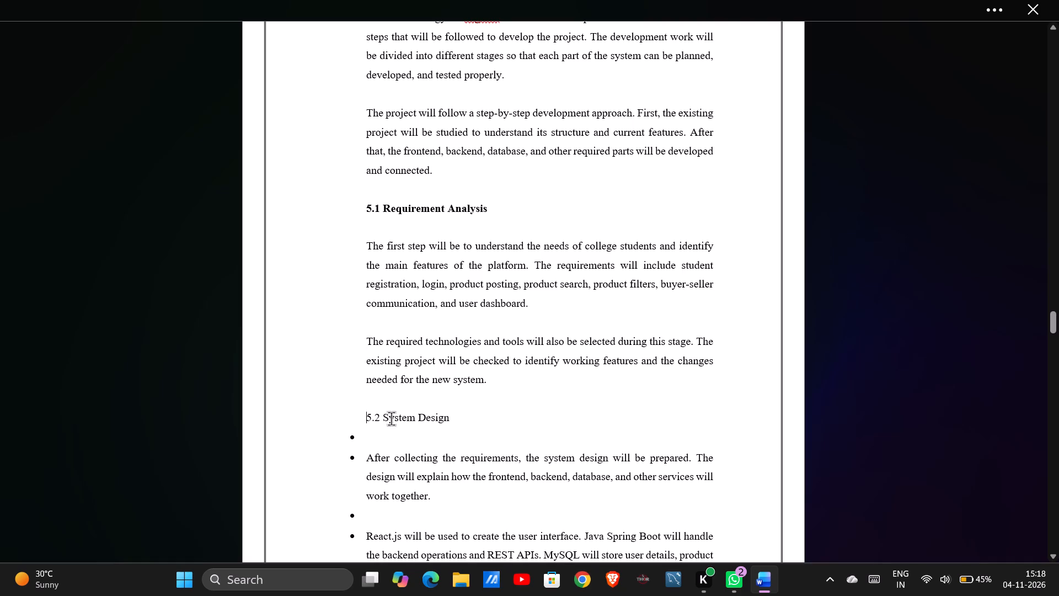
# Make the "5.2 System Design" subheading bold.
pyautogui.moveTo(367, 416); pyautogui.dragTo(399, 420)
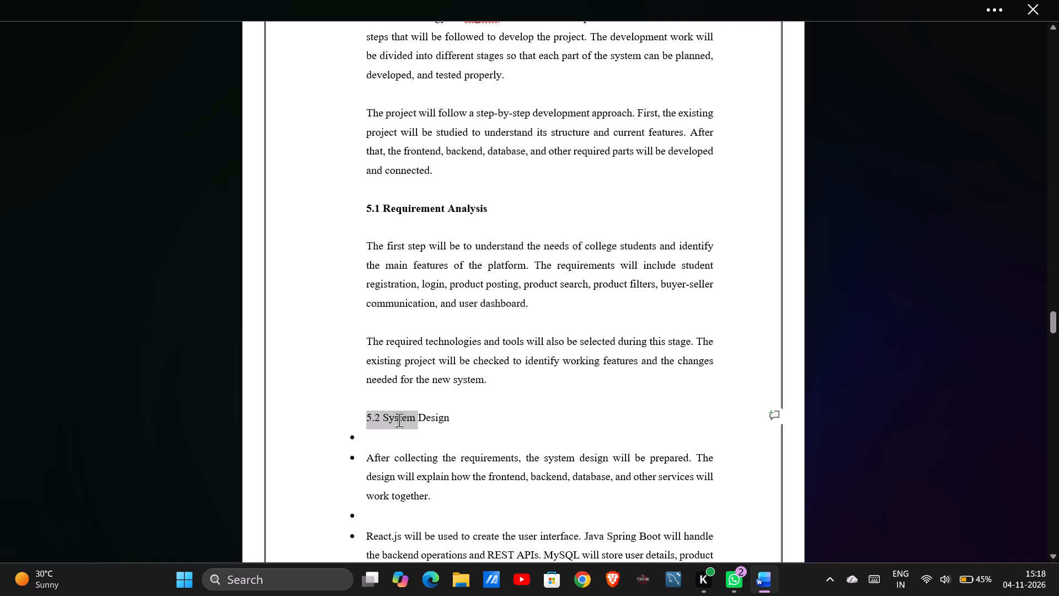
pyautogui.moveTo(399, 420); pyautogui.dragTo(431, 423)
pyautogui.hotkey('shift', 'Left')
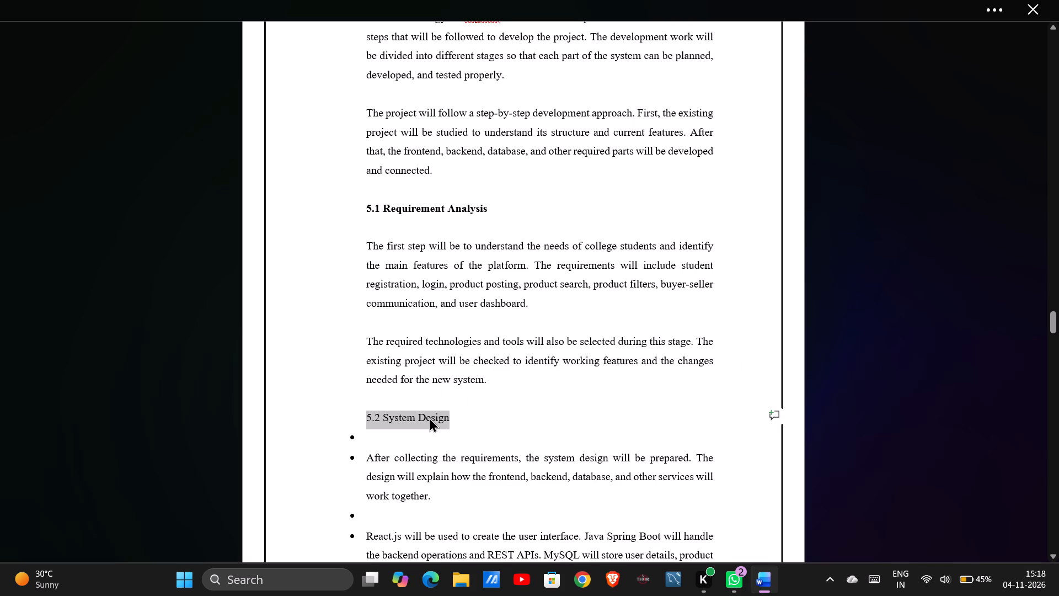
pyautogui.rightClick(429, 417)
pyautogui.click(440, 475)
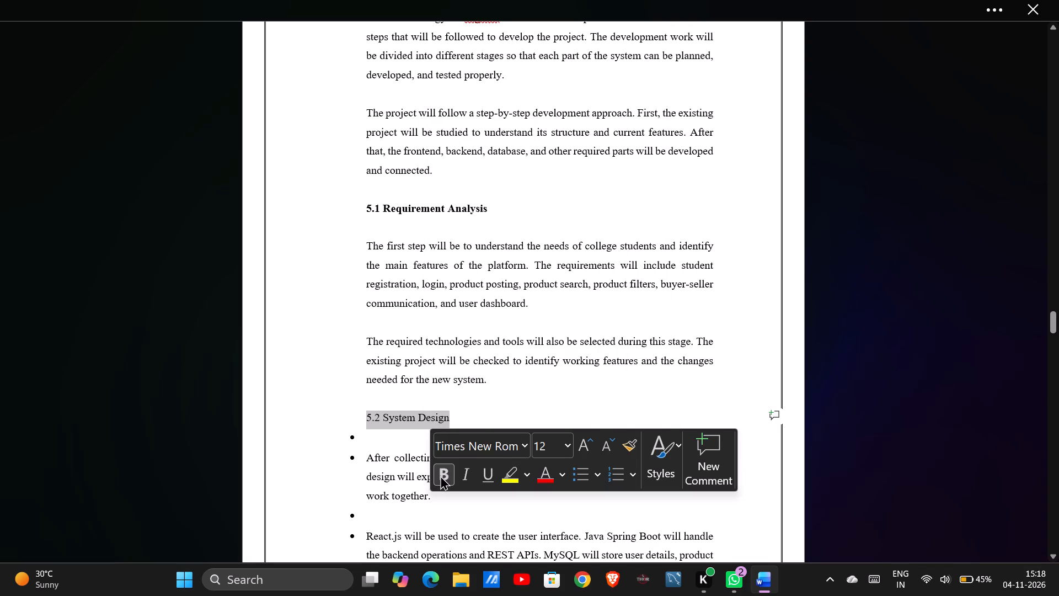
# Remove the bullets from the first two paragraphs under "5.2 System Design" and the blank lines above each of them.
pyautogui.click(377, 444)
pyautogui.press('BackSpace')
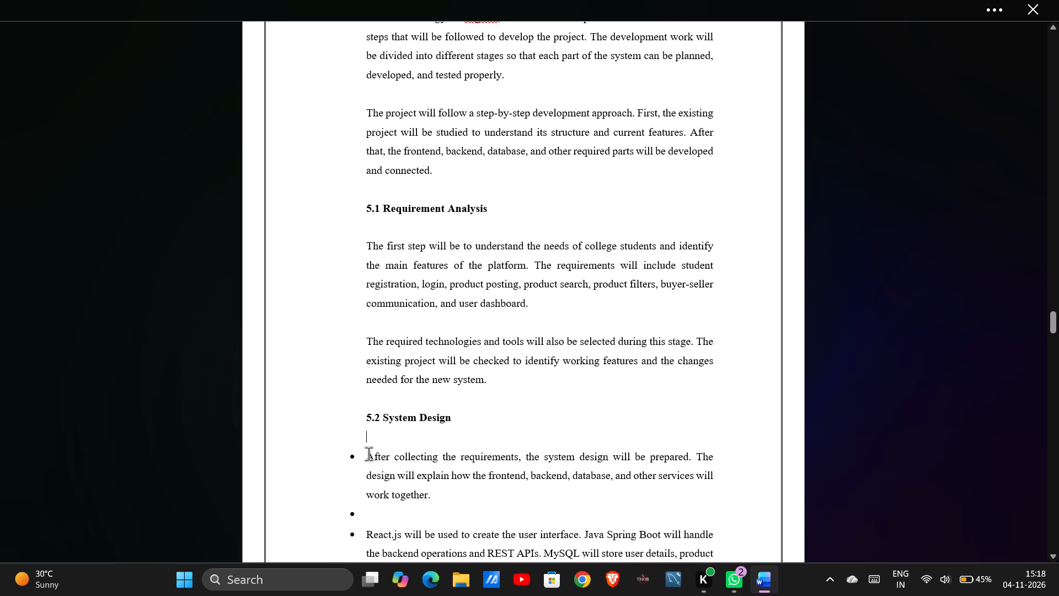
pyautogui.click(368, 454)
pyautogui.press('BackSpace')
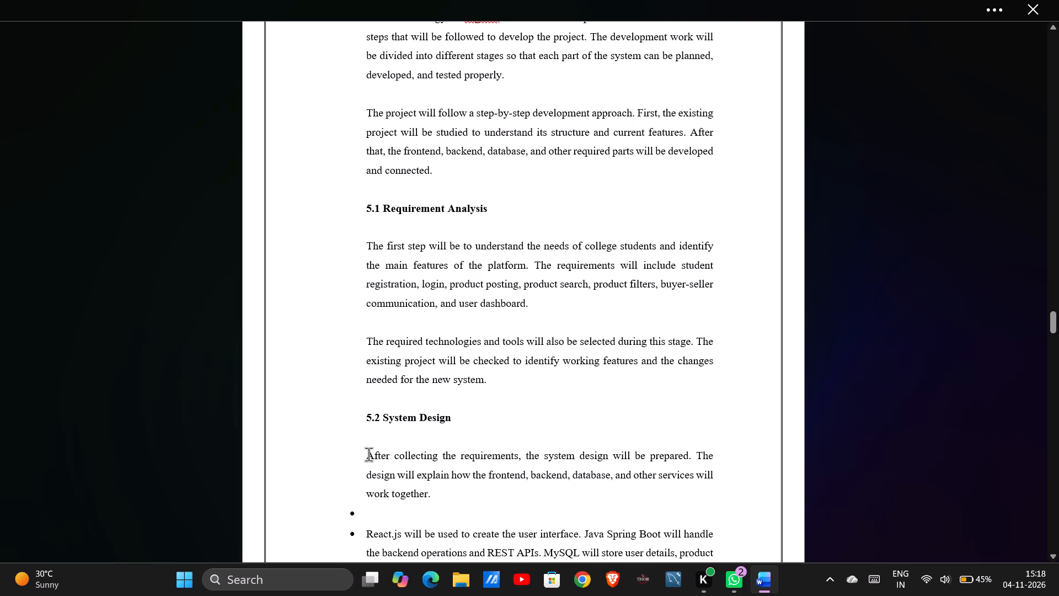
pyautogui.click(368, 509)
pyautogui.press('BackSpace')
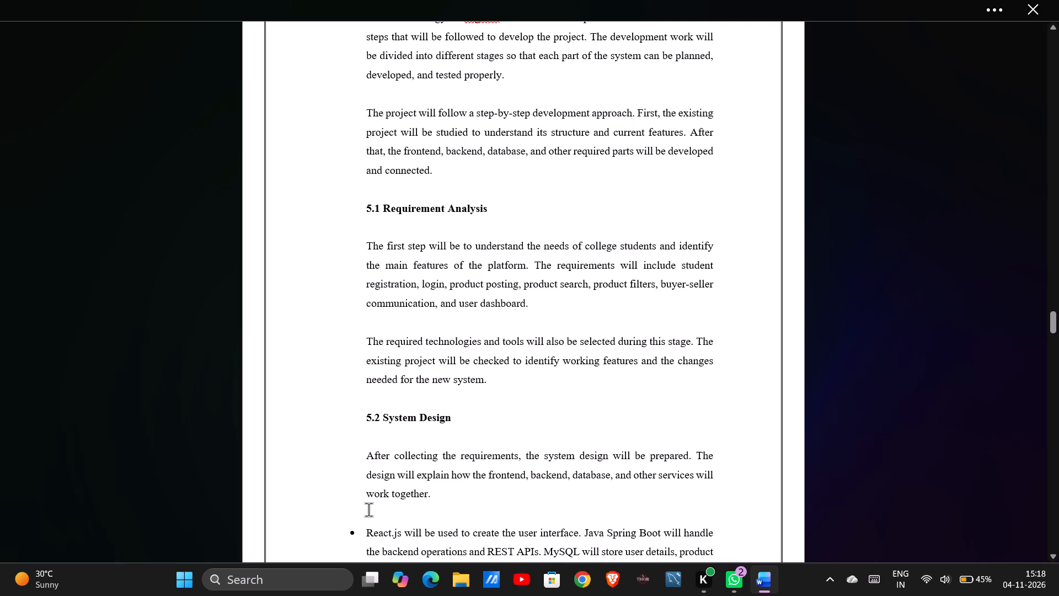
pyautogui.press('Down')
pyautogui.press('BackSpace')
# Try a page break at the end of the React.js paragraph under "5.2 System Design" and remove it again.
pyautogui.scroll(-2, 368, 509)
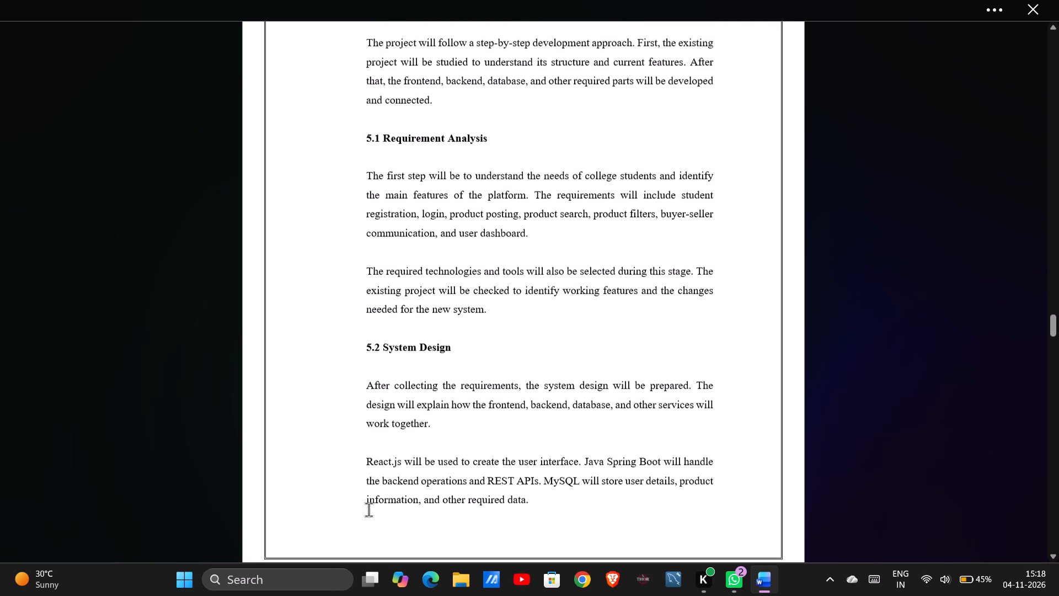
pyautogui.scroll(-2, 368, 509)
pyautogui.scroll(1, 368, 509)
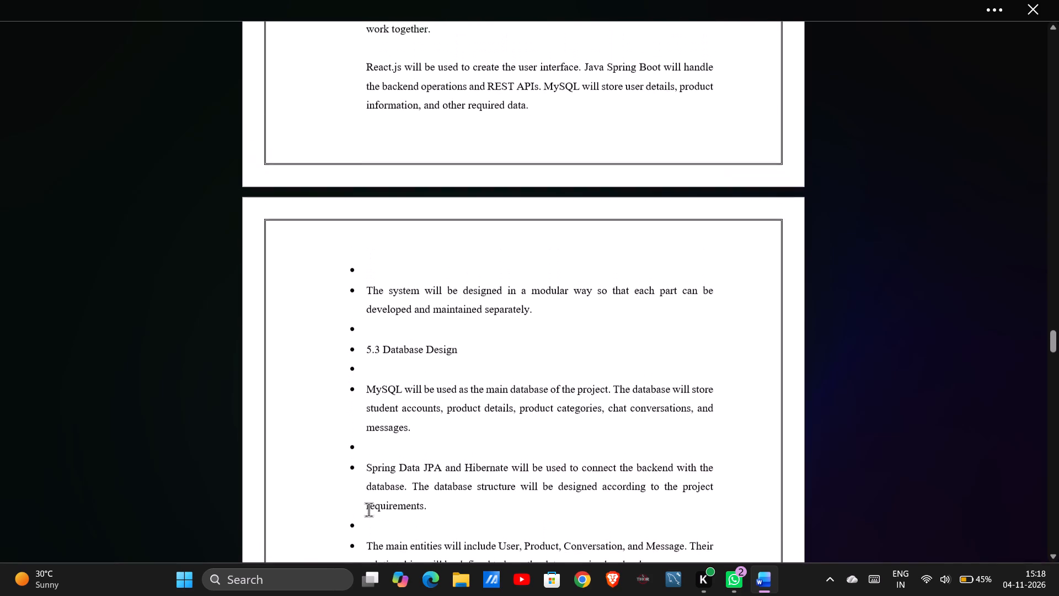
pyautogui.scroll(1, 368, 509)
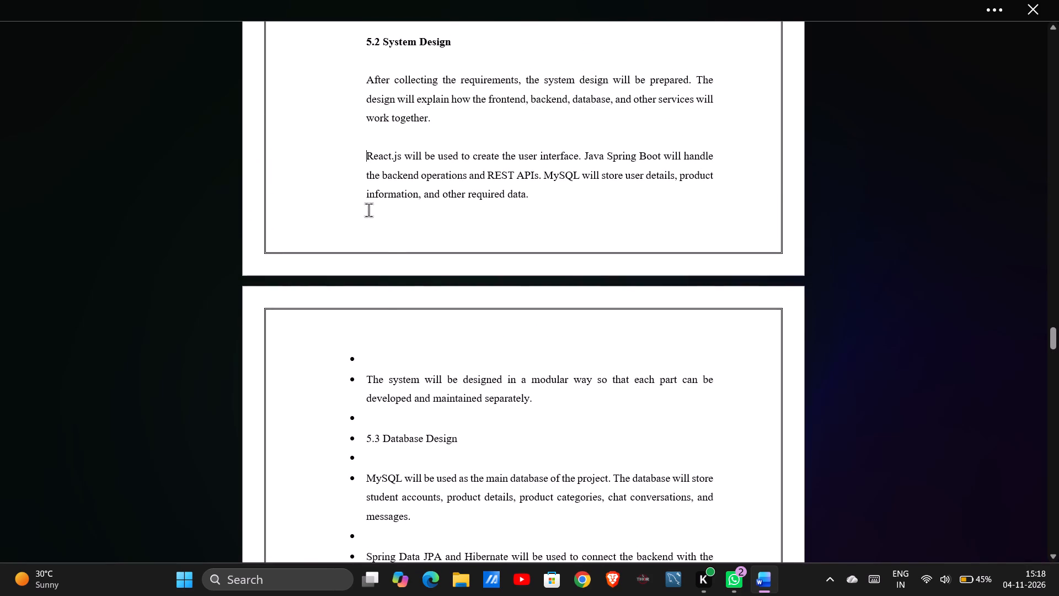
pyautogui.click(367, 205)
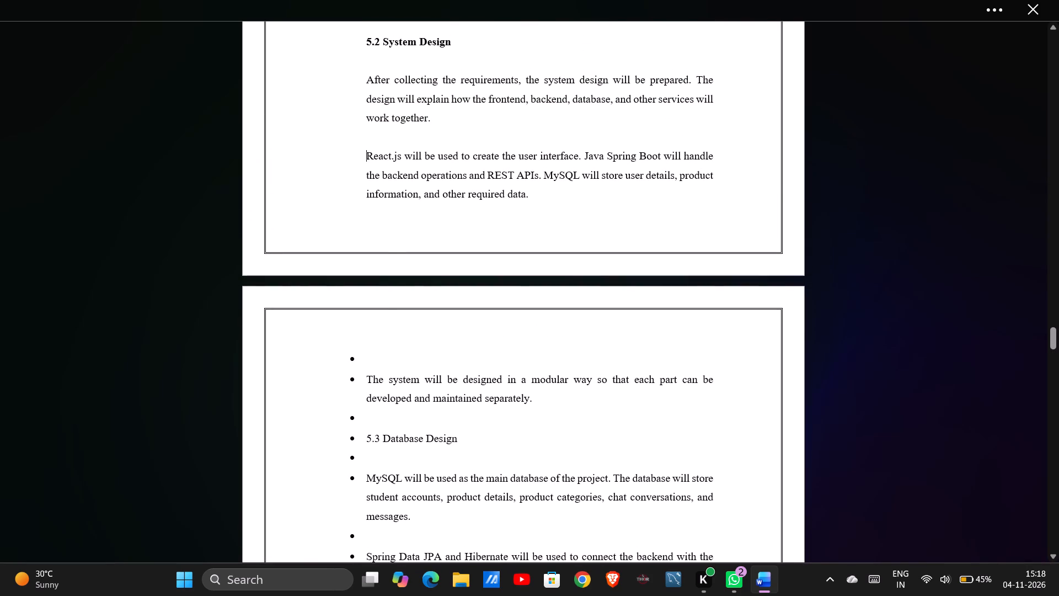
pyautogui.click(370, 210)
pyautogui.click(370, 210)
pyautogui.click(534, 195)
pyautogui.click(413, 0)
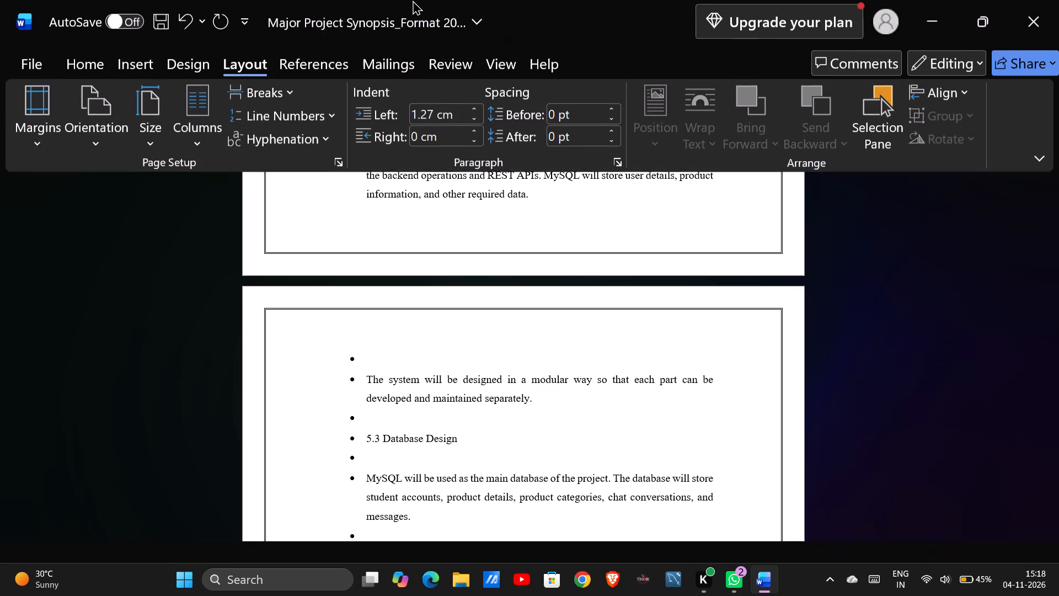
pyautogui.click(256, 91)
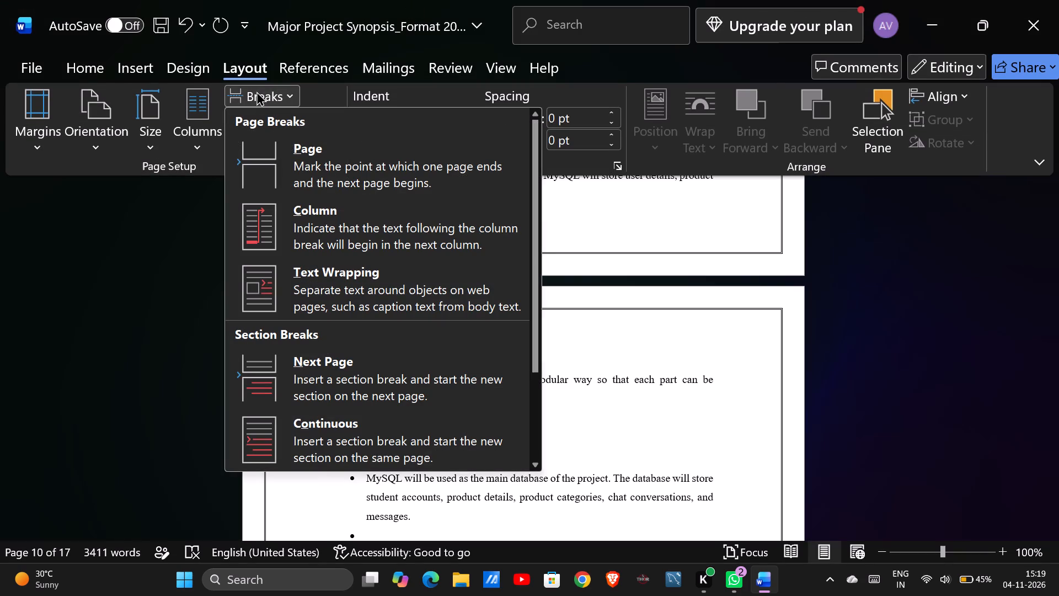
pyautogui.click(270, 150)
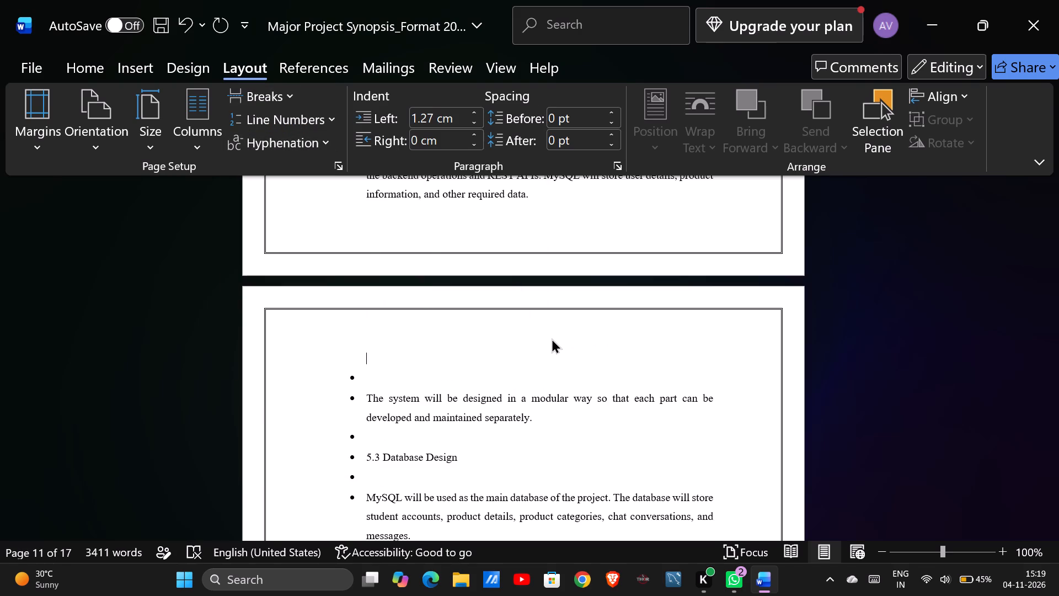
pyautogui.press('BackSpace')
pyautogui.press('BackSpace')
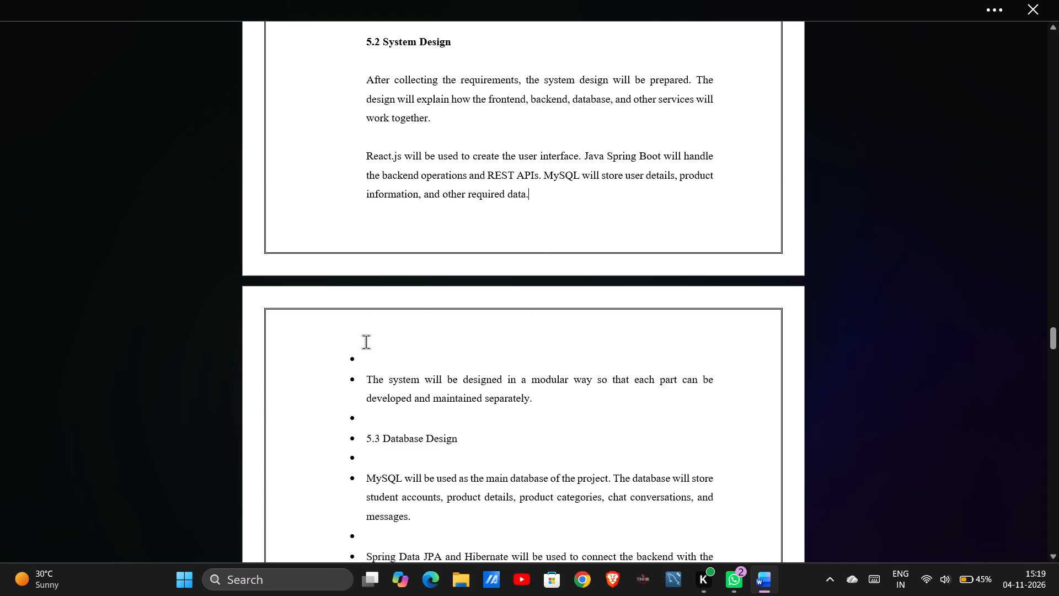
# Delete the empty bullet line above the paragraph "The system will be designed in a modular way".
pyautogui.click(370, 358)
pyautogui.press('BackSpace')
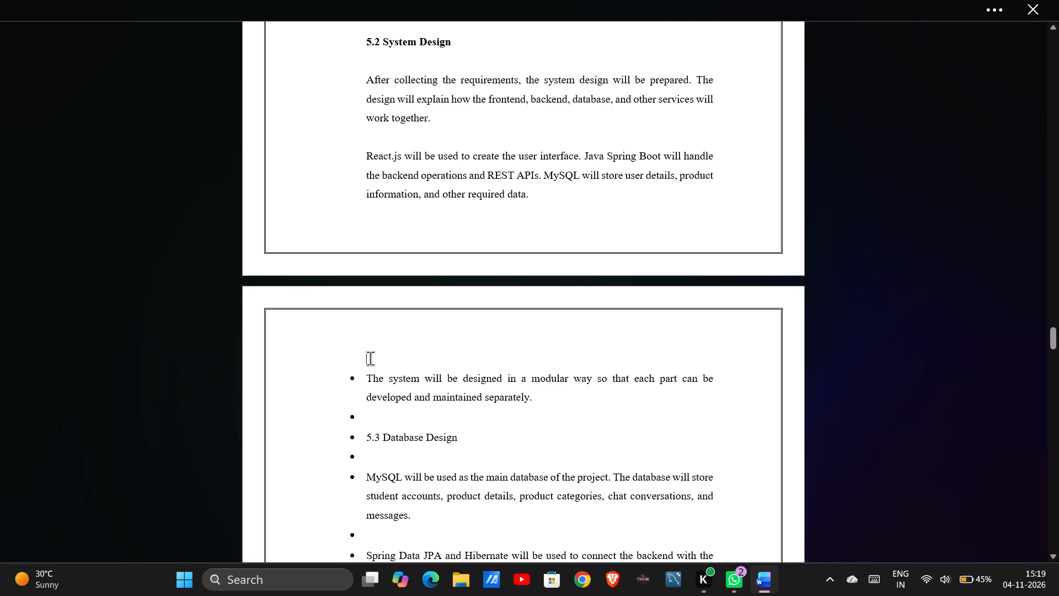
pyautogui.press('BackSpace')
pyautogui.press('BackSpace')
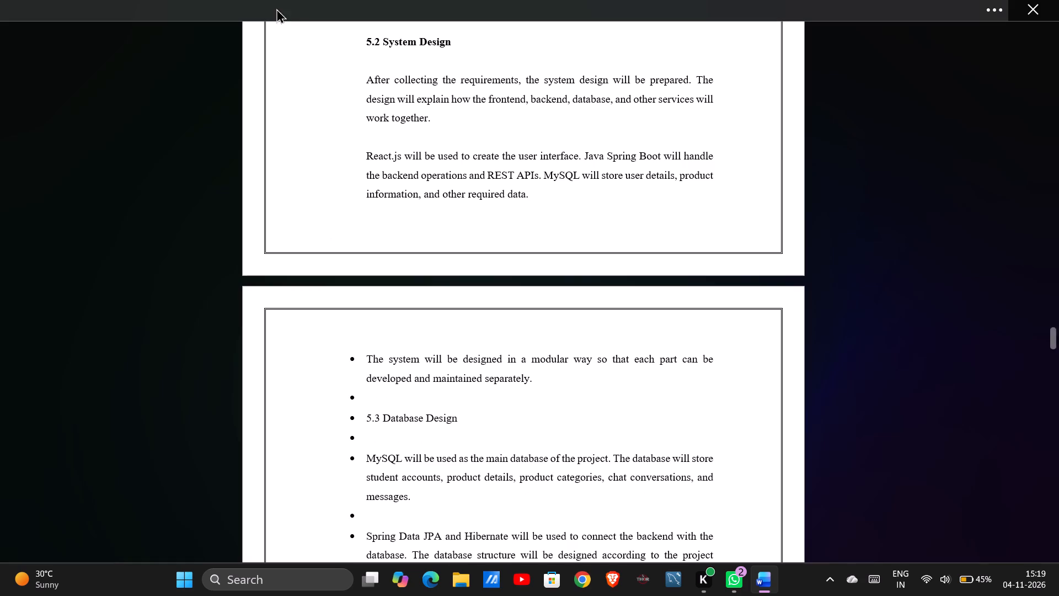
# Remove the bullet from the paragraph "The system will be designed in a modular way", keeping its text on the new page.
pyautogui.click(301, 1)
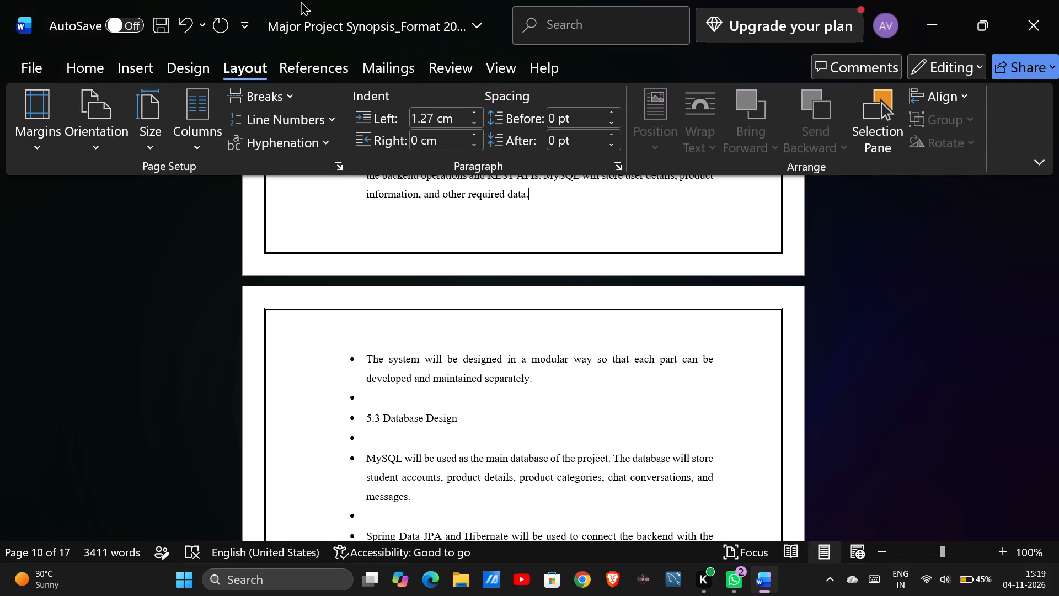
pyautogui.click(364, 356)
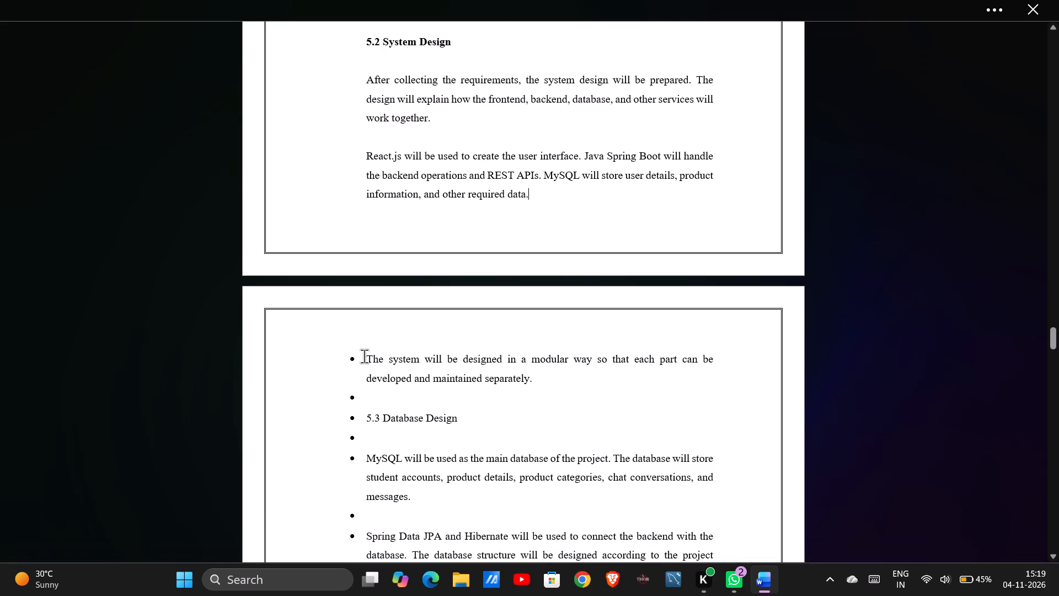
pyautogui.press('BackSpace')
pyautogui.hotkey('ctrl', 'z')
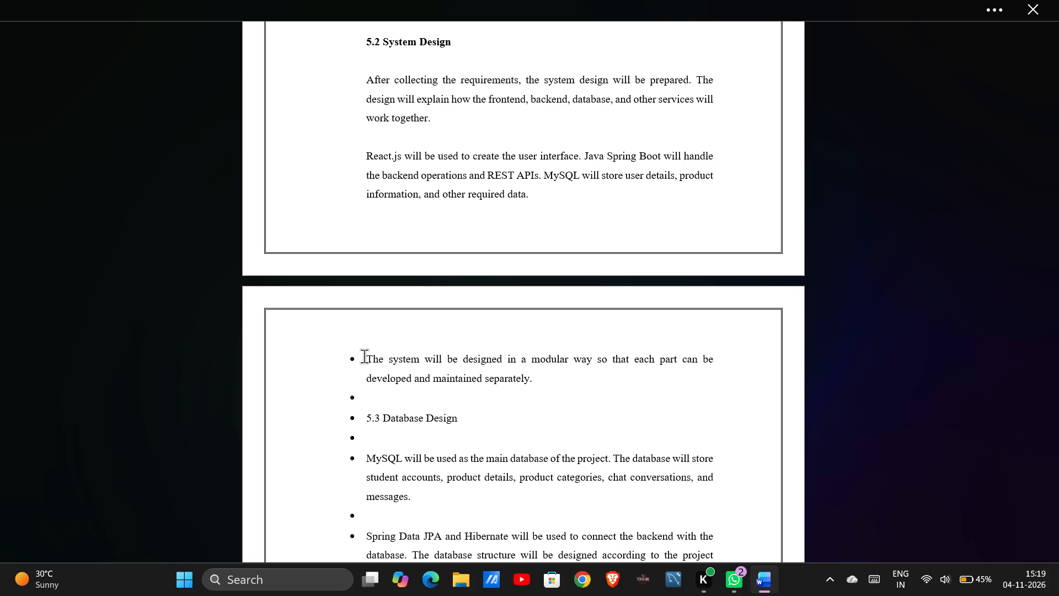
pyautogui.click(367, 359)
pyautogui.press('BackSpace')
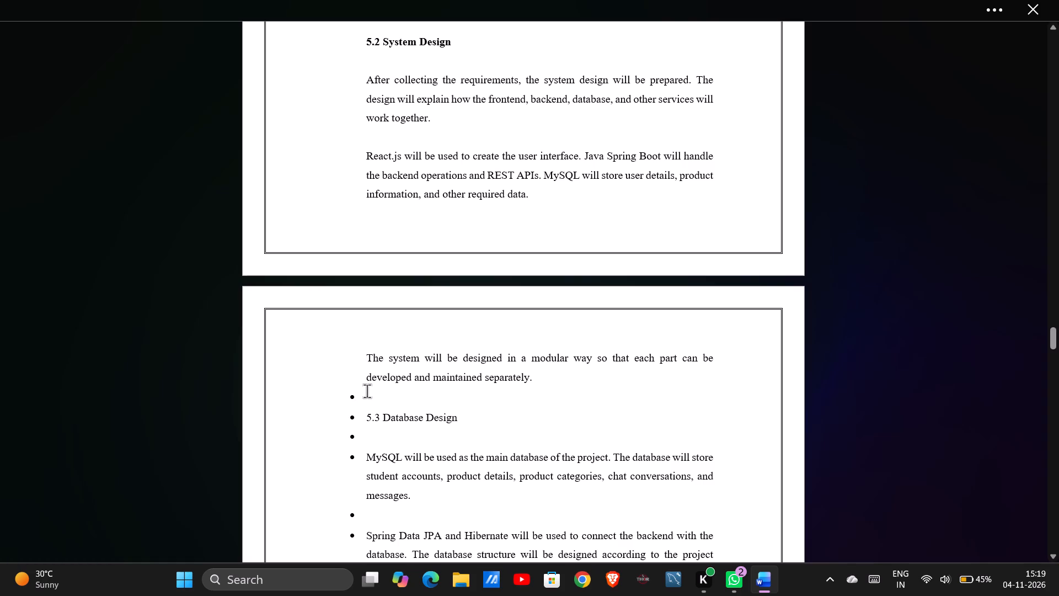
# Remove the bullets from the "5.3 Database Design" subheading and the blank line above it.
pyautogui.click(372, 391)
pyautogui.press('BackSpace')
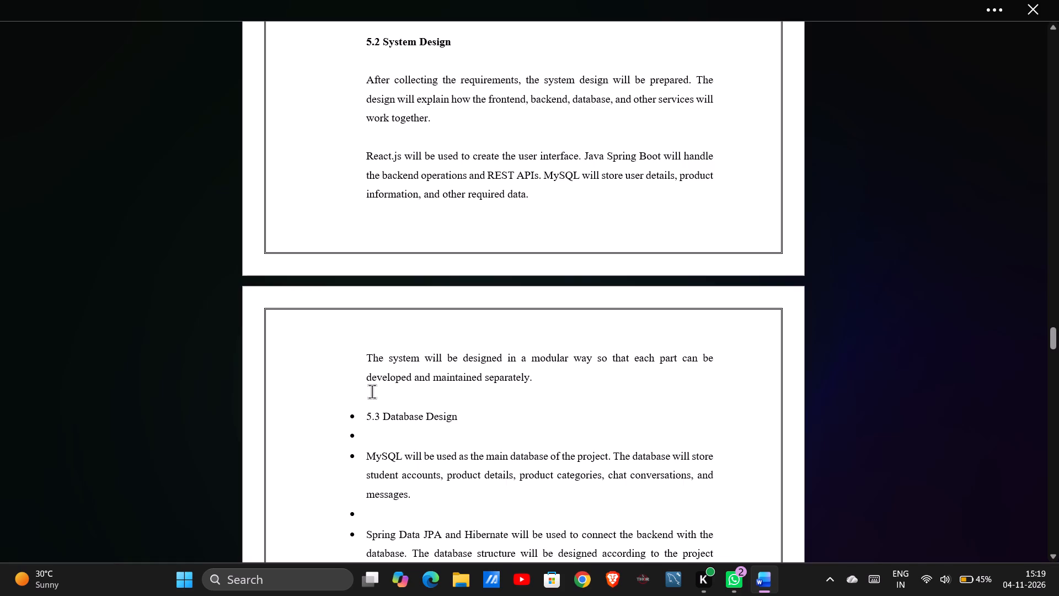
pyautogui.click(367, 418)
pyautogui.press('BackSpace')
# Make the "5.3 Database Design" subheading bold.
pyautogui.moveTo(367, 418); pyautogui.dragTo(395, 415)
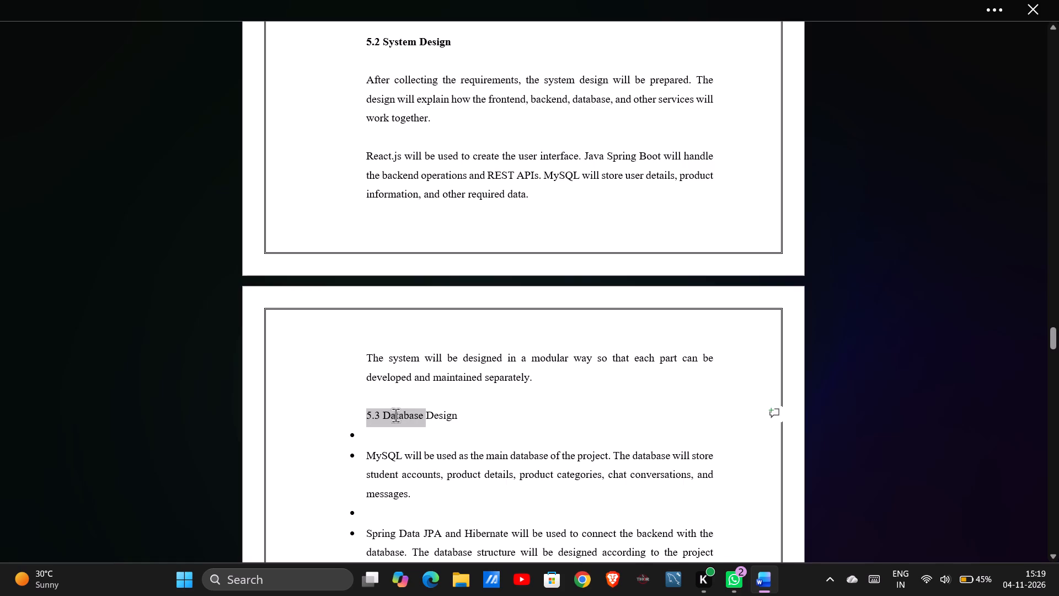
pyautogui.moveTo(395, 415); pyautogui.dragTo(446, 420)
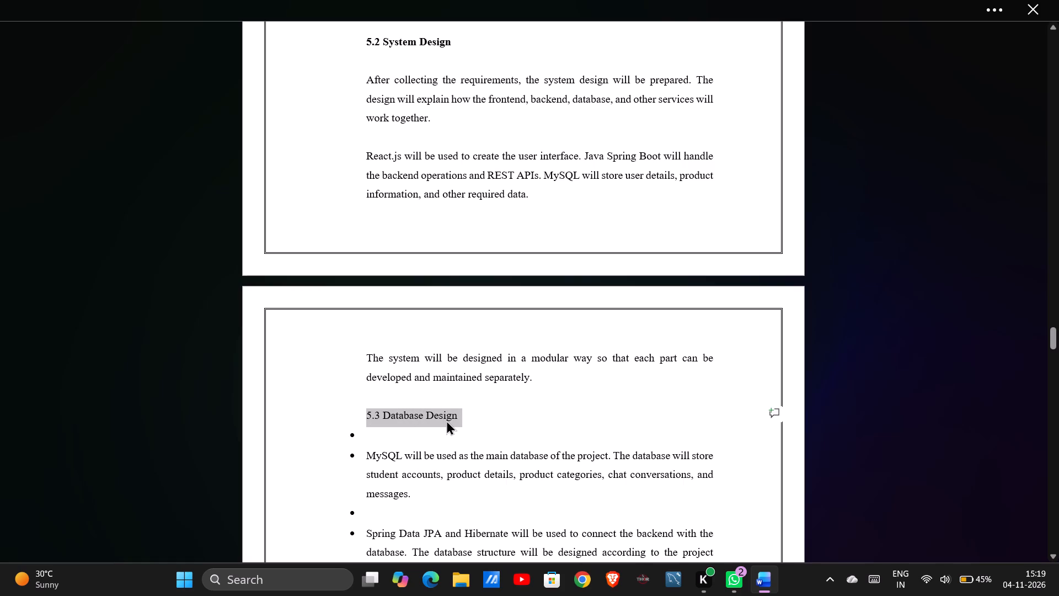
pyautogui.hotkey('shift', 'Left')
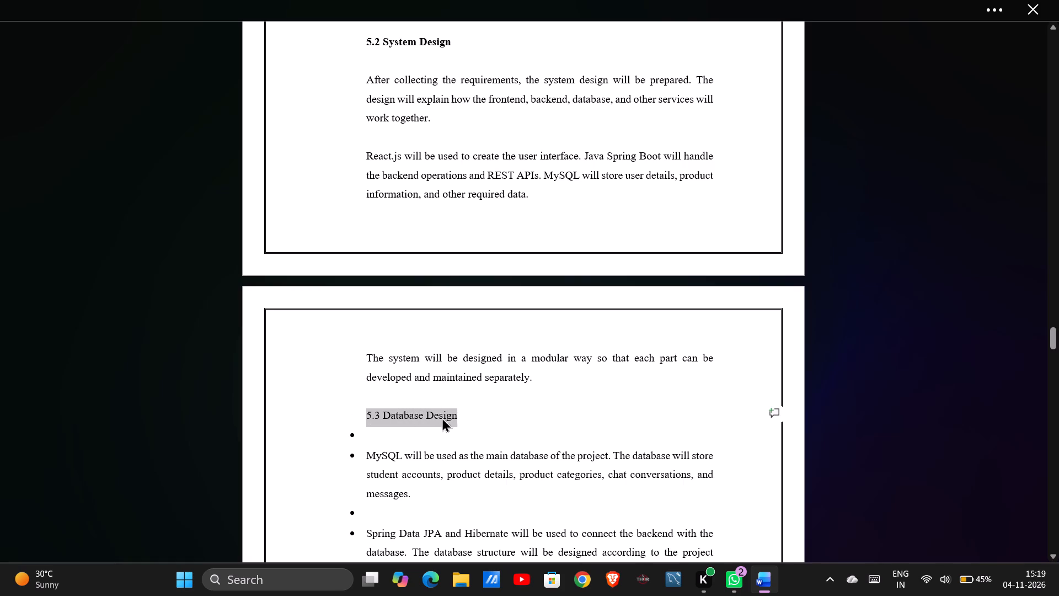
pyautogui.rightClick(437, 415)
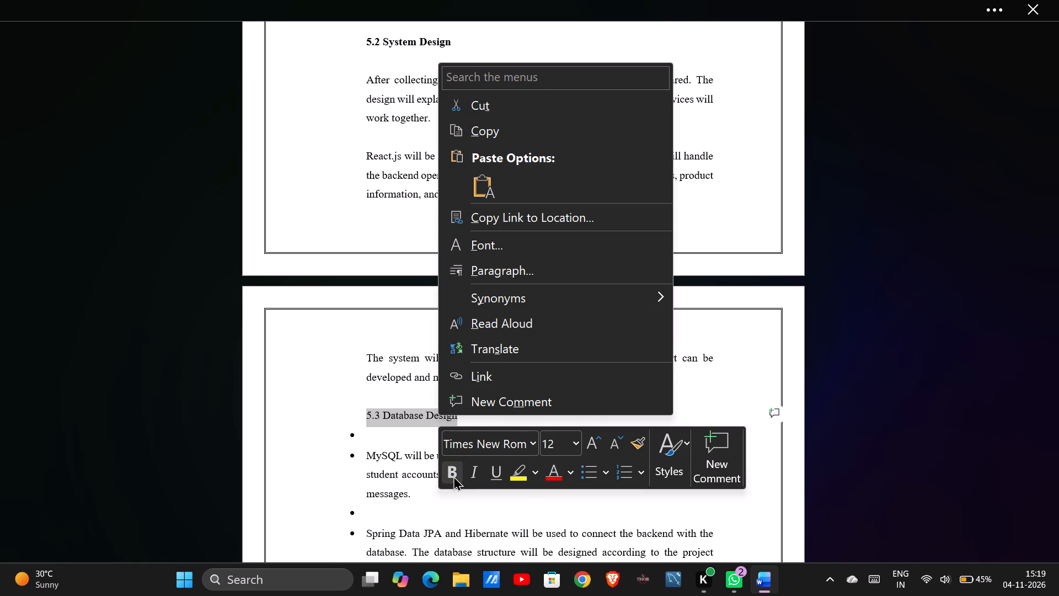
pyautogui.click(454, 475)
# Remove the bullets from the three paragraphs under "5.3 Database Design" and from the blank line above each of them.
pyautogui.click(376, 438)
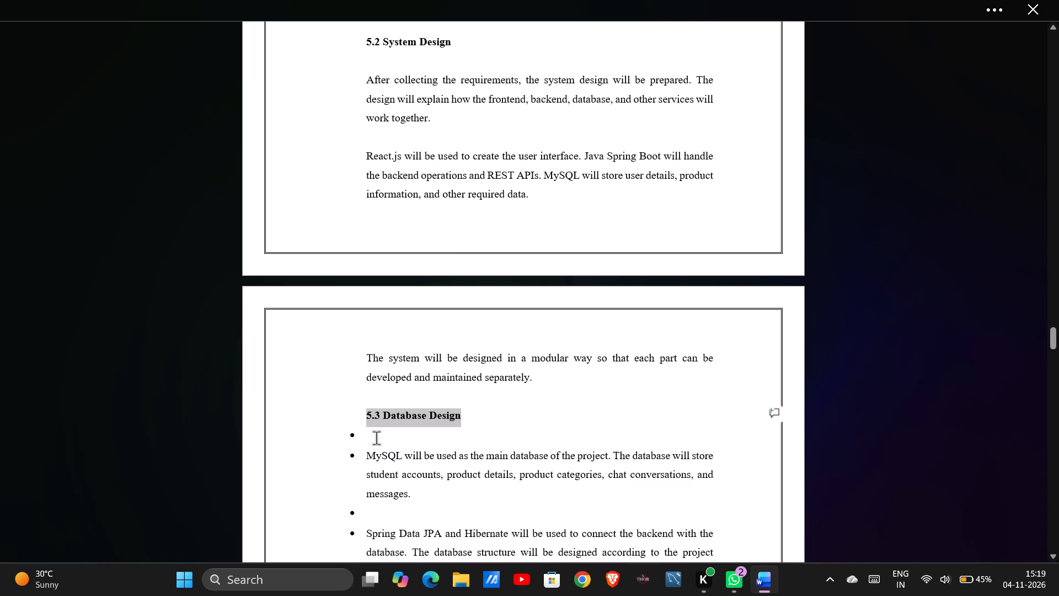
pyautogui.press('BackSpace')
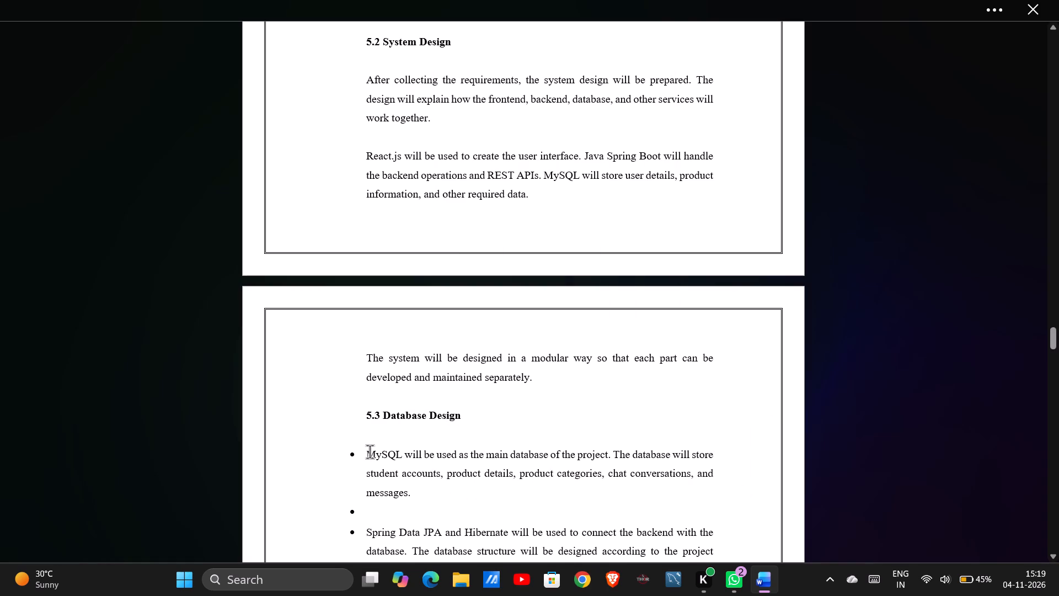
pyautogui.click(367, 452)
pyautogui.press('BackSpace')
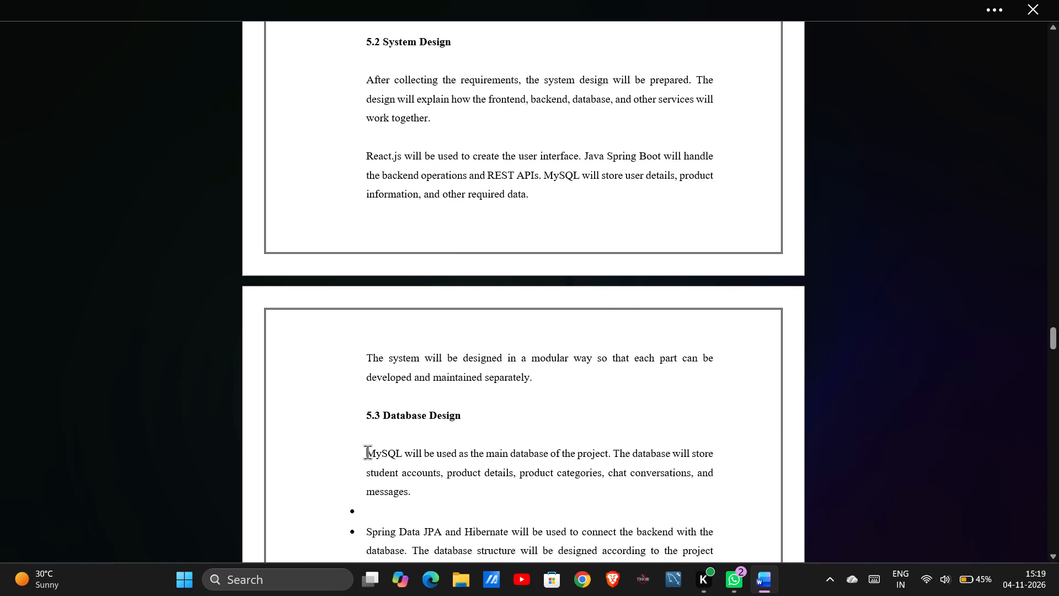
pyautogui.click(376, 512)
pyautogui.press('BackSpace')
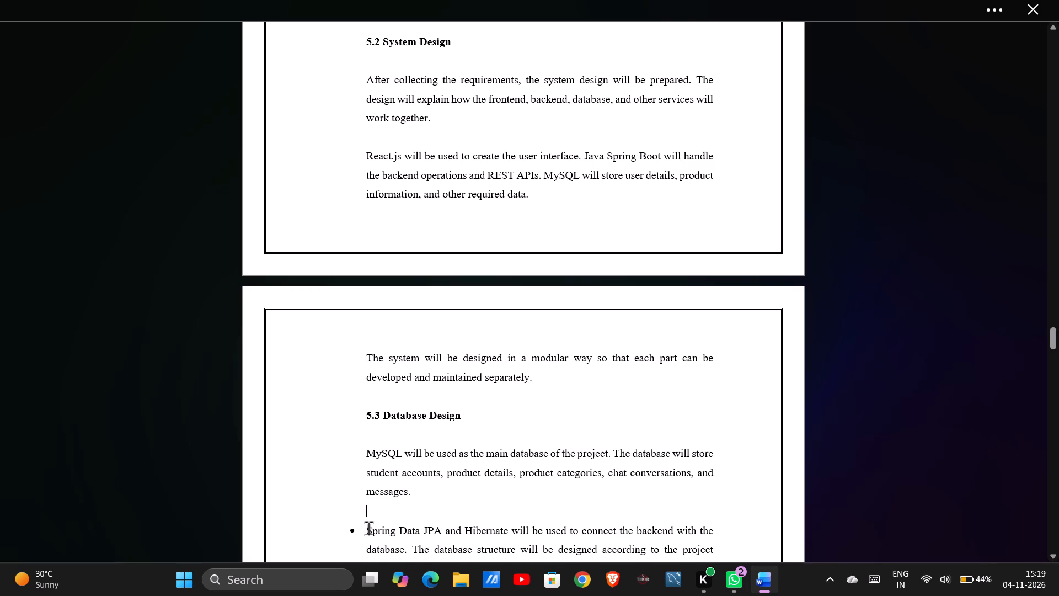
pyautogui.click(368, 528)
pyautogui.press('BackSpace')
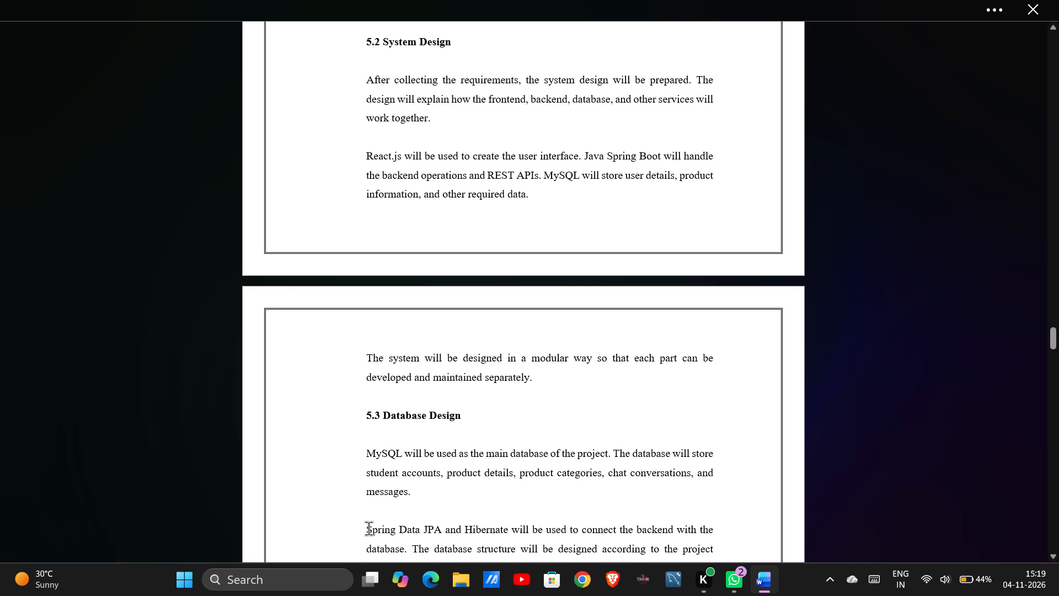
pyautogui.scroll(-2, 368, 528)
pyautogui.click(388, 478)
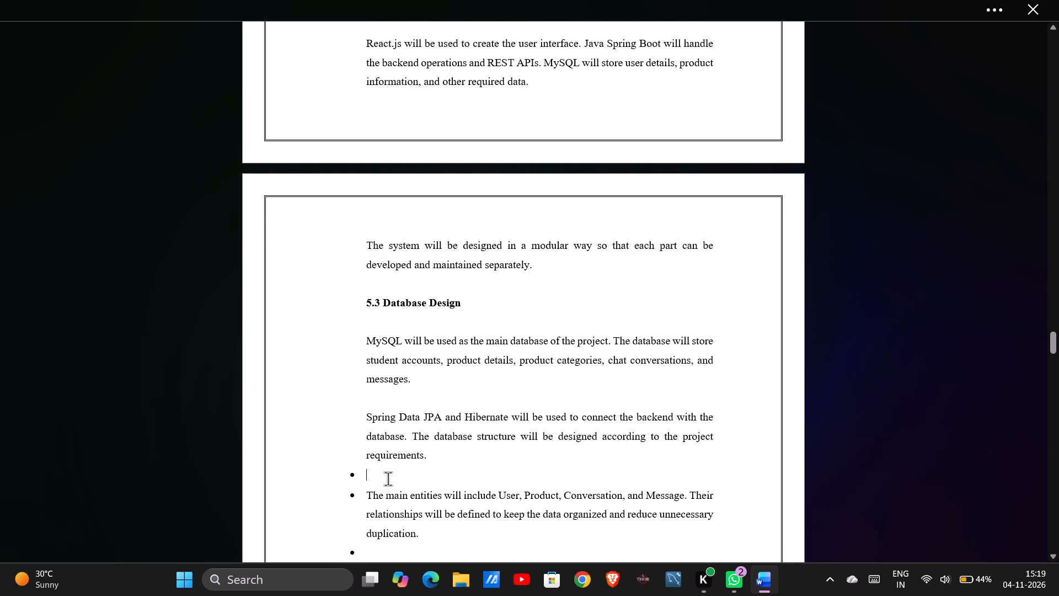
pyautogui.press('BackSpace')
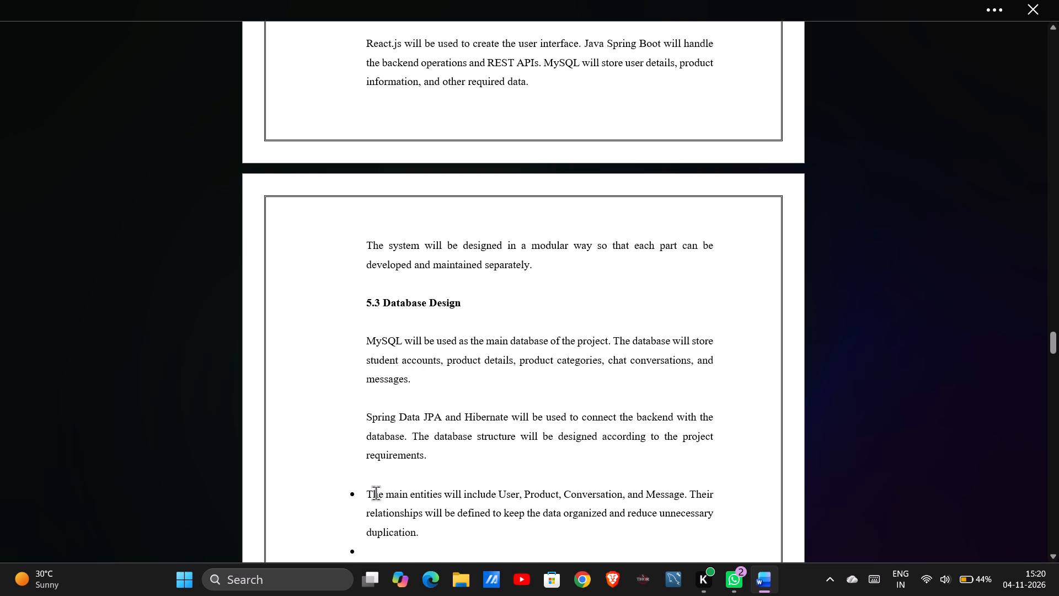
pyautogui.click(367, 492)
pyautogui.press('BackSpace')
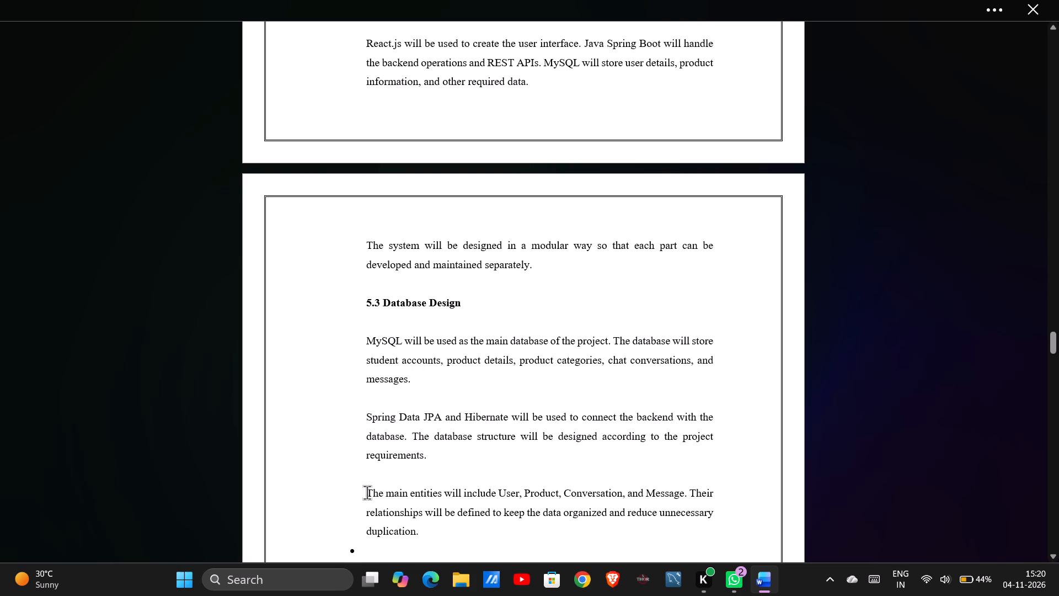
# Remove the bullets from the "5.4 Frontend Development" subheading and the blank lines directly above and below it.
pyautogui.scroll(-1, 367, 492)
pyautogui.click(381, 499)
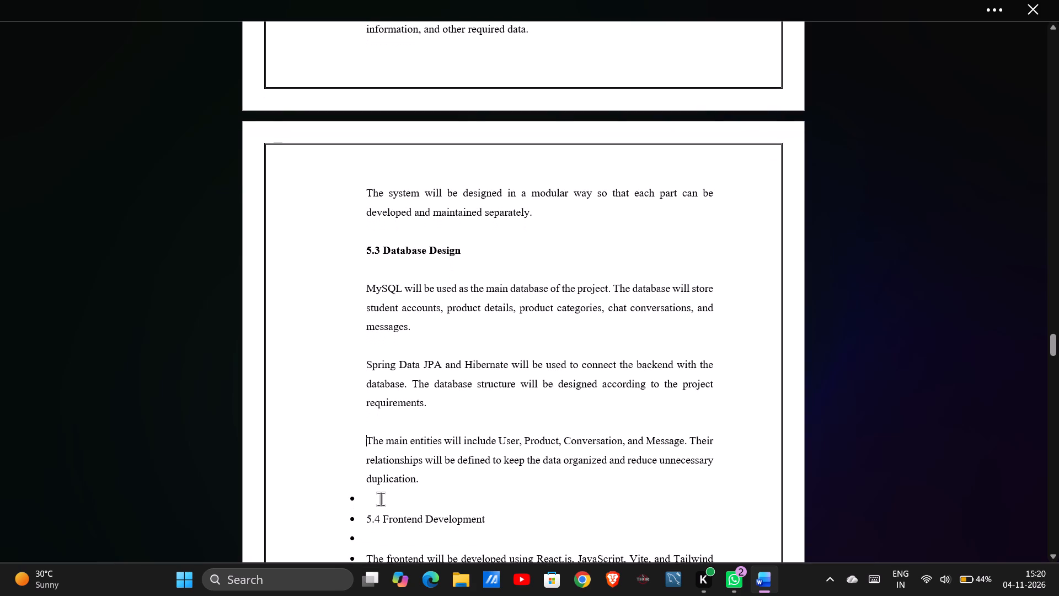
pyautogui.press('BackSpace')
pyautogui.scroll(-1, 381, 499)
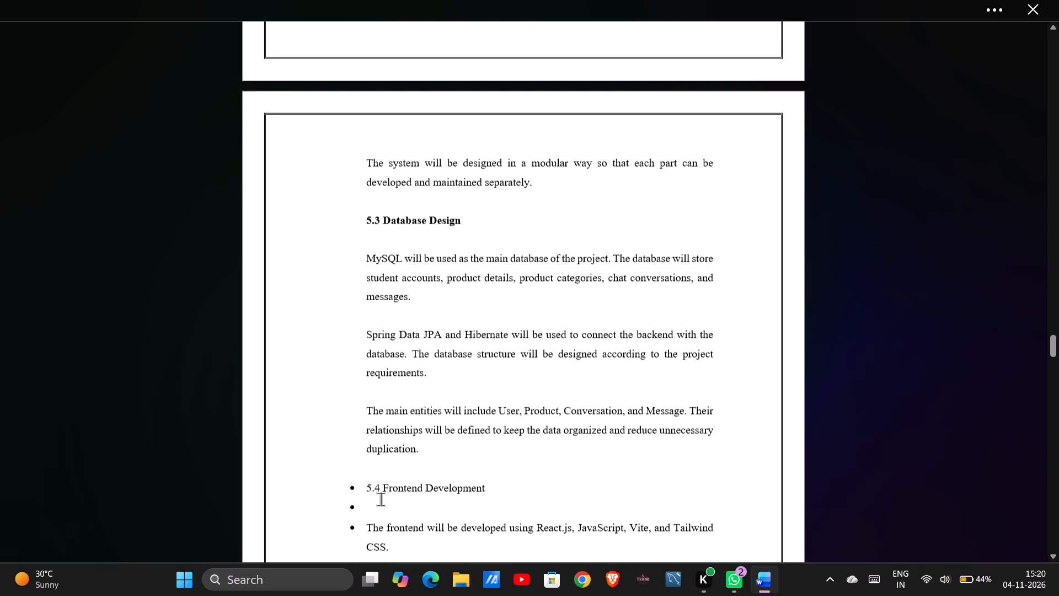
pyautogui.scroll(-1, 381, 499)
pyautogui.click(367, 479)
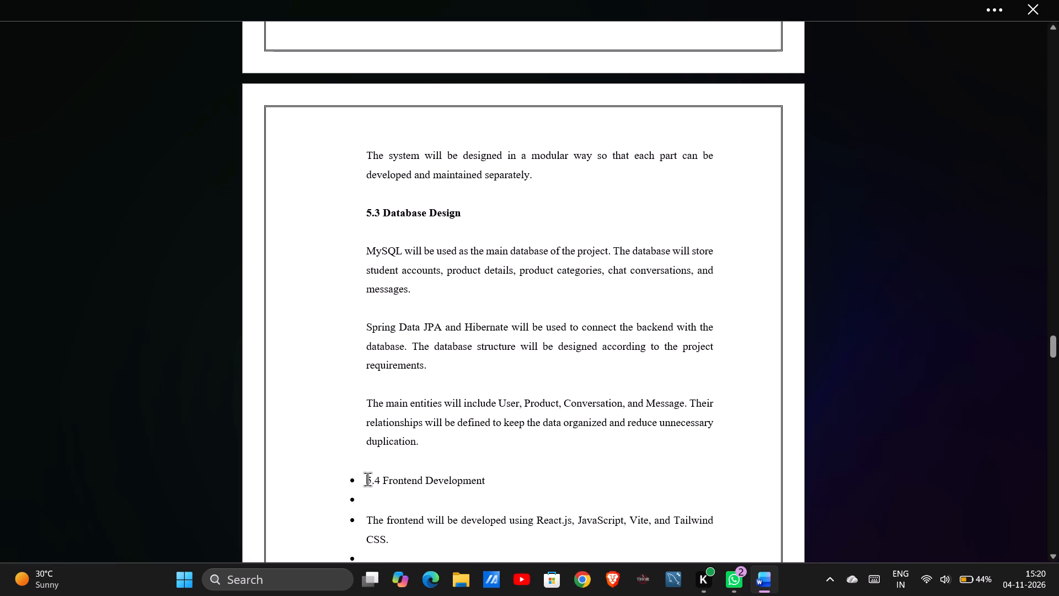
pyautogui.press('BackSpace')
pyautogui.click(379, 509)
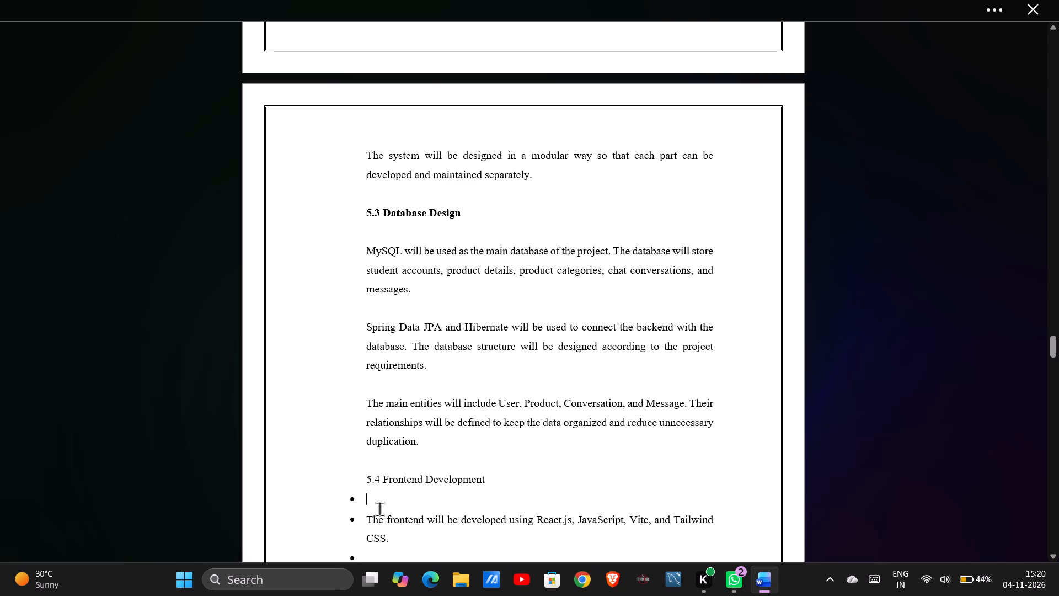
pyautogui.press('BackSpace')
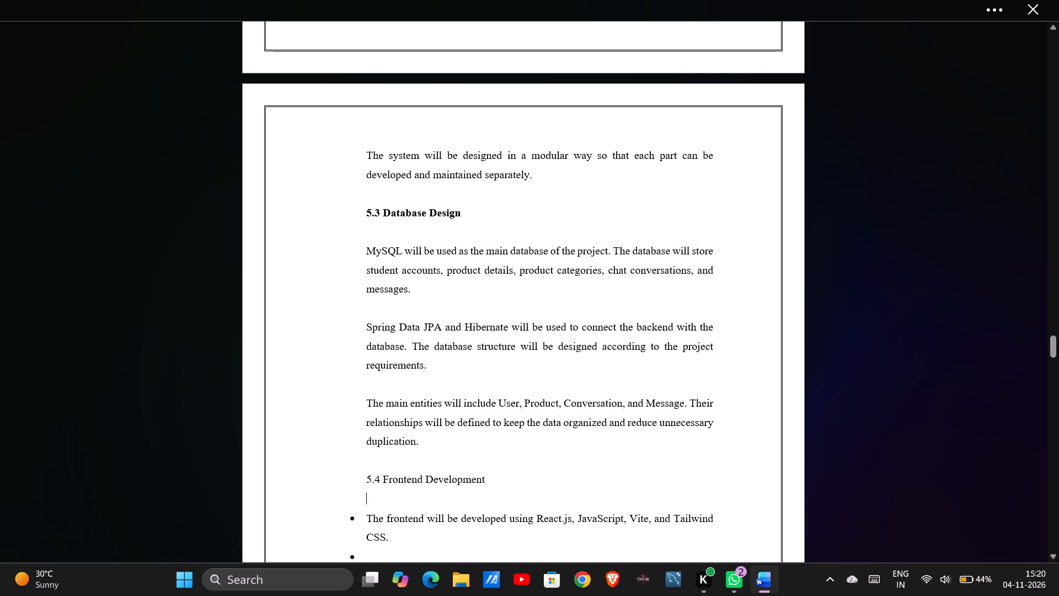
# Make the "5.4 Frontend Development" subheading bold.
pyautogui.moveTo(367, 480); pyautogui.dragTo(387, 481)
pyautogui.moveTo(387, 481); pyautogui.dragTo(447, 482)
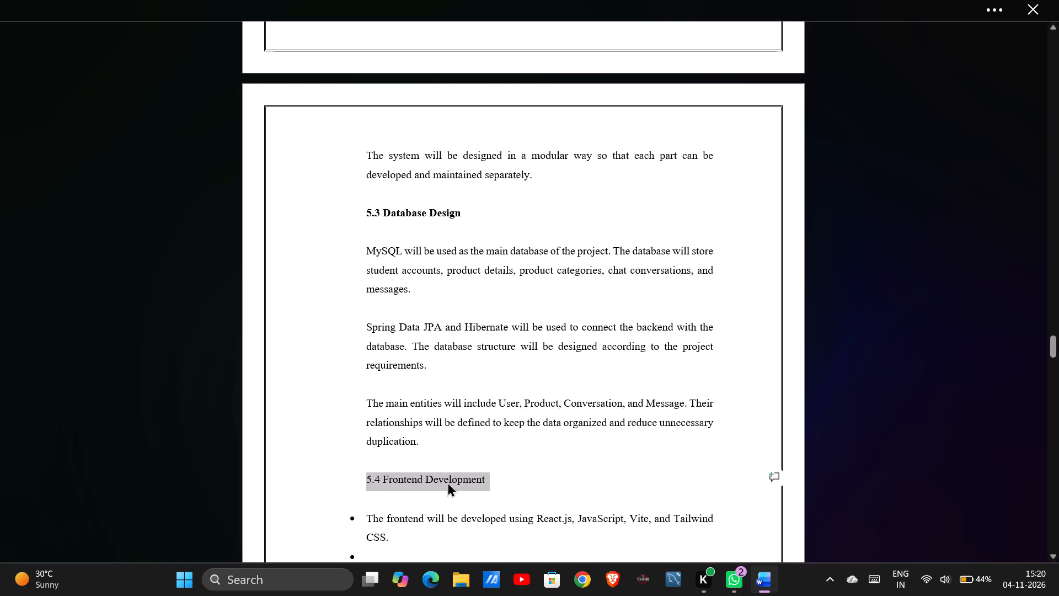
pyautogui.hotkey('shift', 'Left')
pyautogui.rightClick(447, 482)
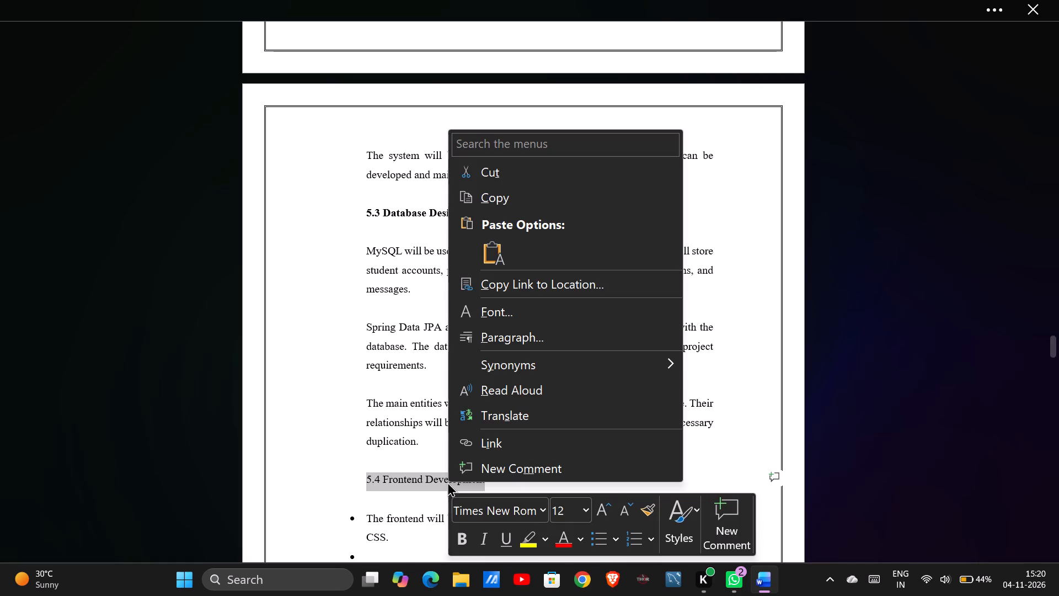
pyautogui.click(463, 540)
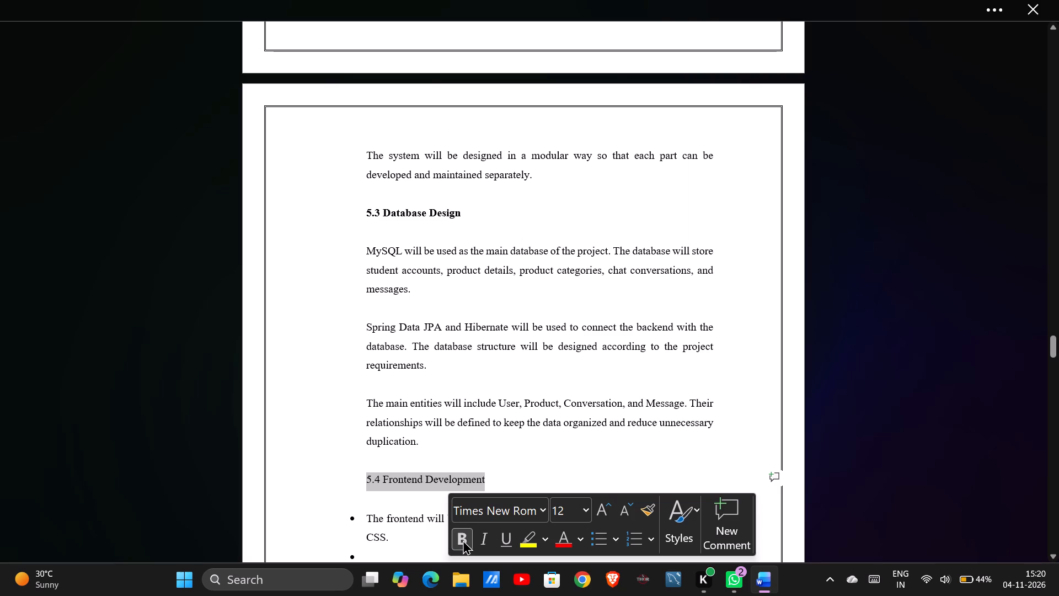
# Remove the bullets from the first two paragraphs under "5.4 Frontend Development" and from the blank line between them.
pyautogui.click(369, 516)
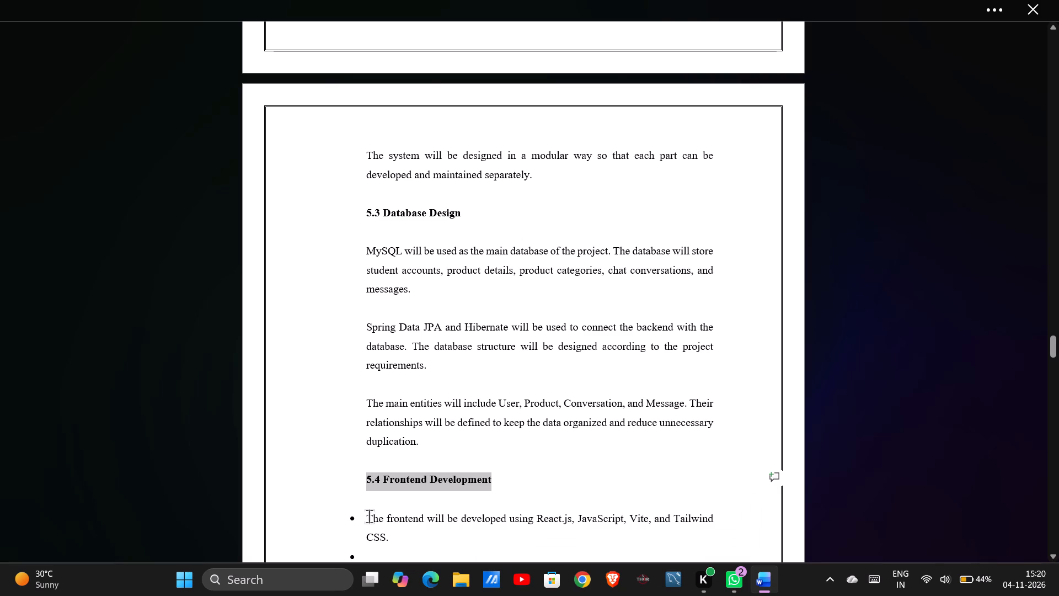
pyautogui.press('BackSpace')
pyautogui.scroll(-1, 369, 516)
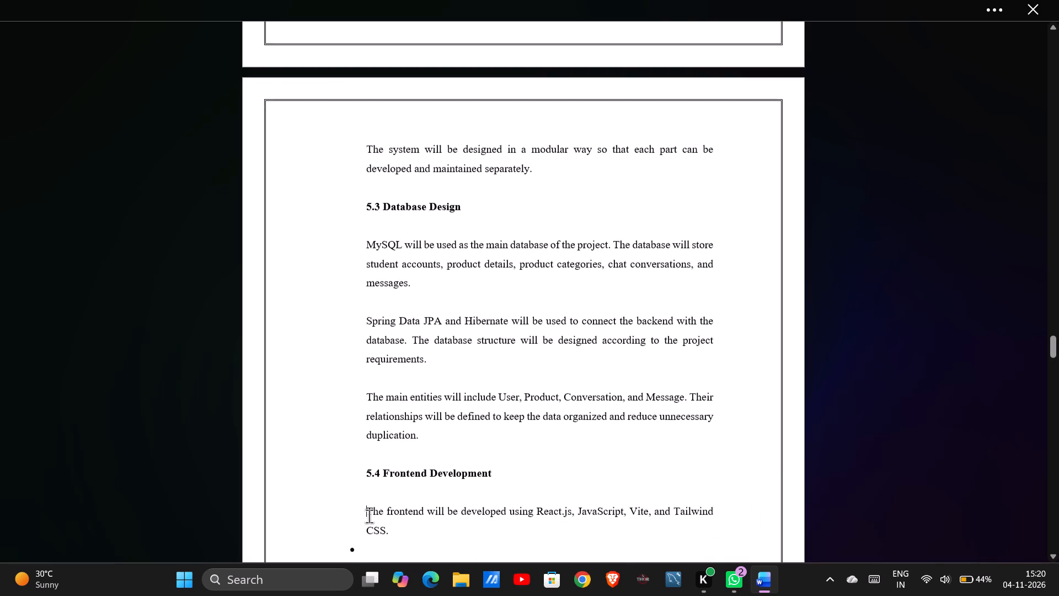
pyautogui.scroll(-1, 369, 516)
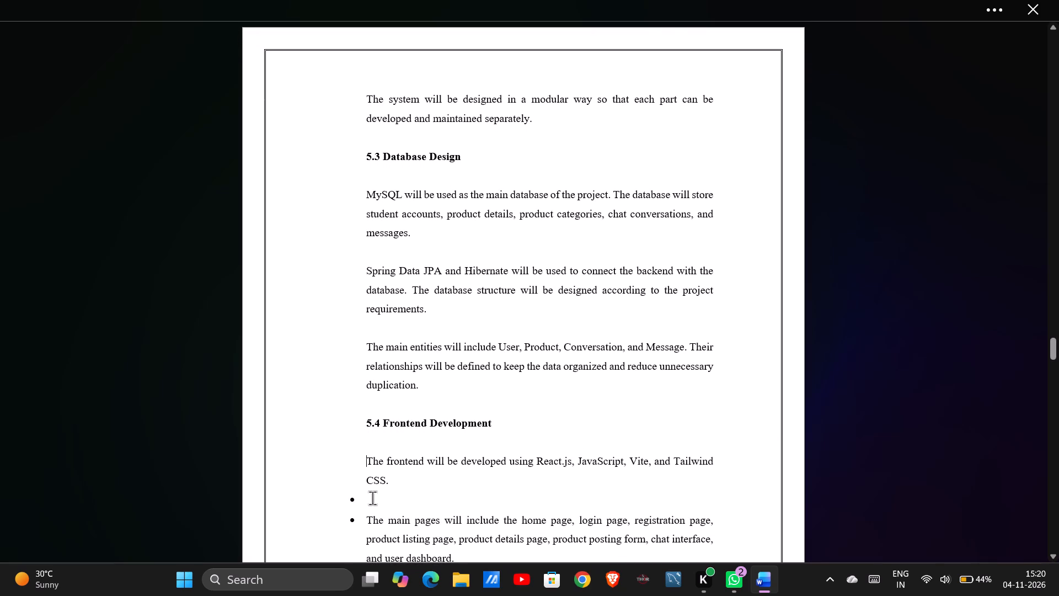
pyautogui.click(372, 498)
pyautogui.press('BackSpace')
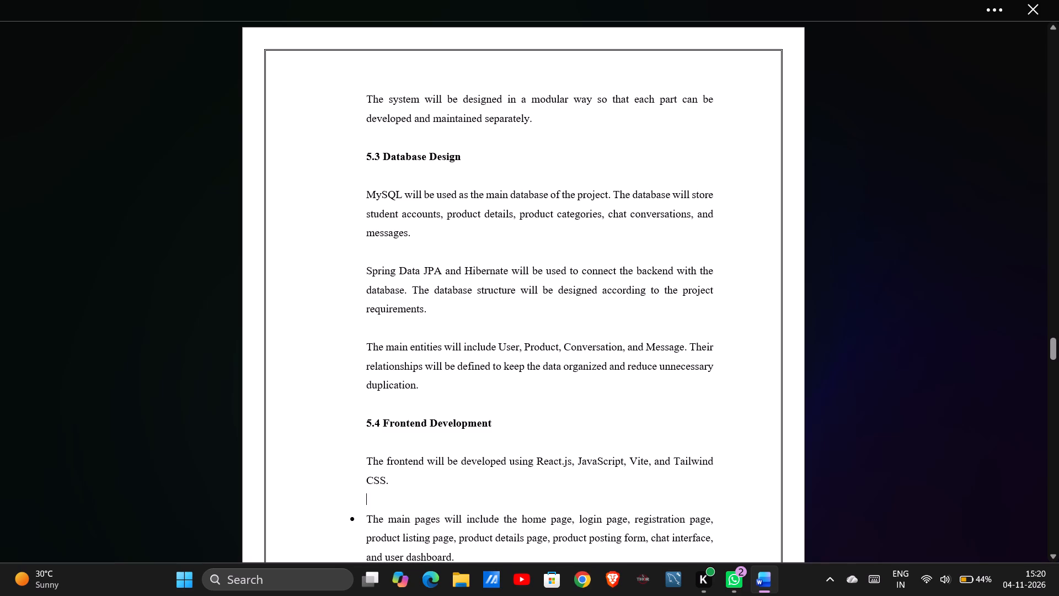
pyautogui.click(366, 519)
pyautogui.press('BackSpace')
# Remove the bullet from the blank line above the paragraph "React Router will be used for page navigation".
pyautogui.scroll(-1, 366, 519)
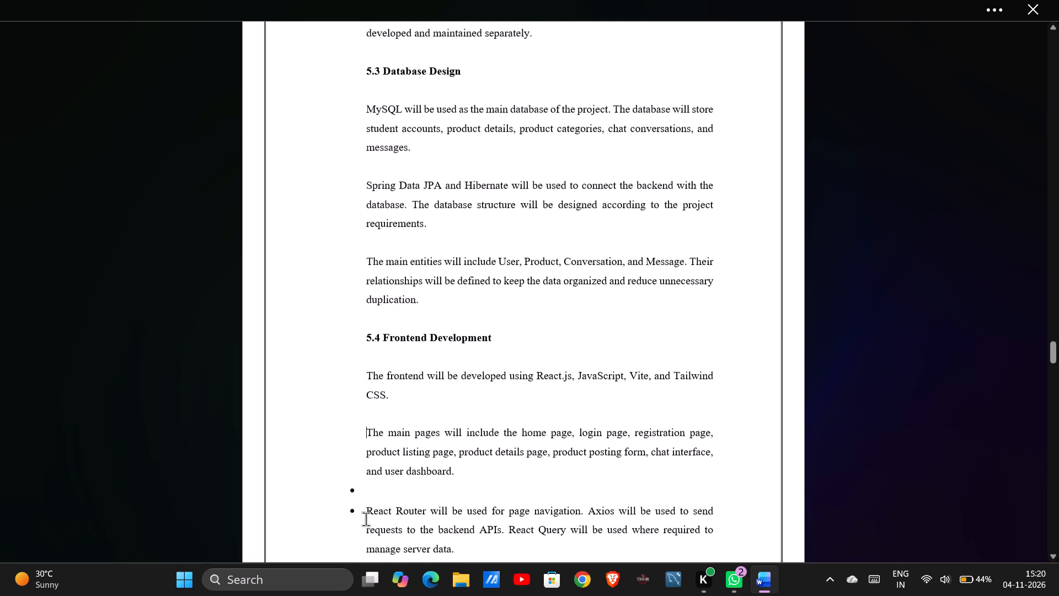
pyautogui.scroll(-2, 366, 519)
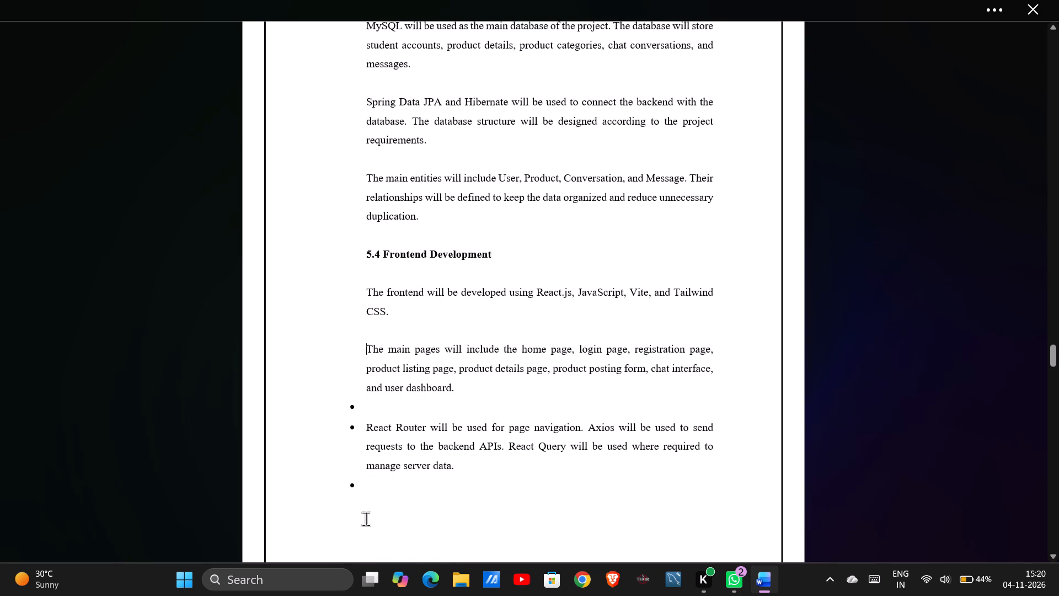
pyautogui.scroll(-1, 366, 519)
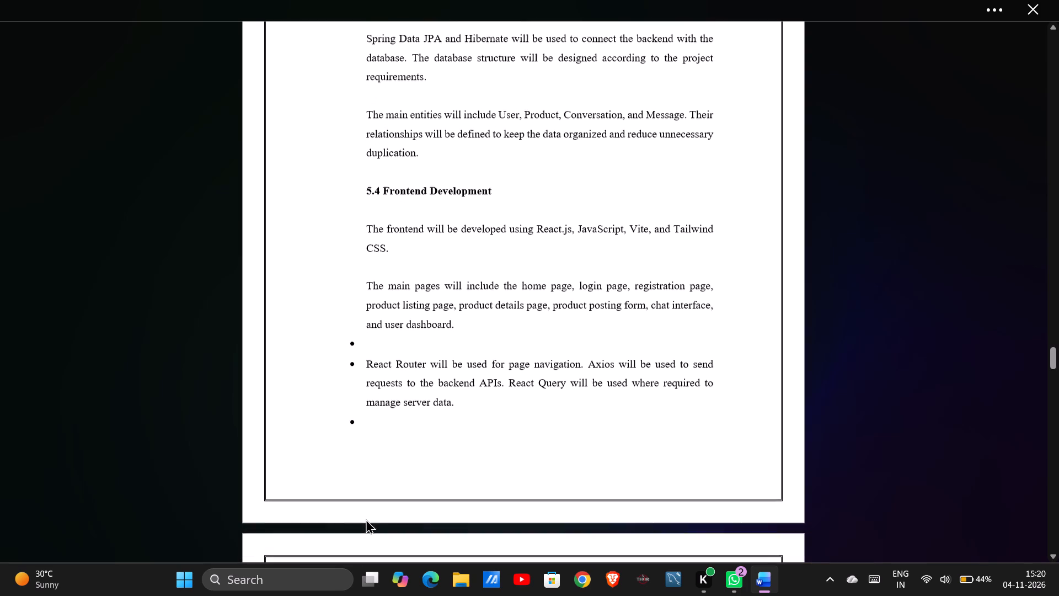
pyautogui.click(392, 342)
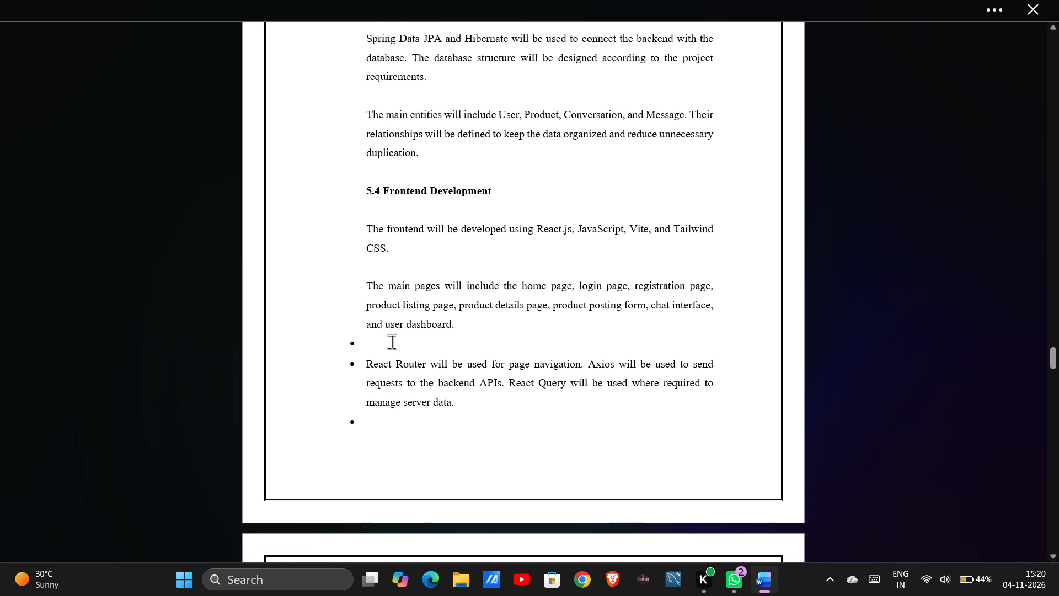
pyautogui.press('BackSpace')
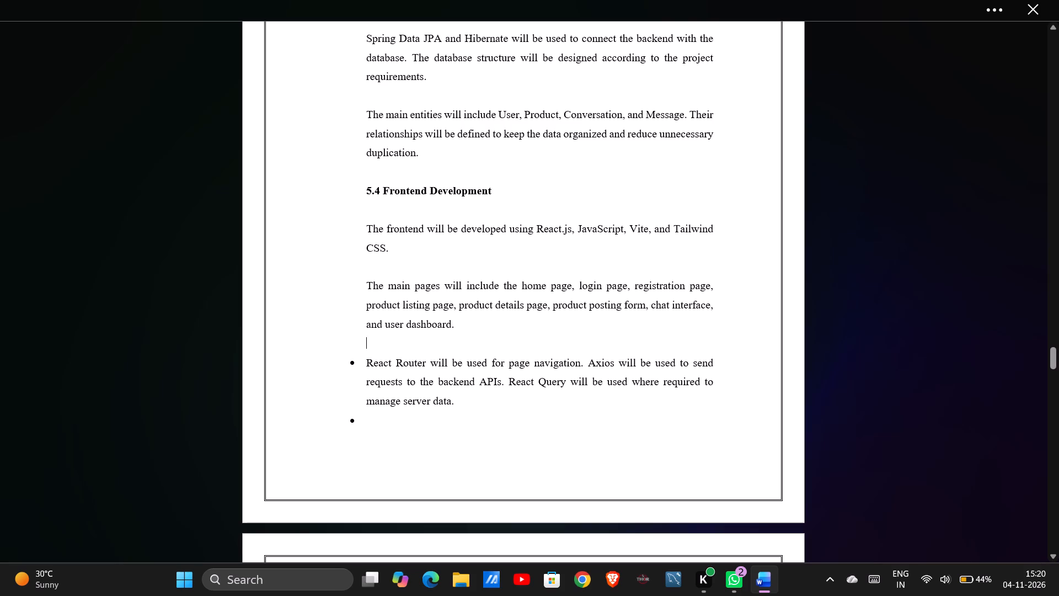
pyautogui.scroll(-1, 392, 342)
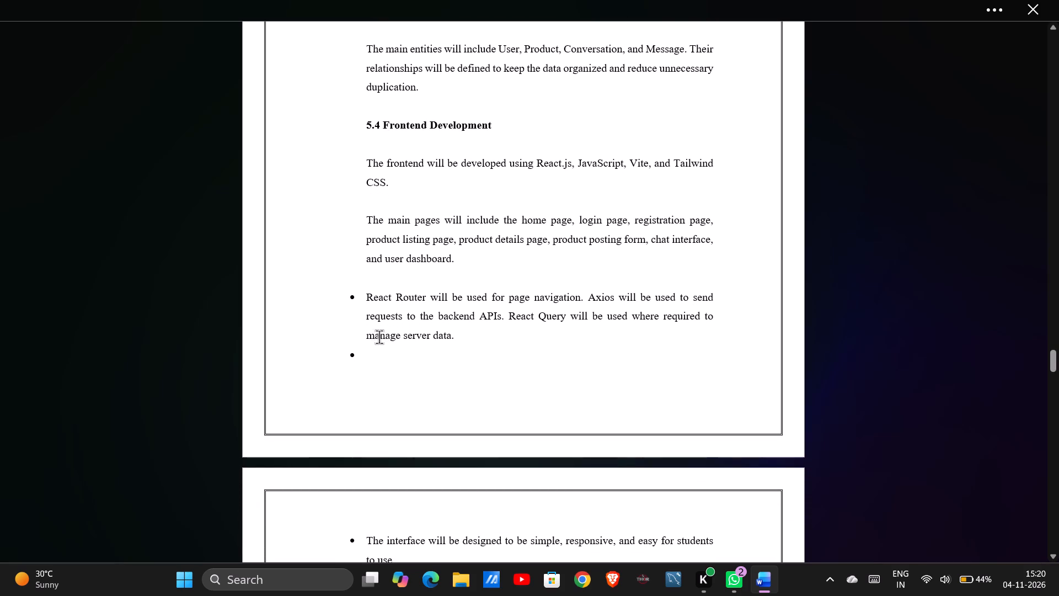
# Remove the bullets from the "React Router will be used for page navigation" paragraph and the blank line below it.
pyautogui.click(363, 297)
pyautogui.press('BackSpace')
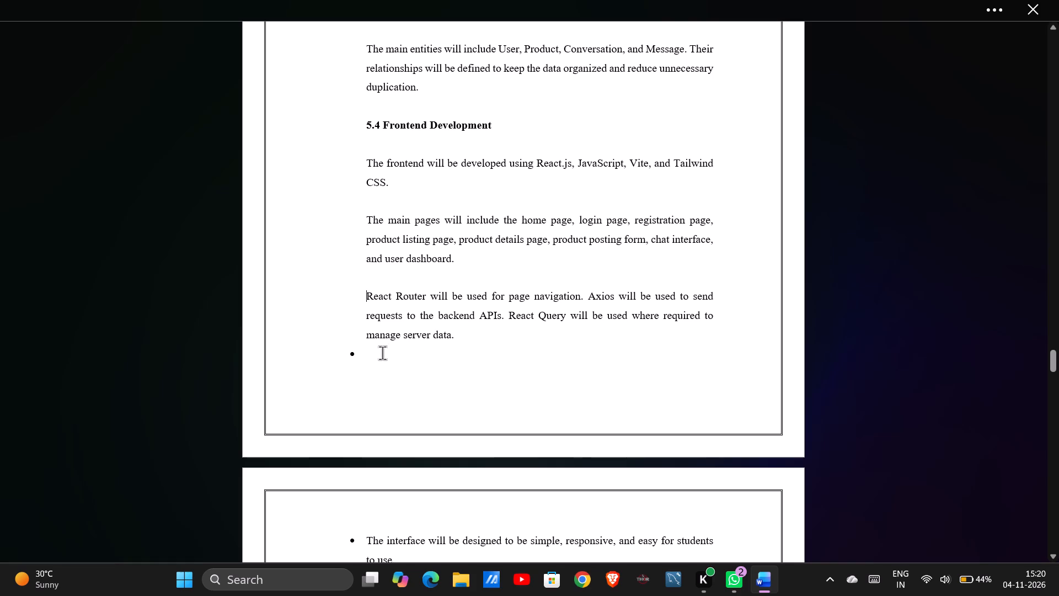
pyautogui.click(382, 353)
pyautogui.press('BackSpace')
# Insert a page break after the React Router paragraph and delete the extra blank line above "The interface will be designed".
pyautogui.click(389, 1)
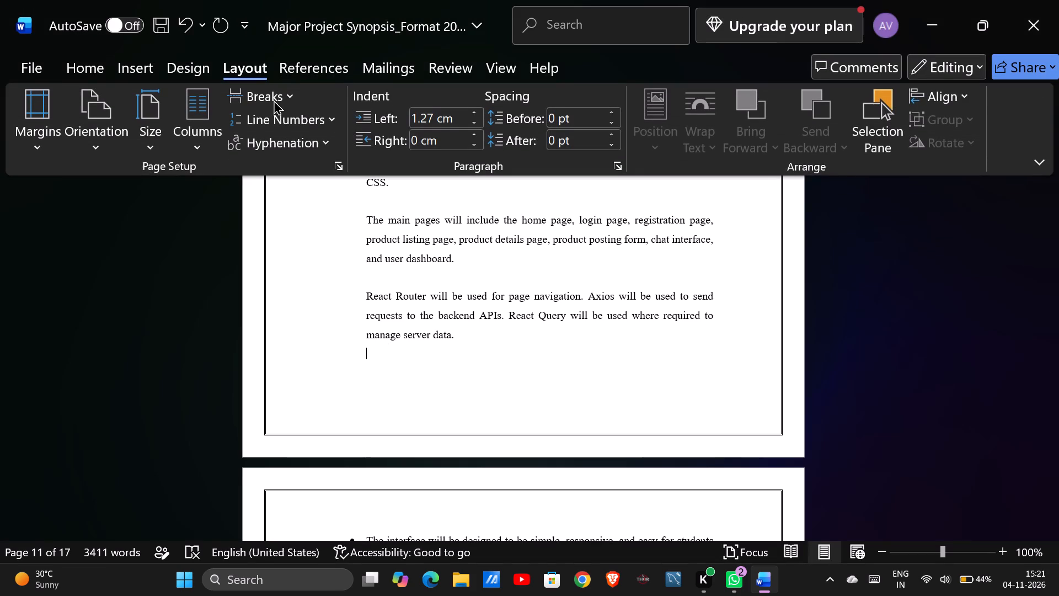
pyautogui.click(250, 86)
pyautogui.click(261, 158)
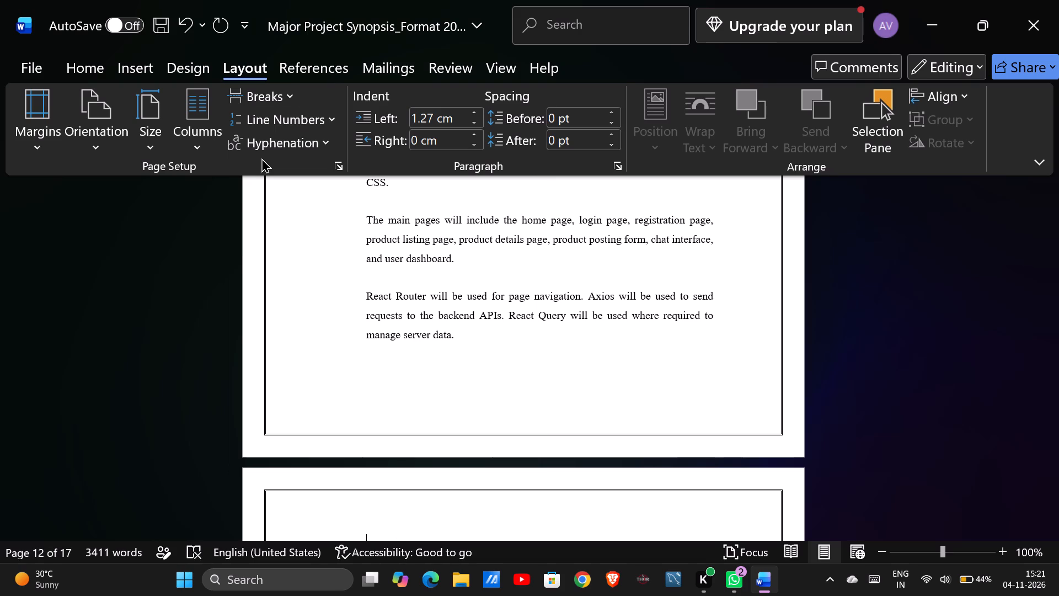
pyautogui.scroll(-1, 302, 234)
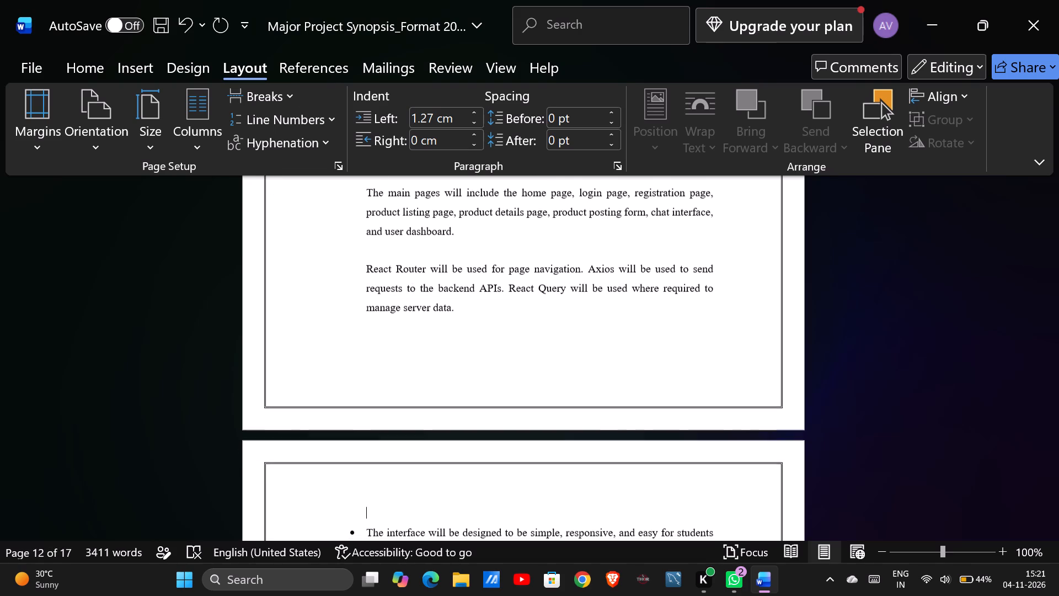
pyautogui.scroll(-1, 302, 234)
pyautogui.press('BackSpace')
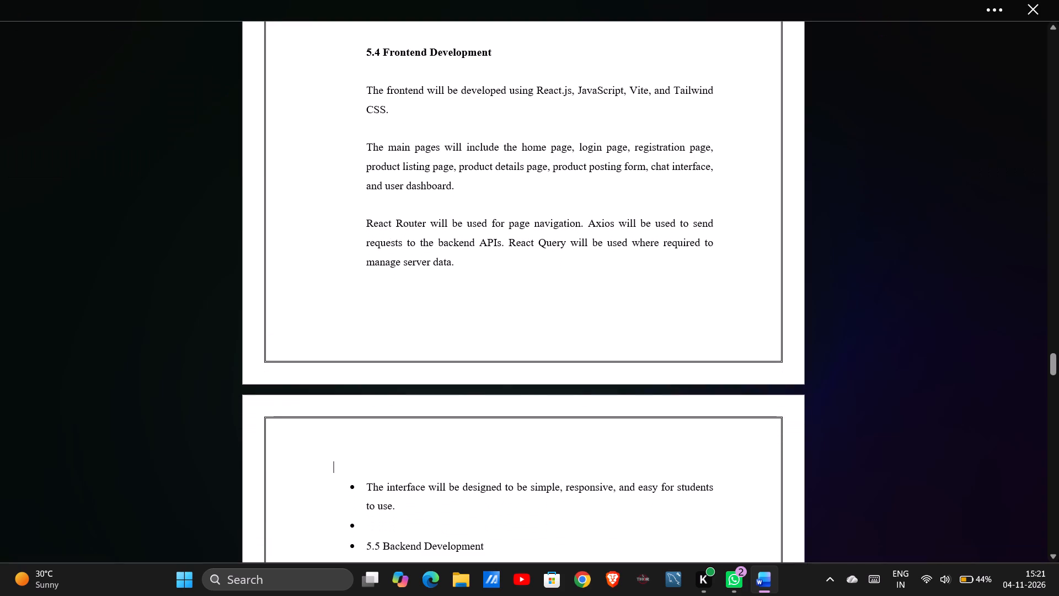
pyautogui.press('BackSpace')
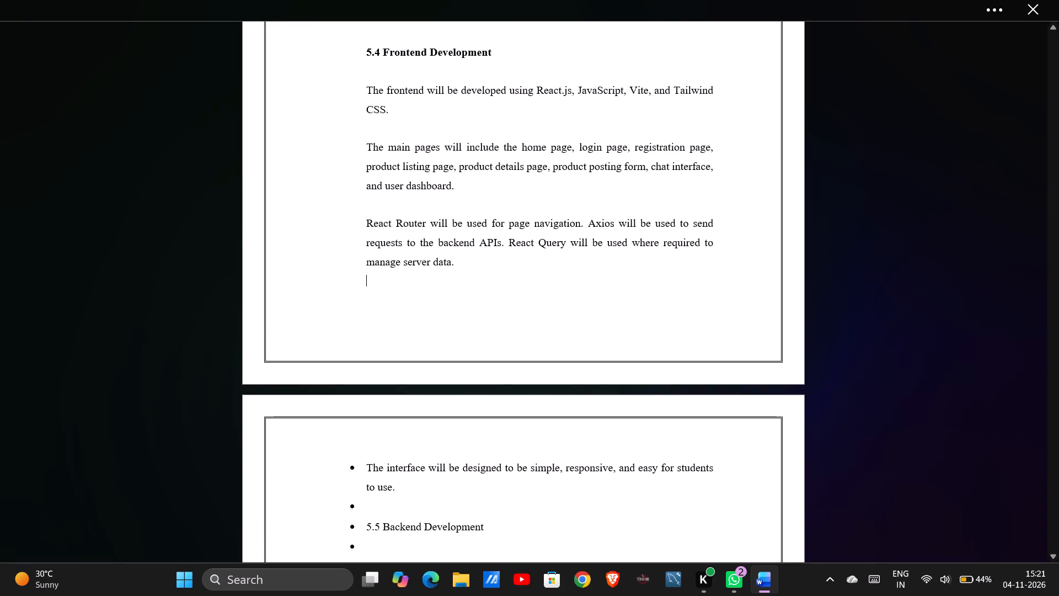
# Remove the bullets from the paragraph "The interface will be designed to be simple" and the blank line below it.
pyautogui.click(365, 473)
pyautogui.press('BackSpace')
pyautogui.click(369, 508)
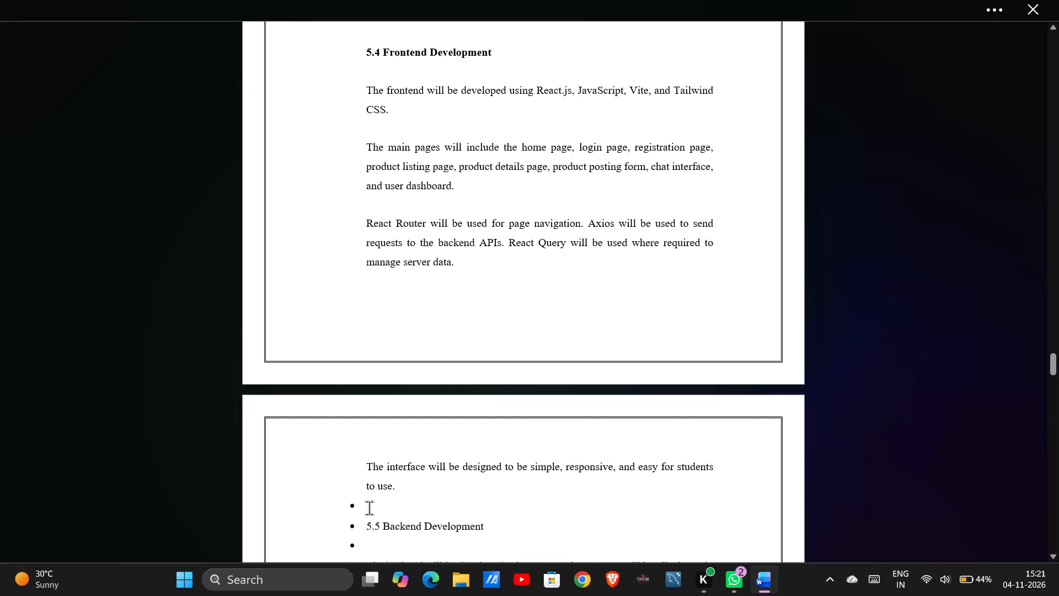
pyautogui.press('BackSpace')
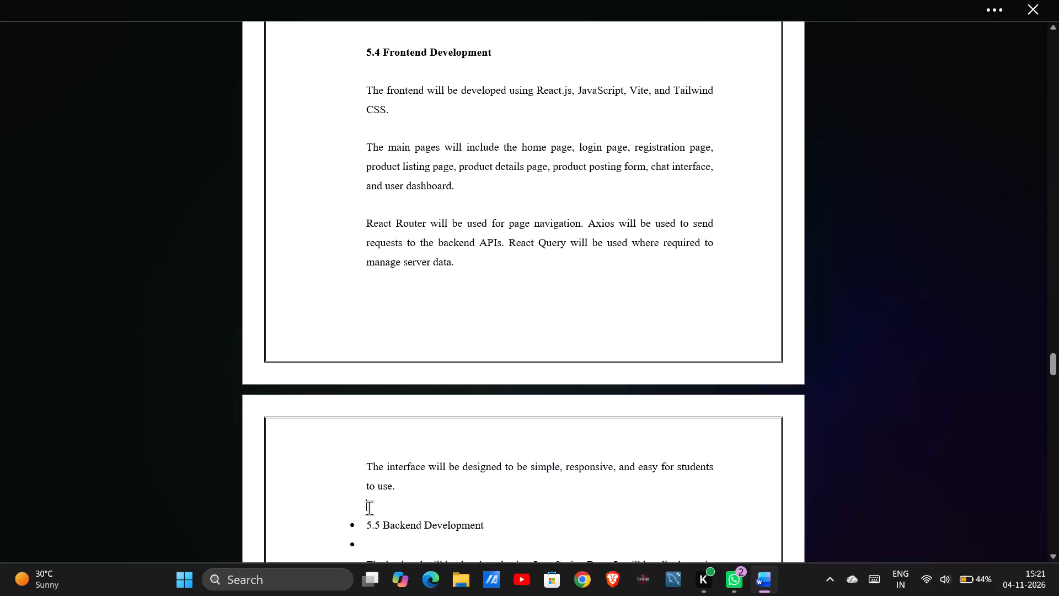
# Remove the bullets from the "5.5 Backend Development" subheading, the blank line below it and the first paragraph of that section.
pyautogui.click(366, 519)
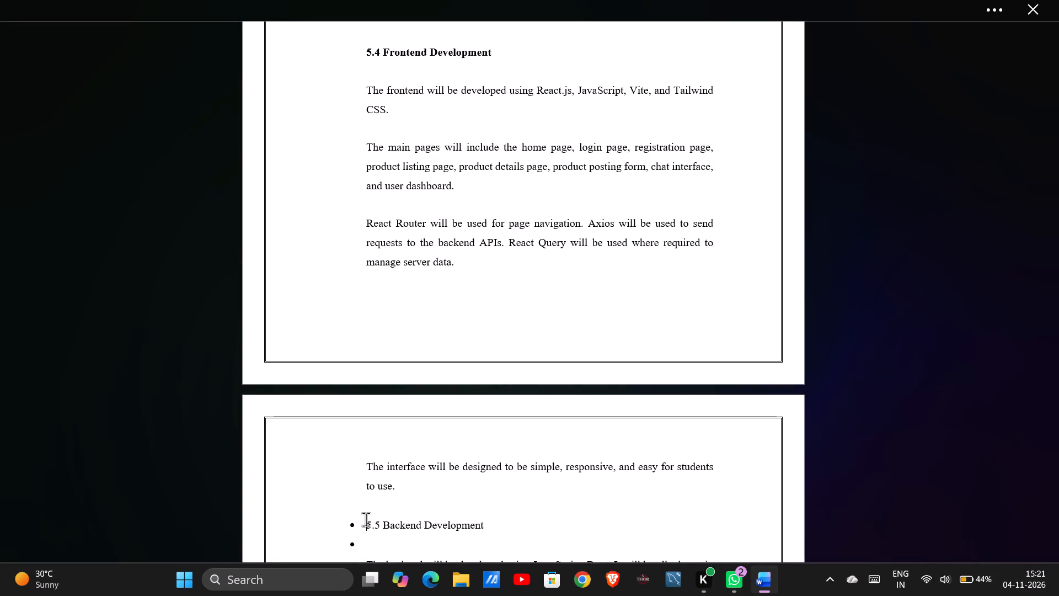
pyautogui.press('BackSpace')
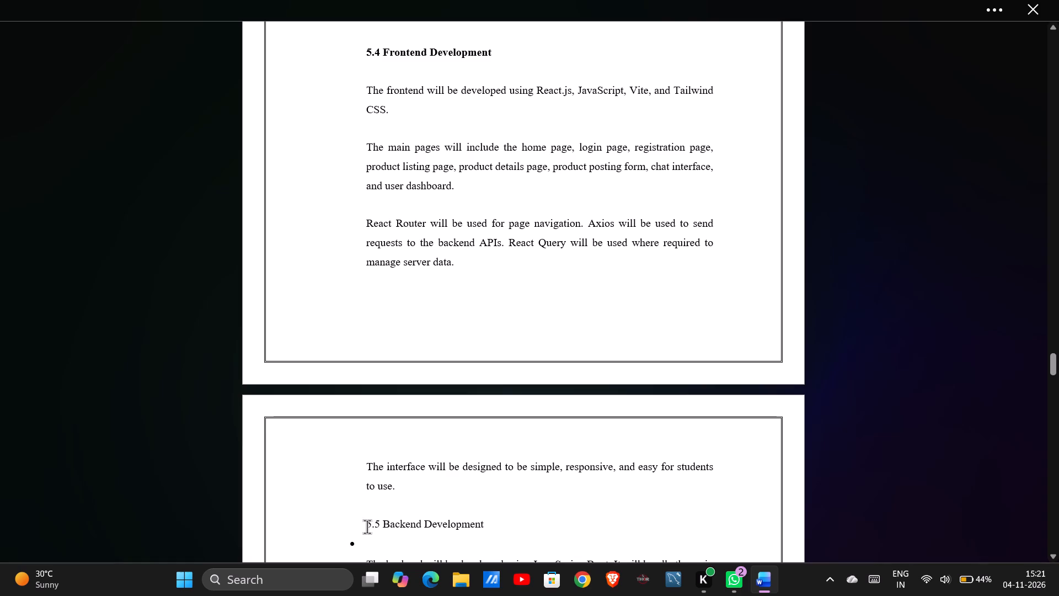
pyautogui.moveTo(367, 526); pyautogui.dragTo(443, 532)
pyautogui.hotkey('shift', 'Left')
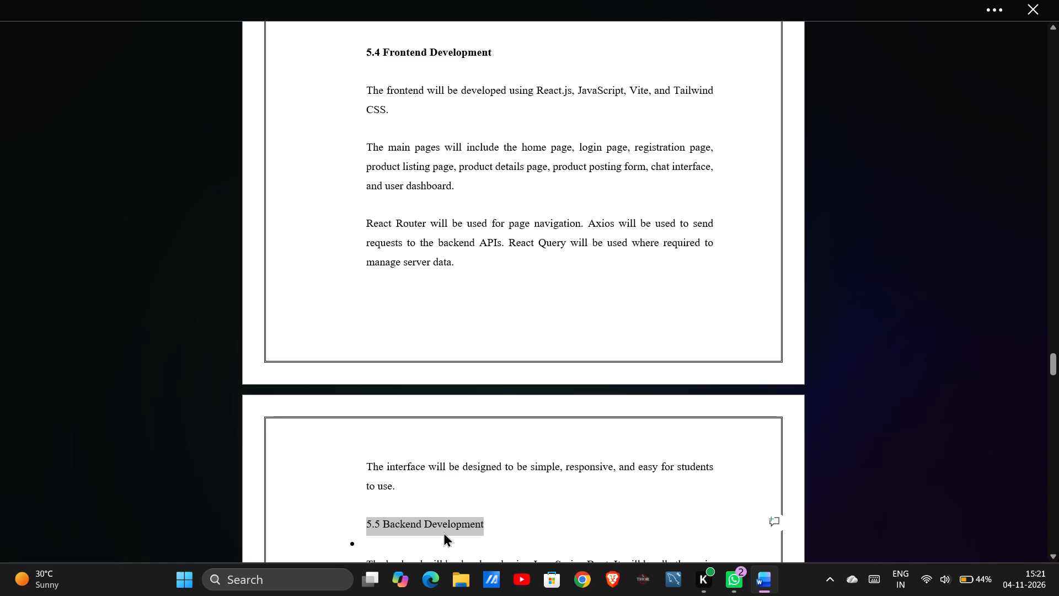
pyautogui.scroll(-1, 443, 532)
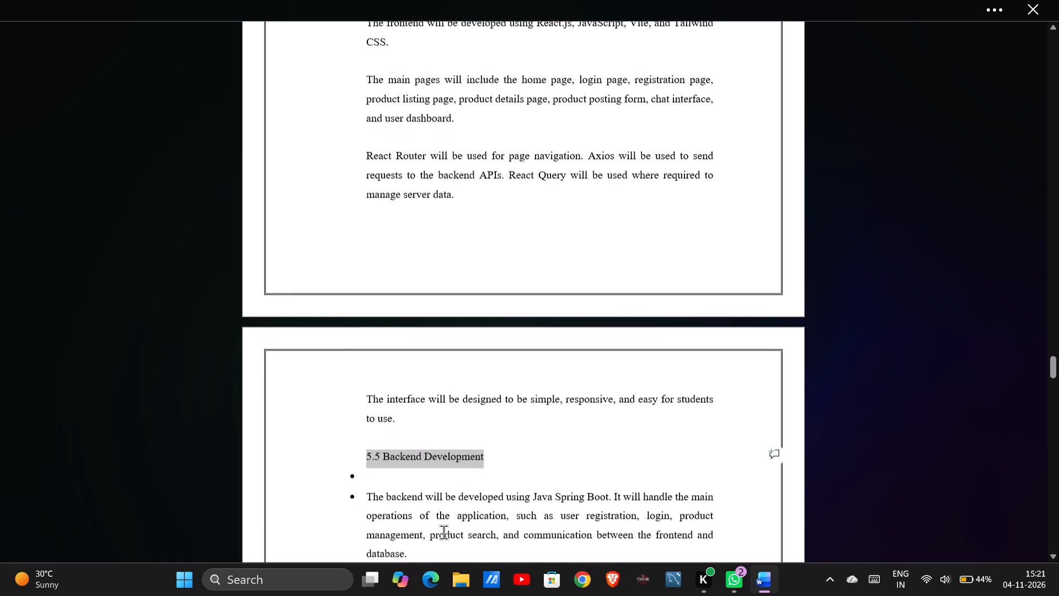
pyautogui.scroll(-1, 443, 532)
pyautogui.click(381, 435)
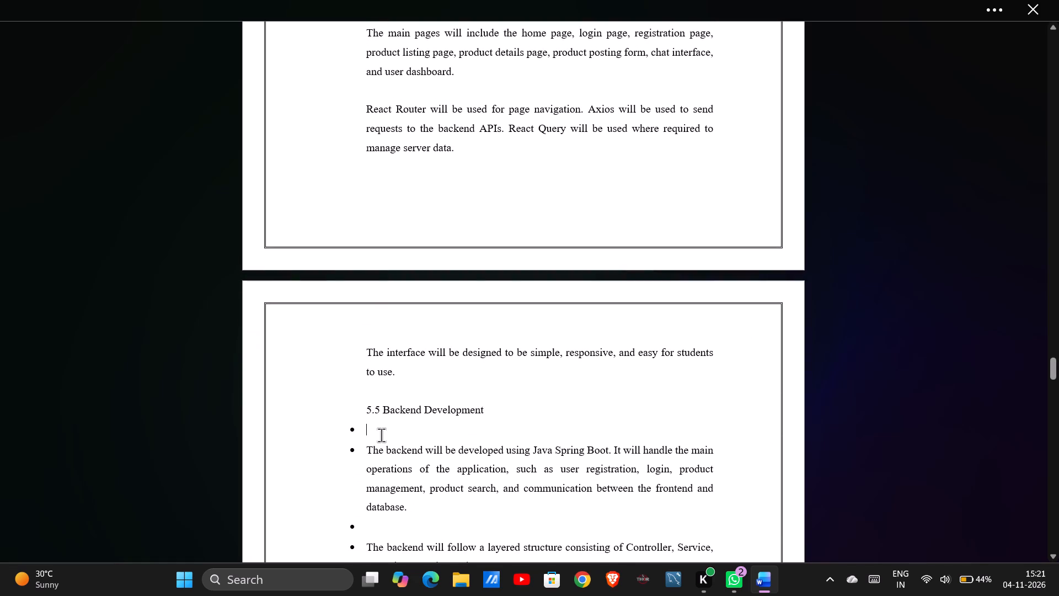
pyautogui.press('BackSpace')
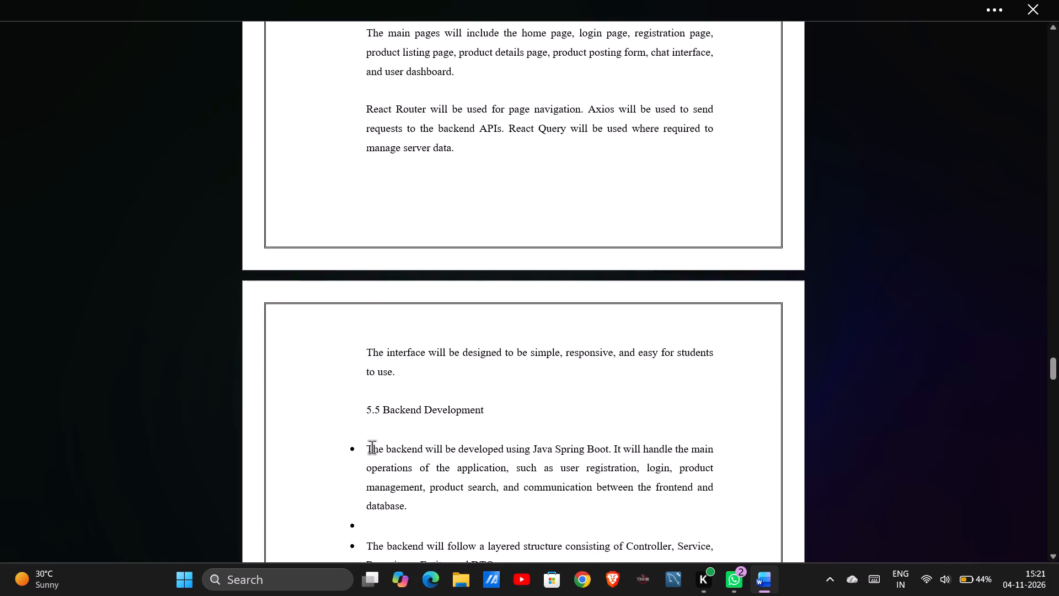
pyautogui.click(366, 450)
pyautogui.press('BackSpace')
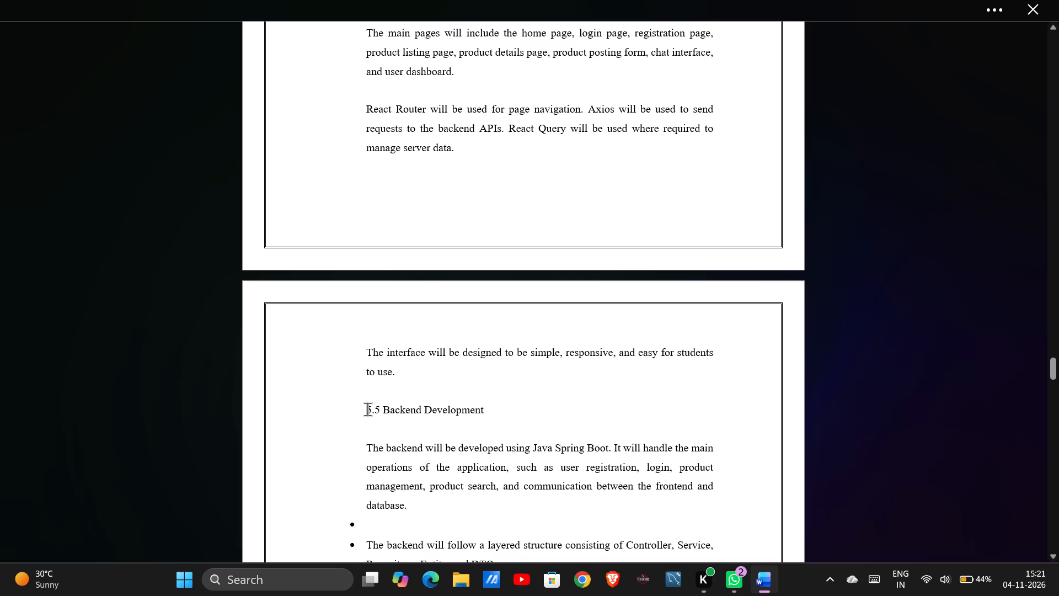
# Make the "5.5 Backend Development" subheading bold.
pyautogui.moveTo(368, 410); pyautogui.dragTo(393, 410)
pyautogui.moveTo(393, 410); pyautogui.dragTo(440, 414)
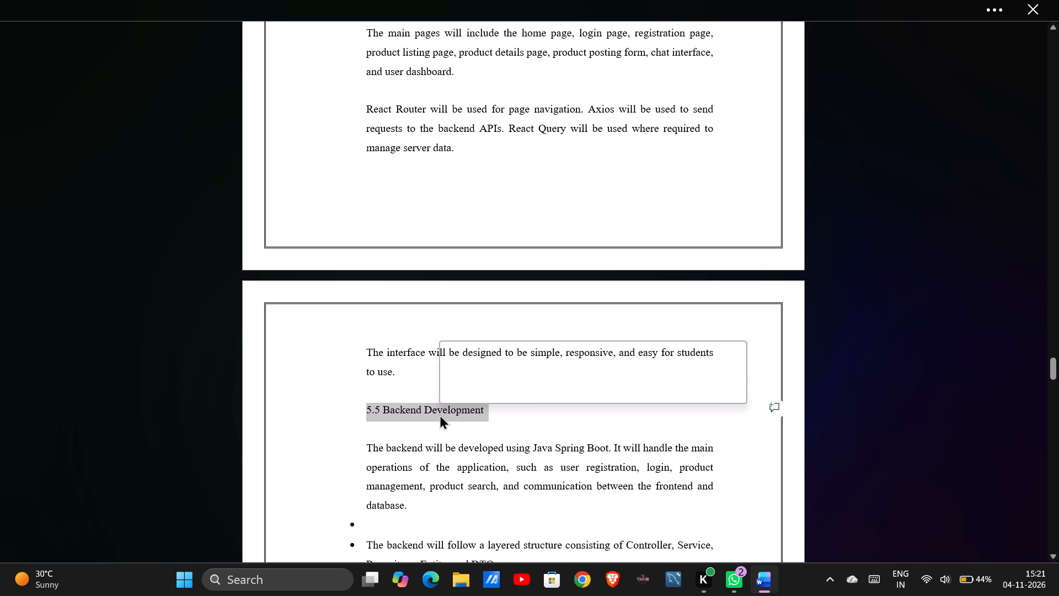
pyautogui.hotkey('shift', 'Left')
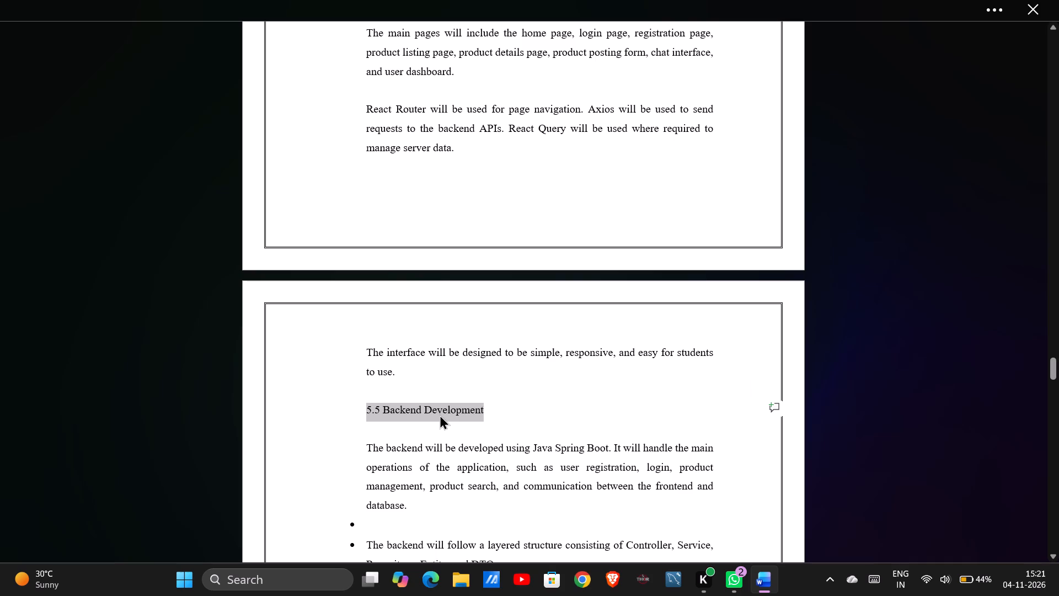
pyautogui.rightClick(440, 414)
pyautogui.click(446, 471)
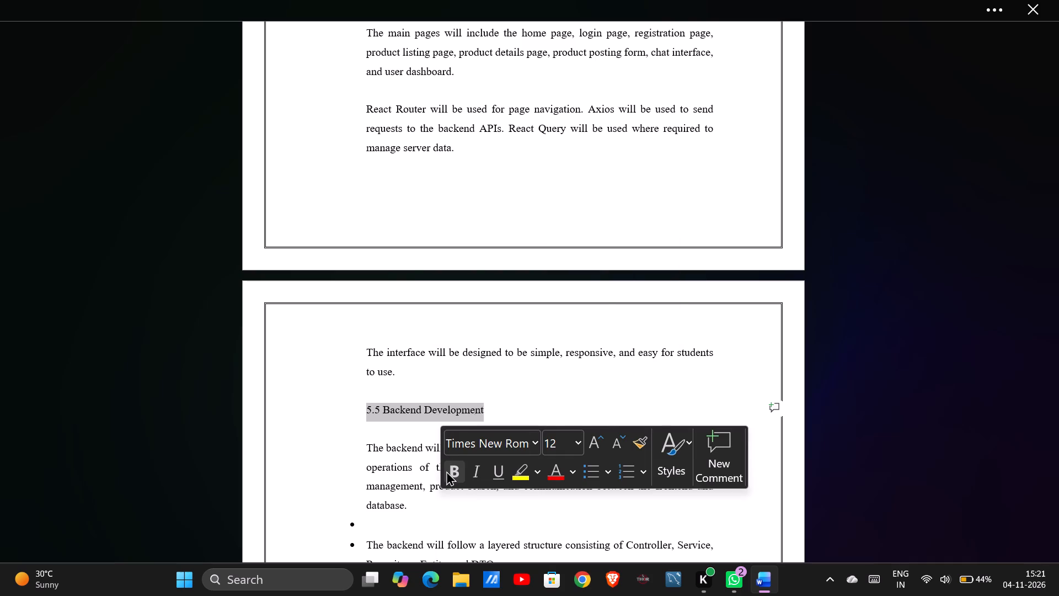
# Remove the bullets from the second and third paragraphs under "5.5 Backend Development" and from the blank lines above them.
pyautogui.click(369, 529)
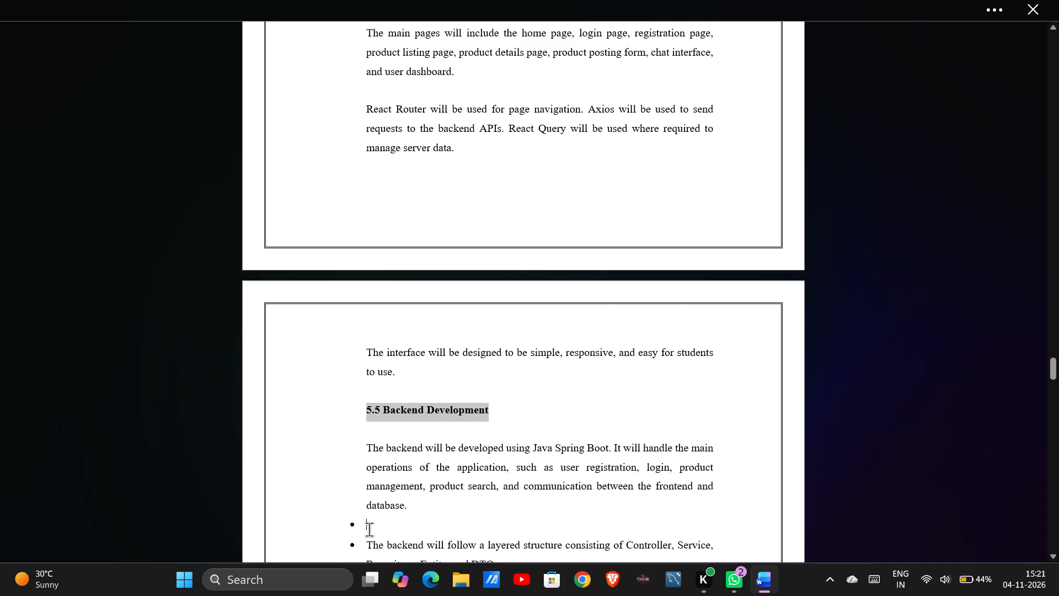
pyautogui.press('BackSpace')
pyautogui.press('Down')
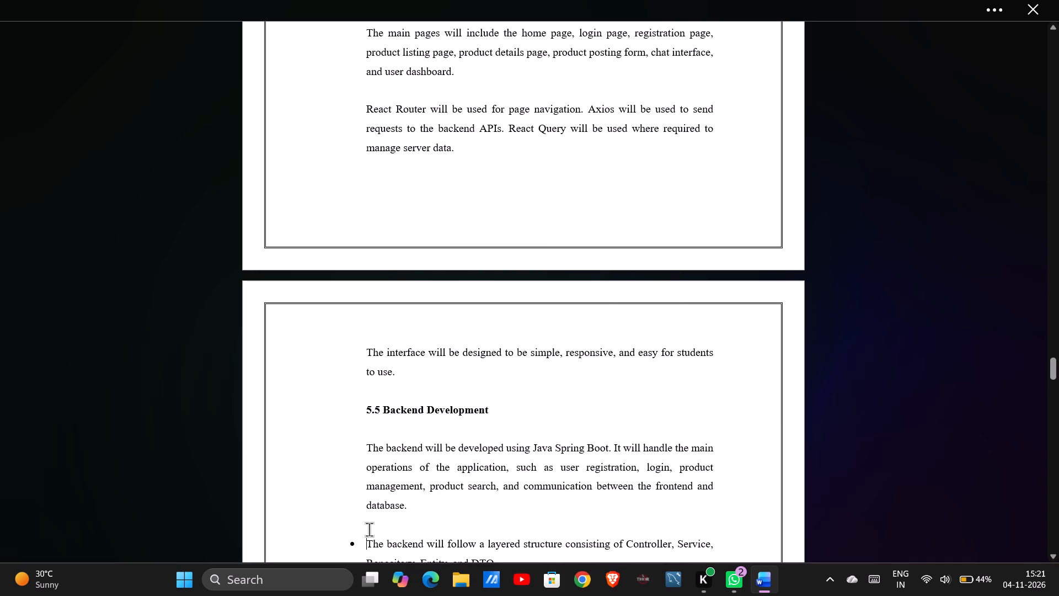
pyautogui.press('BackSpace')
pyautogui.scroll(-1, 369, 529)
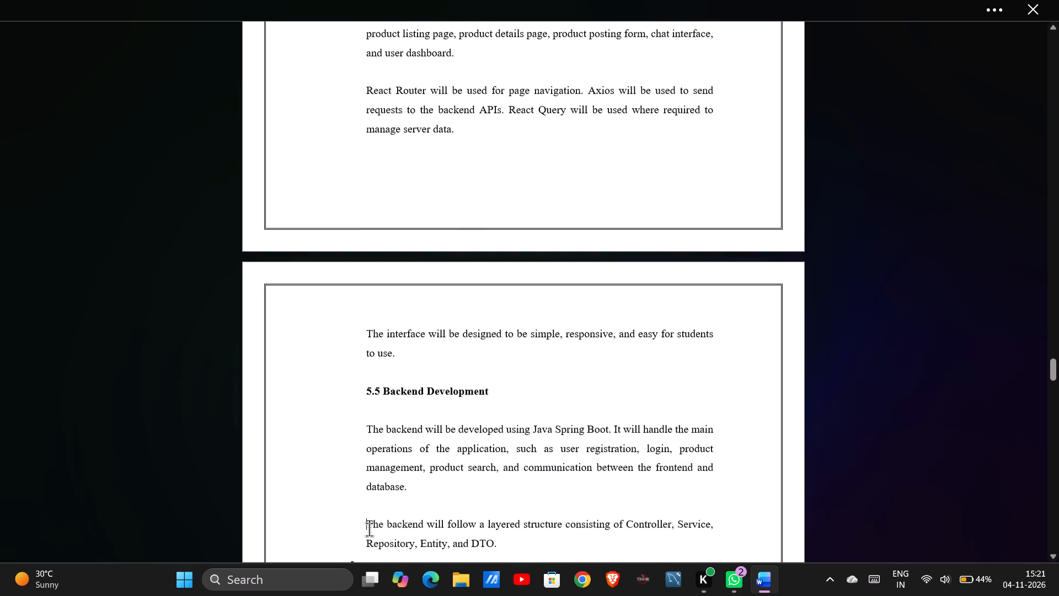
pyautogui.scroll(-1, 369, 529)
pyautogui.click(383, 493)
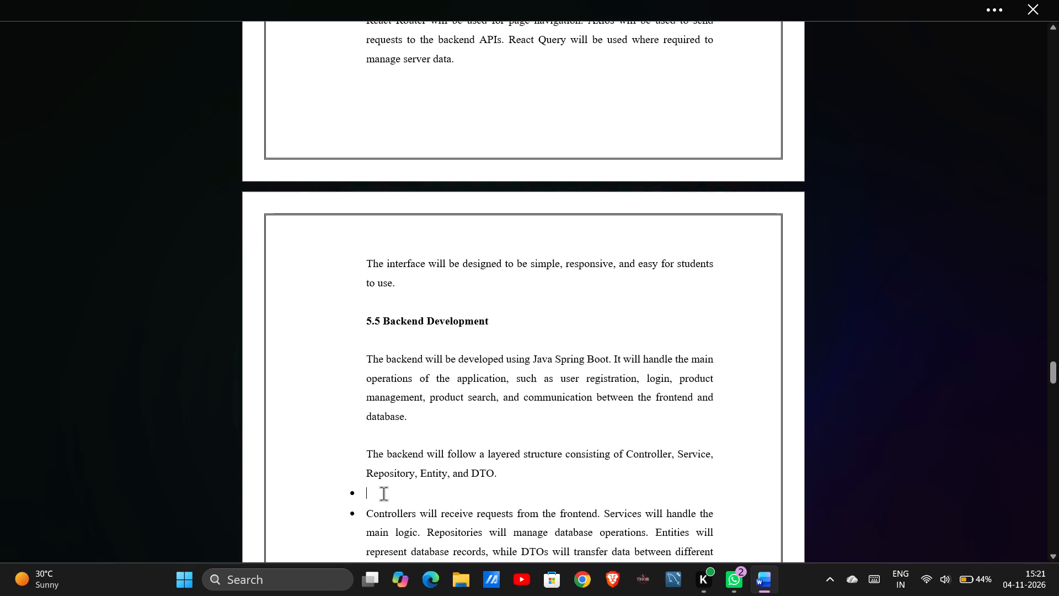
pyautogui.press('BackSpace')
pyautogui.press('Down')
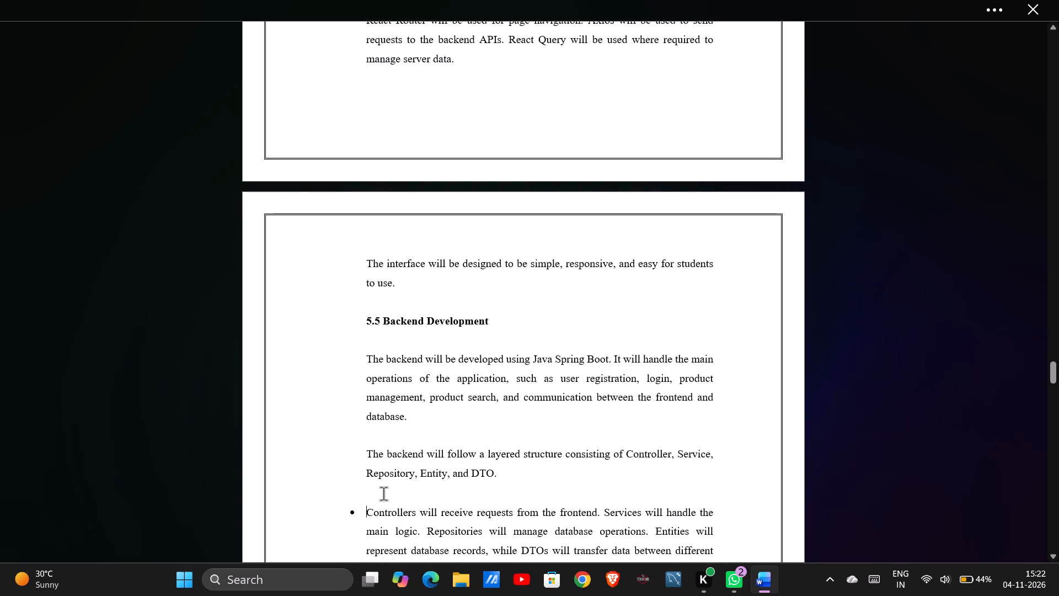
pyautogui.press('BackSpace')
# Remove the bullets from the "Spring Security and JWT" paragraph and the blank line above it.
pyautogui.scroll(-1, 383, 493)
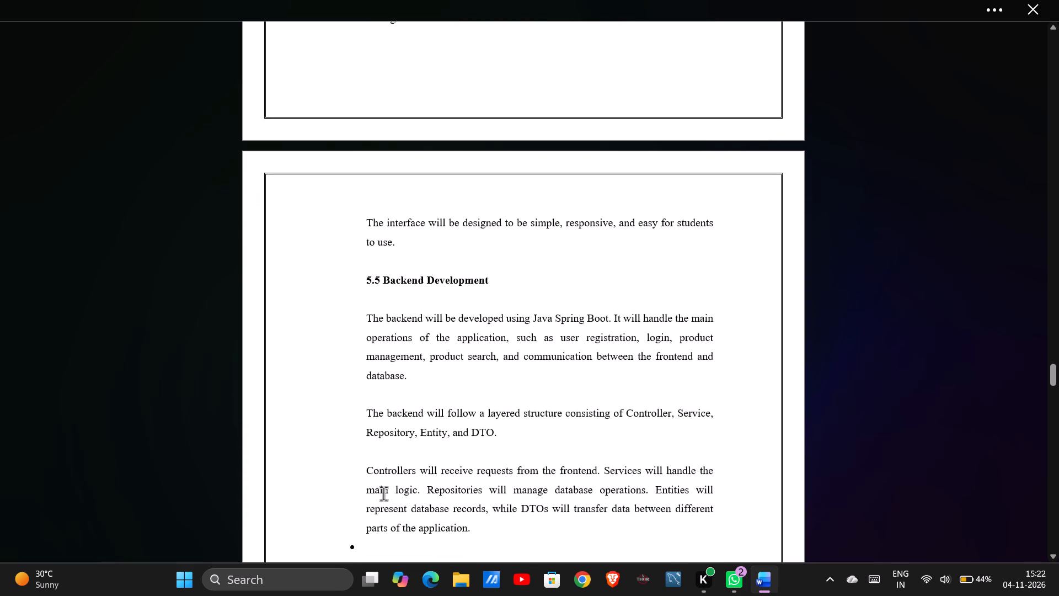
pyautogui.scroll(-1, 383, 493)
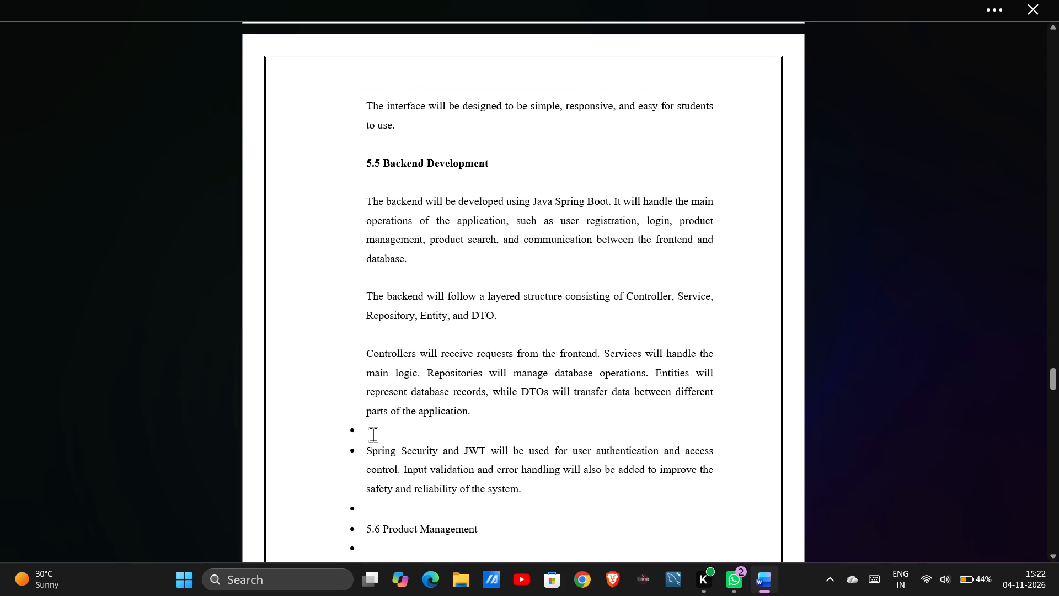
pyautogui.click(373, 434)
pyautogui.press('BackSpace')
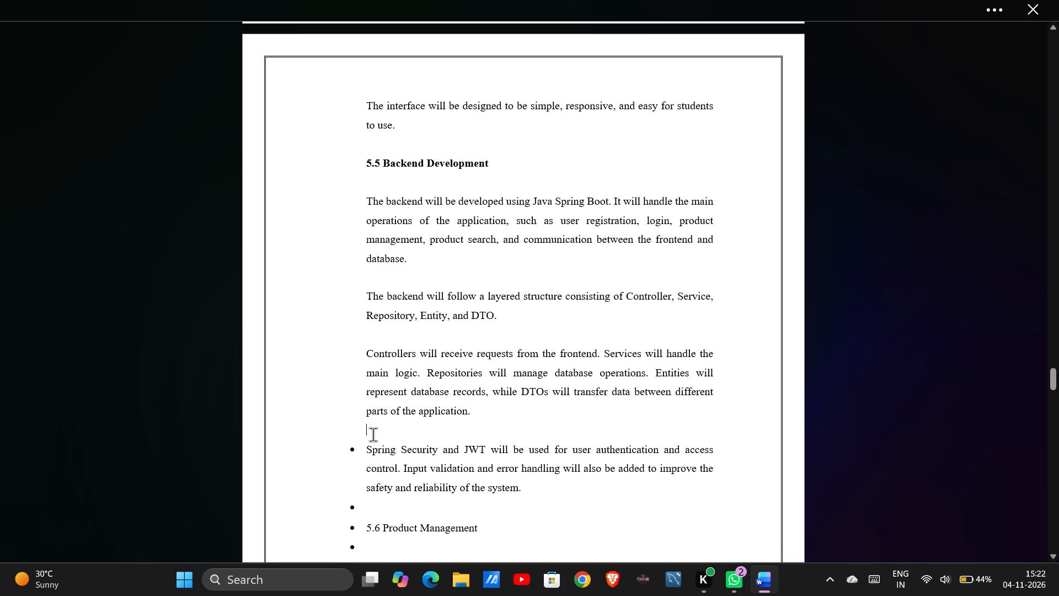
pyautogui.click(366, 451)
pyautogui.press('BackSpace')
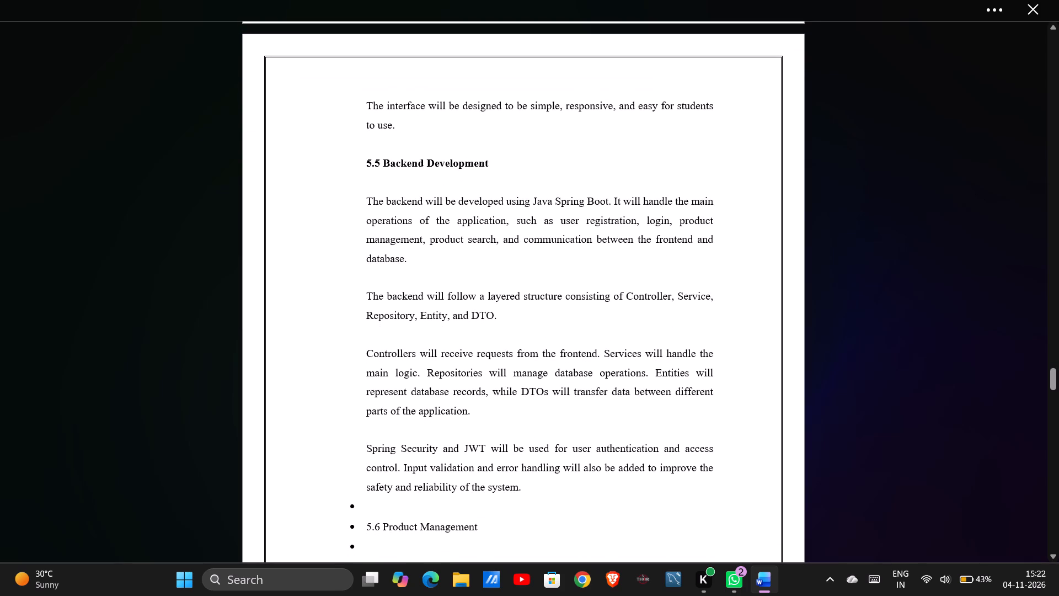
# Remove the bullets from the "5.6 Product Management" subheading and the blank line above it.
pyautogui.press('Down')
pyautogui.press('Down')
pyautogui.press('Down')
pyautogui.press('BackSpace')
pyautogui.press('Down')
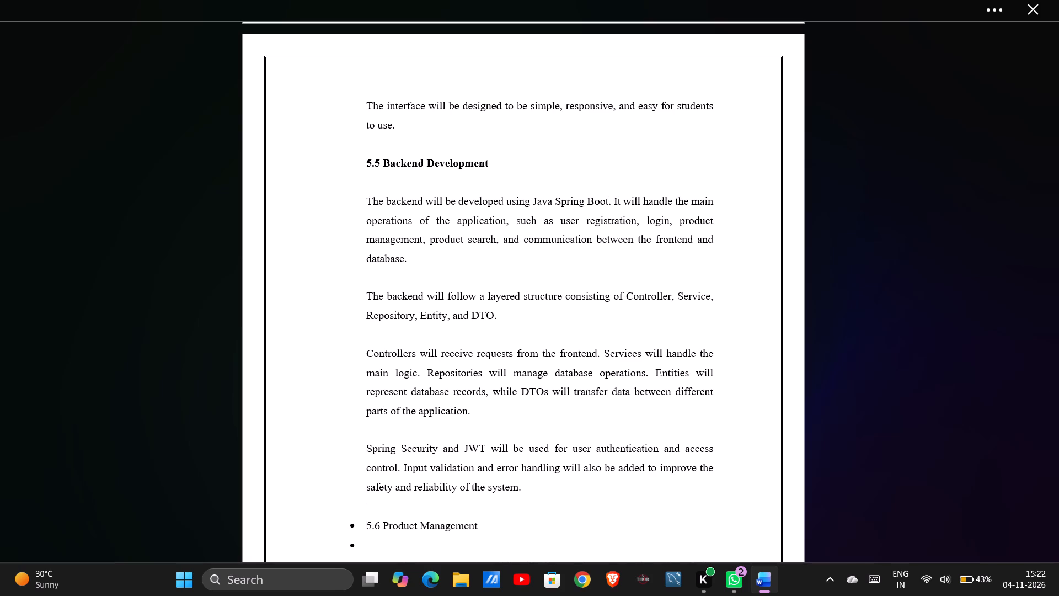
pyautogui.press('BackSpace')
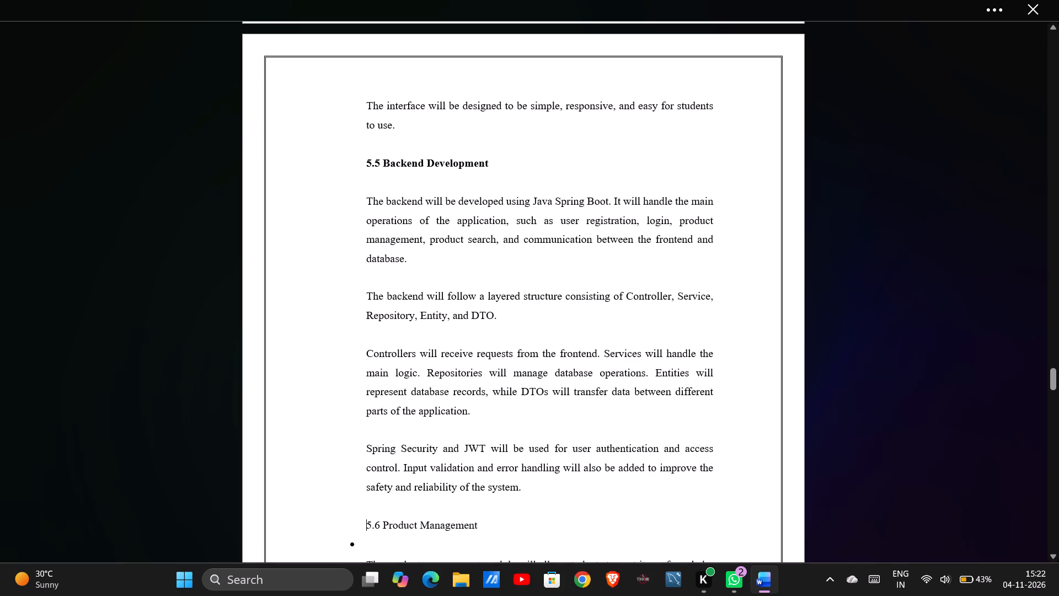
# Make the "5.6 Product Management" subheading bold.
pyautogui.moveTo(367, 526); pyautogui.dragTo(408, 531)
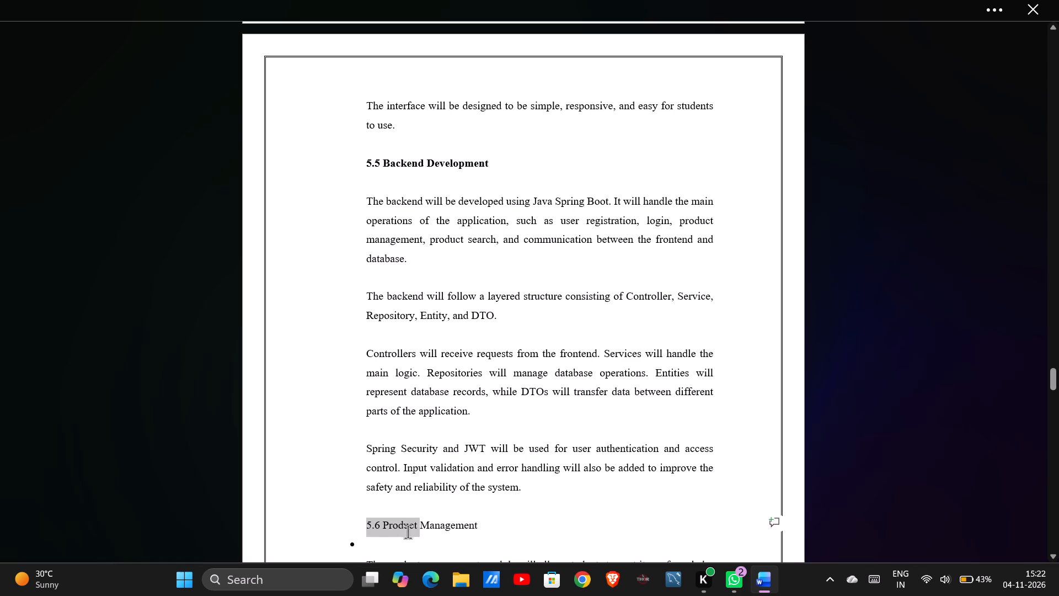
pyautogui.moveTo(408, 531); pyautogui.dragTo(442, 529)
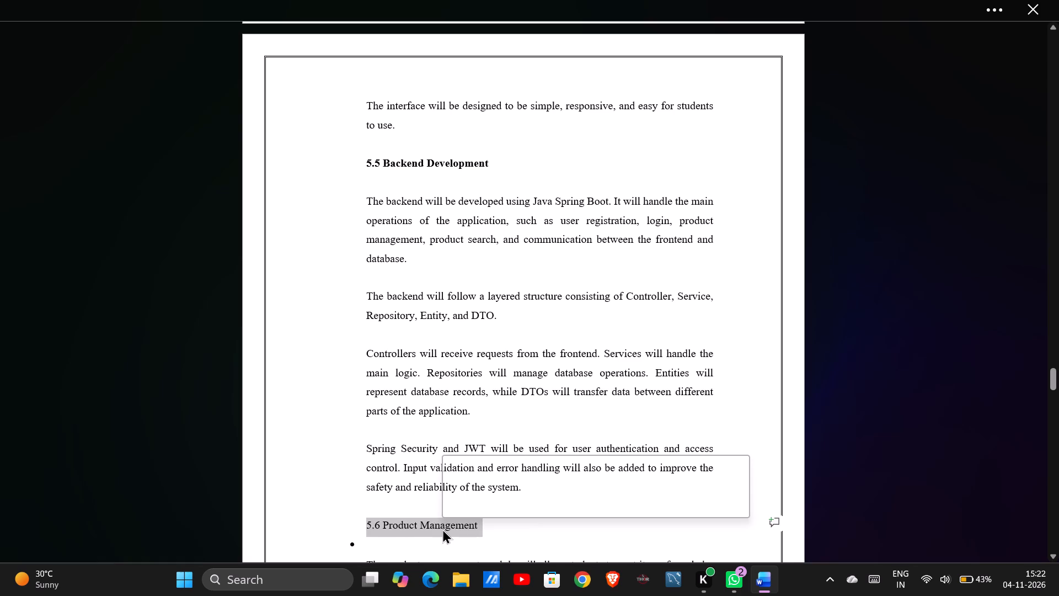
pyautogui.hotkey('shift', 'Left')
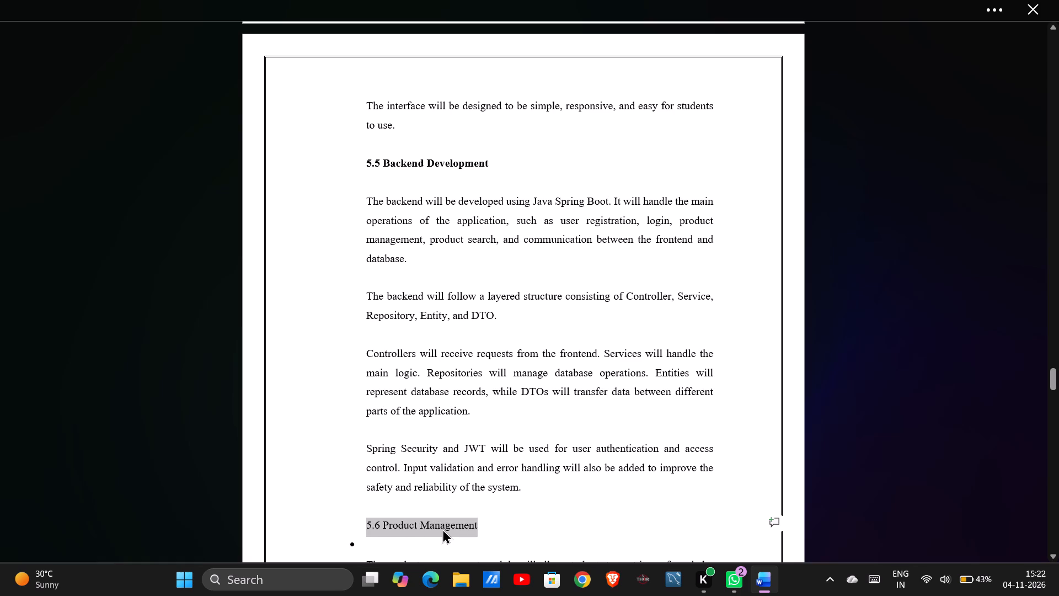
pyautogui.rightClick(442, 529)
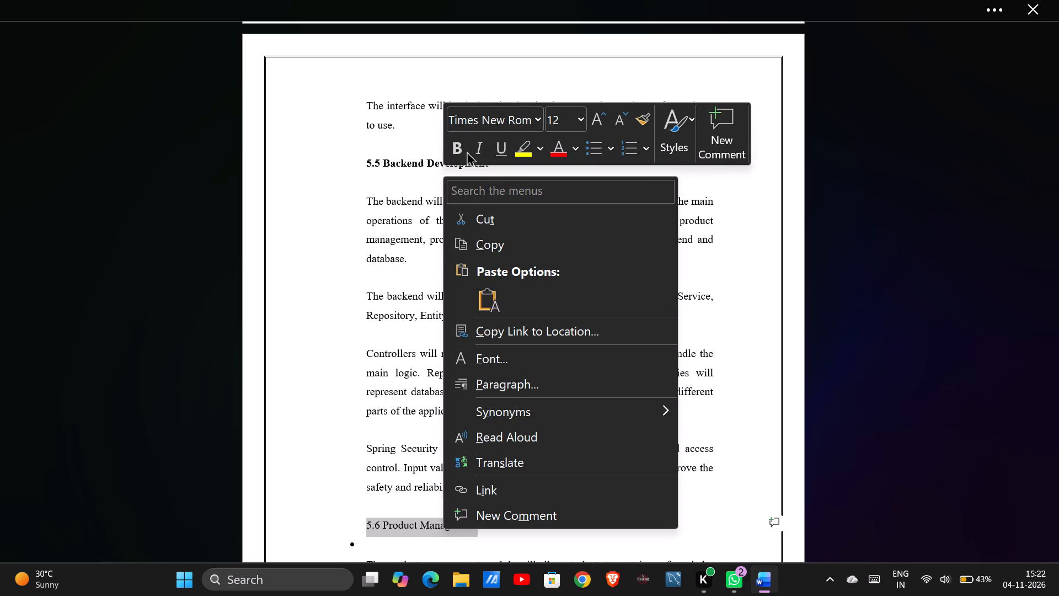
pyautogui.click(460, 144)
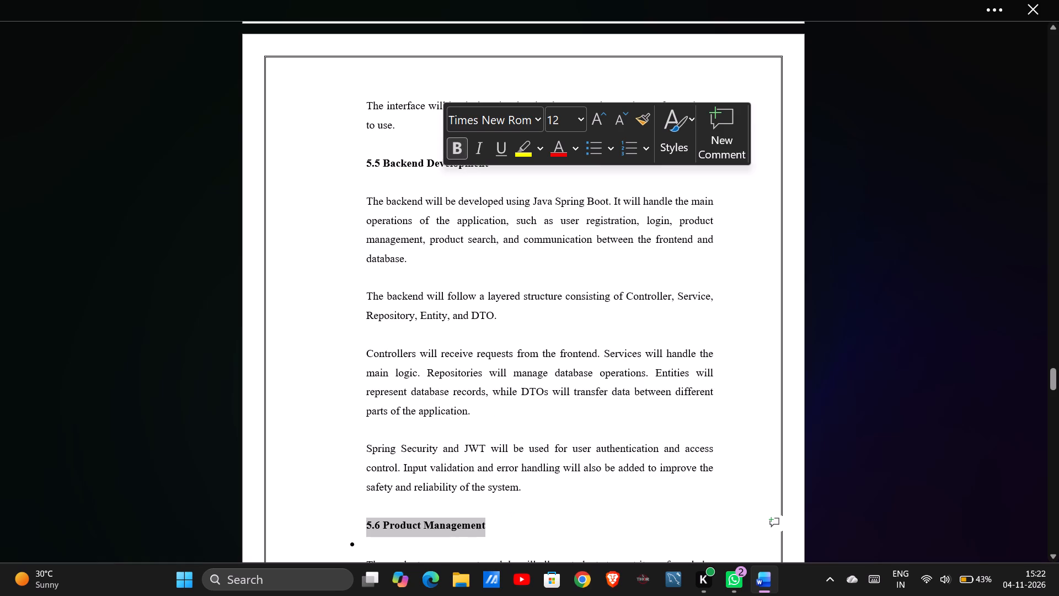
pyautogui.click(509, 518)
# Remove the bullets from the first two paragraphs under "5.6 Product Management" and from the blank lines around them.
pyautogui.scroll(-1, 509, 518)
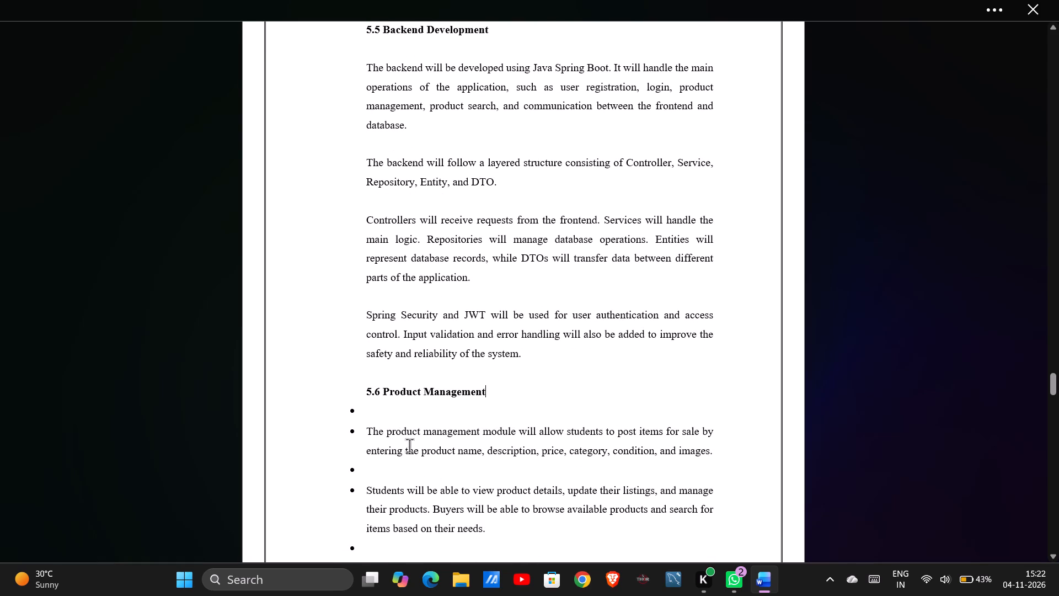
pyautogui.click(378, 418)
pyautogui.press('BackSpace')
pyautogui.press('Down')
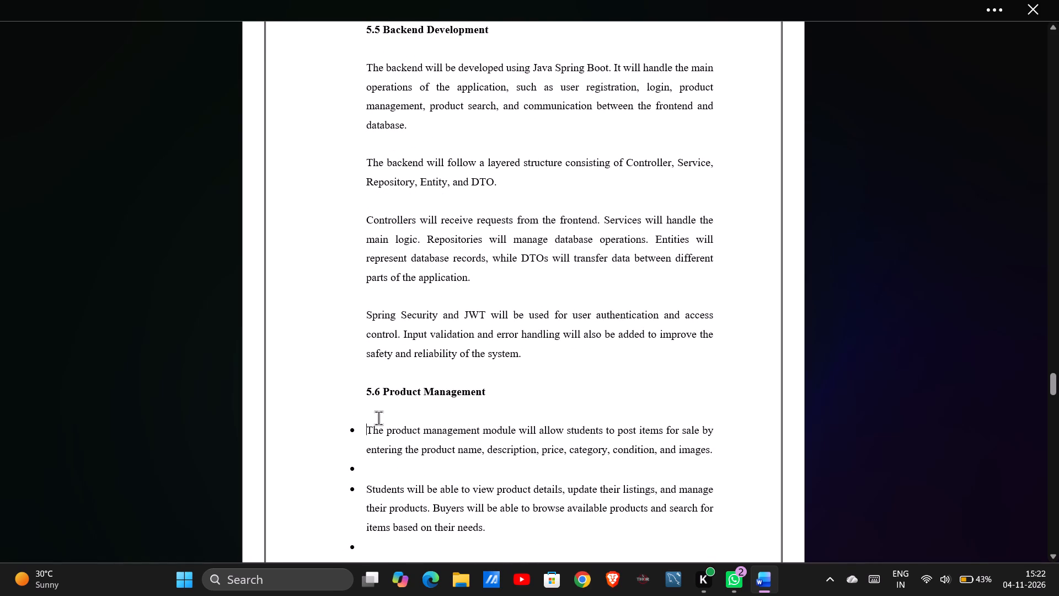
pyautogui.press('BackSpace')
pyautogui.press('Down')
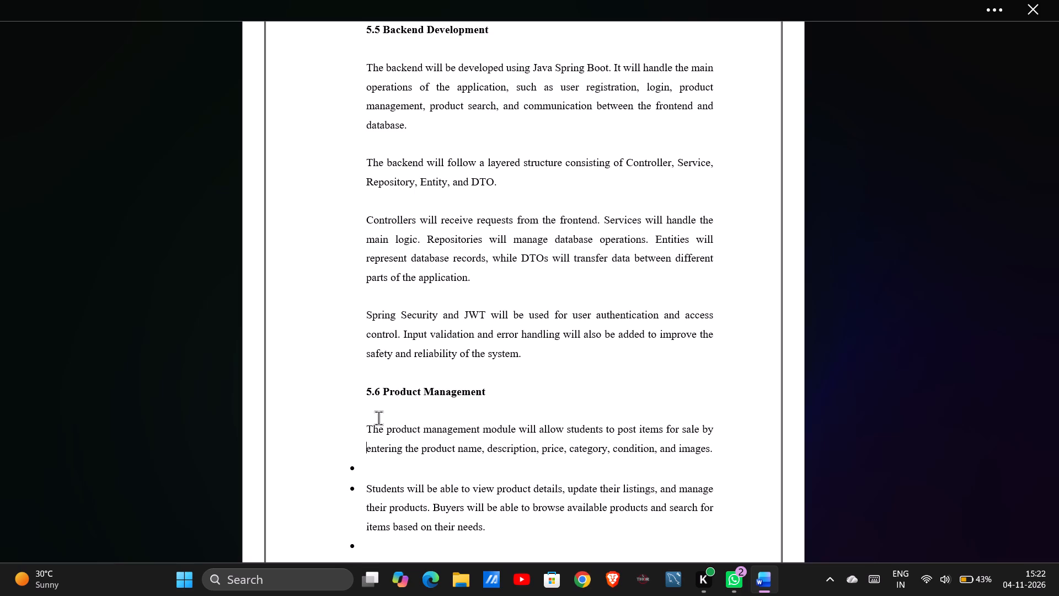
pyautogui.press('Down')
pyautogui.press('BackSpace')
pyautogui.press('Down')
pyautogui.press('BackSpace')
pyautogui.press('Down')
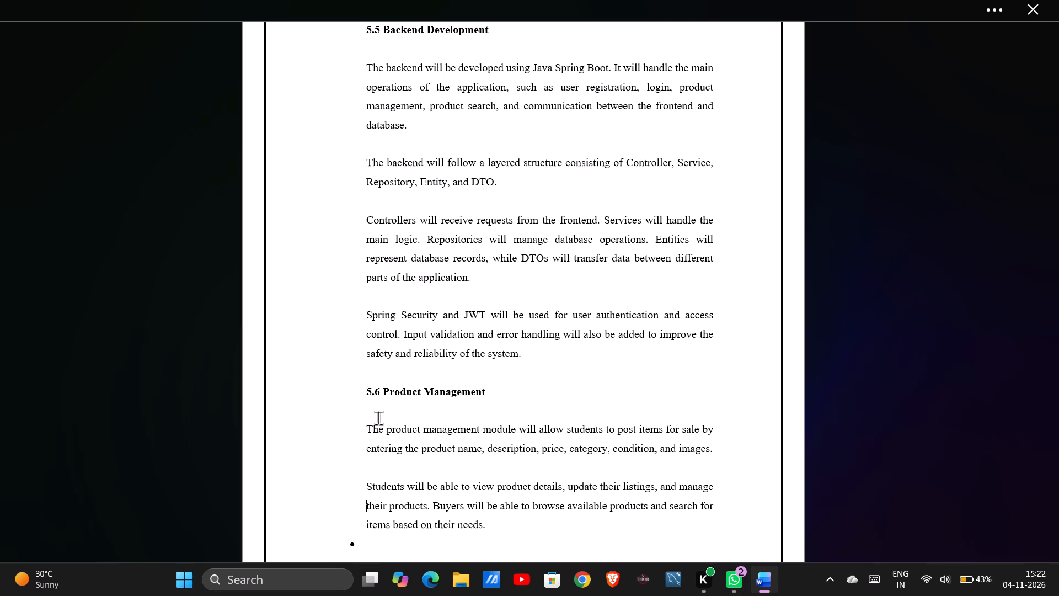
pyautogui.press('Down')
pyautogui.press('Down')
pyautogui.press('BackSpace')
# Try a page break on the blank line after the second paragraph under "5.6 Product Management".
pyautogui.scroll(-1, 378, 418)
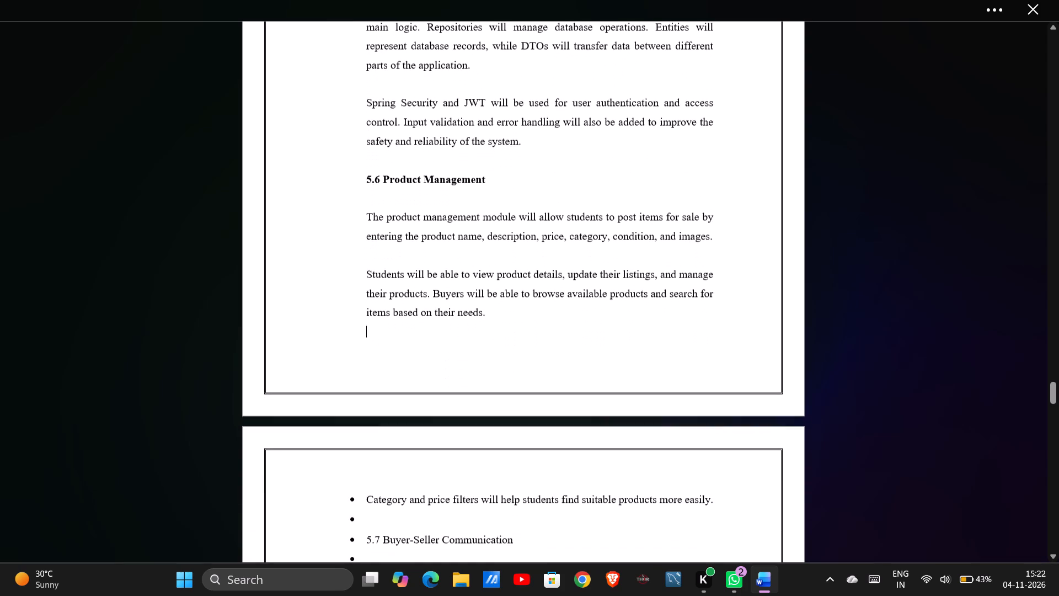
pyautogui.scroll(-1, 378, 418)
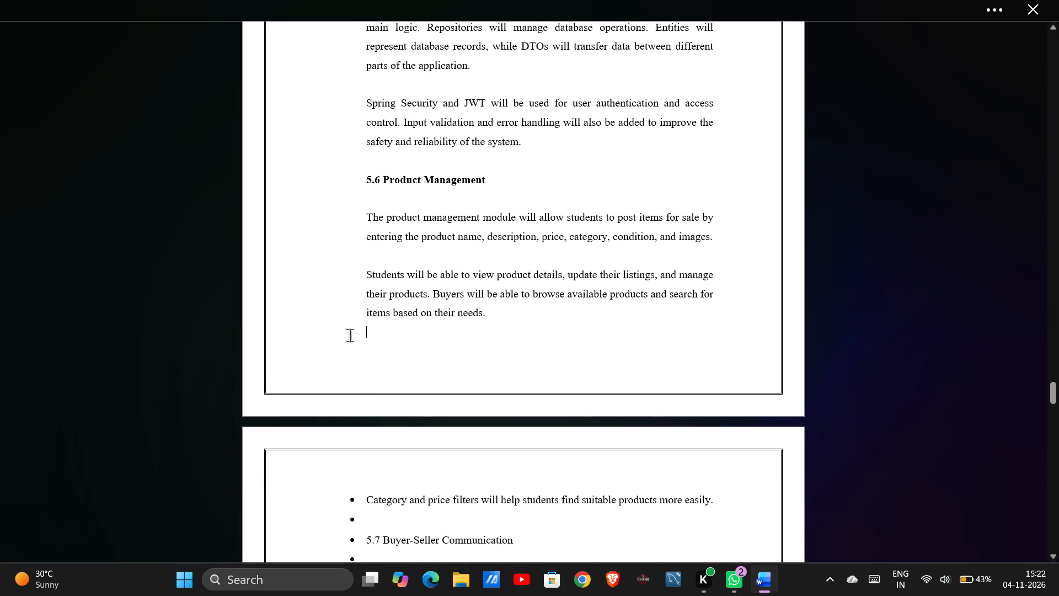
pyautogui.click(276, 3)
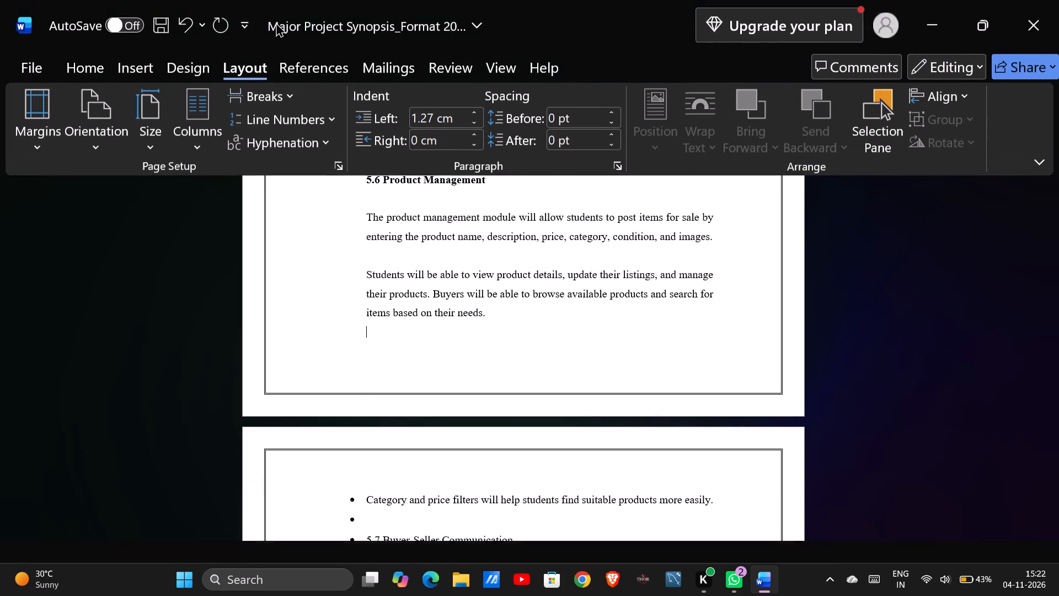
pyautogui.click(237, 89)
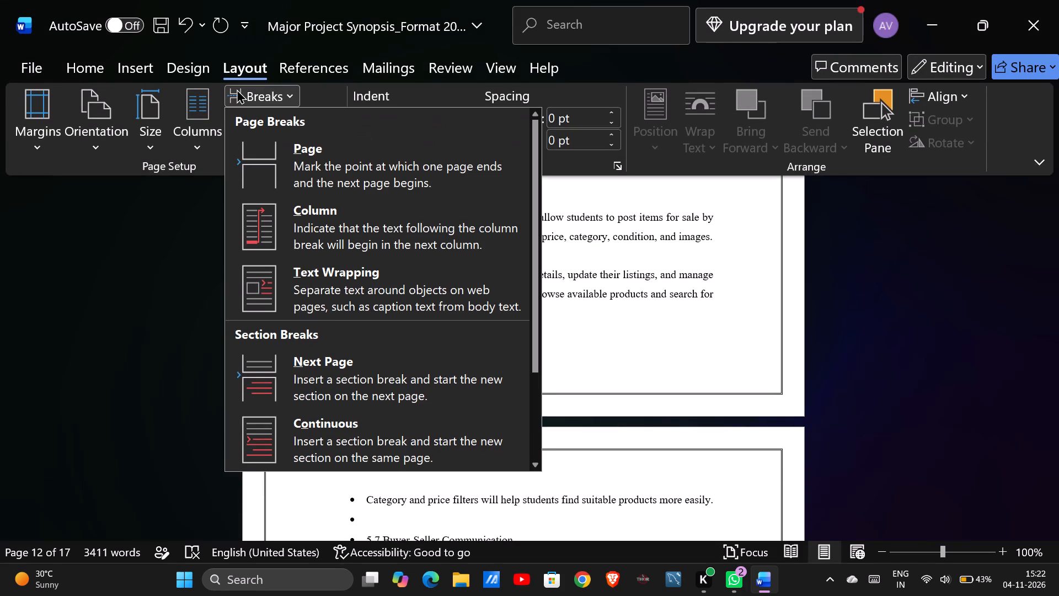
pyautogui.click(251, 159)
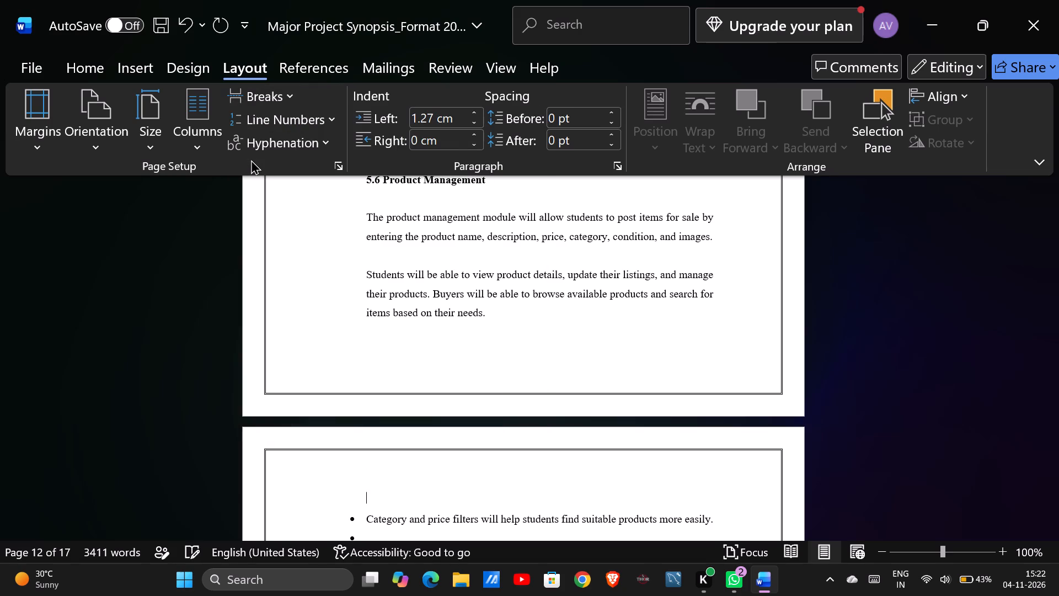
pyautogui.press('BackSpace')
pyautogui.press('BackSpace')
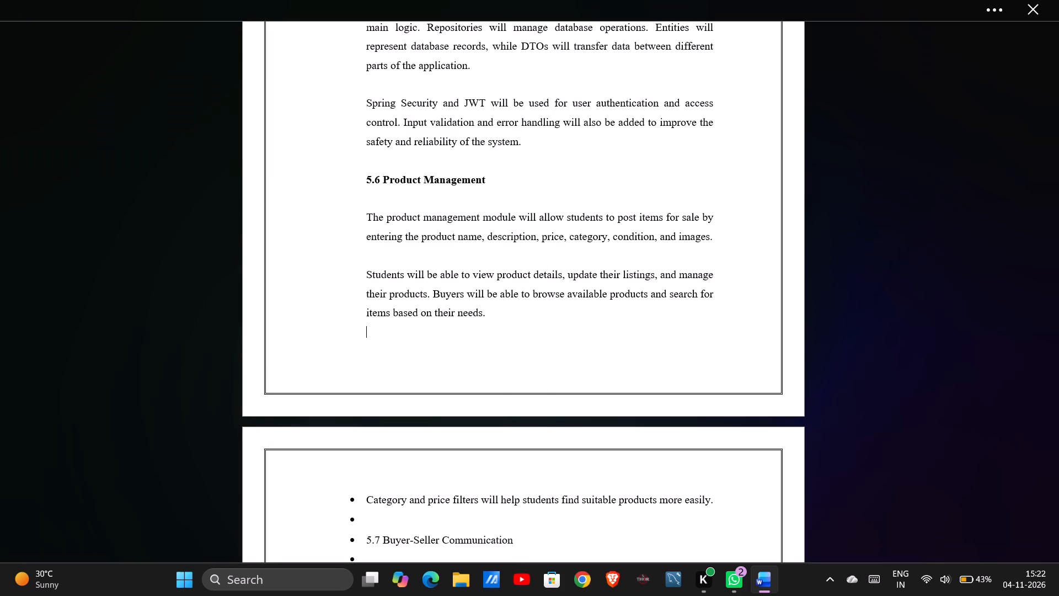
# Remove the bullets from the "Category and price filters" paragraph, the blank line below it and the "5.7 Buyer-Seller Communication" subheading.
pyautogui.press('Down')
pyautogui.press('BackSpace')
pyautogui.press('Down')
pyautogui.press('BackSpace')
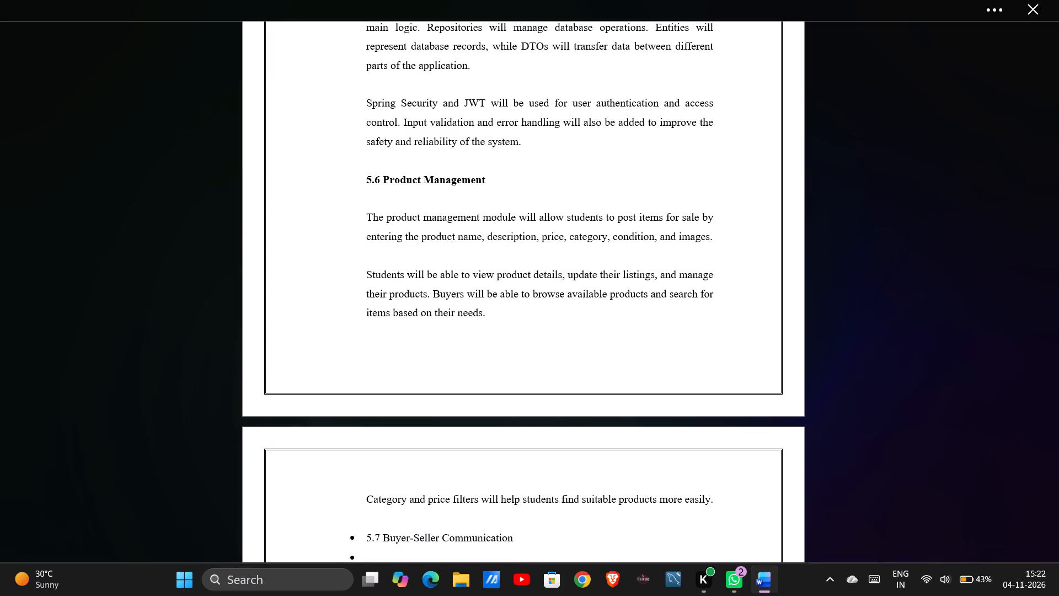
pyautogui.press('Down')
pyautogui.press('BackSpace')
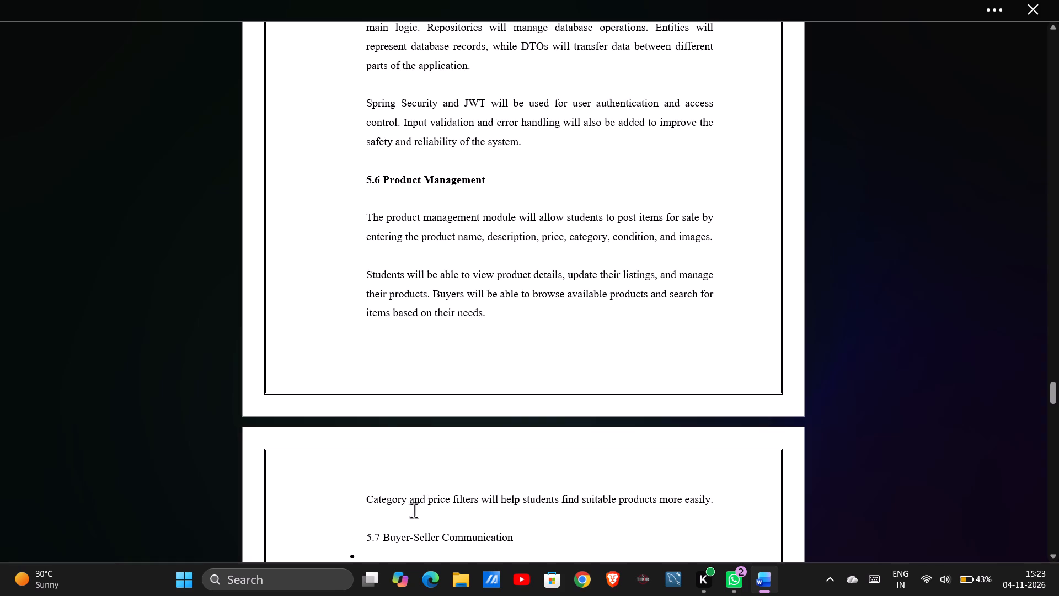
# Make the "5.7 Buyer-Seller Communication" subheading bold.
pyautogui.moveTo(368, 537); pyautogui.dragTo(472, 541)
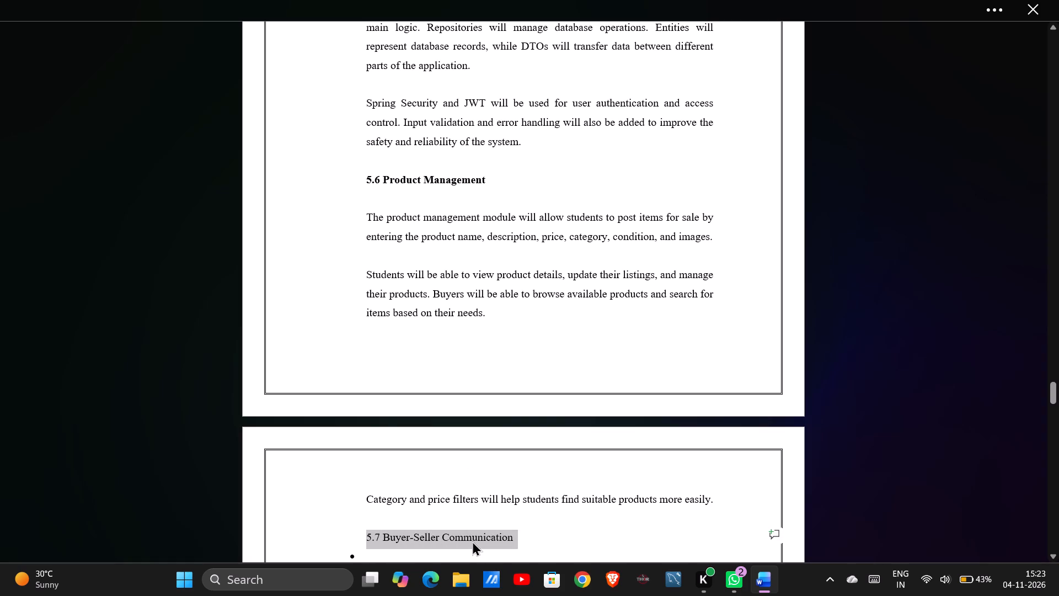
pyautogui.hotkey('shift', 'Left')
pyautogui.rightClick(472, 541)
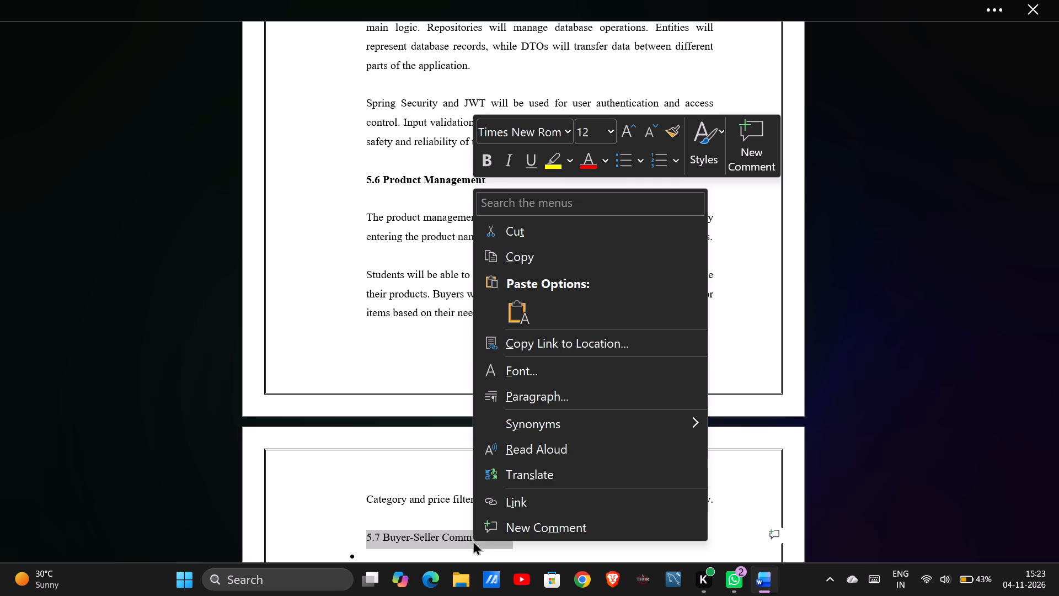
pyautogui.click(485, 165)
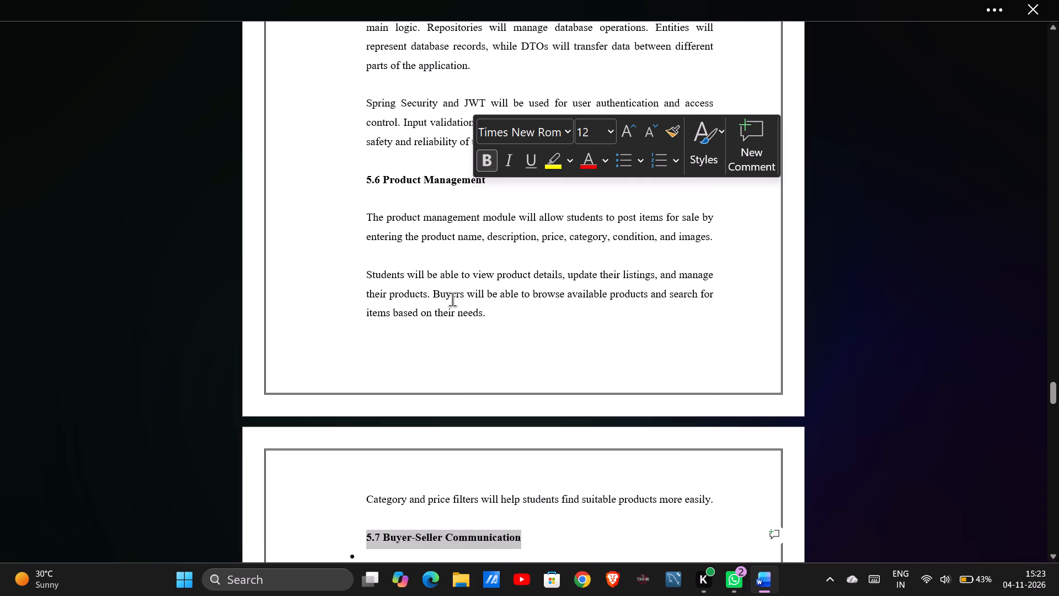
pyautogui.scroll(-2, 434, 425)
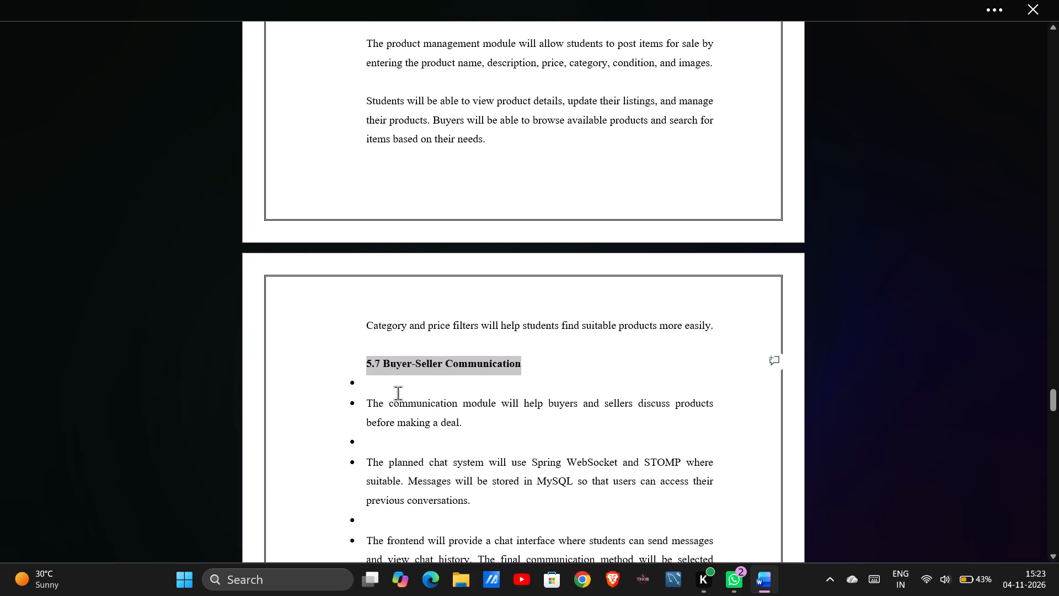
pyautogui.click(396, 392)
pyautogui.press('BackSpace')
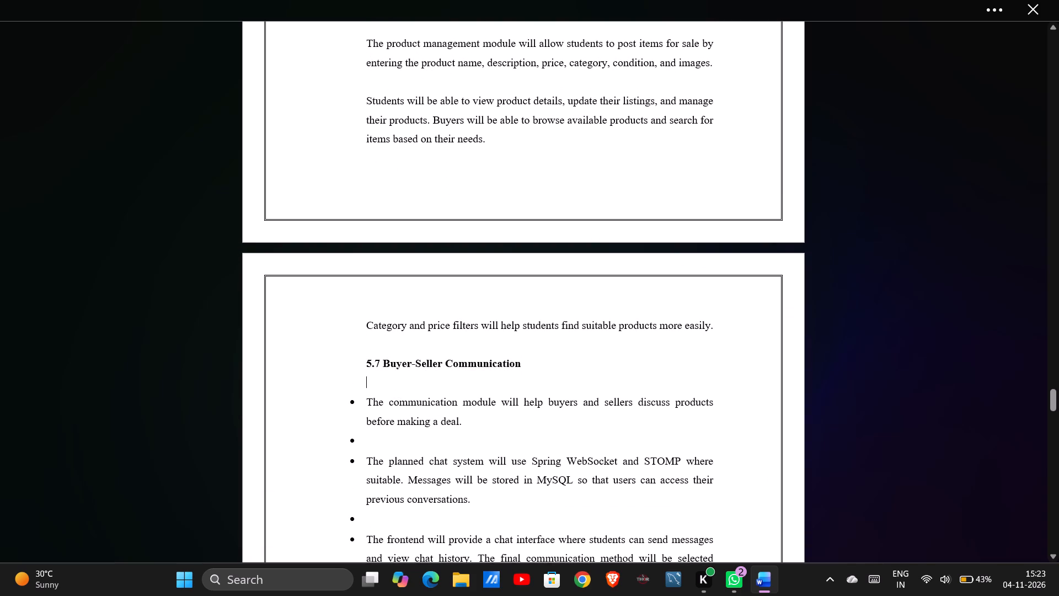
pyautogui.press('BackSpace')
pyautogui.hotkey('ctrl', 'z')
pyautogui.press('Down')
pyautogui.press('BackSpace')
pyautogui.press('Down')
pyautogui.press('Down')
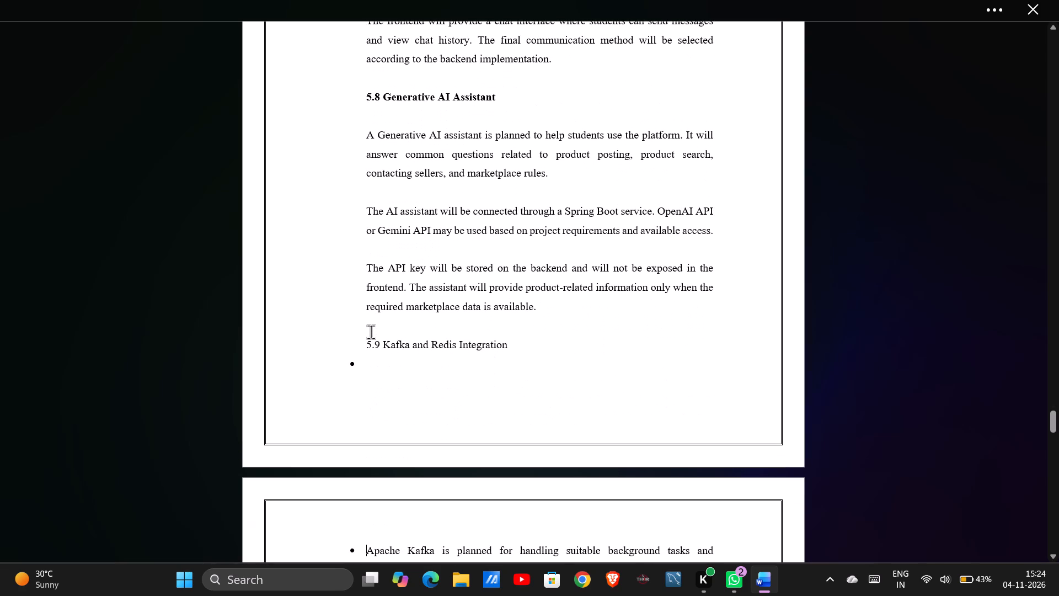
pyautogui.press('Up')
pyautogui.press('BackSpace')
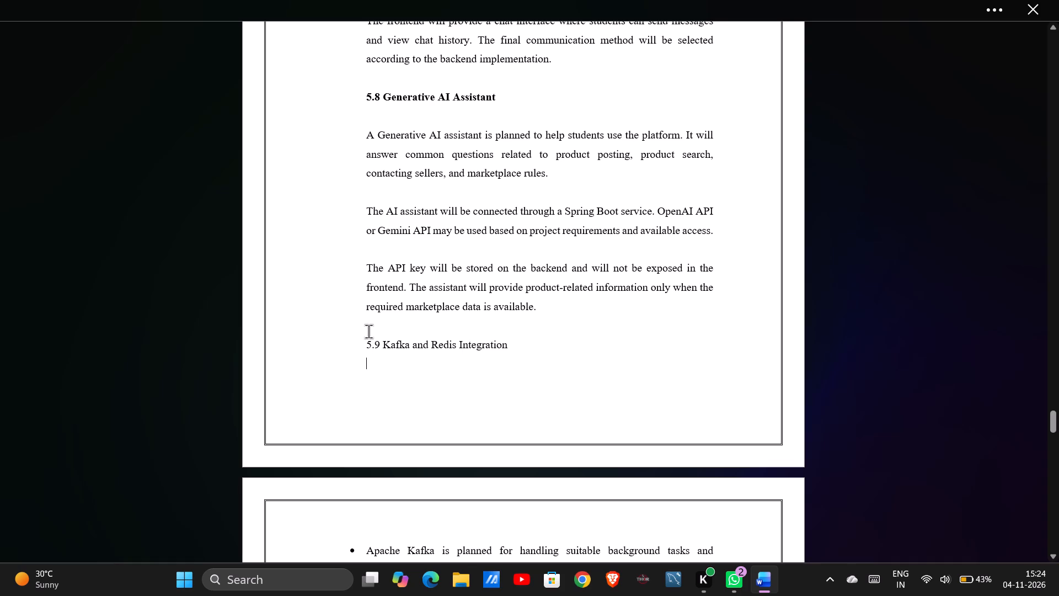
# Make the "5.9 Kafka and Redis Integration" subheading bold.
pyautogui.click(368, 331)
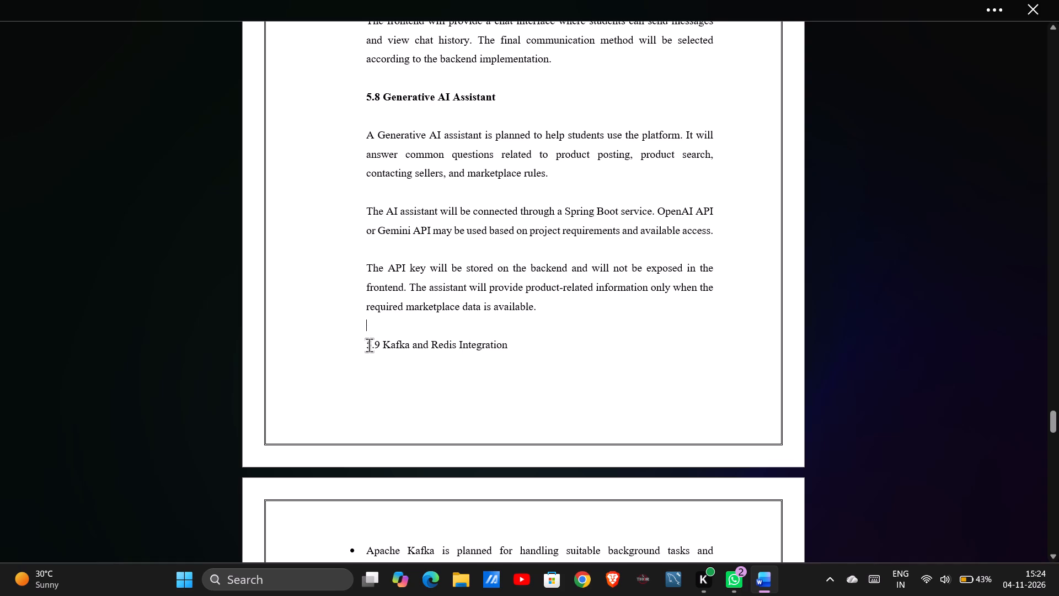
pyautogui.click(366, 346)
pyautogui.moveTo(367, 344); pyautogui.dragTo(392, 352)
pyautogui.moveTo(392, 352); pyautogui.dragTo(482, 348)
pyautogui.hotkey('shift', 'Left')
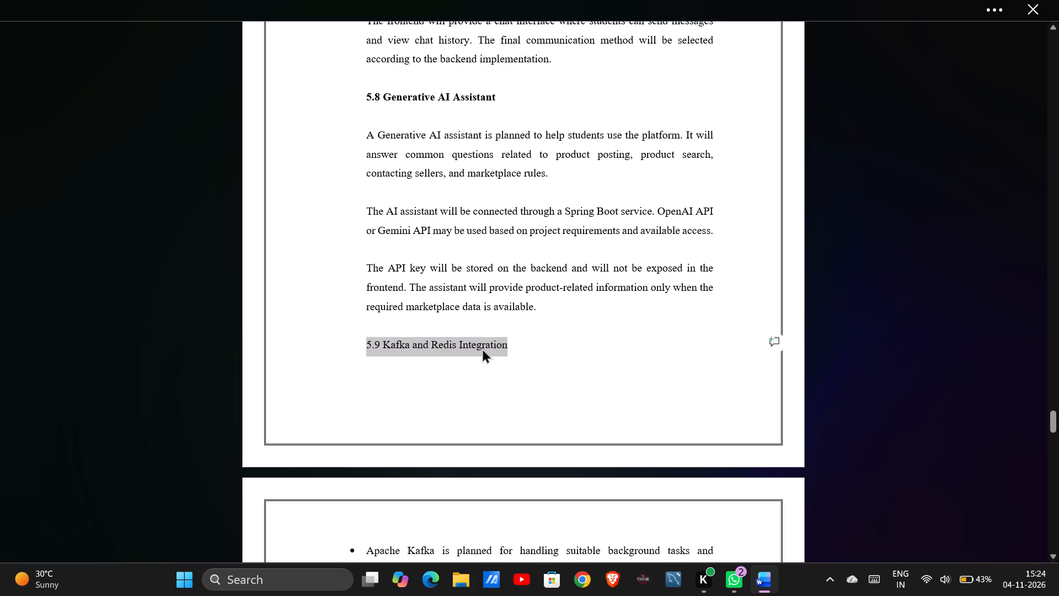
pyautogui.rightClick(482, 348)
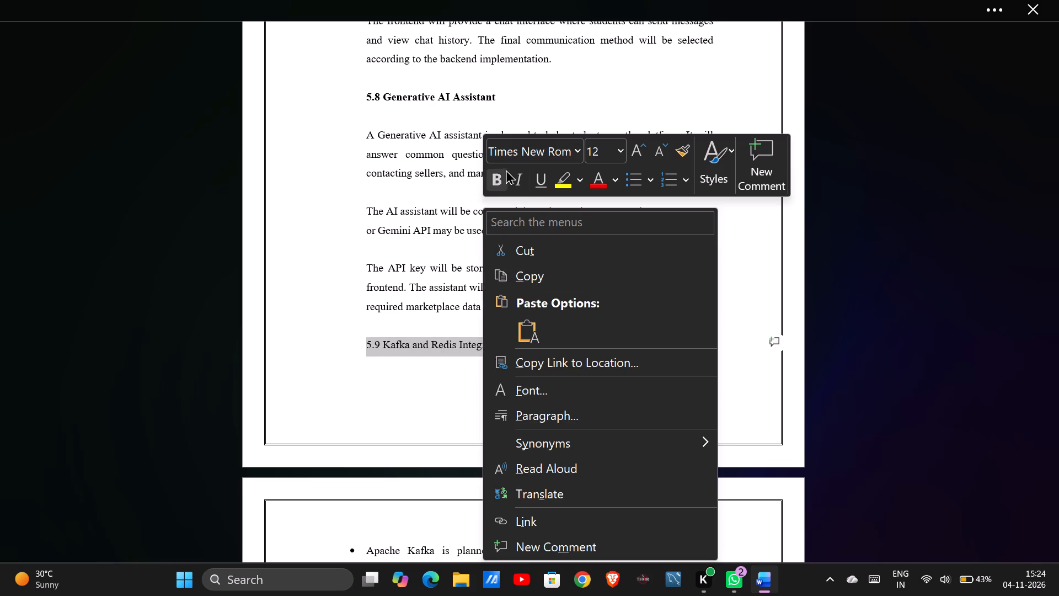
pyautogui.click(501, 174)
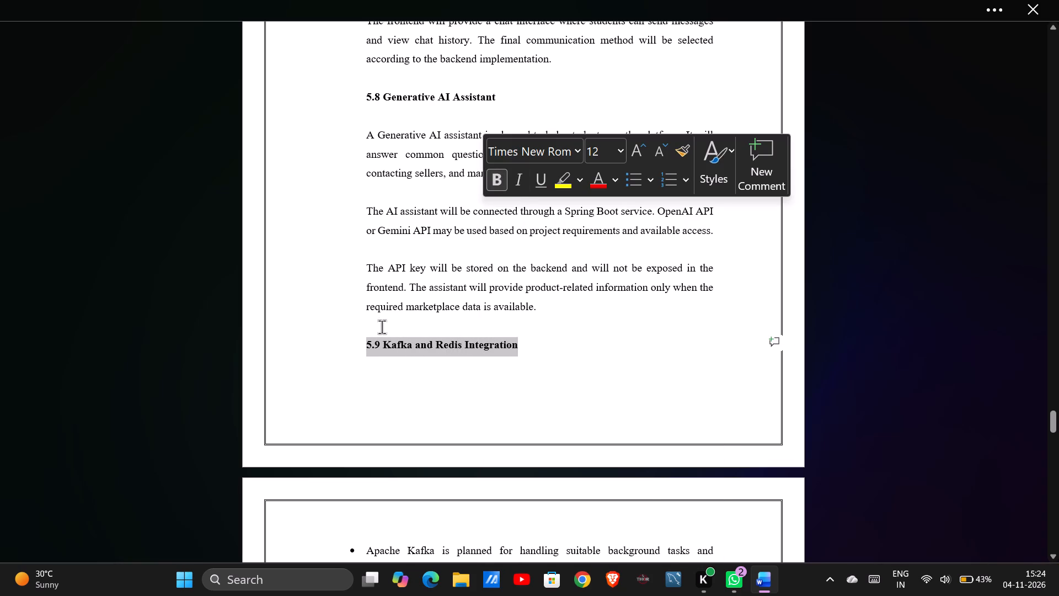
# Insert a page break before the "5.9 Kafka and Redis Integration" subheading and delete the extra blank line above it.
pyautogui.click(382, 327)
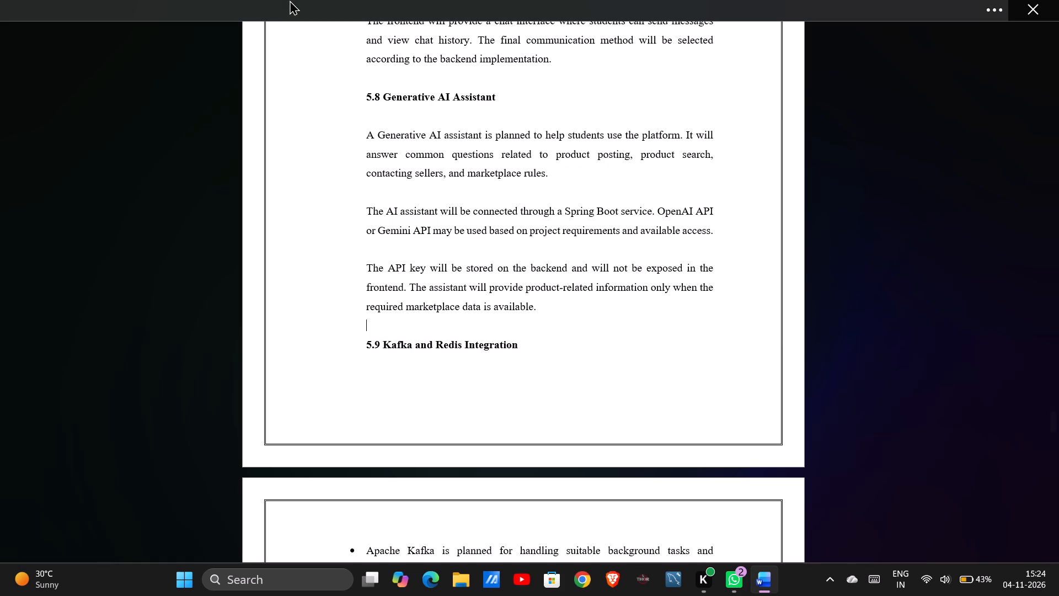
pyautogui.click(290, 0)
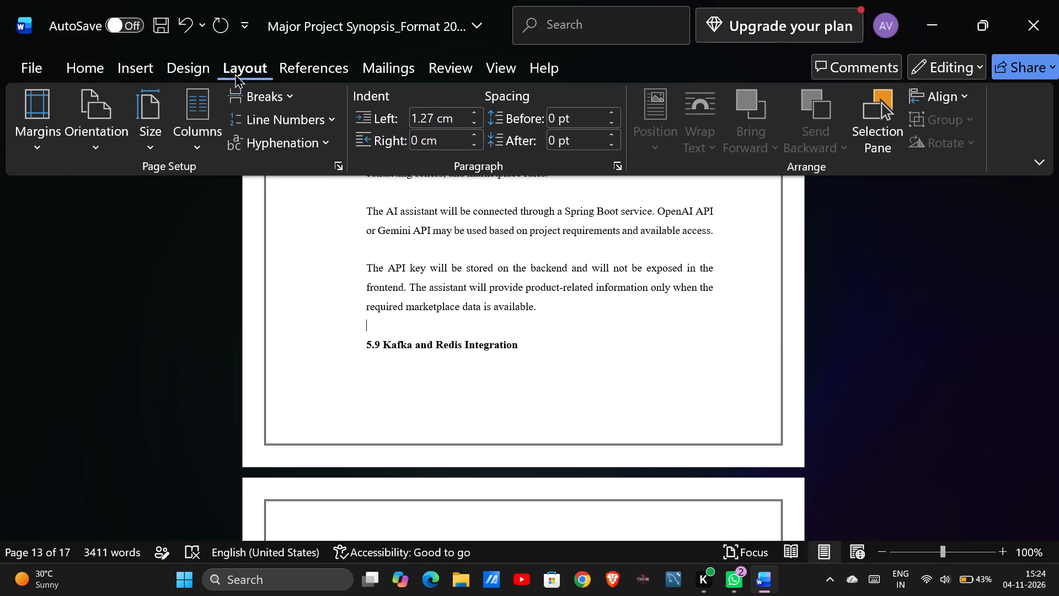
pyautogui.click(238, 95)
pyautogui.click(261, 184)
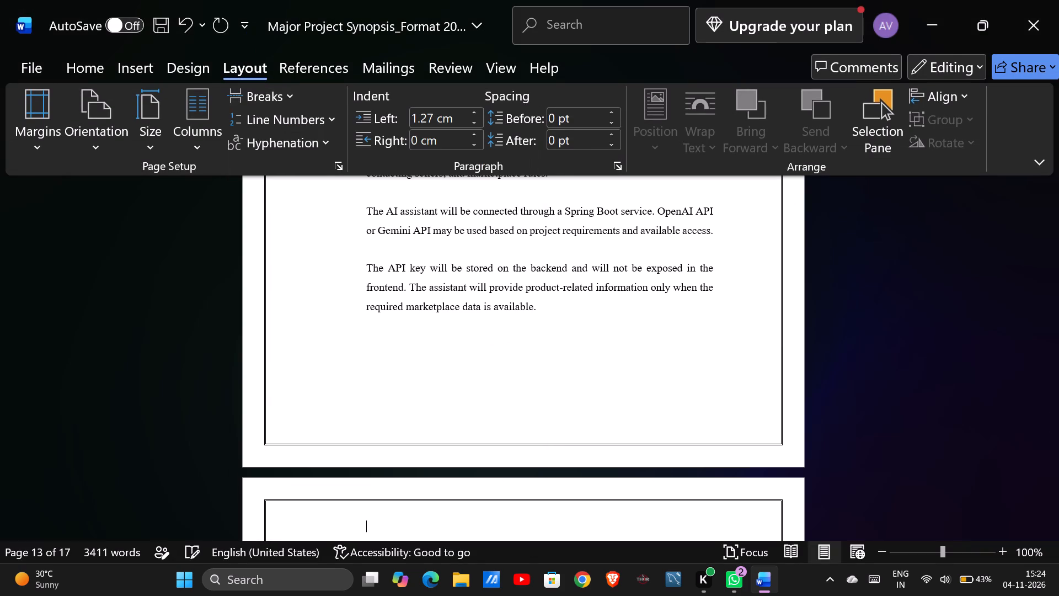
pyautogui.scroll(-1, 421, 337)
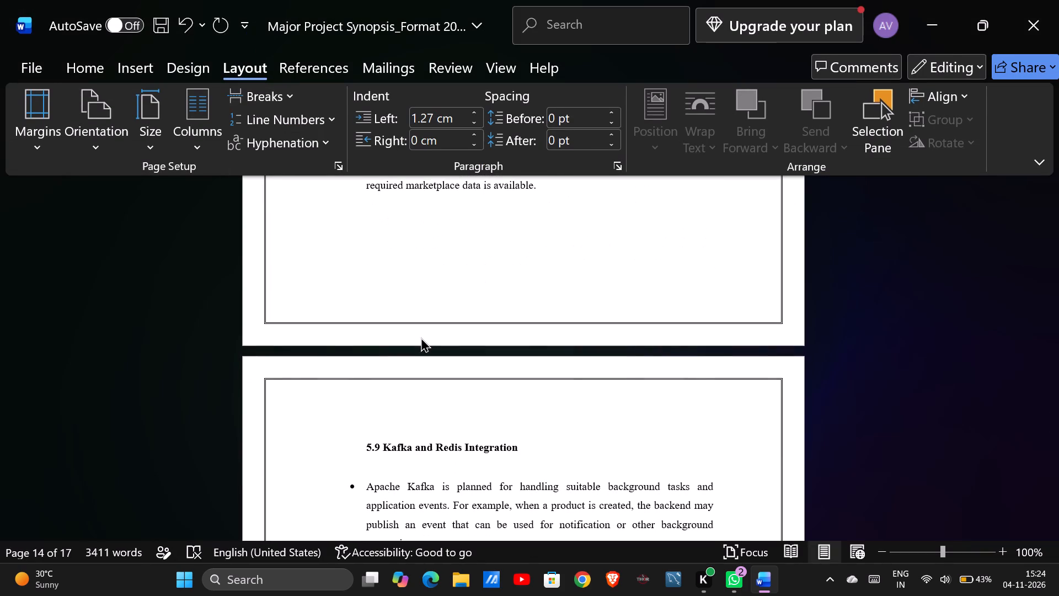
pyautogui.press('BackSpace')
pyautogui.press('BackSpace')
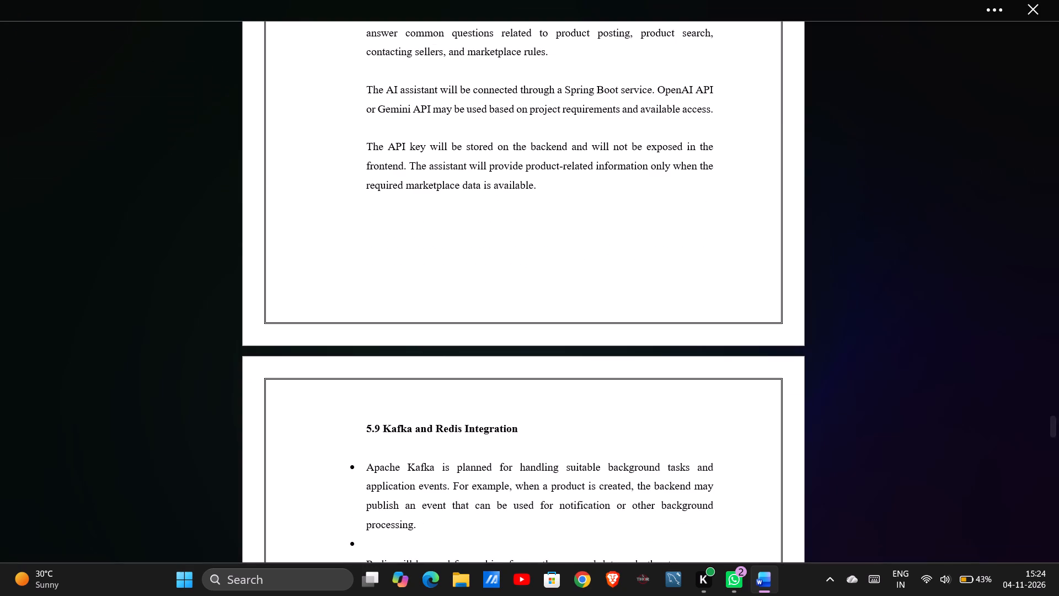
# Remove the bullets from the Apache Kafka and Redis paragraphs under subheading 5.9 and the blank line between them.
pyautogui.click(369, 466)
pyautogui.press('BackSpace')
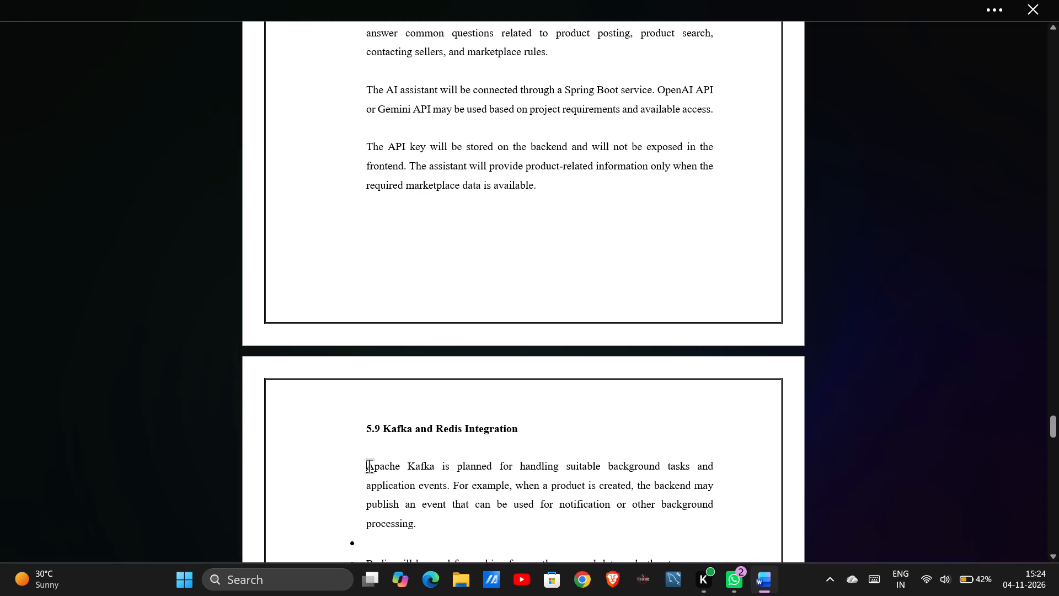
pyautogui.press('Down')
pyautogui.press('Down')
pyautogui.press('Down')
pyautogui.press('Down')
pyautogui.press('BackSpace')
pyautogui.press('Down')
pyautogui.press('BackSpace')
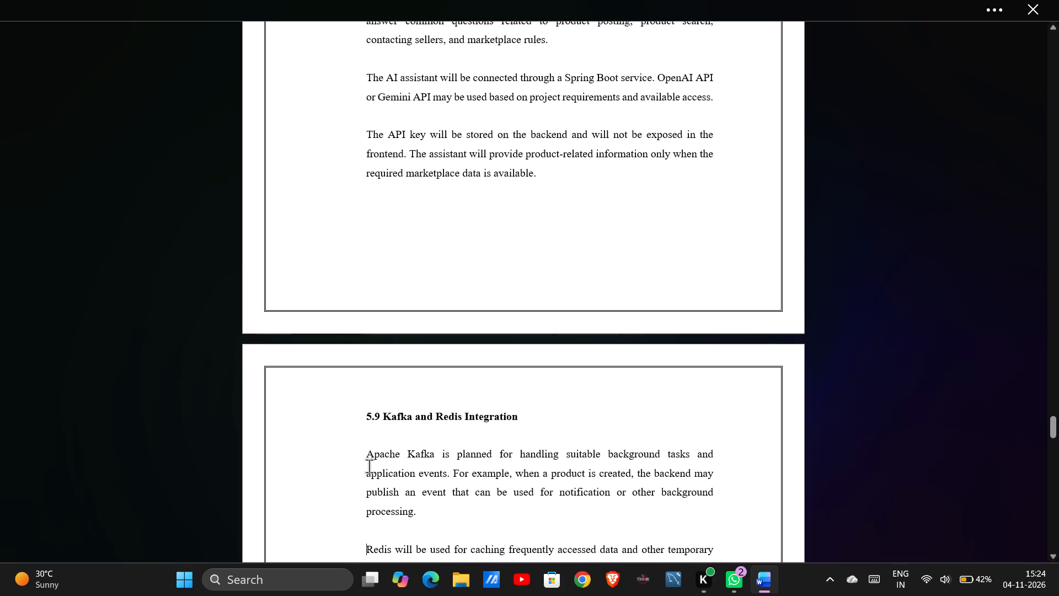
# Remove the bullets from the paragraph about MySQL remaining the main database and the blank line above it.
pyautogui.press('Down')
pyautogui.press('Down')
pyautogui.press('BackSpace')
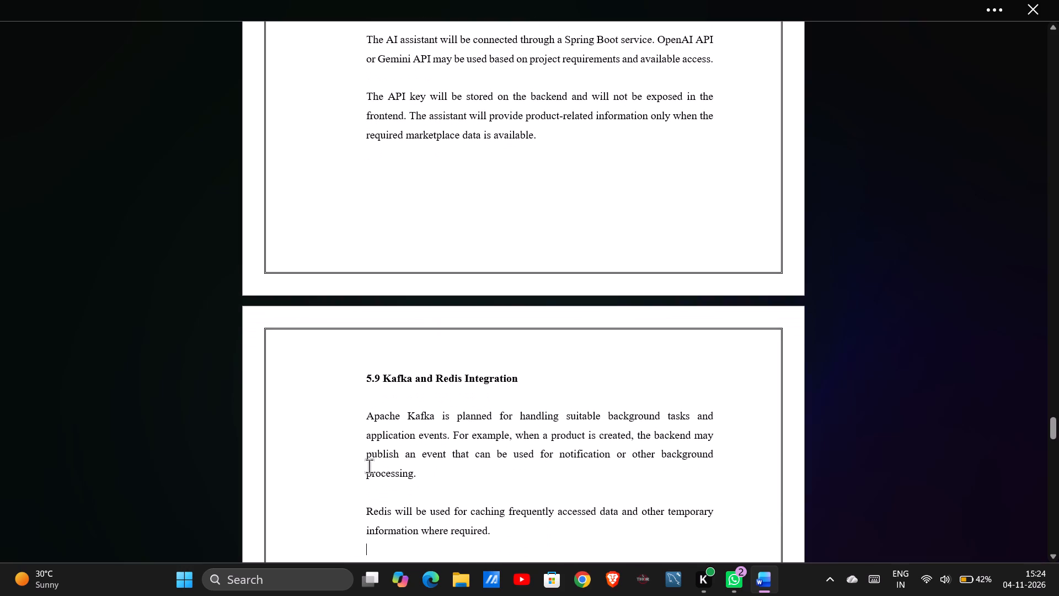
pyautogui.press('Down')
pyautogui.press('BackSpace')
pyautogui.press('Down')
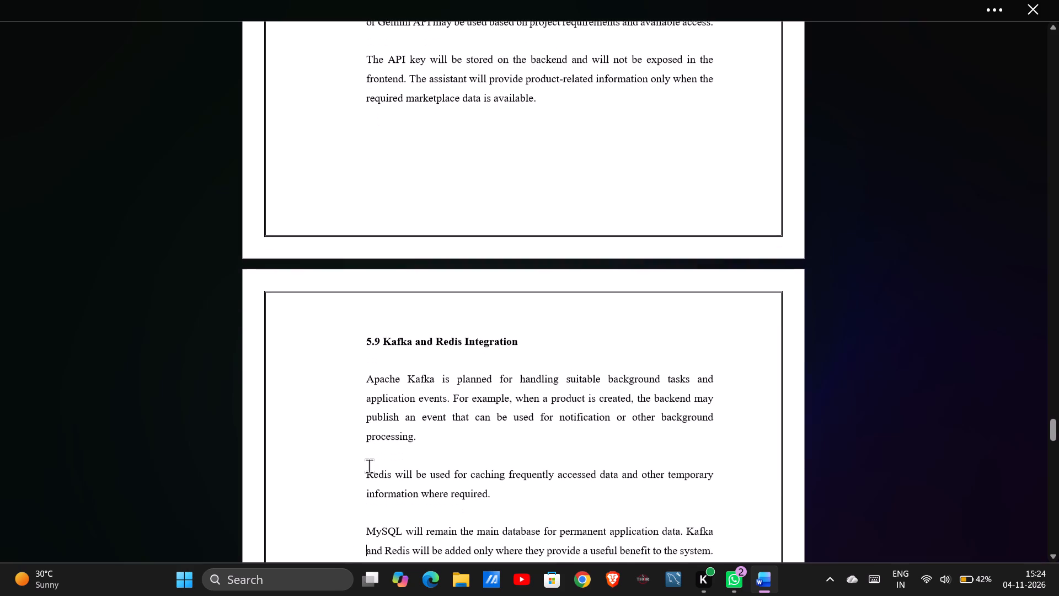
# Remove the bullets from the "5.10 Testing and Deployment" subheading and the blank line above it.
pyautogui.press('Down')
pyautogui.press('BackSpace')
pyautogui.press('Down')
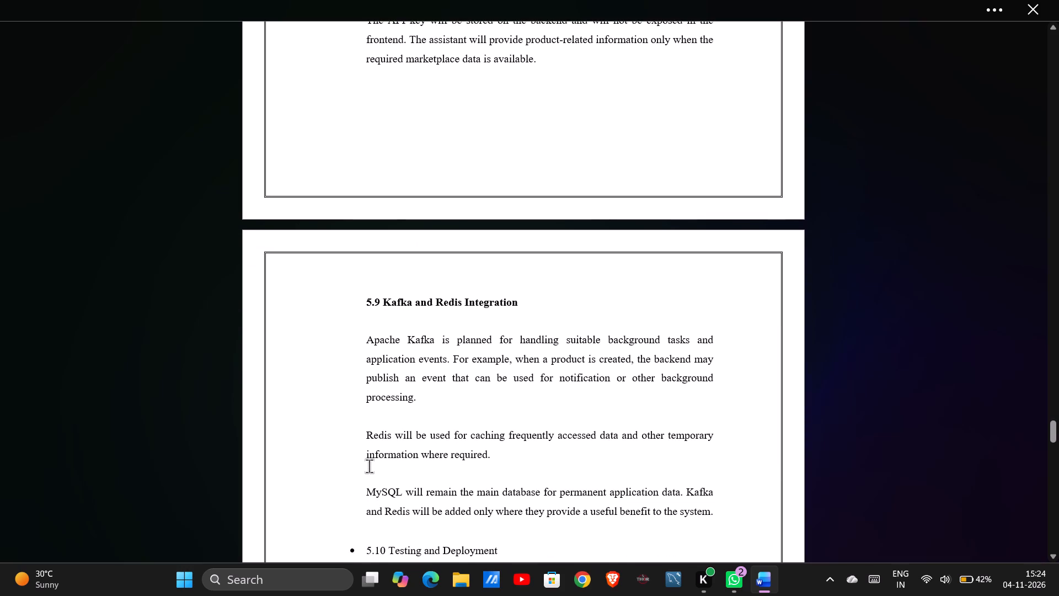
pyautogui.press('BackSpace')
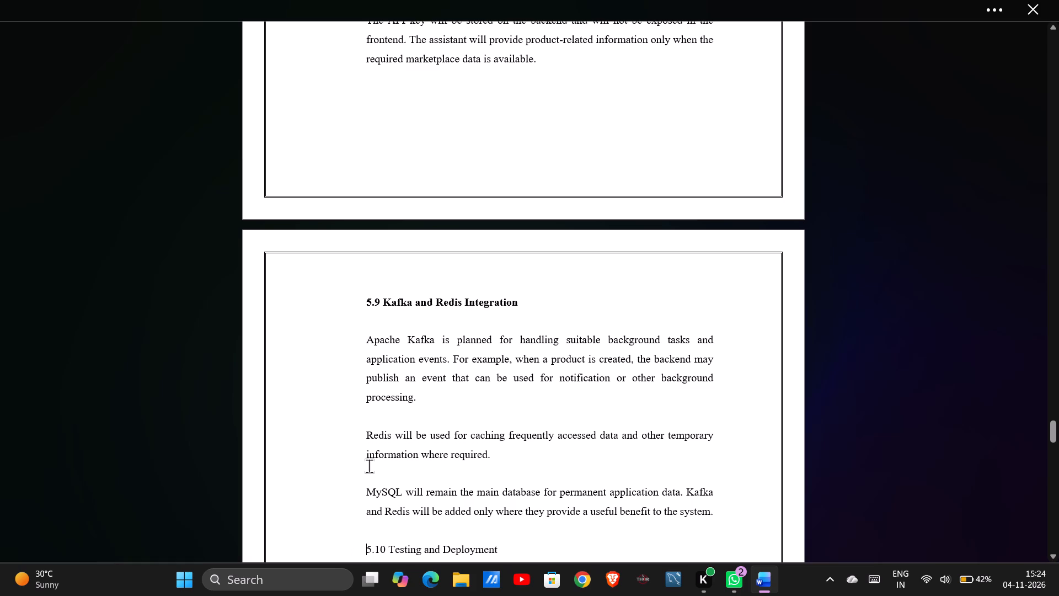
# Make the whole "5.10 Testing and Deployment" subheading bold.
pyautogui.hotkey('shift', 'Right')
pyautogui.hotkey('shift', 'Right')
pyautogui.hotkey('shift', 'Right')
pyautogui.hotkey('shift', 'Right')
pyautogui.hotkey('shift', 'Right')
pyautogui.hotkey('shift', 'Right')
pyautogui.hotkey('shift', 'Right')
pyautogui.hotkey('shift', 'Right')
pyautogui.hotkey('shift', 'Right')
pyautogui.hotkey('shift', 'Right')
pyautogui.hotkey('shift', 'Right')
pyautogui.hotkey('shift', 'Right')
pyautogui.hotkey('shift', 'Right')
pyautogui.hotkey('shift', 'Right')
pyautogui.hotkey('shift', 'Right')
pyautogui.hotkey('shift', 'Right')
pyautogui.hotkey('shift', 'Right')
pyautogui.hotkey('shift', 'Right')
pyautogui.hotkey('shift', 'Right')
pyautogui.hotkey('shift', 'Right')
pyautogui.hotkey('shift', 'Right')
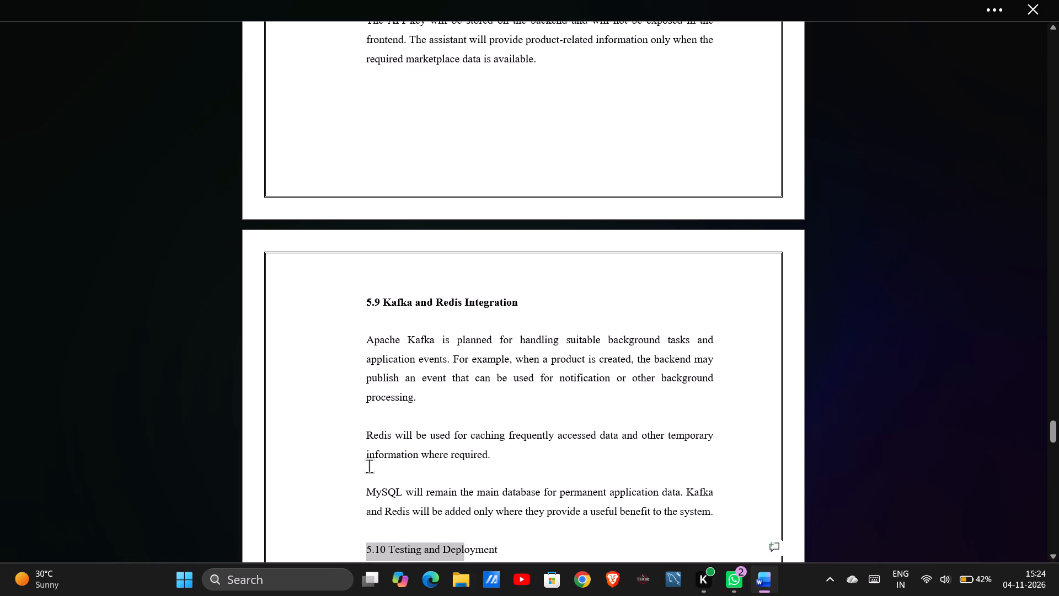
pyautogui.hotkey('shift', 'Right')
pyautogui.hotkey('shift', 'BackSpace')
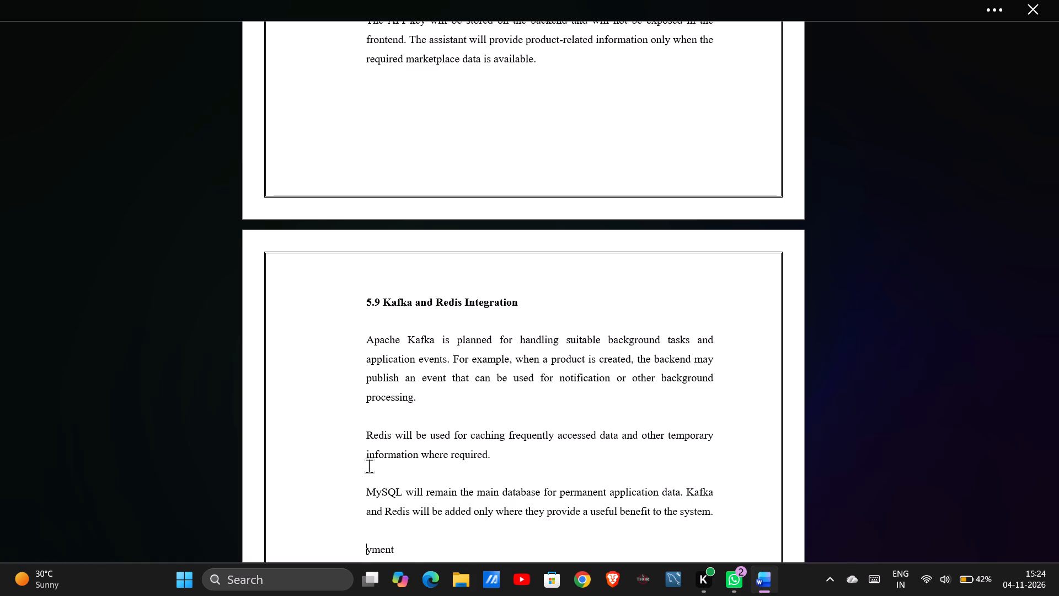
pyautogui.hotkey('ctrl', 'z')
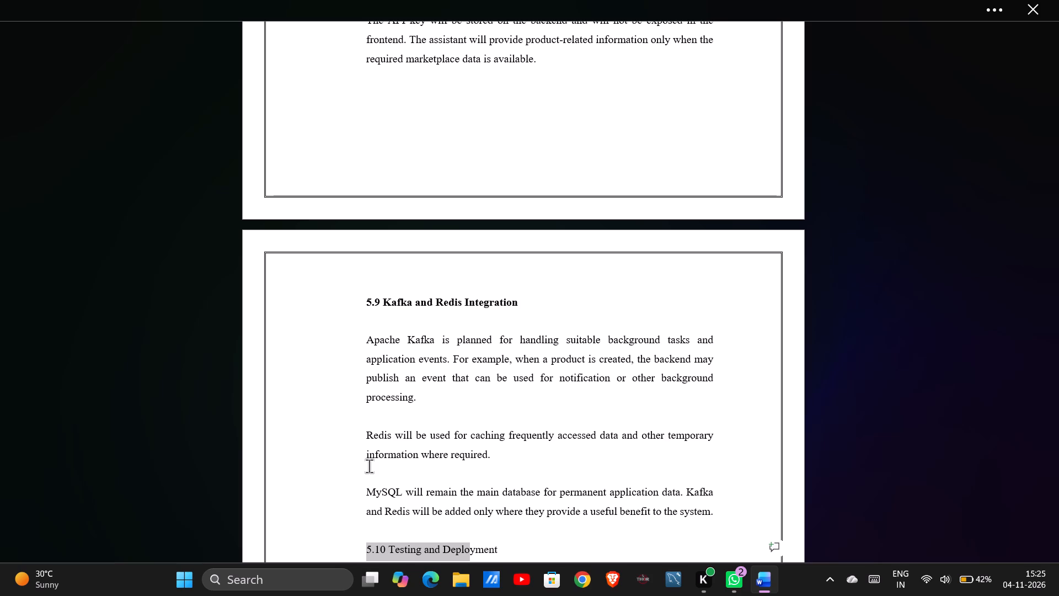
pyautogui.hotkey('shift', 'Right')
pyautogui.hotkey('shift', 'Right')
pyautogui.hotkey('shift', 'Right')
pyautogui.hotkey('shift', 'Right')
pyautogui.hotkey('shift', 'Right')
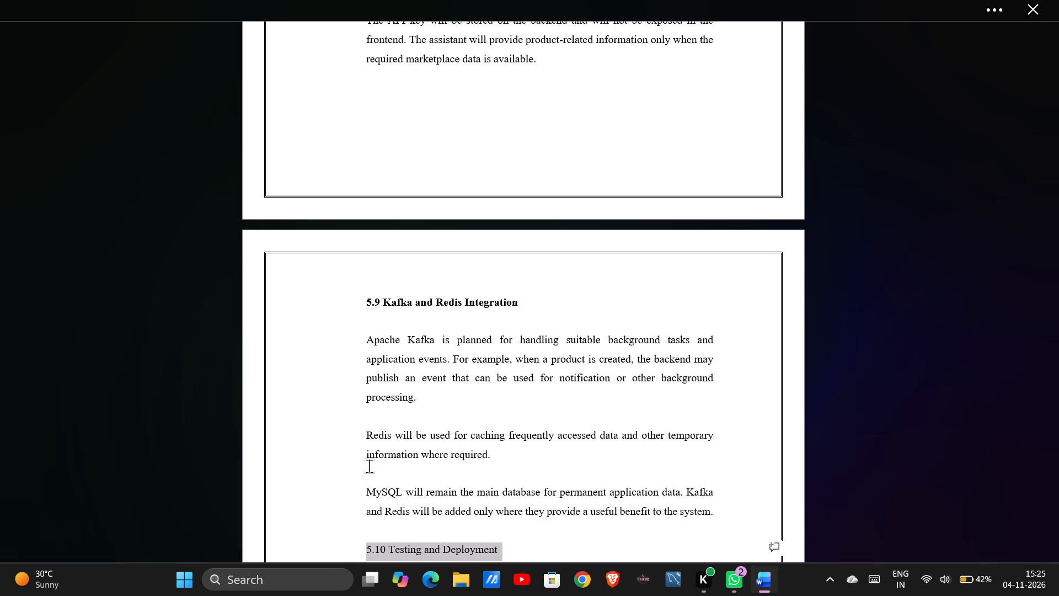
pyautogui.hotkey('shift', 'Left')
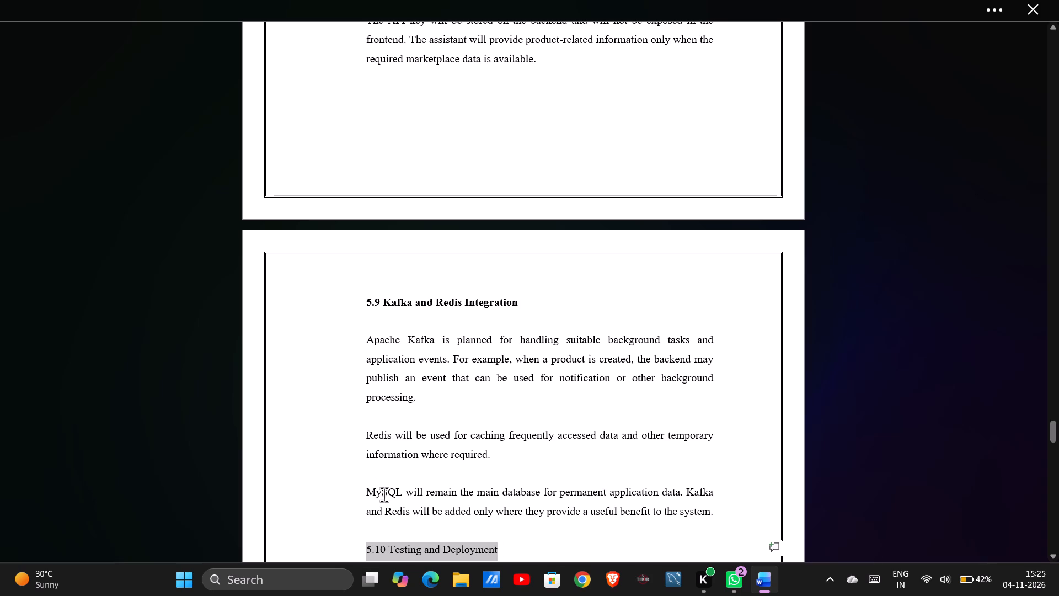
pyautogui.rightClick(428, 550)
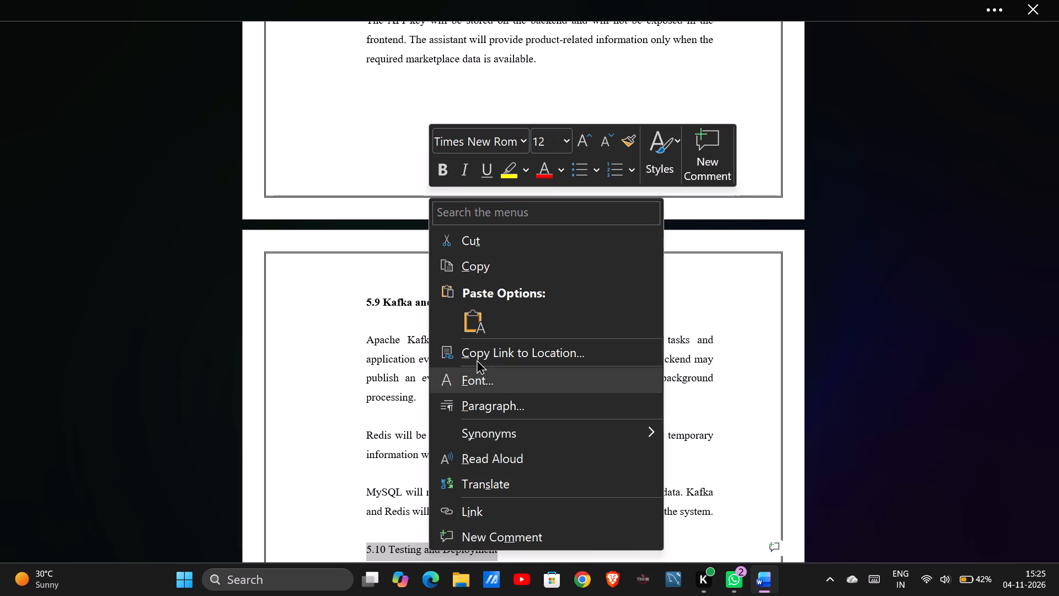
pyautogui.click(445, 179)
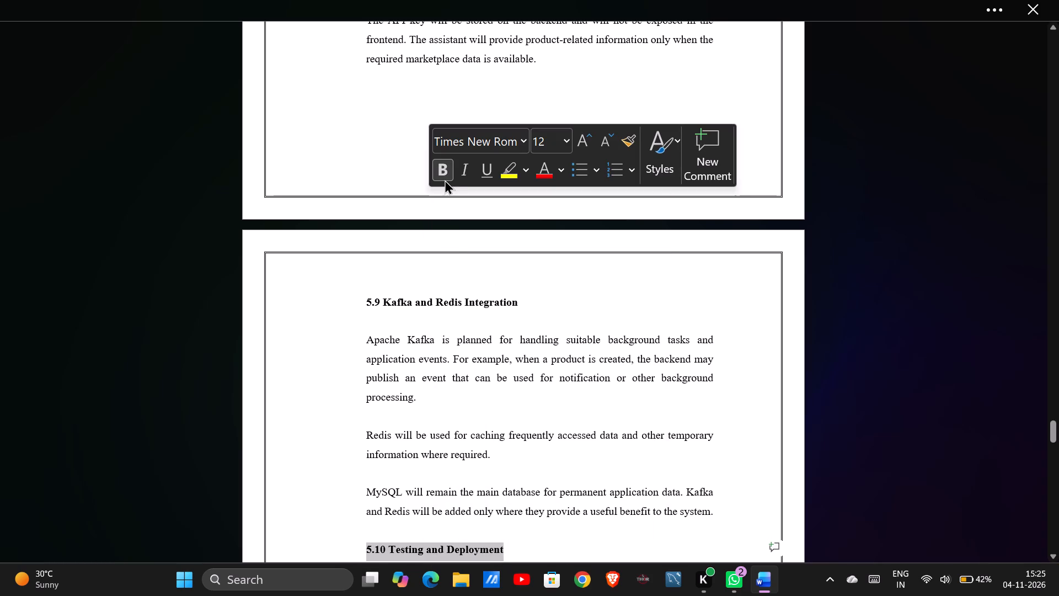
# Remove the bullets from the first two paragraphs under subheading 5.10 and the blank lines above them.
pyautogui.scroll(-1, 474, 428)
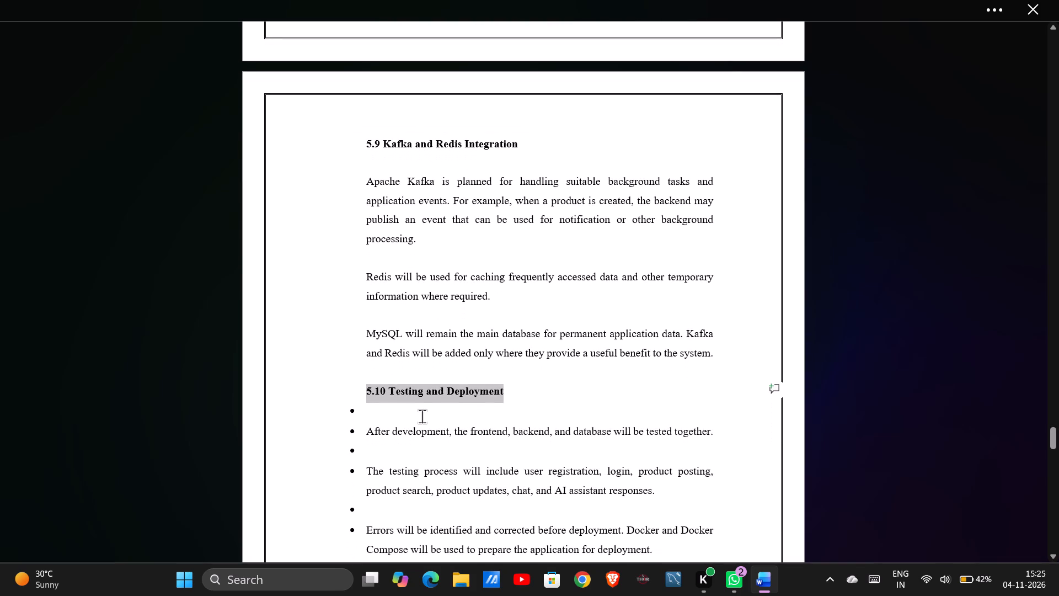
pyautogui.click(420, 417)
pyautogui.press('BackSpace')
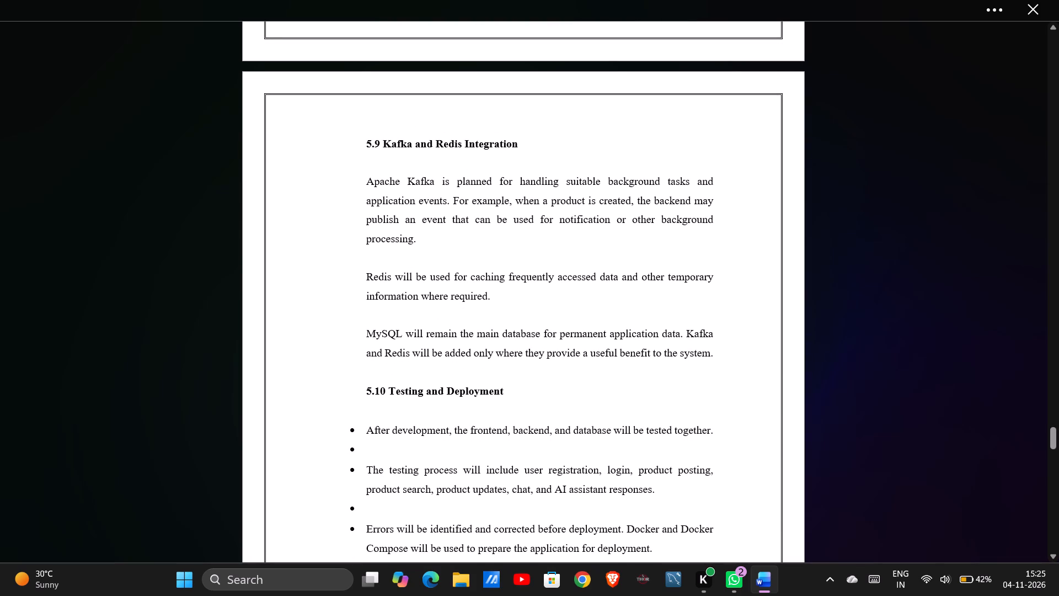
pyautogui.press('Down')
pyautogui.press('BackSpace')
pyautogui.press('Down')
pyautogui.press('BackSpace')
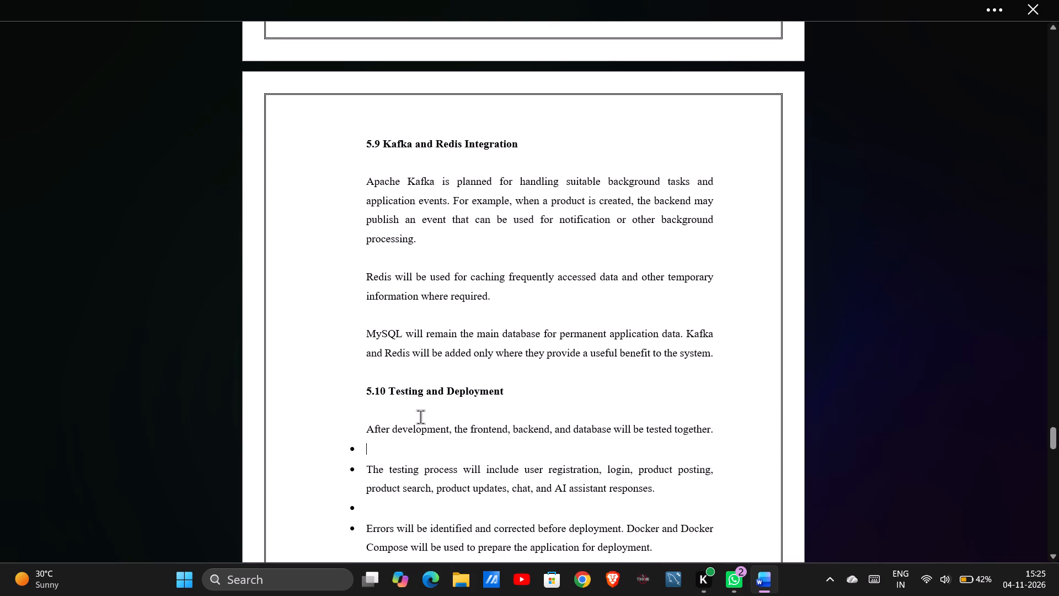
pyautogui.press('Down')
pyautogui.press('BackSpace')
# Remove the bullets from the error-correction and final system deployment paragraphs under 5.10 and the blank lines above them.
pyautogui.press('Down')
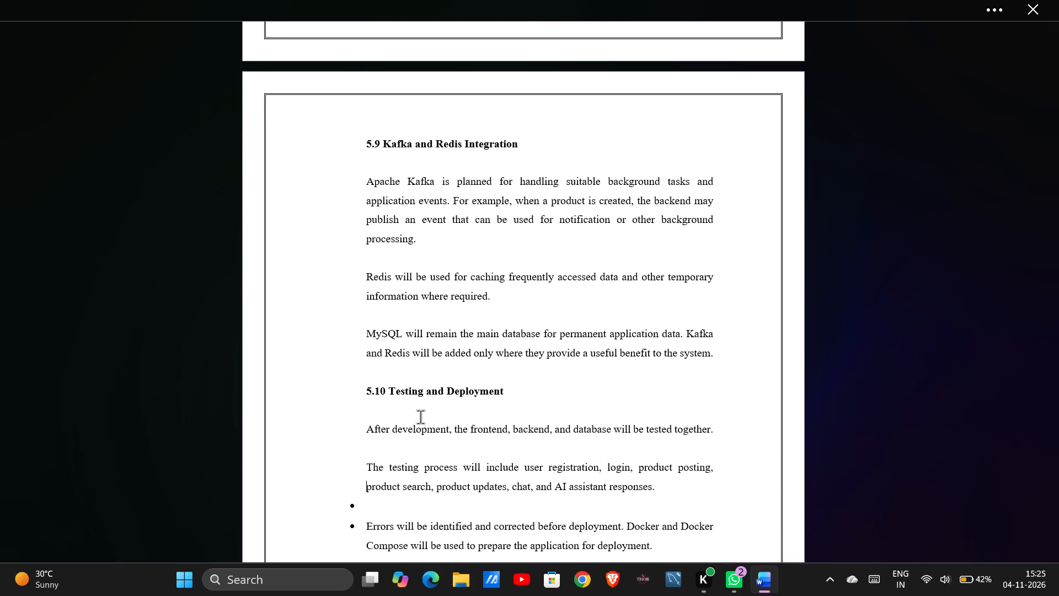
pyautogui.press('Down')
pyautogui.press('BackSpace')
pyautogui.press('Down')
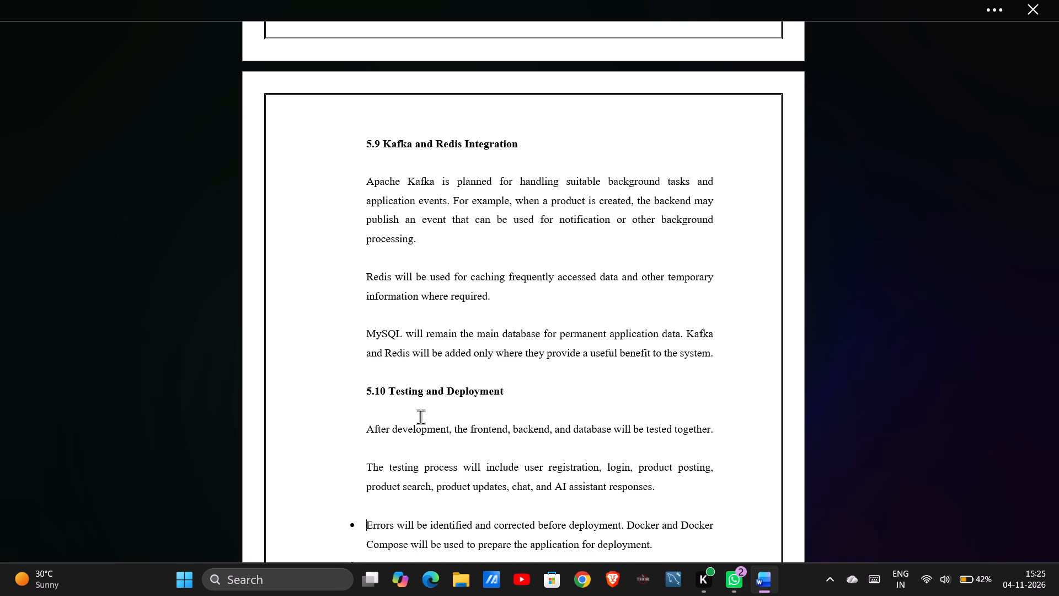
pyautogui.press('BackSpace')
pyautogui.press('Down')
pyautogui.press('Down')
pyautogui.press('BackSpace')
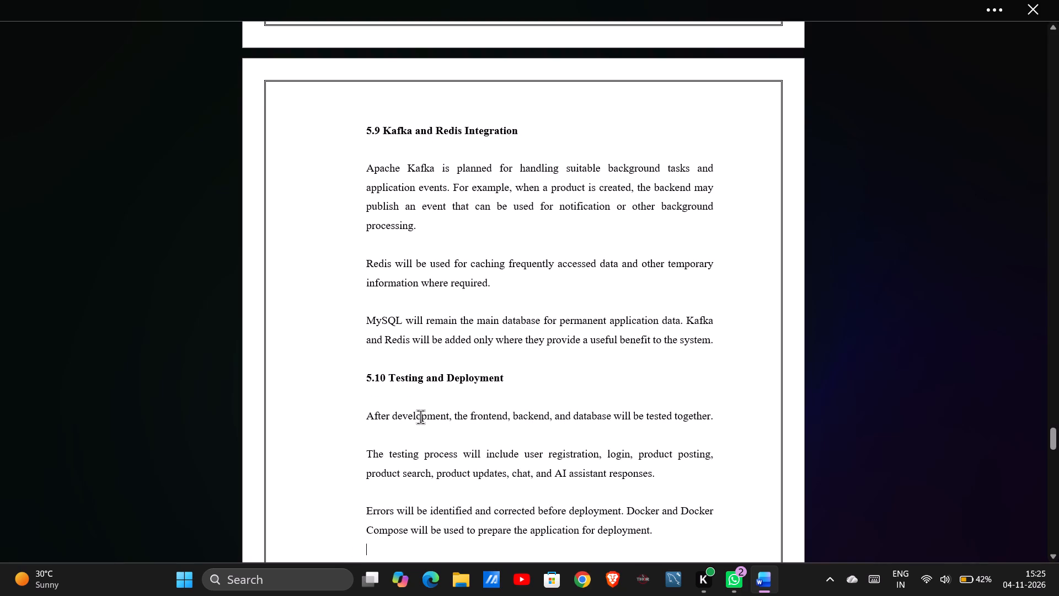
pyautogui.press('Down')
pyautogui.press('BackSpace')
# Remove the bullets from the "5.11 System Architecture" subheading and the blank line above it.
pyautogui.press('Down')
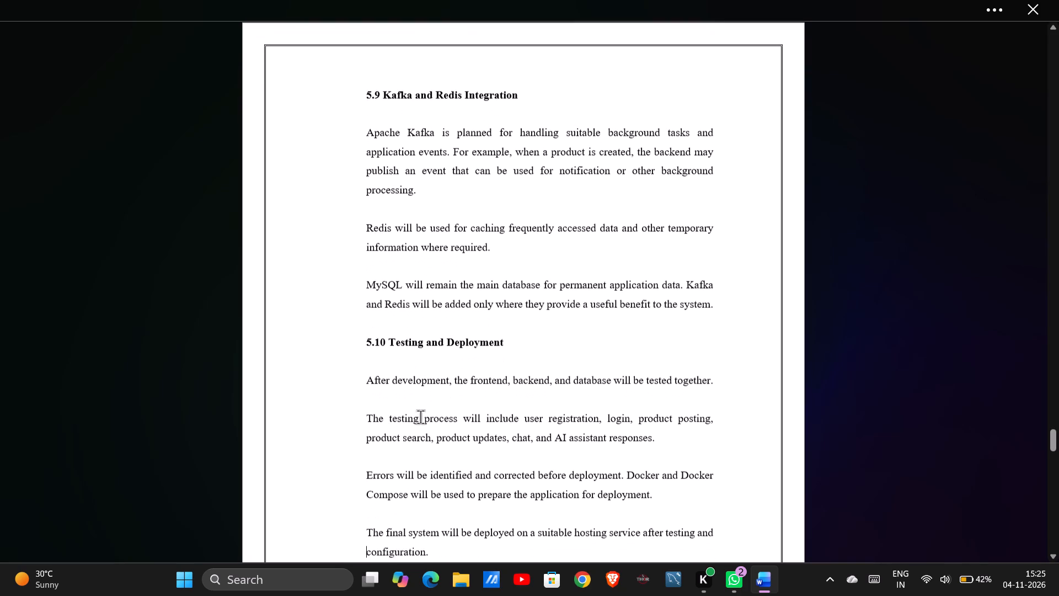
pyautogui.press('Down')
pyautogui.press('BackSpace')
pyautogui.press('Down')
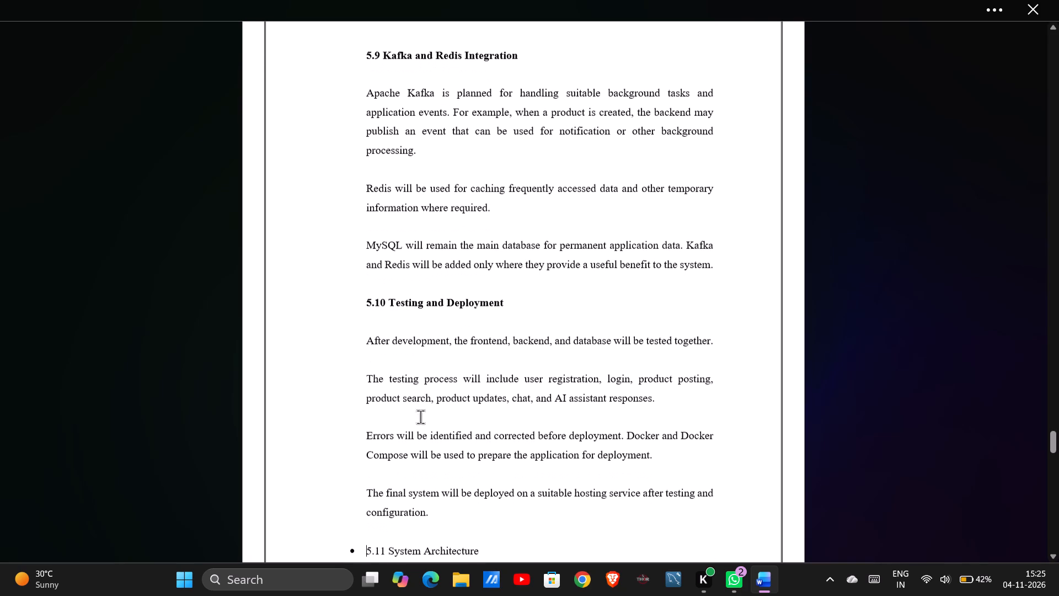
pyautogui.press('BackSpace')
# Make the "5.11 System Architecture" subheading bold.
pyautogui.hotkey('shift', 'Right')
pyautogui.hotkey('shift', 'Right')
pyautogui.hotkey('shift', 'Right')
pyautogui.hotkey('shift', 'Right')
pyautogui.hotkey('shift', 'Right')
pyautogui.hotkey('shift', 'Right')
pyautogui.hotkey('shift', 'Right')
pyautogui.hotkey('shift', 'Right')
pyautogui.hotkey('shift', 'Right')
pyautogui.hotkey('shift', 'Right')
pyautogui.hotkey('shift', 'Right')
pyautogui.hotkey('shift', 'Right')
pyautogui.hotkey('shift', 'Right')
pyautogui.hotkey('shift', 'Right')
pyautogui.hotkey('shift', 'Right')
pyautogui.hotkey('shift', 'Right')
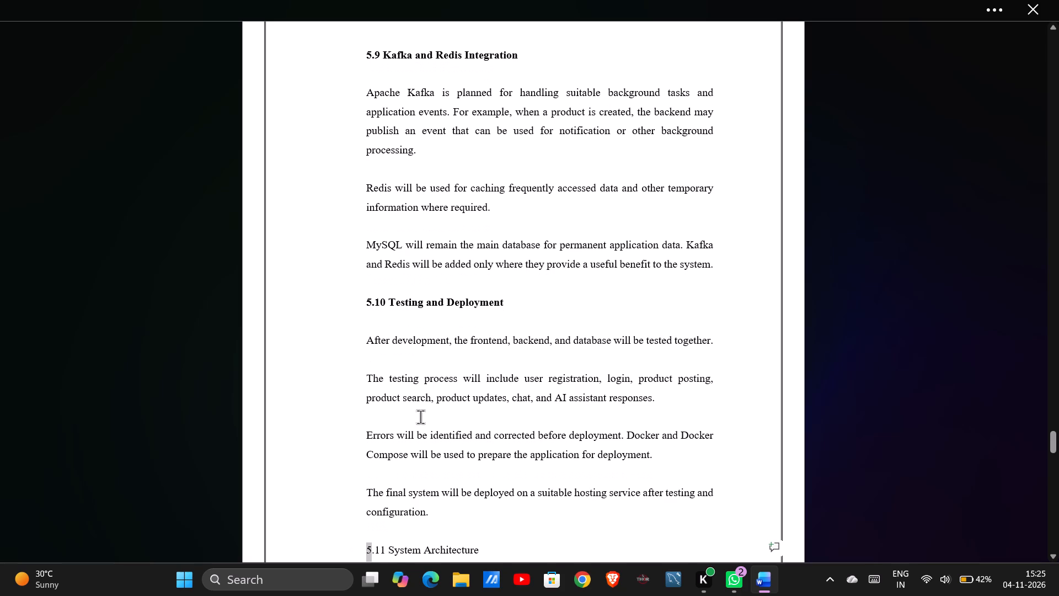
pyautogui.hotkey('shift', 'Right')
pyautogui.hotkey('shift', 'Right')
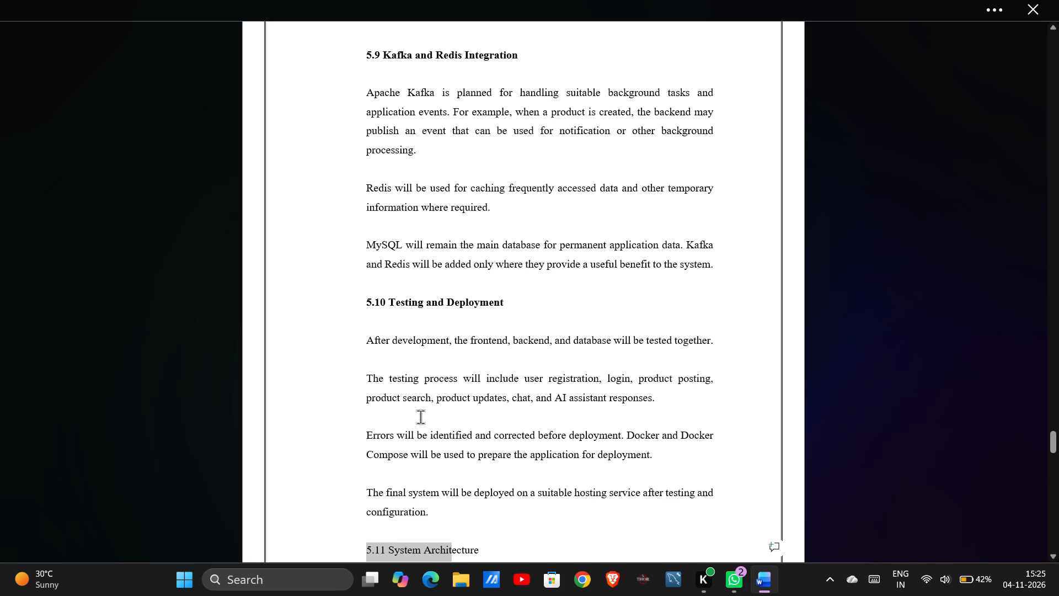
pyautogui.hotkey('shift', 'Right')
pyautogui.hotkey('shift', 'Right')
pyautogui.hotkey('shift', 'Right')
pyautogui.hotkey('shift', 'Right')
pyautogui.hotkey('shift', 'Right')
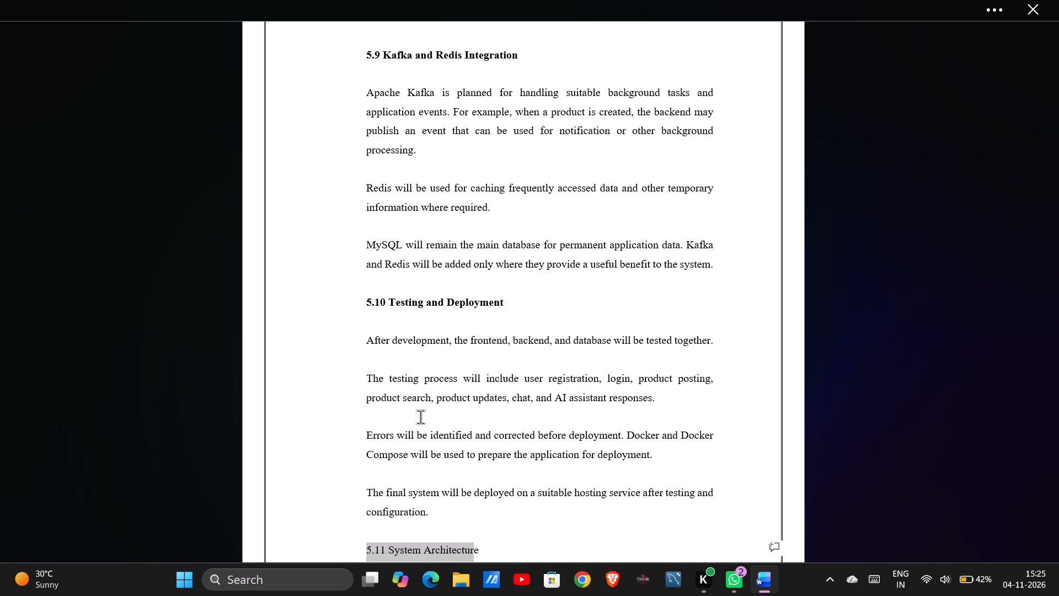
pyautogui.hotkey('shift', 'Right')
pyautogui.hotkey('shift', 'Left')
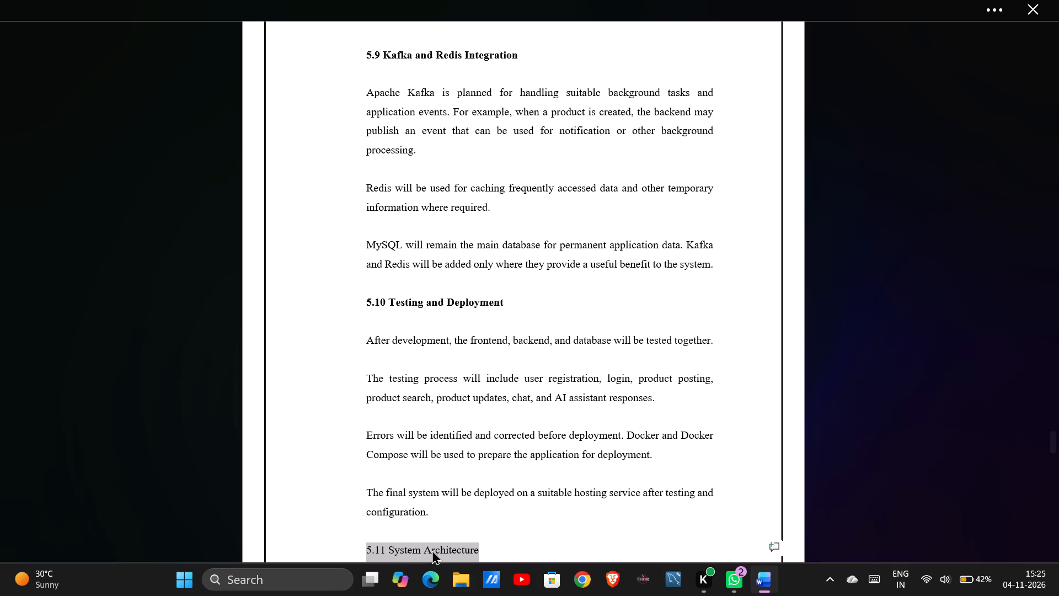
pyautogui.rightClick(432, 550)
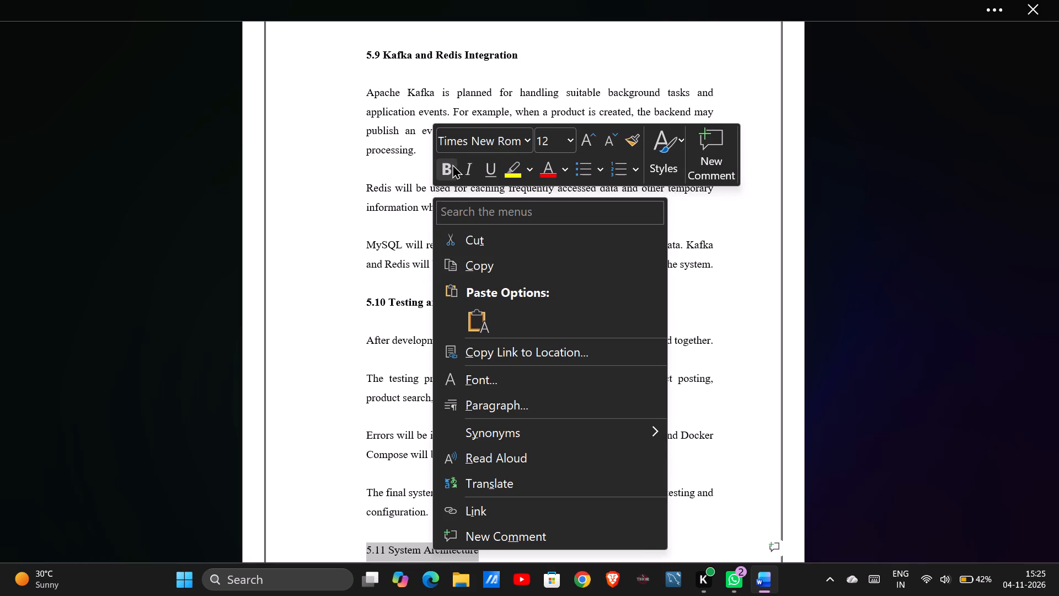
pyautogui.click(452, 164)
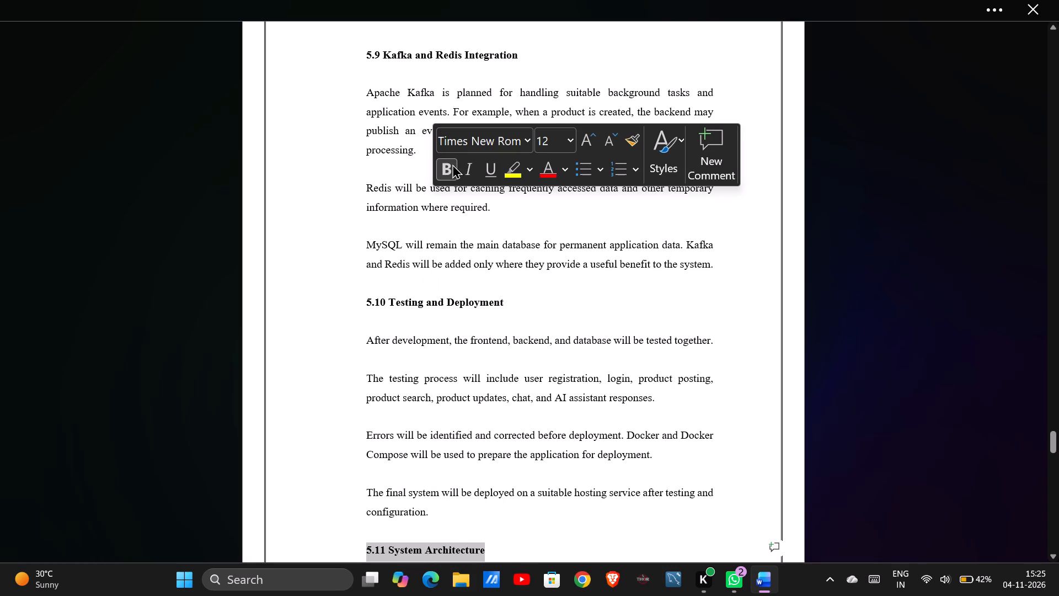
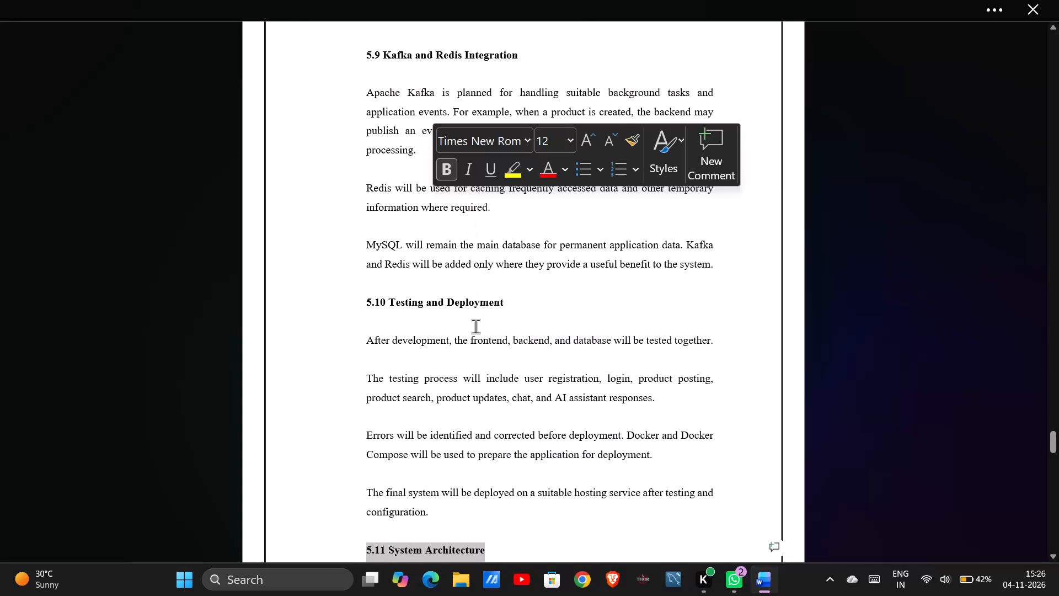
# Remove the bullets from the blank line under the "5.11 System Architecture" subheading and from the proposed-architecture paragraph below it.
pyautogui.scroll(-3, 475, 326)
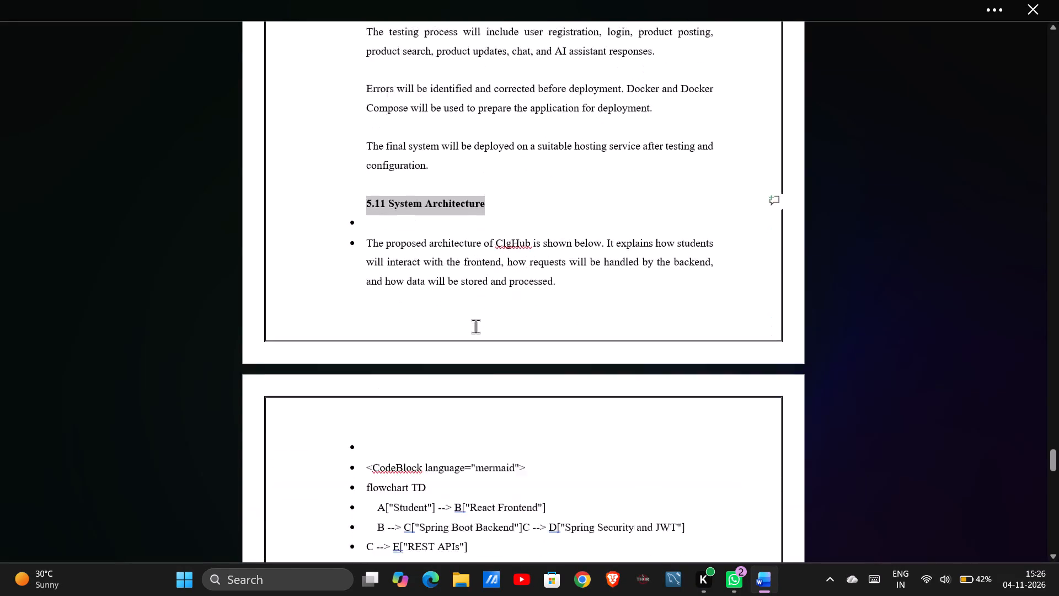
pyautogui.scroll(-1, 475, 326)
pyautogui.scroll(4, 475, 326)
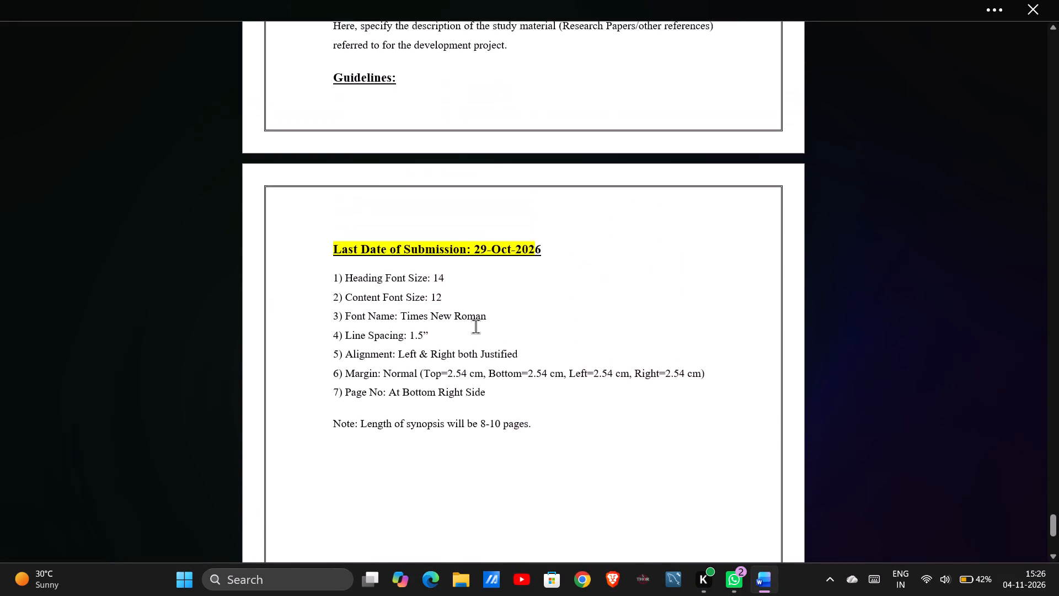
pyautogui.scroll(5, 475, 326)
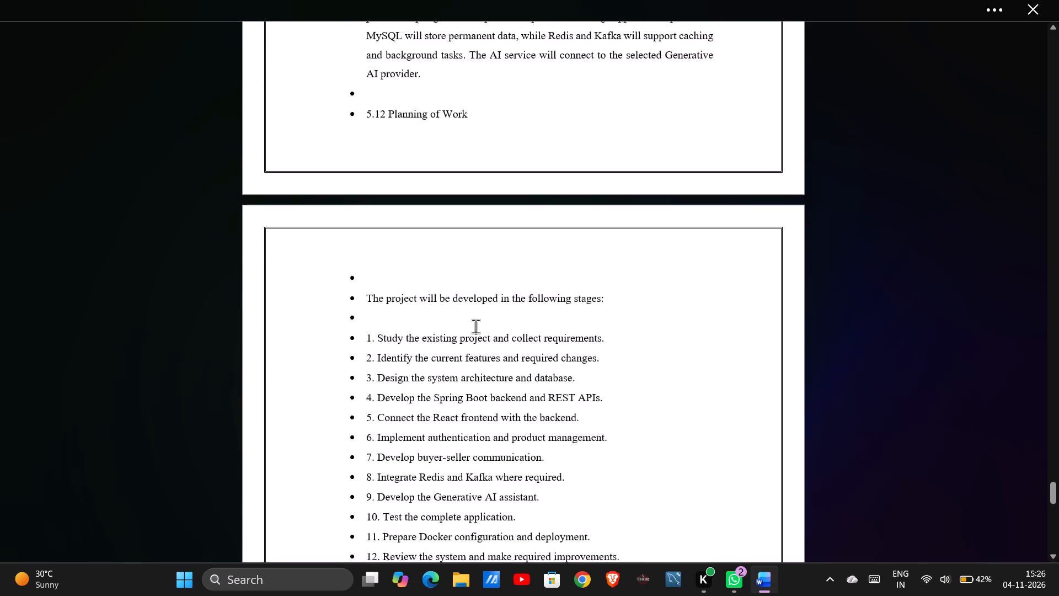
pyautogui.scroll(4, 475, 326)
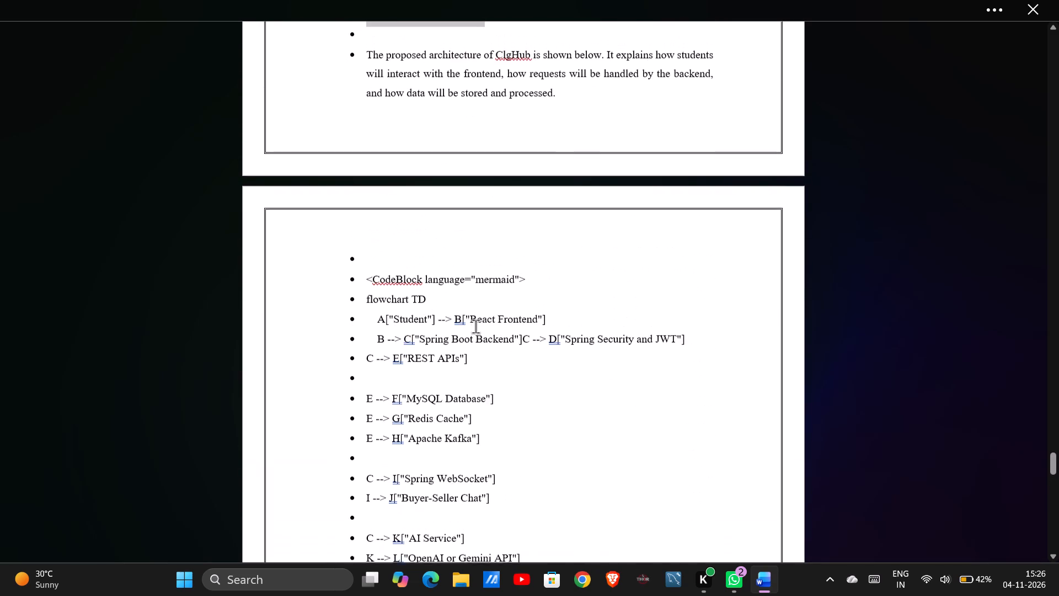
pyautogui.scroll(3, 475, 326)
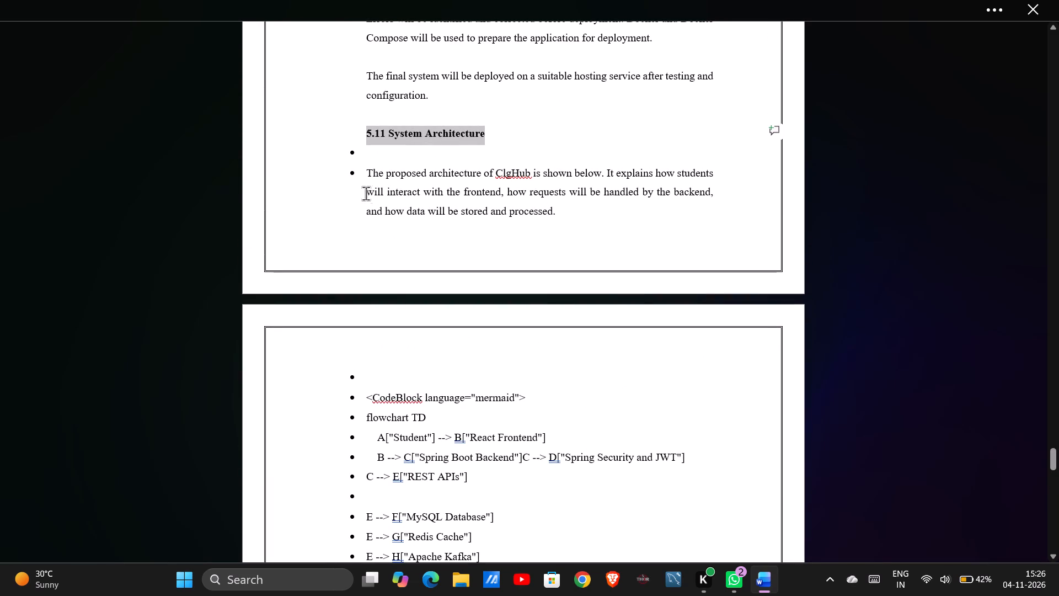
pyautogui.click(360, 153)
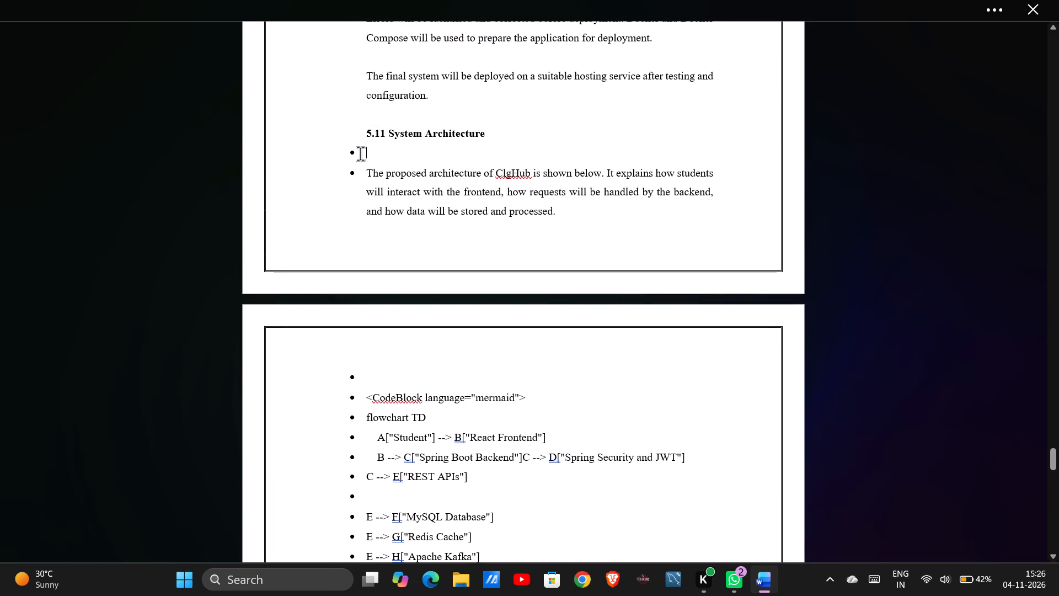
pyautogui.press('BackSpace')
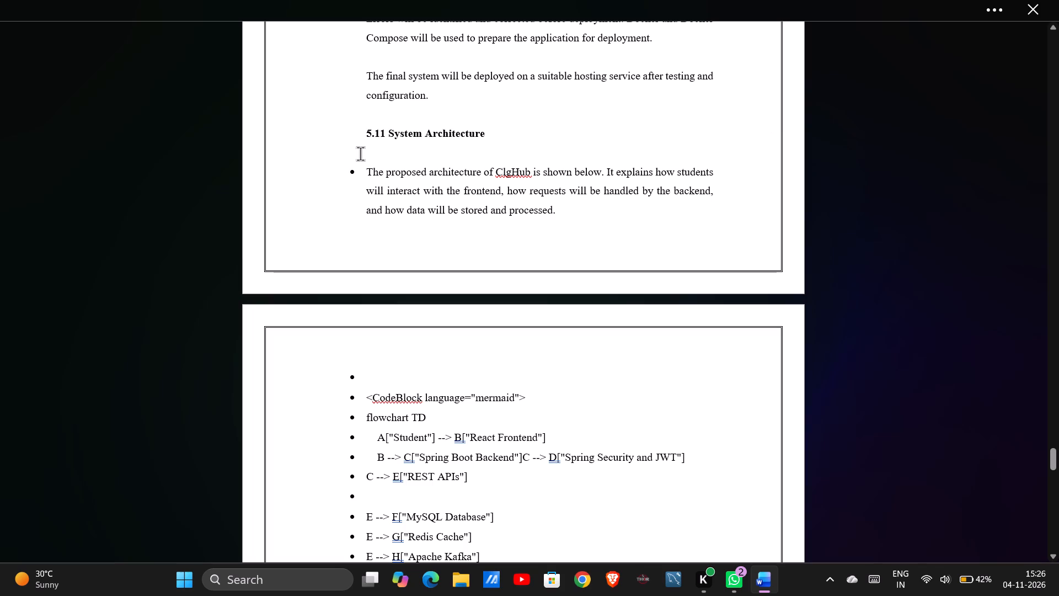
pyautogui.press('Down')
pyautogui.press('BackSpace')
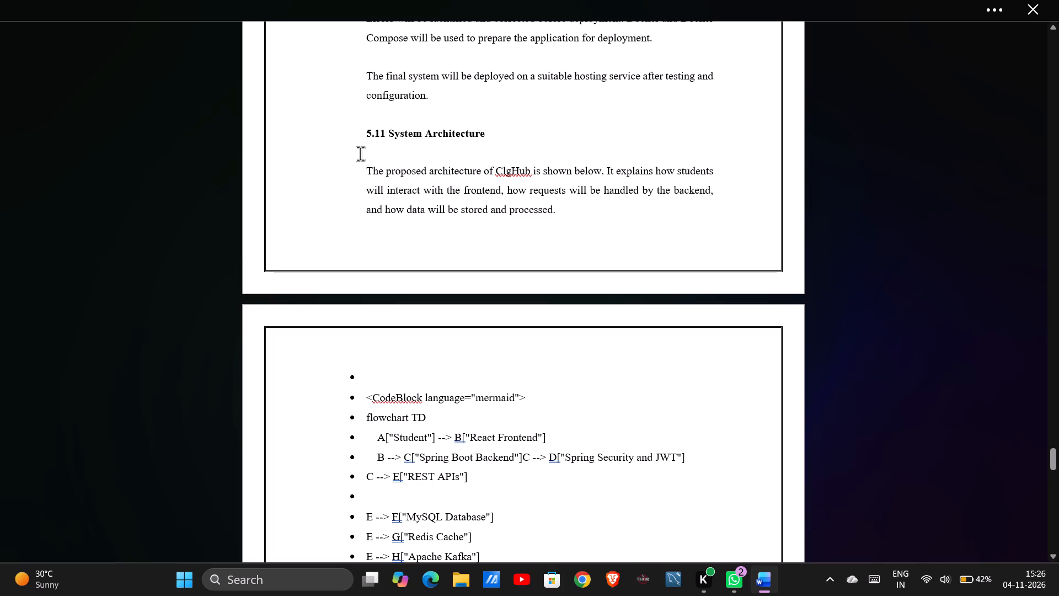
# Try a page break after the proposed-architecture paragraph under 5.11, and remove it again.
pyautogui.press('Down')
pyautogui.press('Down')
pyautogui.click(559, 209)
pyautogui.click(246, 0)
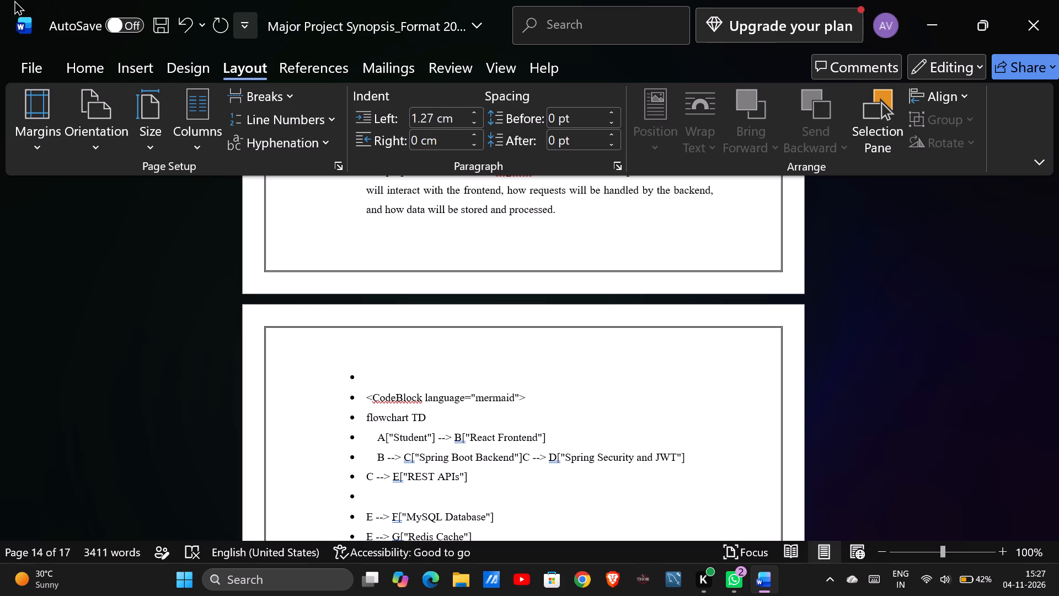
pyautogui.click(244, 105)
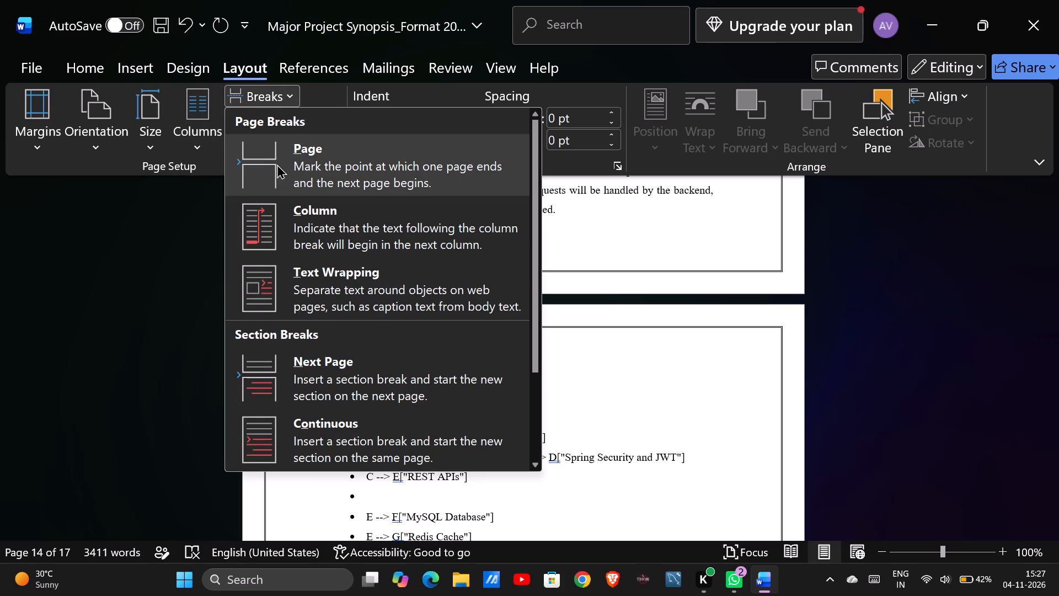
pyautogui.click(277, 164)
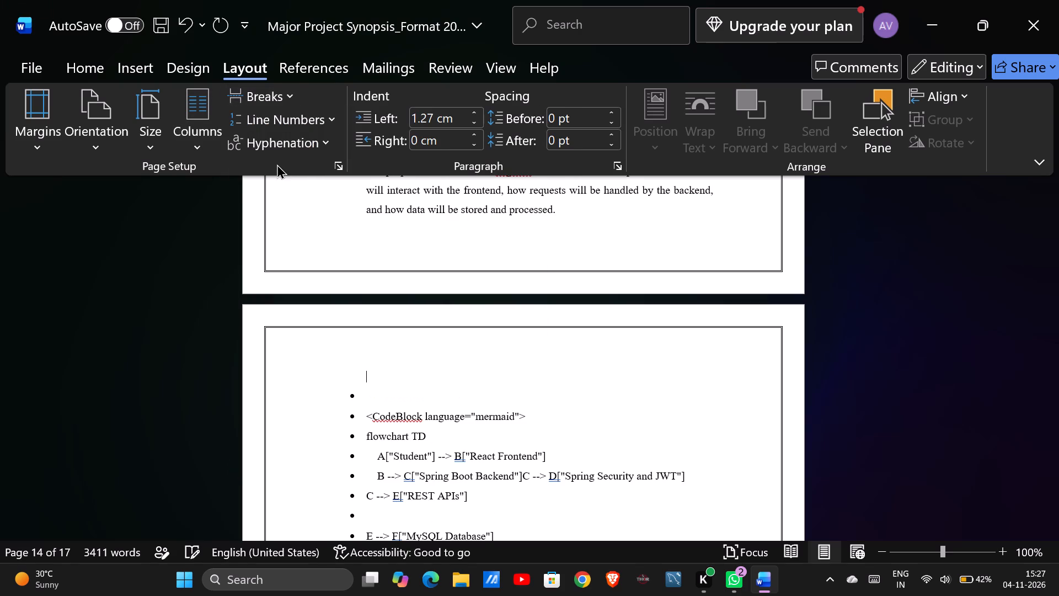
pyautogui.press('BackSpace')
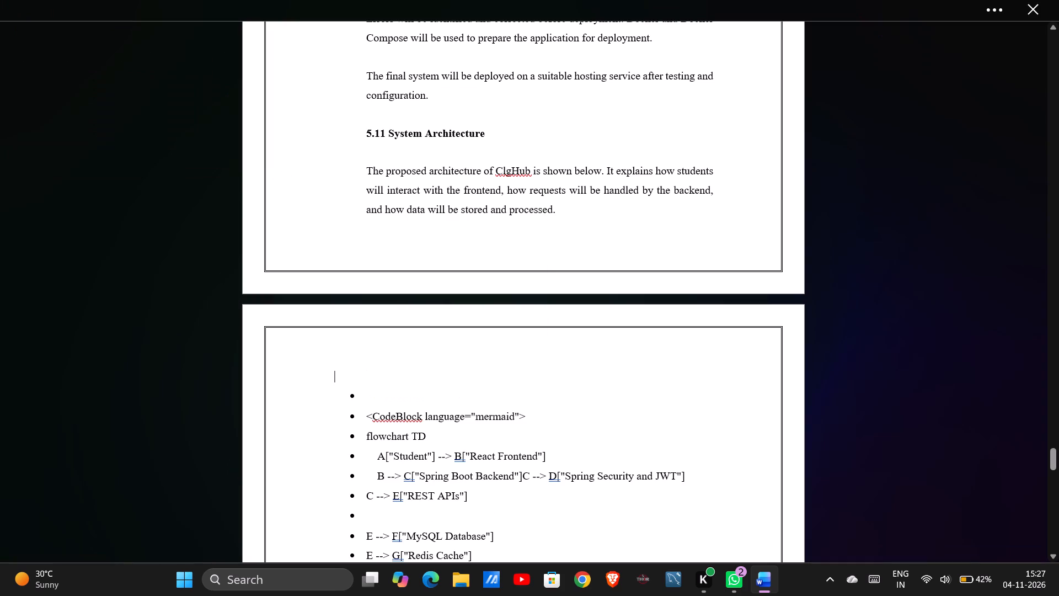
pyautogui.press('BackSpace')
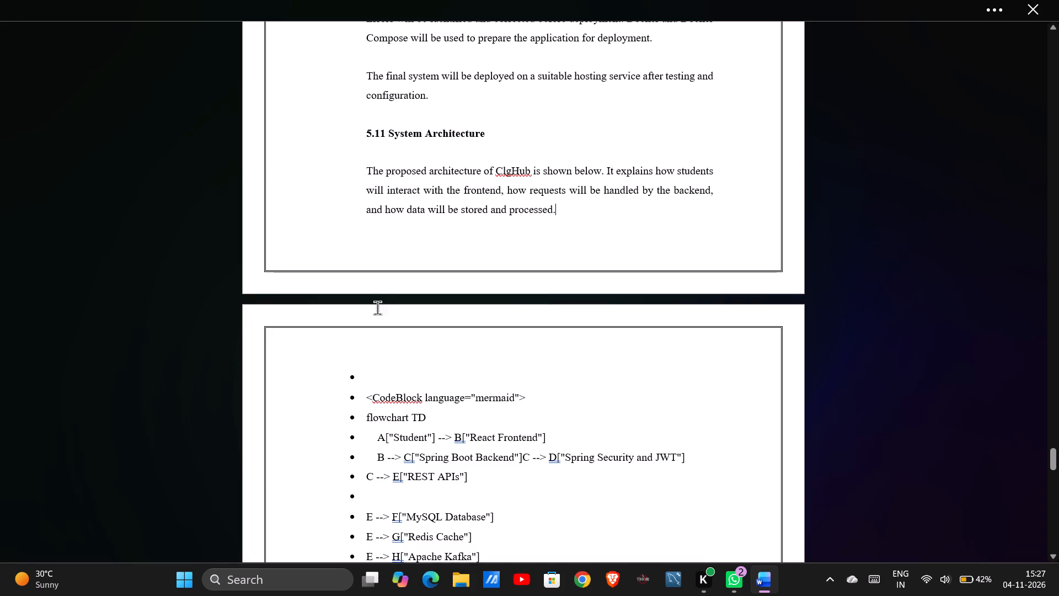
# Review the pasted mermaid flowchart code under 5.11 and the "5.12 Planning of Work" content that still carries bullets.
pyautogui.scroll(-4, 384, 284)
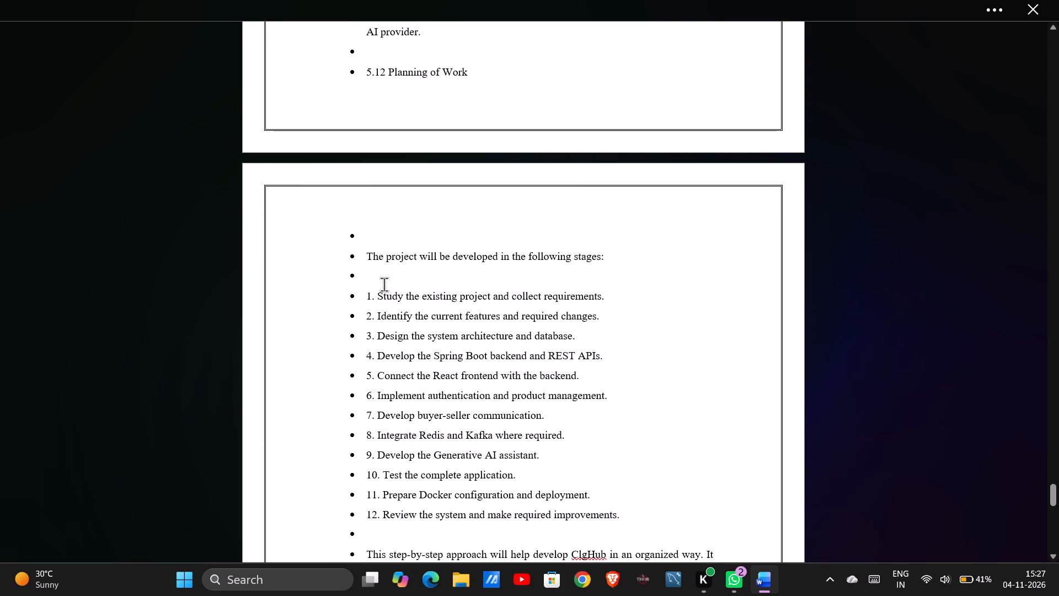
pyautogui.scroll(-1, 384, 284)
pyautogui.scroll(1, 384, 284)
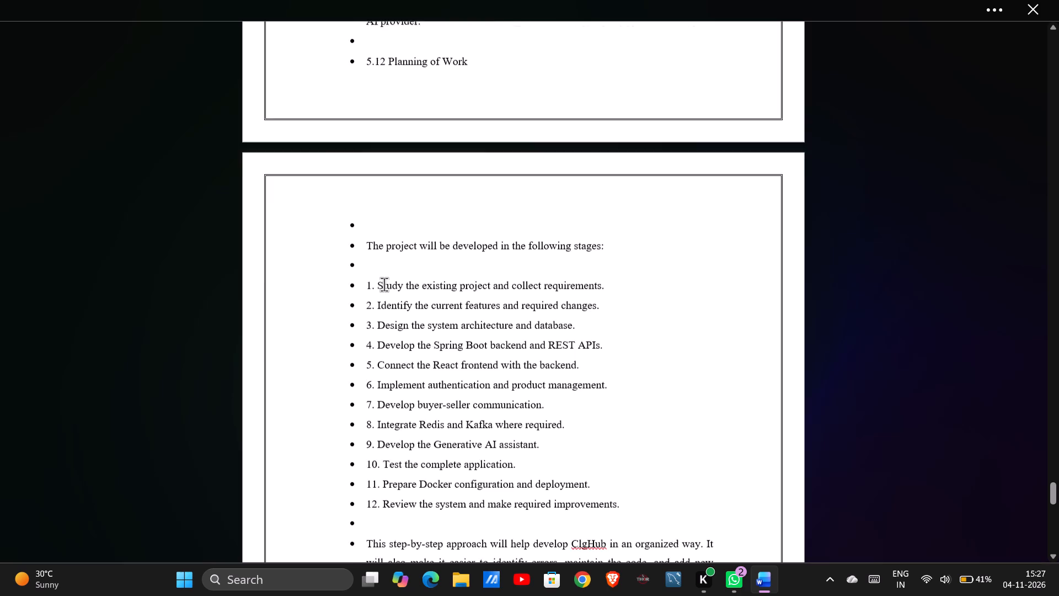
pyautogui.scroll(2, 384, 284)
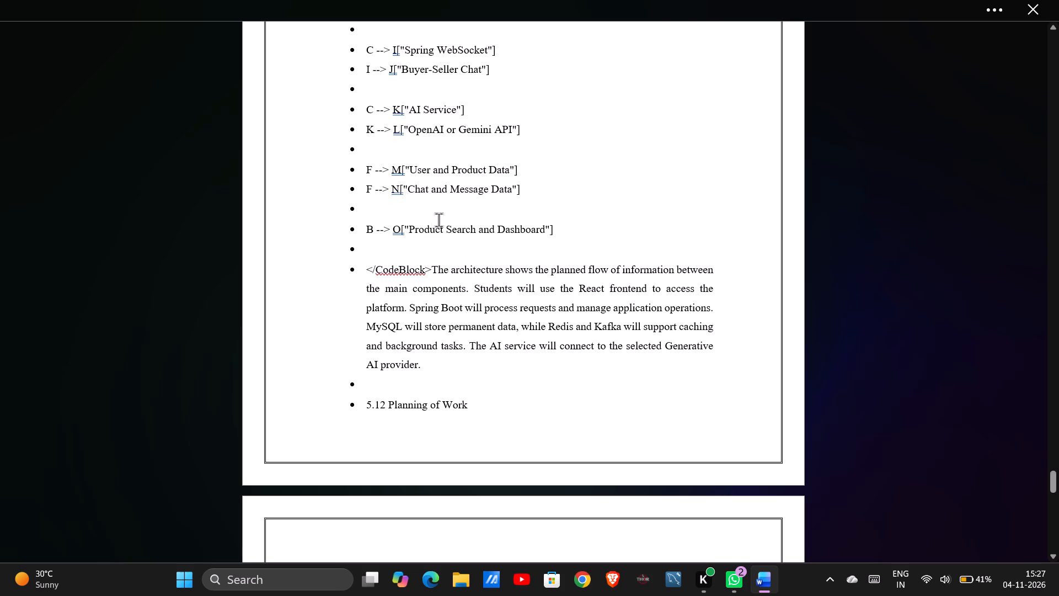
pyautogui.scroll(1, 444, 242)
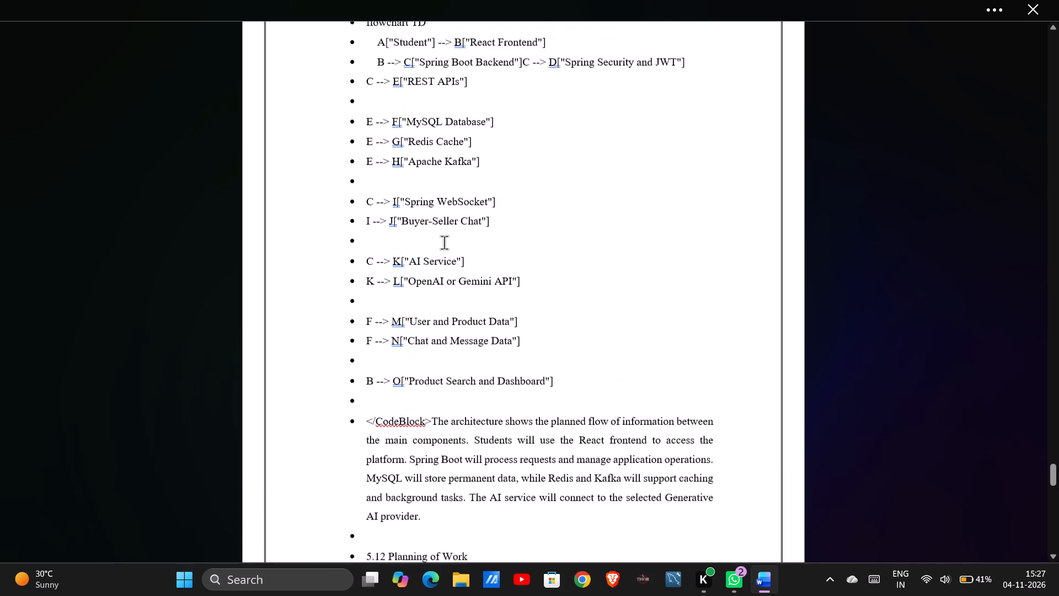
pyautogui.scroll(2, 444, 242)
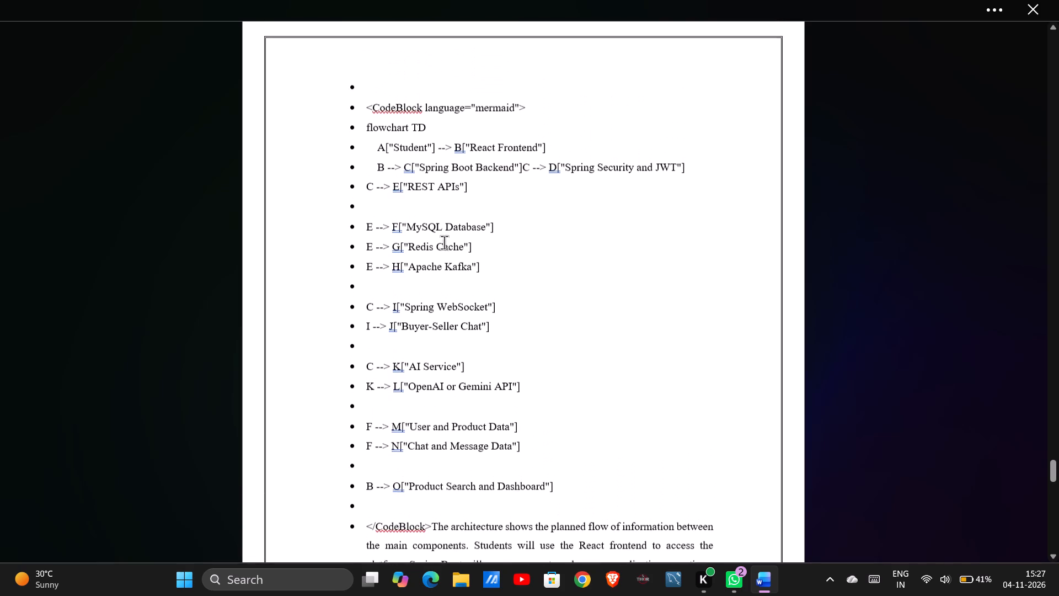
pyautogui.scroll(2, 444, 242)
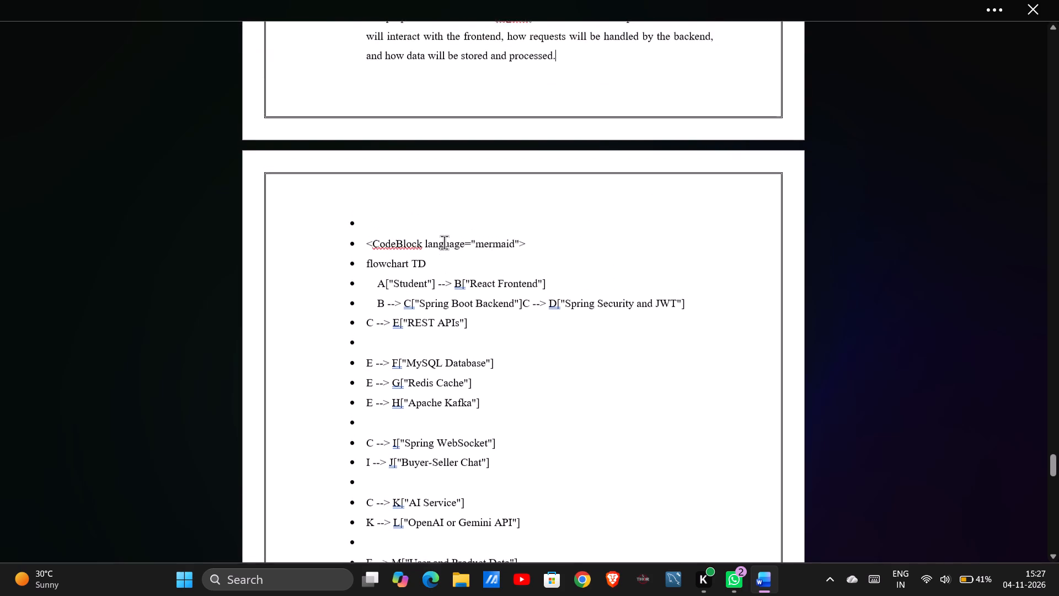
pyautogui.scroll(1, 444, 242)
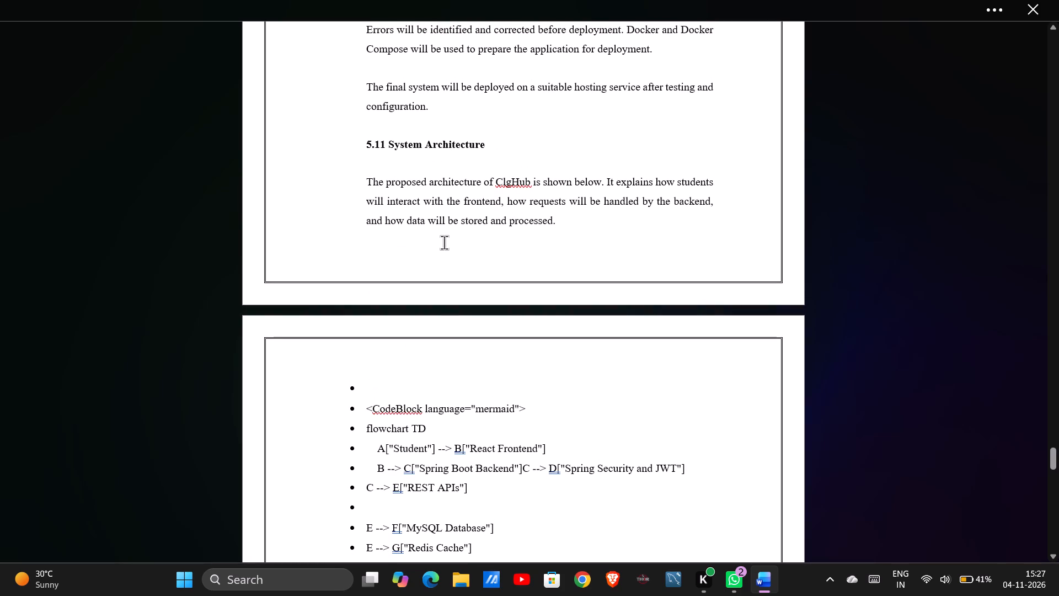
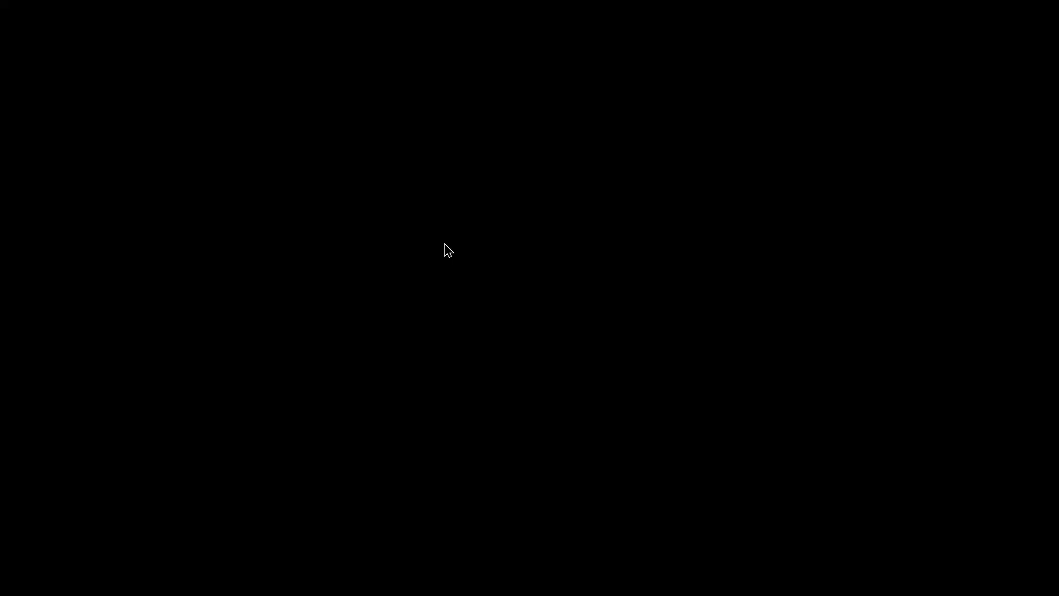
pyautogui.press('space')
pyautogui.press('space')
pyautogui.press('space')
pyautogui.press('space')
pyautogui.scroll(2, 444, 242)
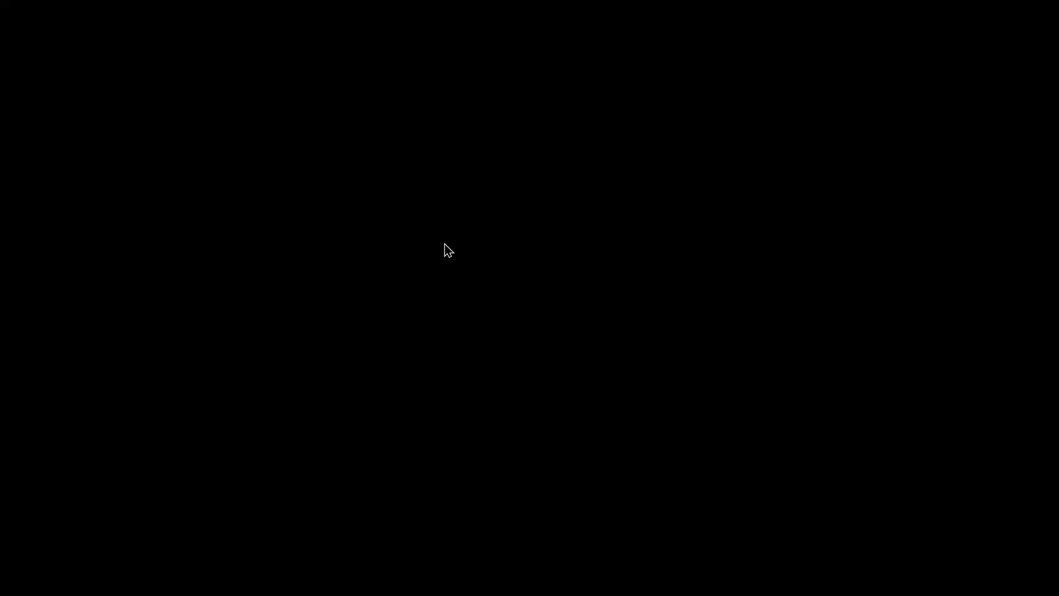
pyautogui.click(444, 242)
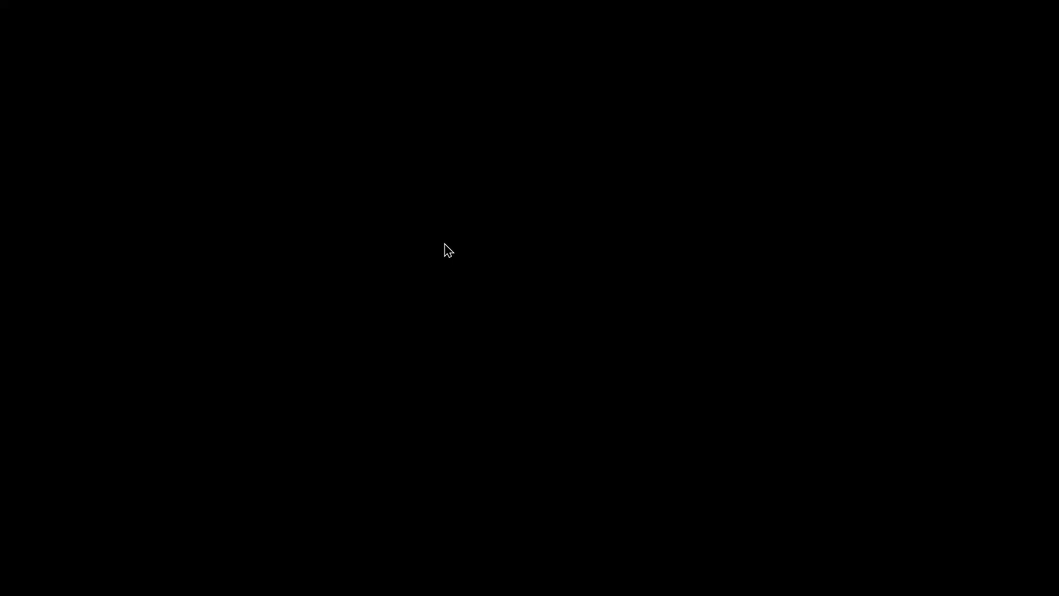
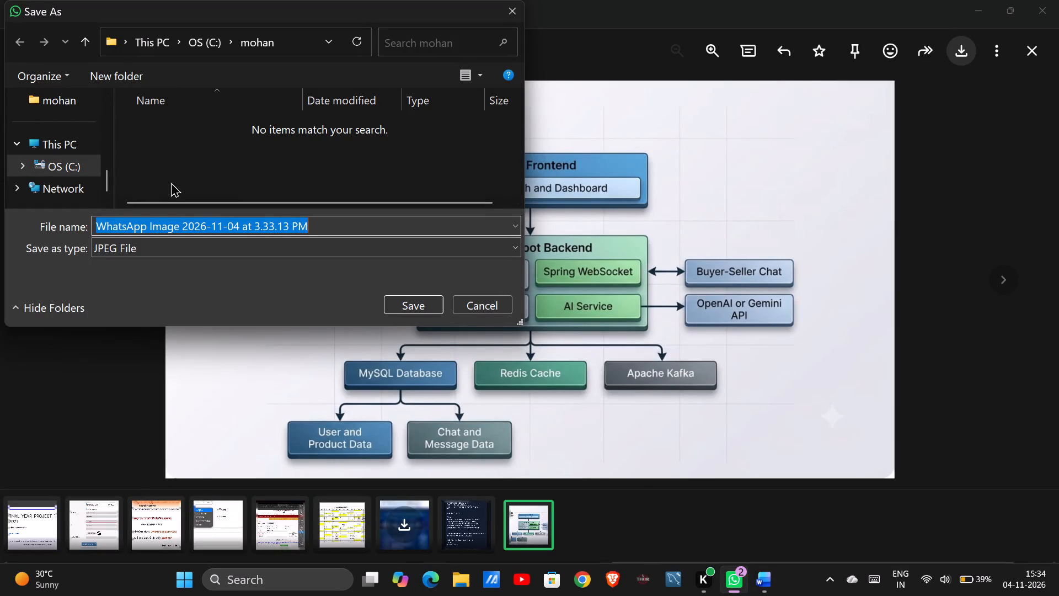
# Save the system architecture diagram received in the WhatsApp chat under the file name image1.
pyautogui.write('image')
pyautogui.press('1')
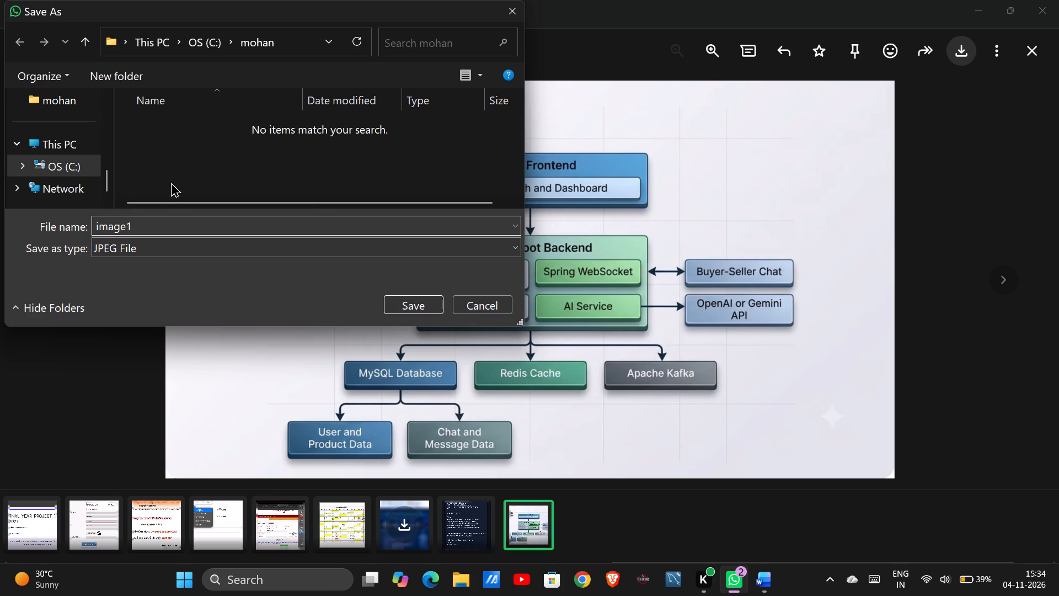
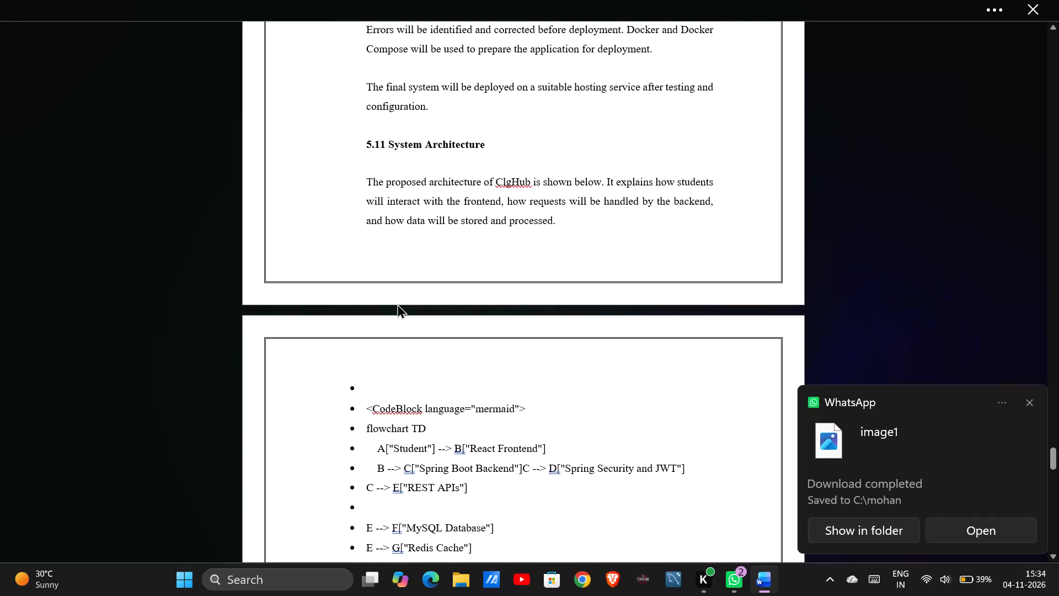
# Delete the "</CodeBlock>" tag before "The architecture shows the planned flow" and remove that paragraph's bullet.
pyautogui.scroll(-3, 397, 304)
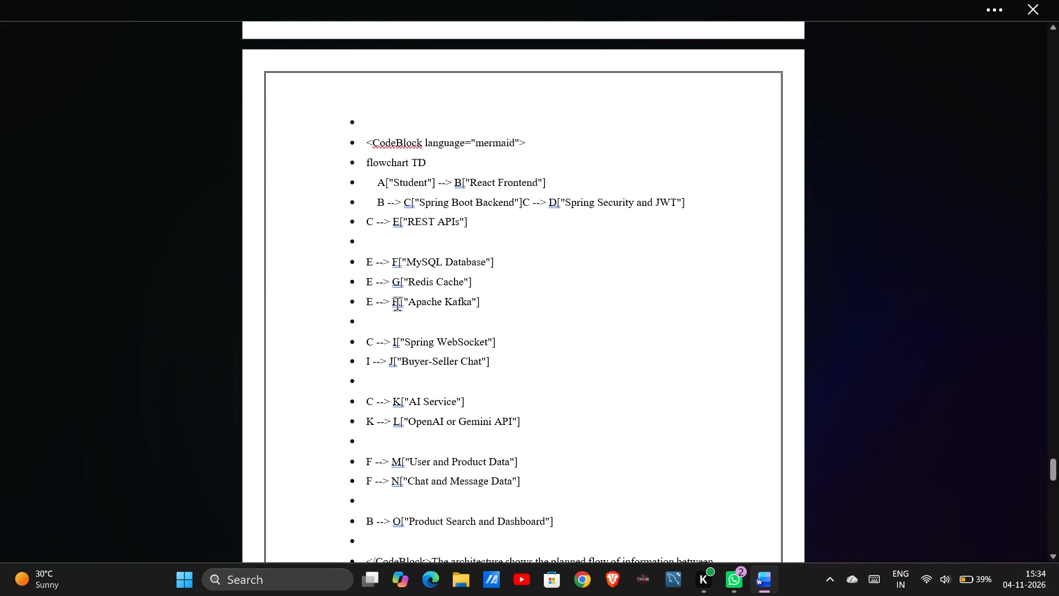
pyautogui.scroll(-1, 397, 304)
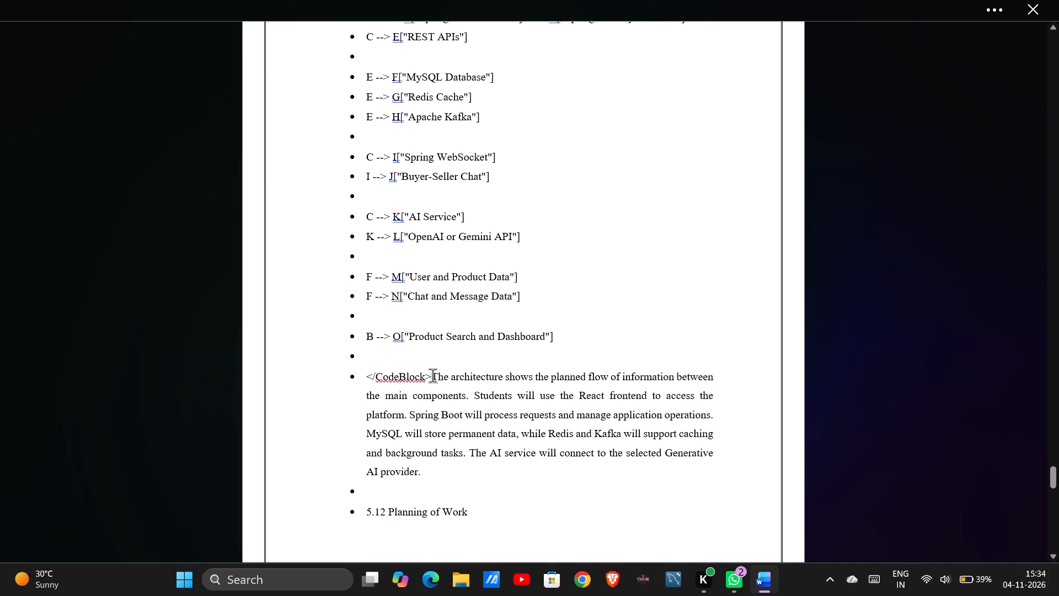
pyautogui.click(432, 375)
pyautogui.press('BackSpace')
pyautogui.press('BackSpace')
pyautogui.press('BackSpace')
pyautogui.press('BackSpace')
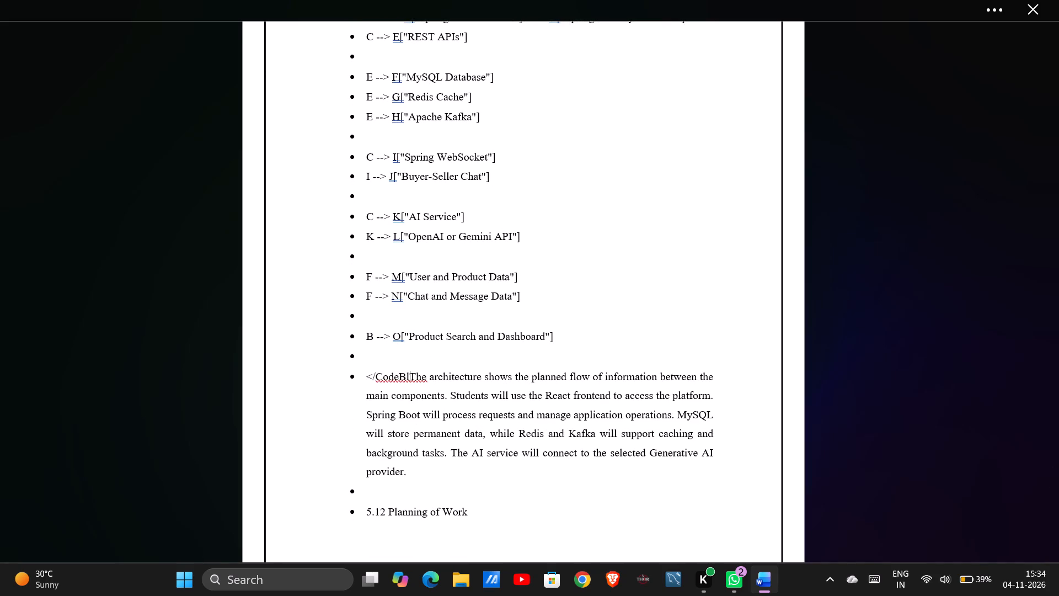
pyautogui.press('BackSpace')
pyautogui.press('BackSpace')
pyautogui.press('BackSpace')
pyautogui.press('BackSpace')
pyautogui.press('BackSpace')
pyautogui.press('BackSpace')
pyautogui.press('BackSpace')
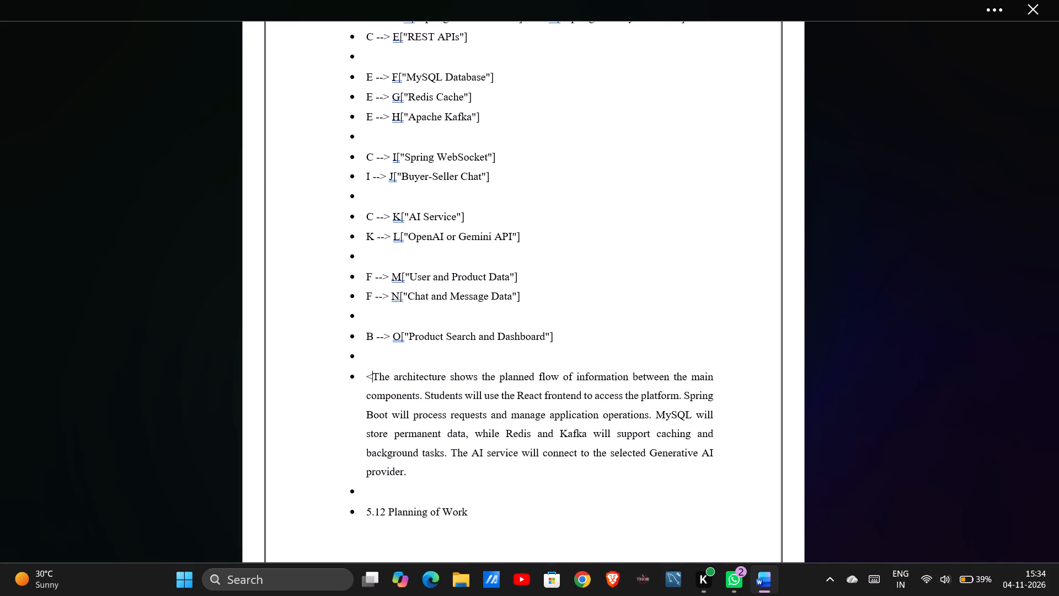
pyautogui.press('BackSpace')
pyautogui.press('BackSpace')
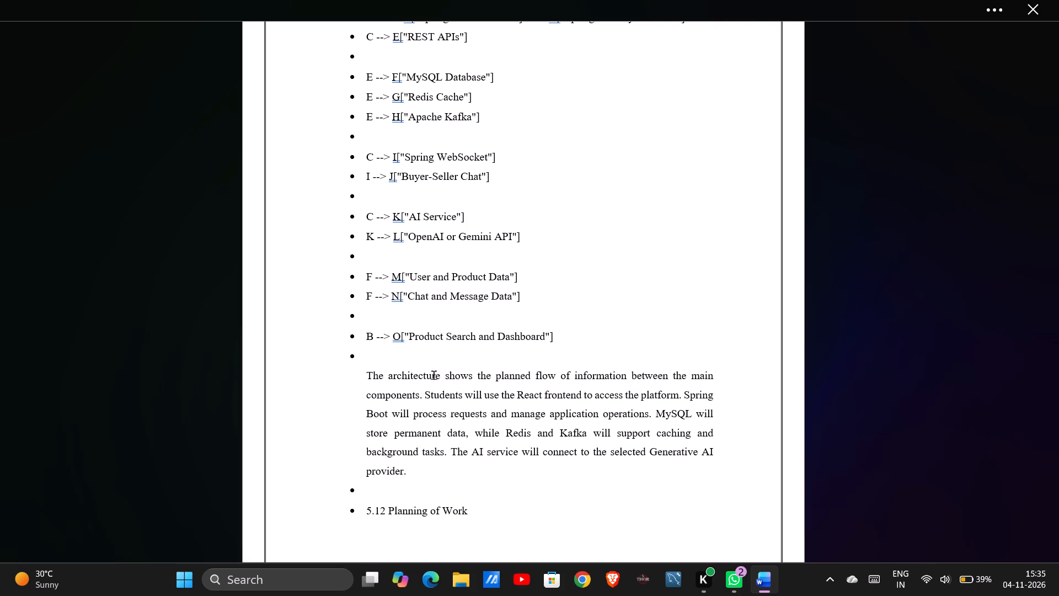
# Remove the bullet from the blank line between the "Product Search and Dashboard" code line and the architecture paragraph.
pyautogui.click(382, 361)
pyautogui.press('BackSpace')
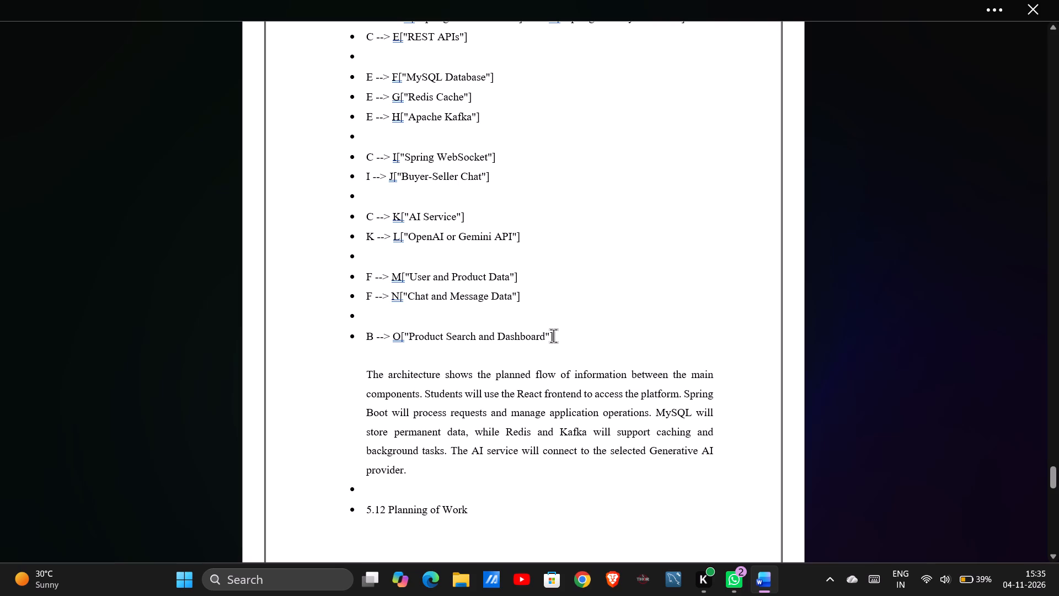
# Select the bulleted mermaid flowchart code, from the blank line above the opening CodeBlock tag through the "Product Search and Dashboard" line.
pyautogui.moveTo(553, 336); pyautogui.dragTo(394, 1)
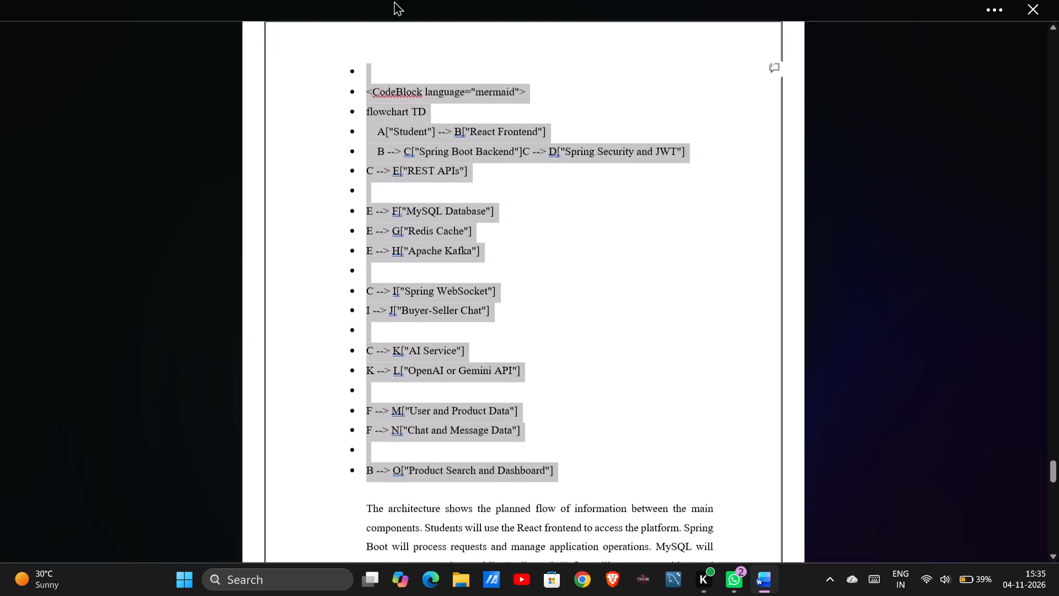
# Delete the pasted mermaid flowchart code under 5.11, from the CodeBlock line through the Product Search and Dashboard line.
pyautogui.moveTo(394, 1); pyautogui.dragTo(395, 50)
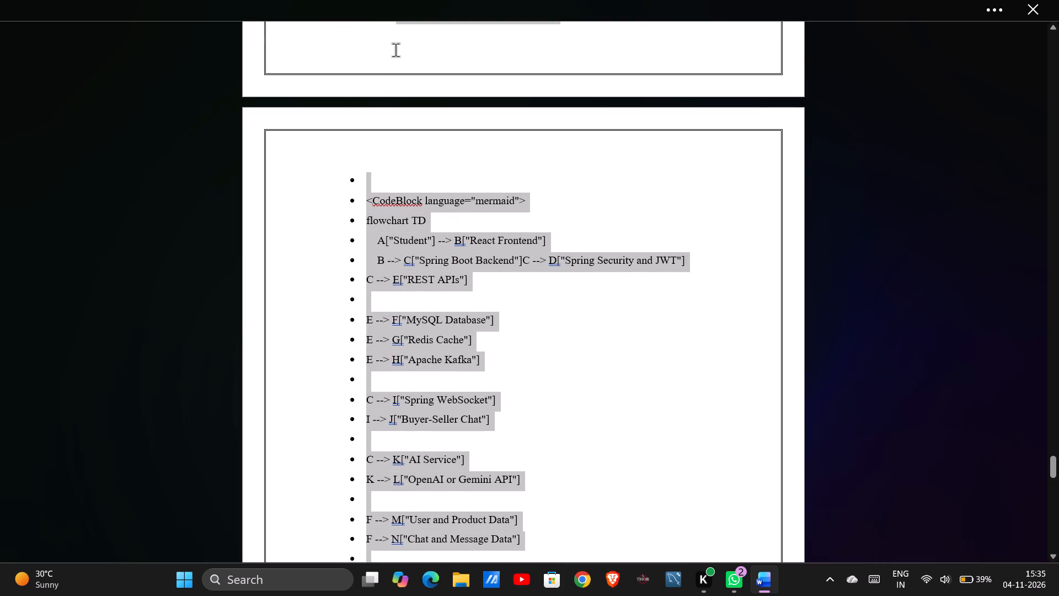
pyautogui.moveTo(395, 50); pyautogui.dragTo(360, 411)
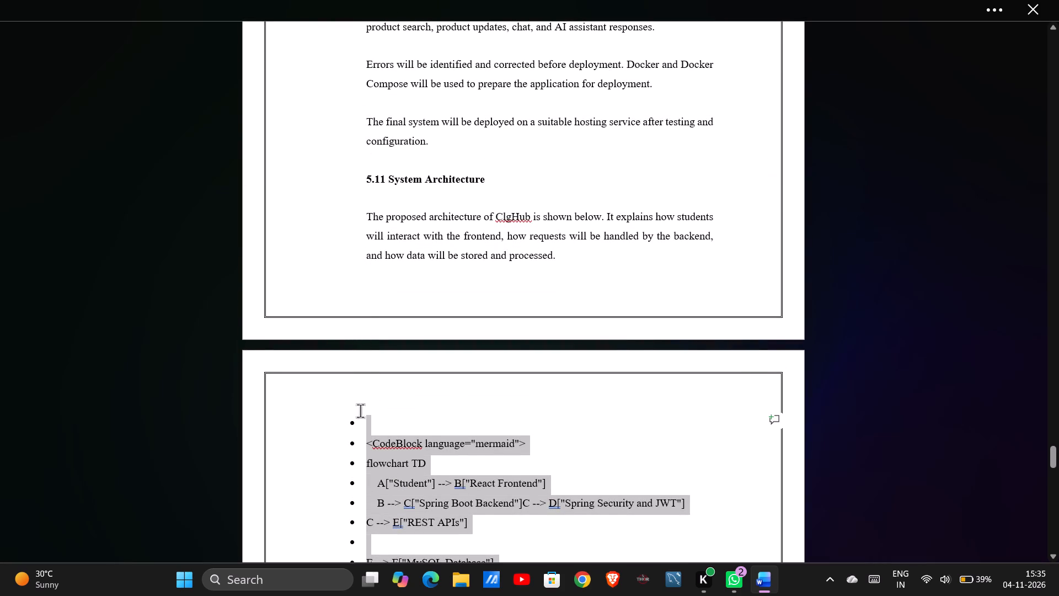
pyautogui.moveTo(360, 411); pyautogui.dragTo(361, 437)
pyautogui.moveTo(361, 437); pyautogui.dragTo(366, 440)
pyautogui.press('BackSpace')
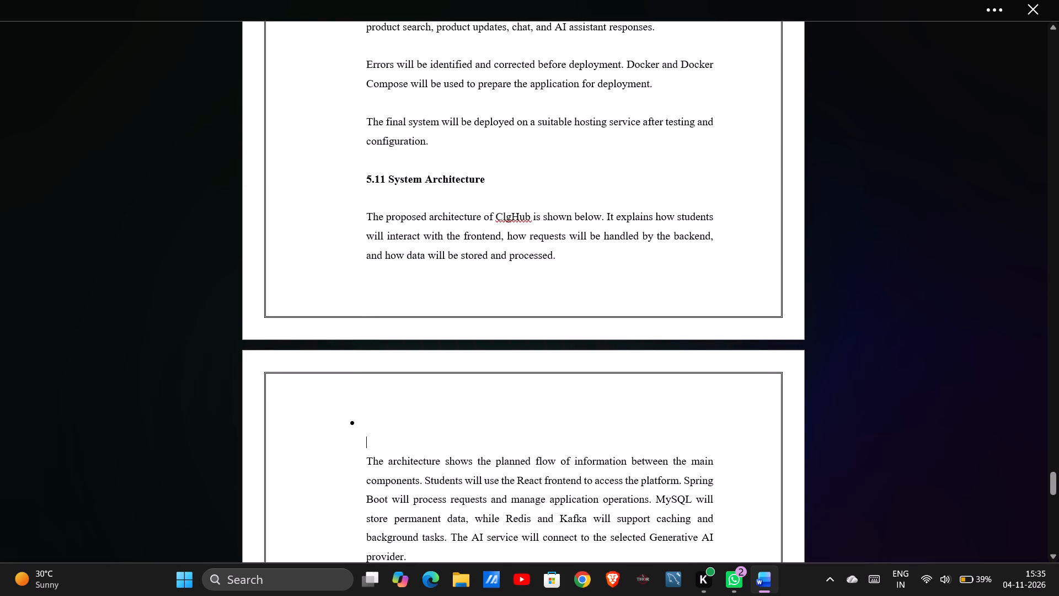
# Remove the bullet and the indent from the blank line above the paragraph beginning "The architecture shows the planned flow".
pyautogui.click(367, 425)
pyautogui.press('BackSpace')
pyautogui.press('BackSpace')
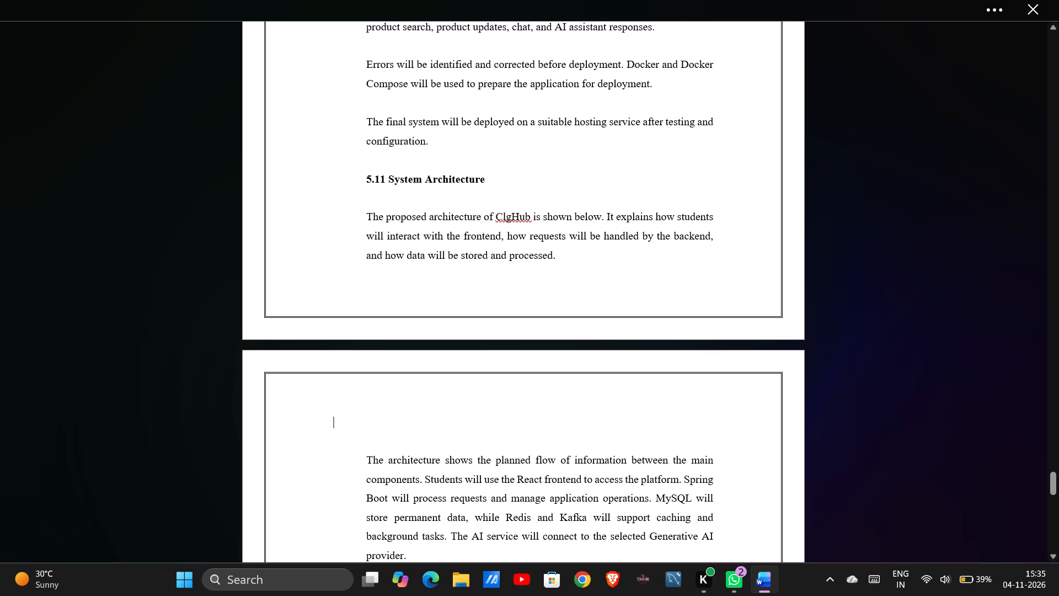
# Insert the picture image1 from the mohan folder on this device at the blank line under 5.11.
pyautogui.click(325, 3)
pyautogui.click(117, 70)
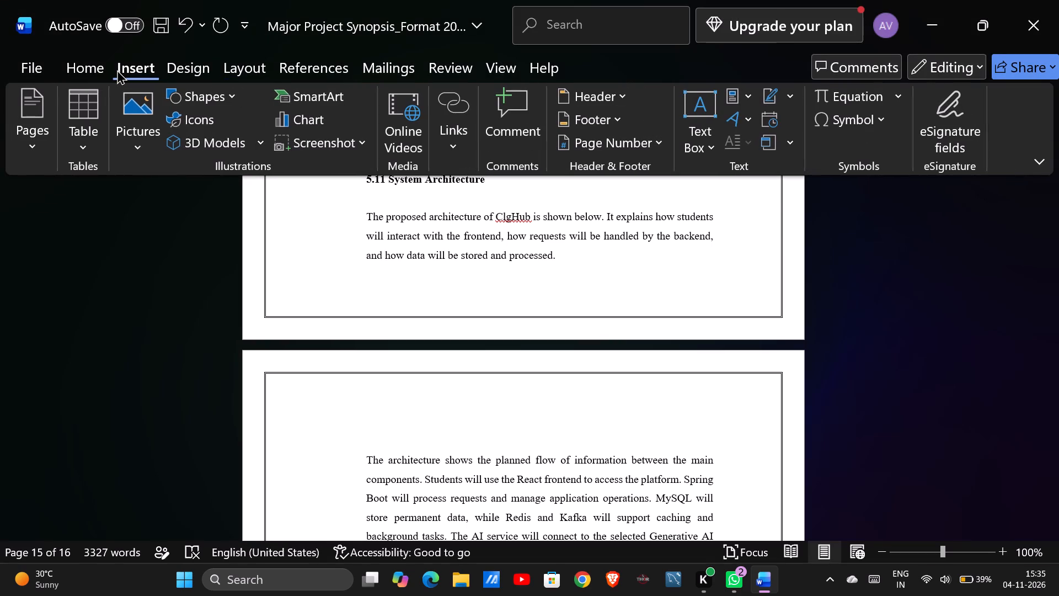
pyautogui.click(124, 120)
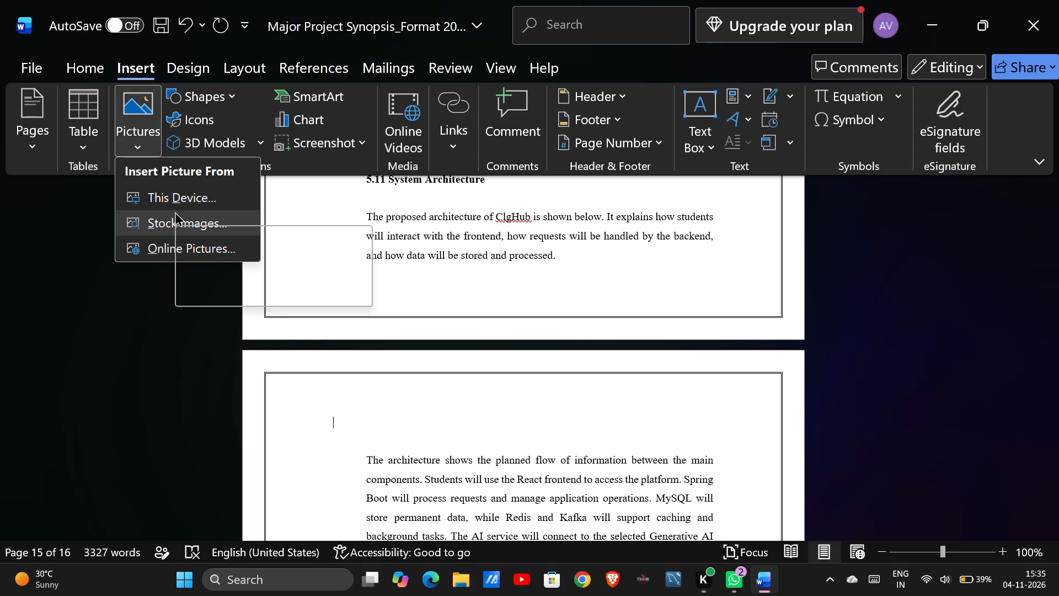
pyautogui.click(197, 186)
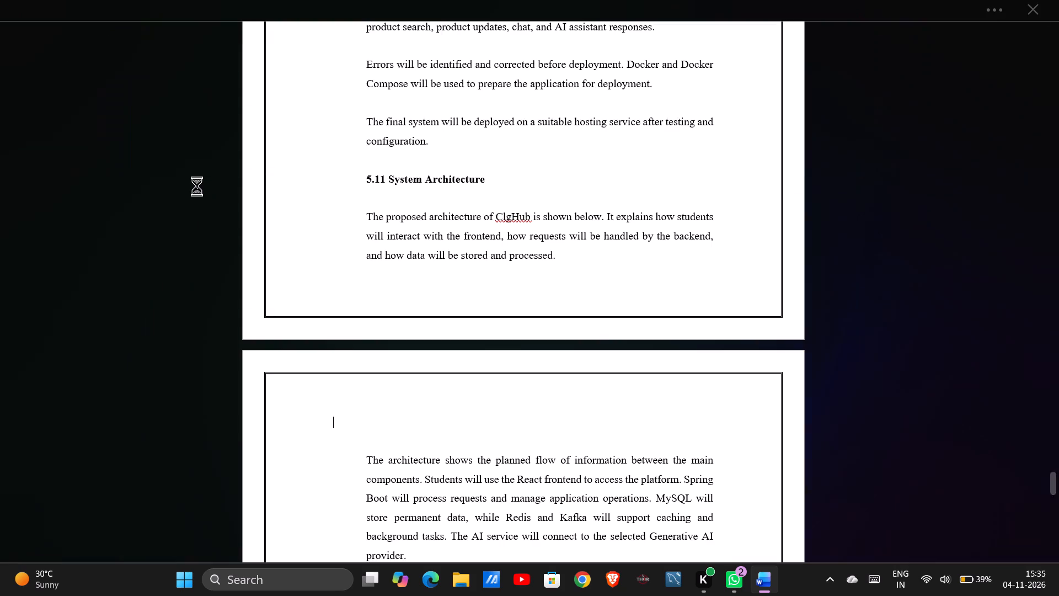
pyautogui.click(169, 152)
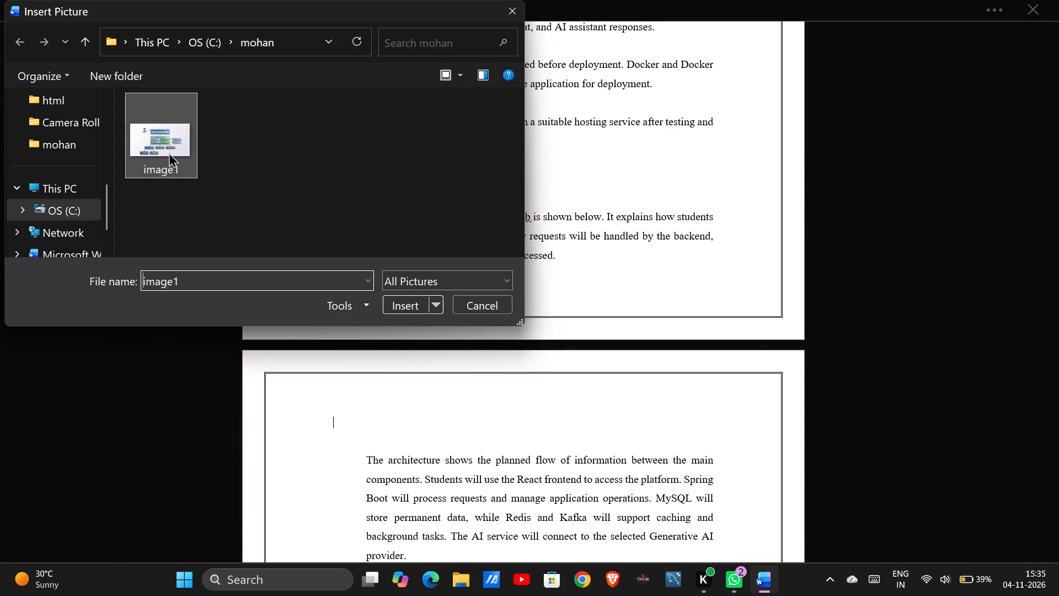
pyautogui.click(401, 309)
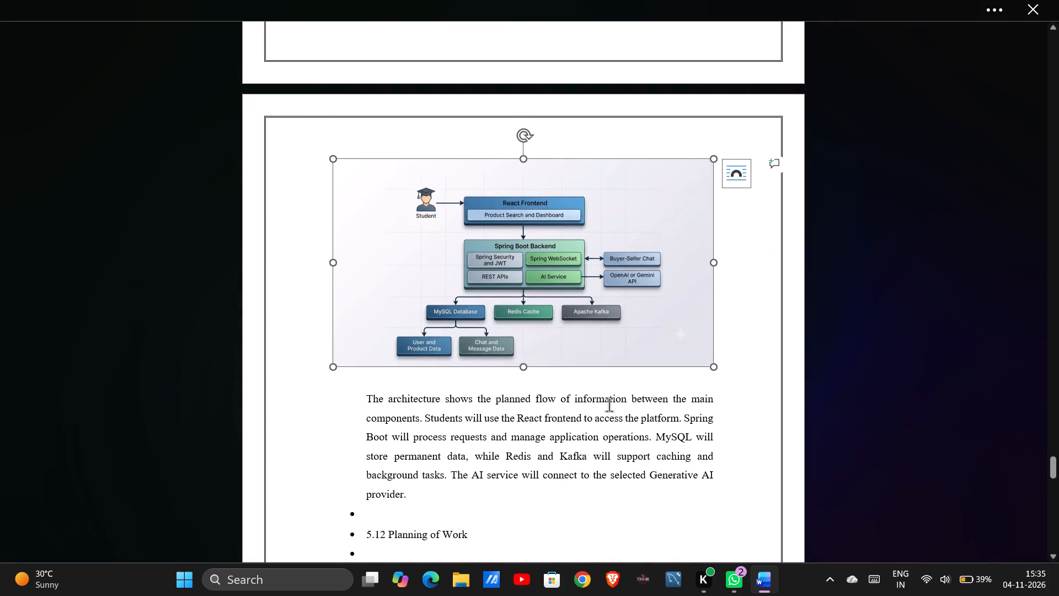
# Add three line breaks between the architecture diagram and the paragraph explaining it.
pyautogui.scroll(-1, 609, 405)
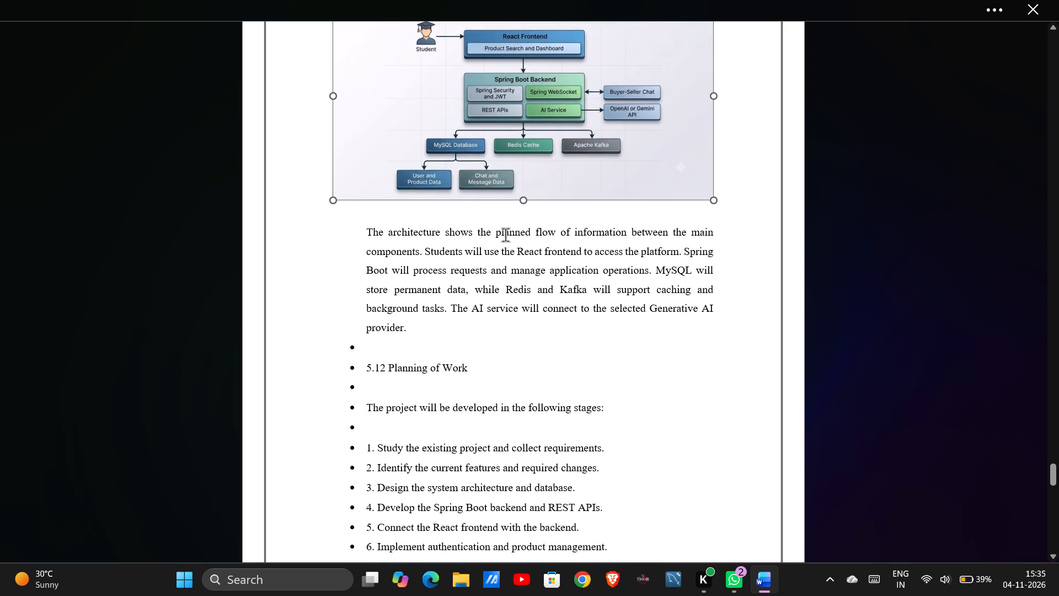
pyautogui.click(378, 211)
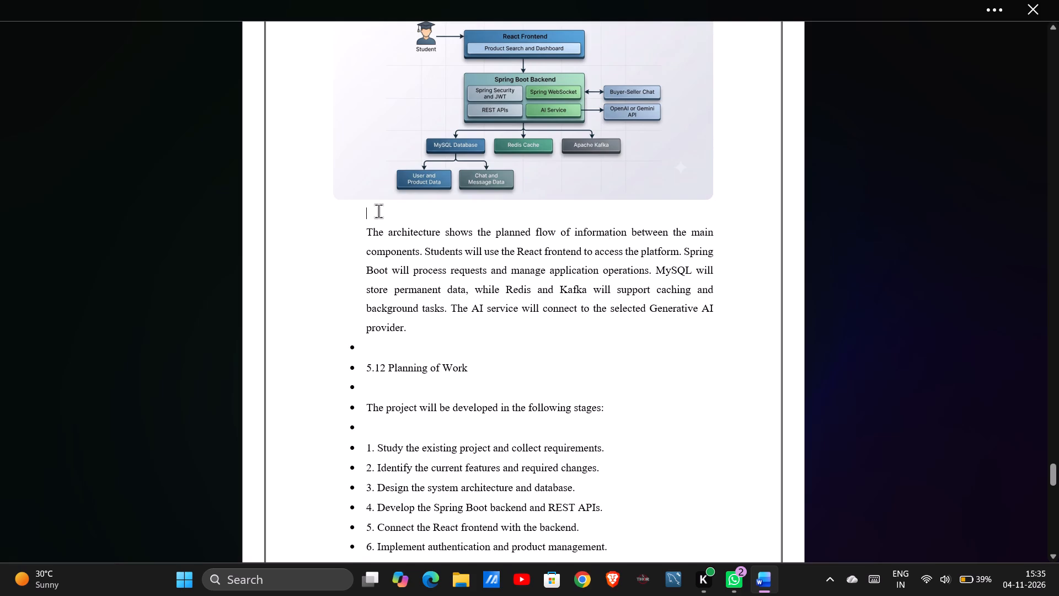
pyautogui.press('Return')
pyautogui.press('Return')
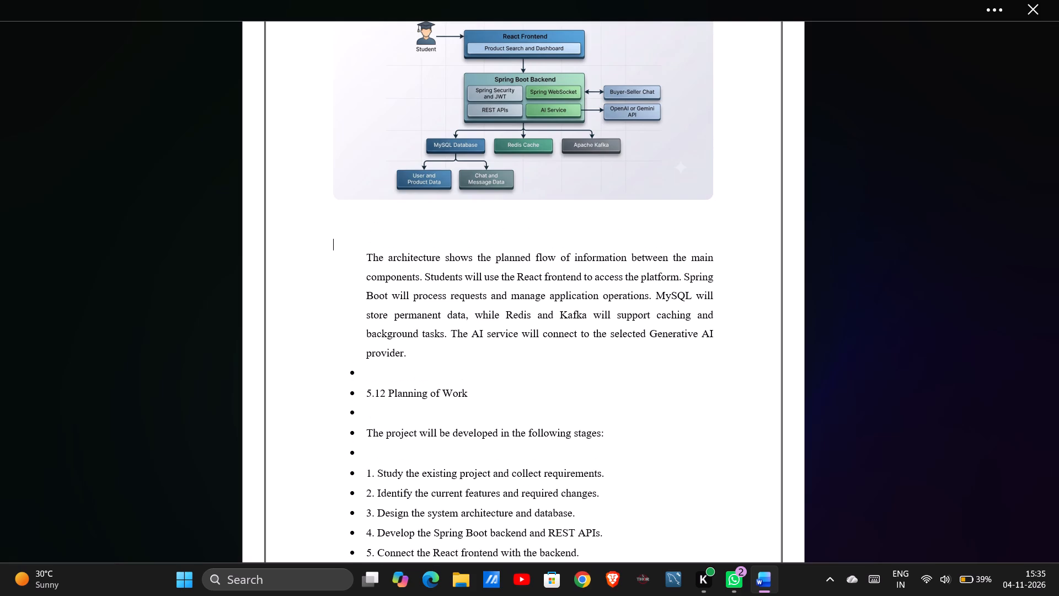
pyautogui.press('Return')
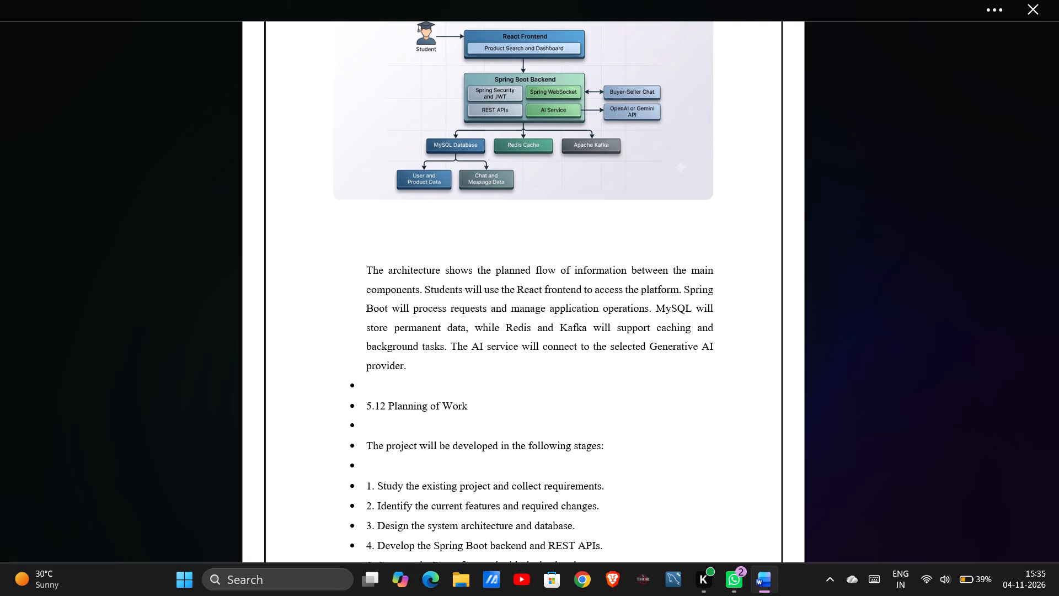
# Review the rest of the document, from 5.12 Planning of Work through the tools, references and guidelines sections.
pyautogui.scroll(-5, 378, 211)
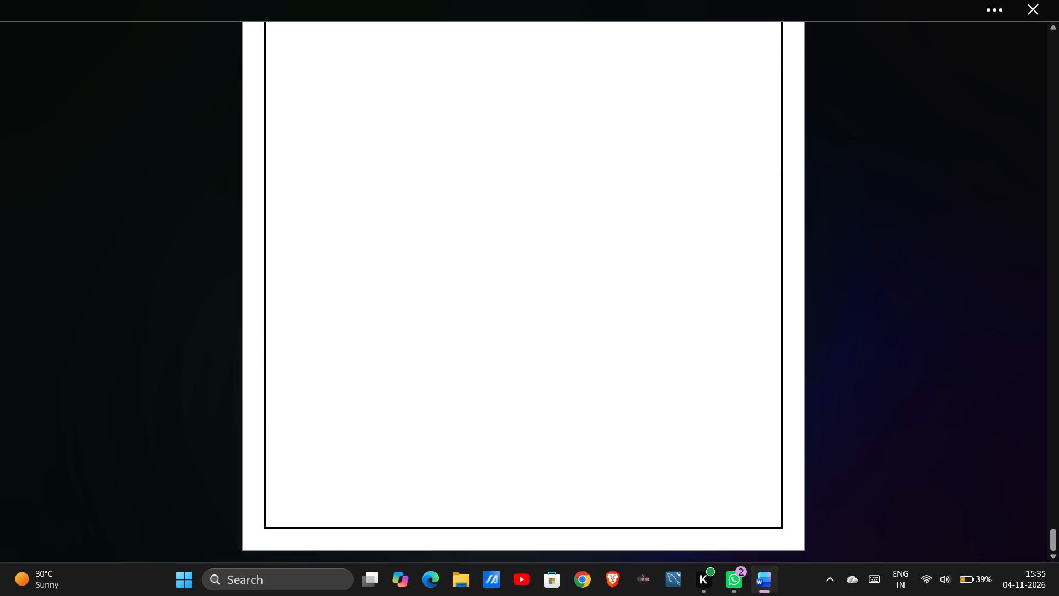
pyautogui.scroll(5, 378, 211)
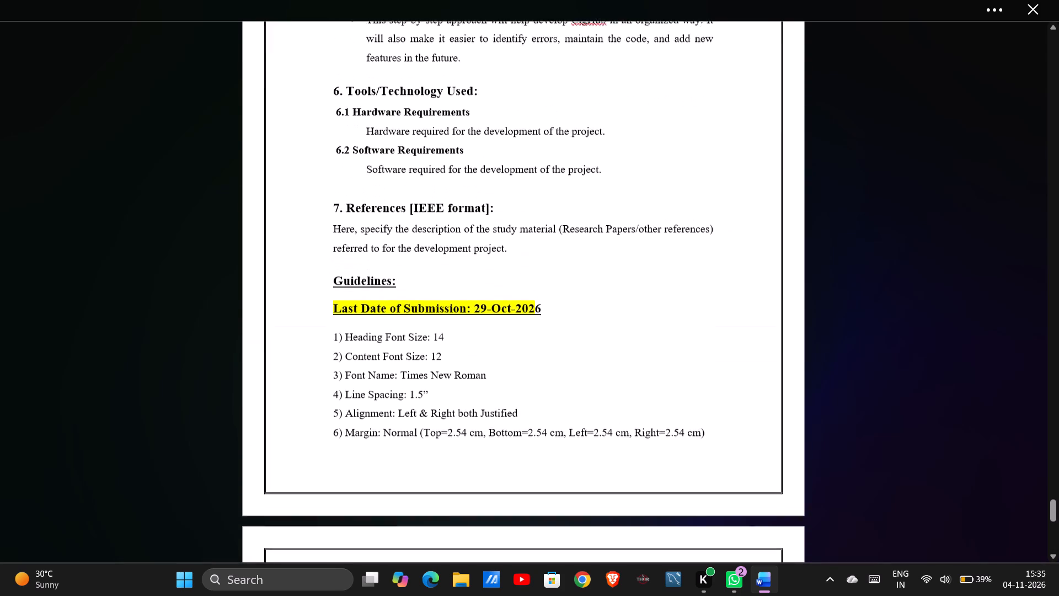
pyautogui.scroll(3, 378, 211)
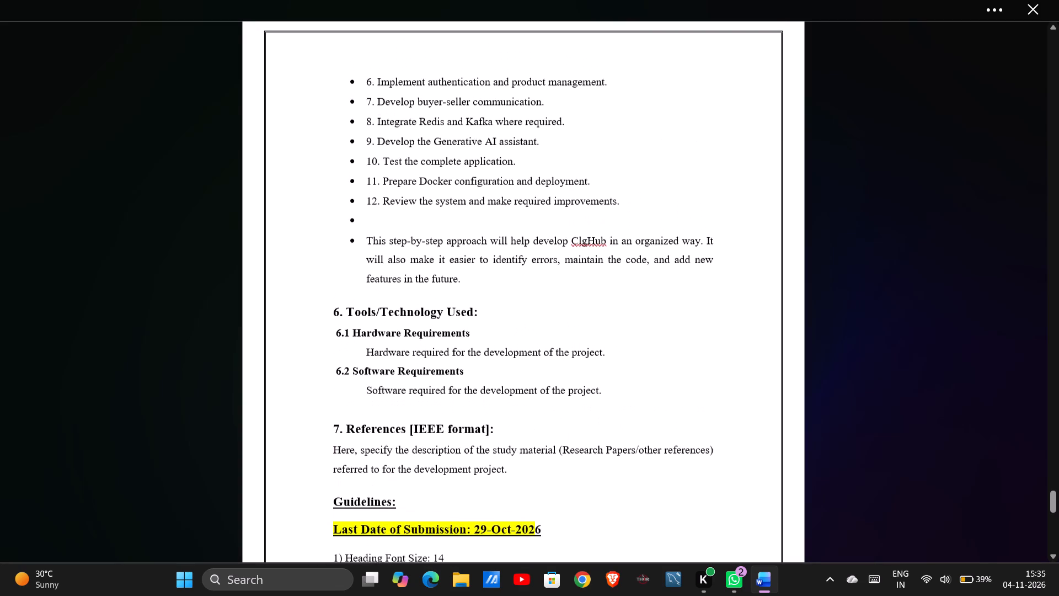
pyautogui.scroll(4, 378, 211)
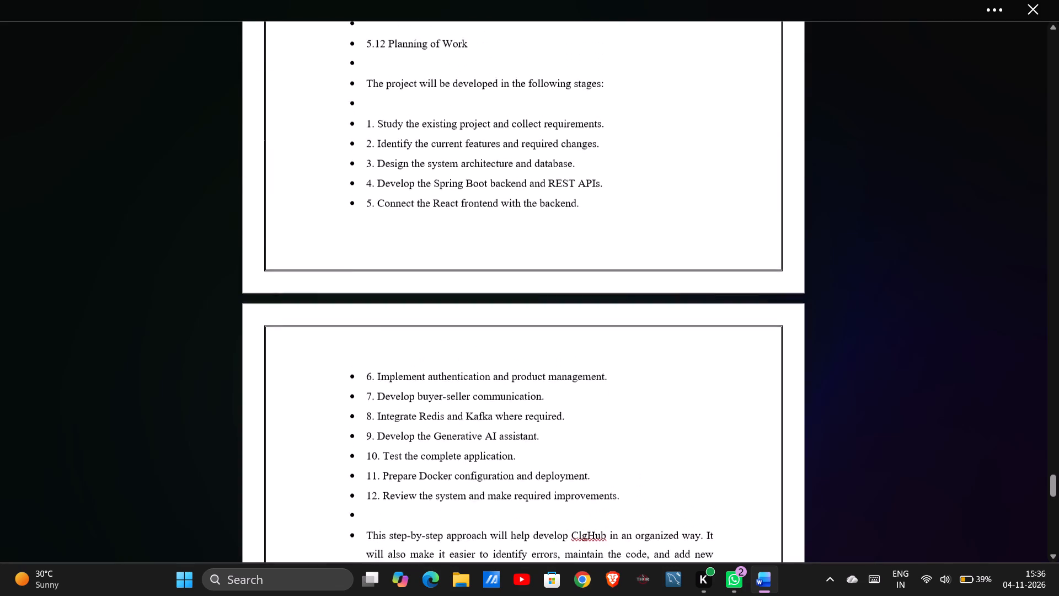
pyautogui.scroll(1, 378, 211)
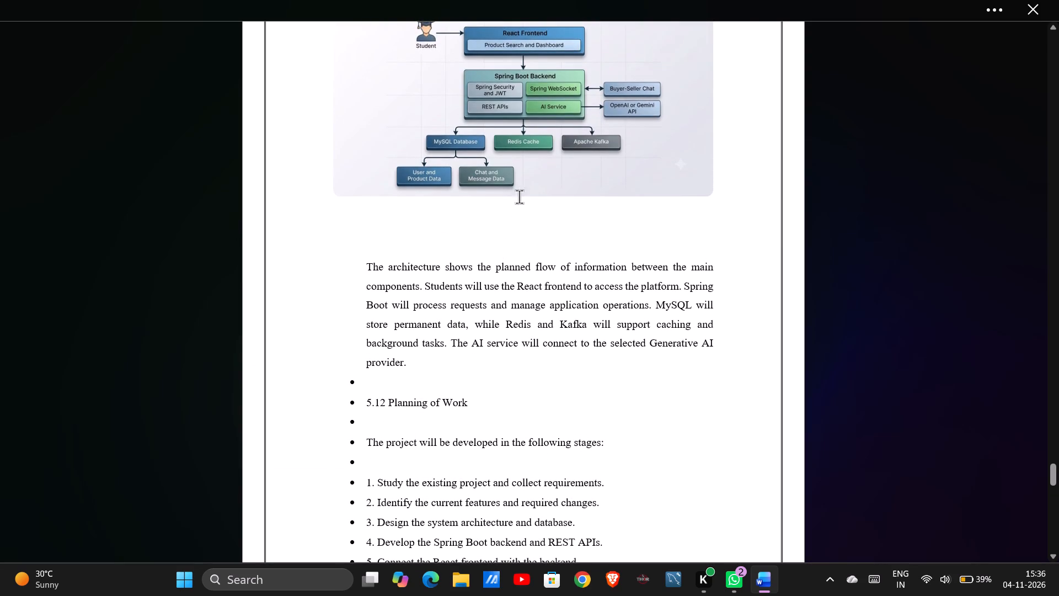
# Enlarge the architecture diagram by stretching it taller and slightly wider, just past the text's right margin.
pyautogui.click(515, 195)
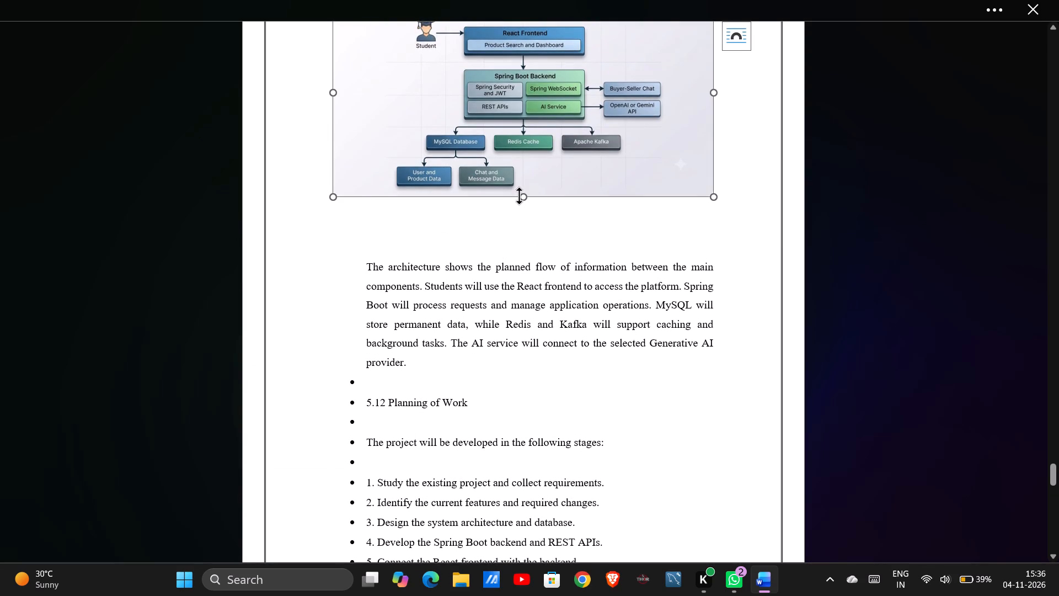
pyautogui.moveTo(524, 194); pyautogui.dragTo(523, 222)
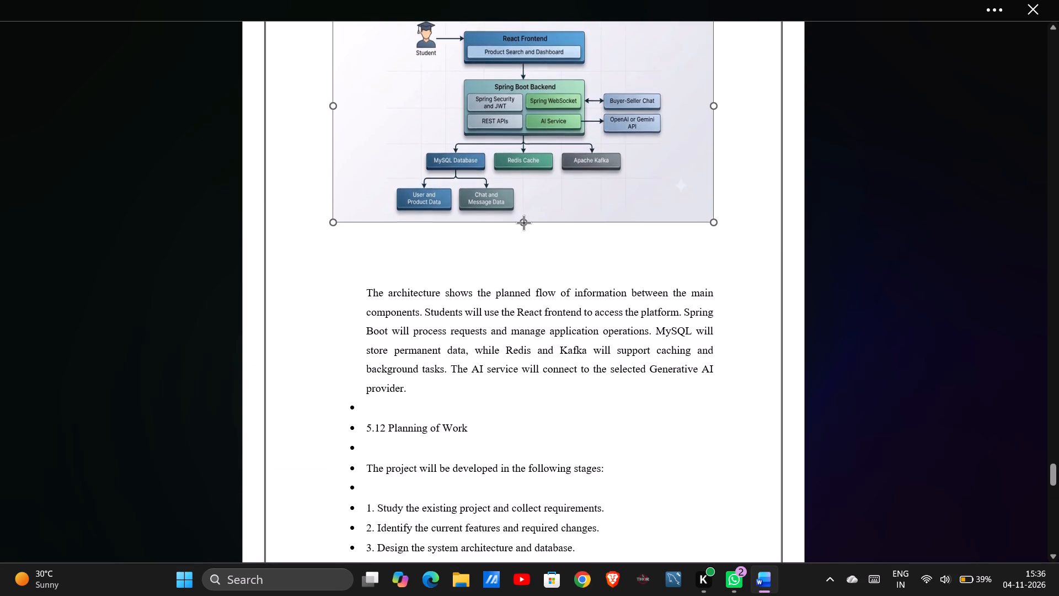
pyautogui.moveTo(523, 222); pyautogui.dragTo(526, 243)
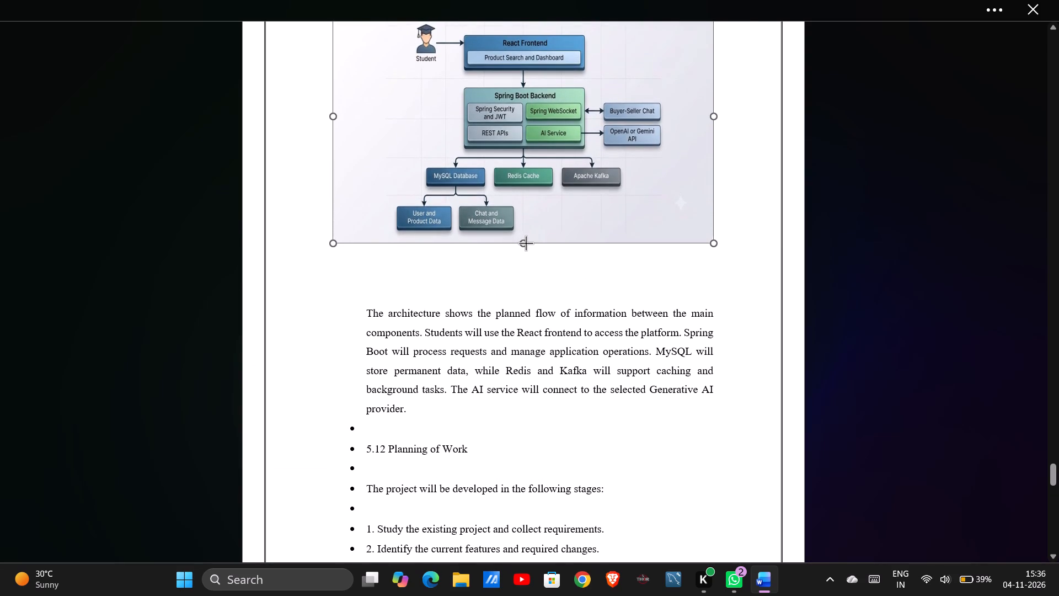
pyautogui.moveTo(526, 243); pyautogui.dragTo(526, 253)
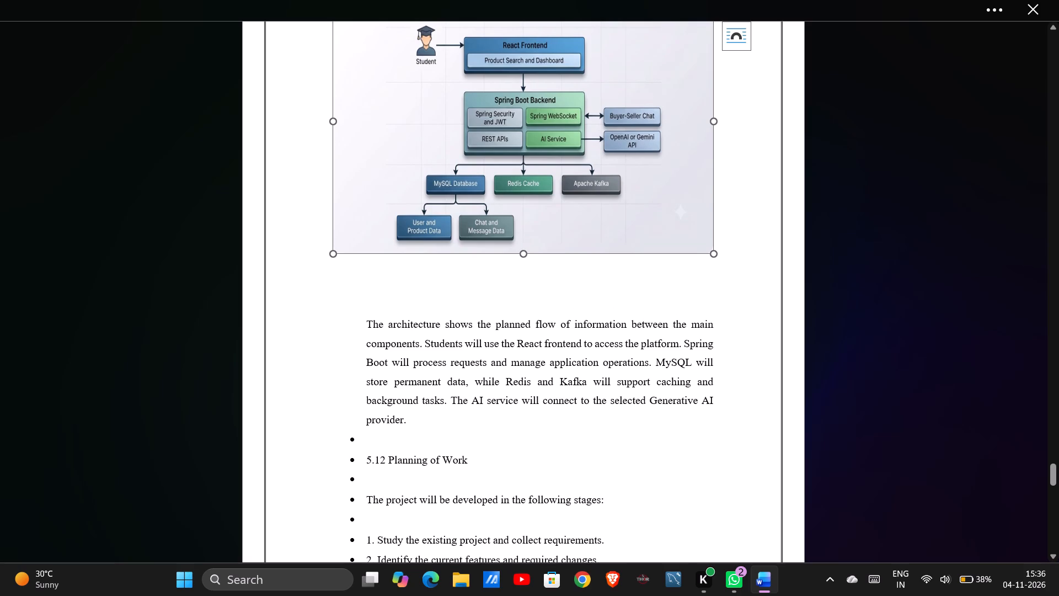
pyautogui.scroll(1, 697, 160)
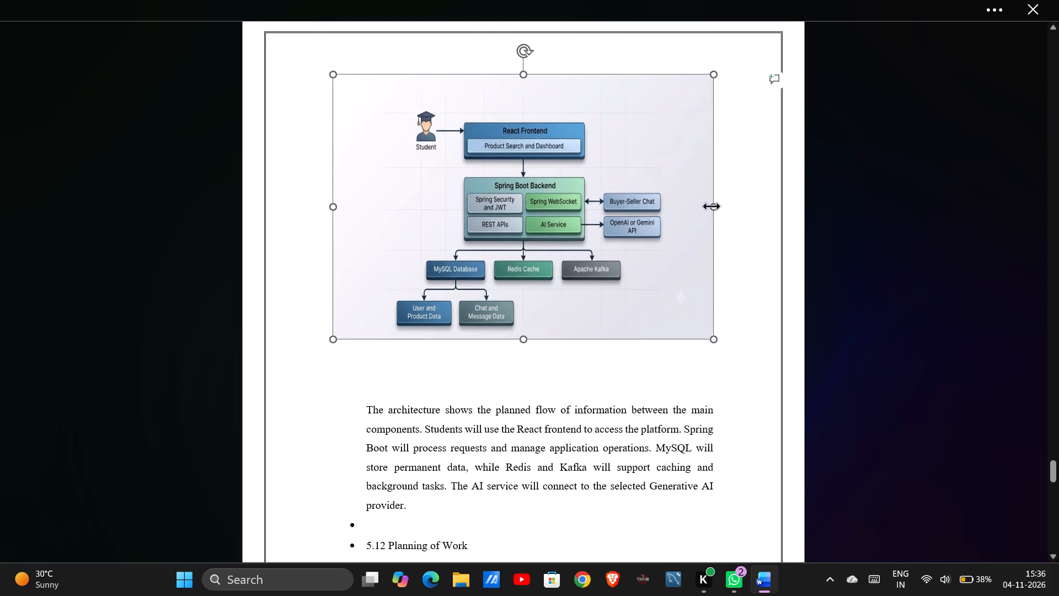
pyautogui.moveTo(711, 209); pyautogui.dragTo(732, 206)
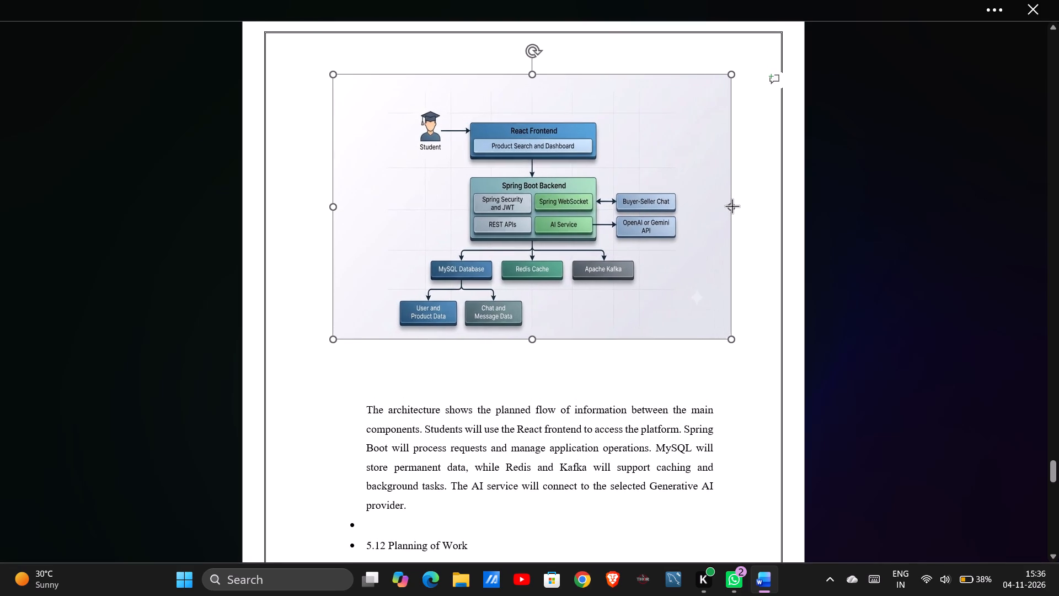
pyautogui.moveTo(732, 206); pyautogui.dragTo(739, 208)
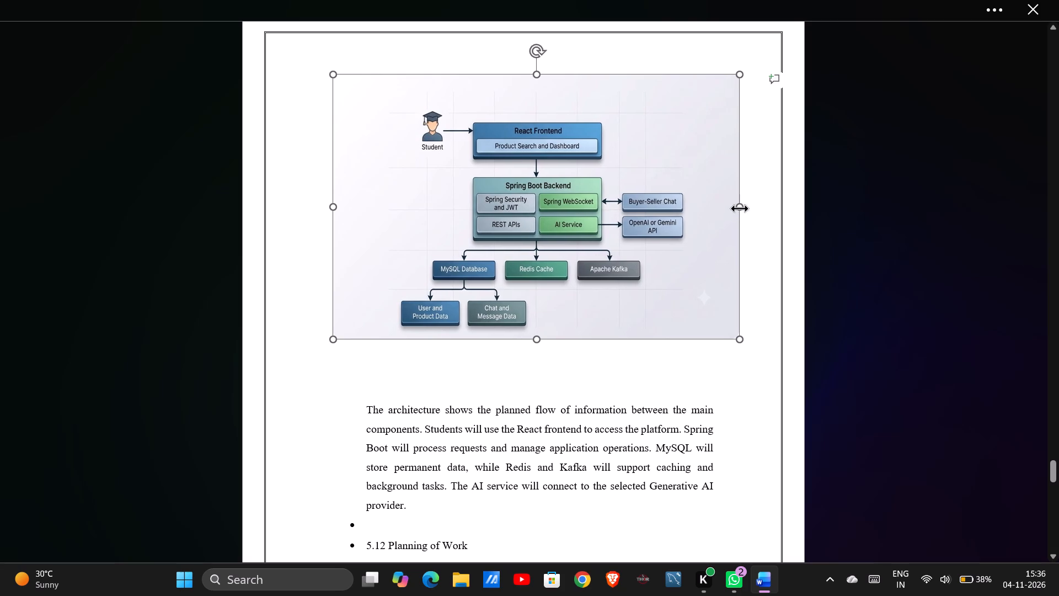
pyautogui.click(334, 206)
pyautogui.moveTo(334, 206); pyautogui.dragTo(314, 200)
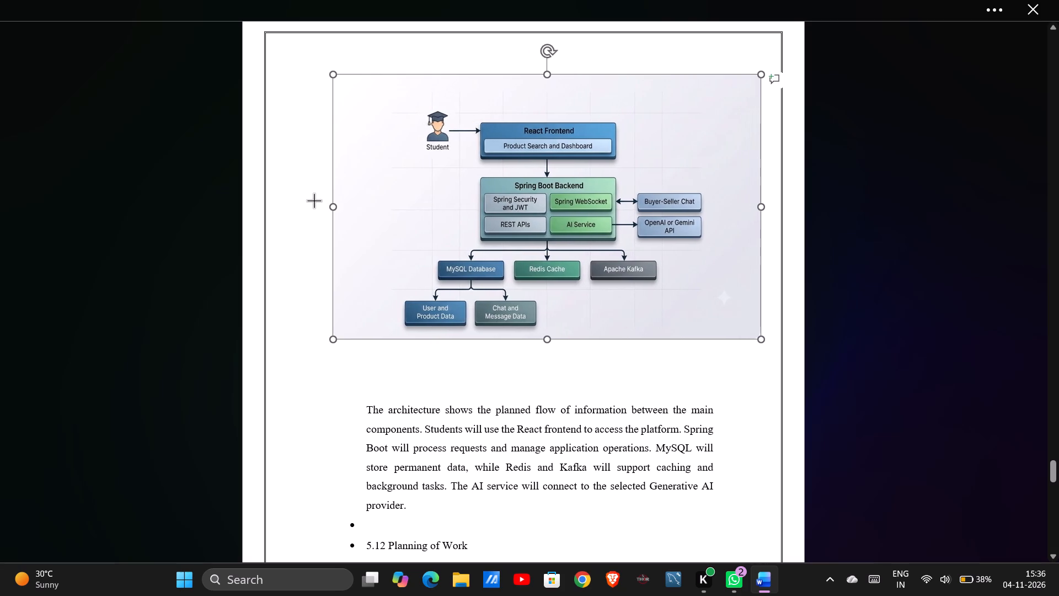
pyautogui.moveTo(314, 200); pyautogui.dragTo(343, 202)
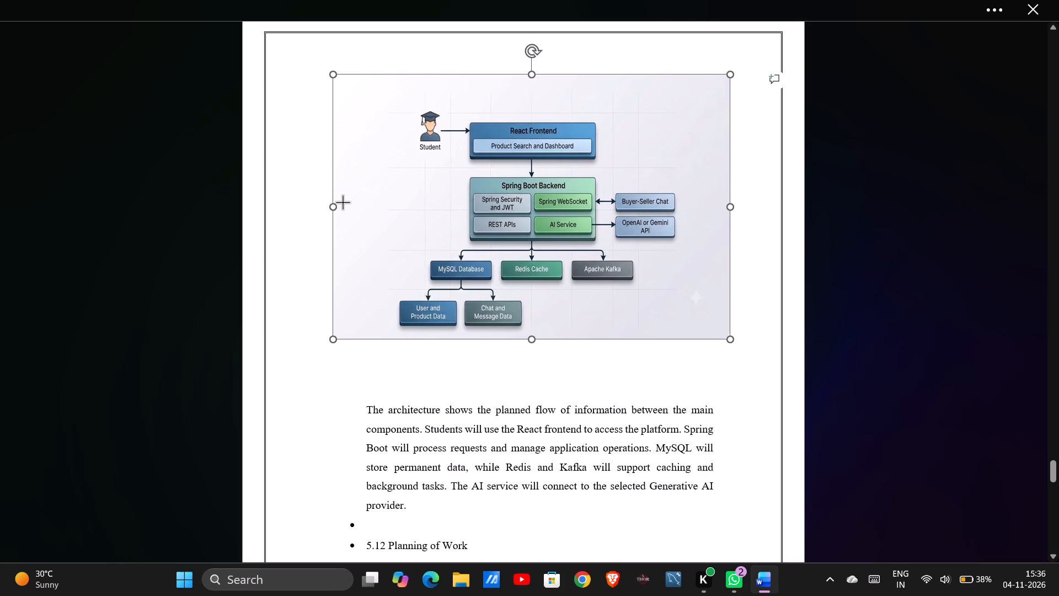
pyautogui.moveTo(343, 202); pyautogui.dragTo(344, 202)
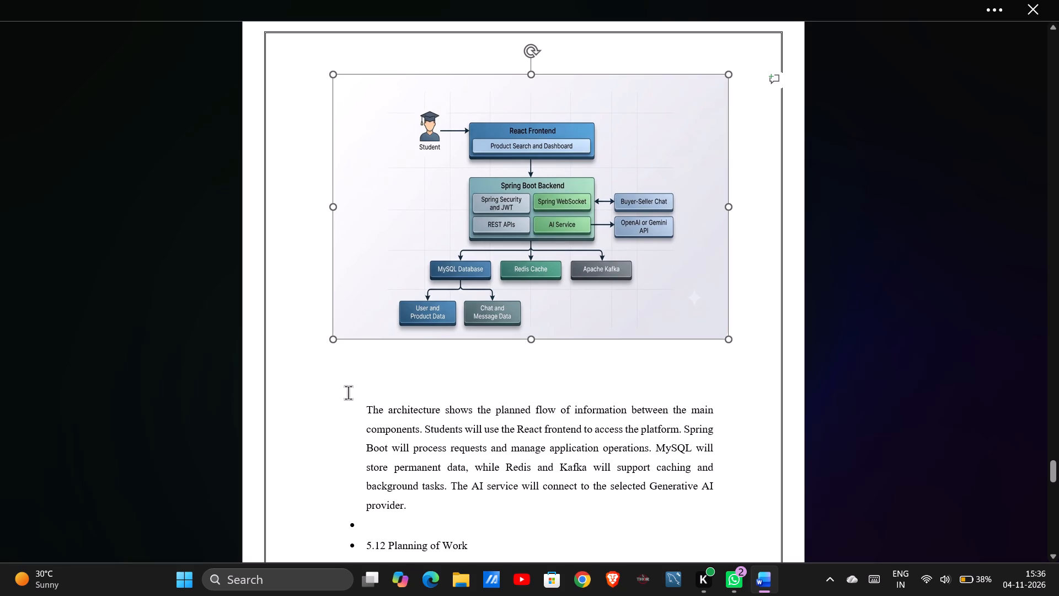
# Delete two of the blank lines between the architecture diagram and the paragraph below it.
pyautogui.click(345, 395)
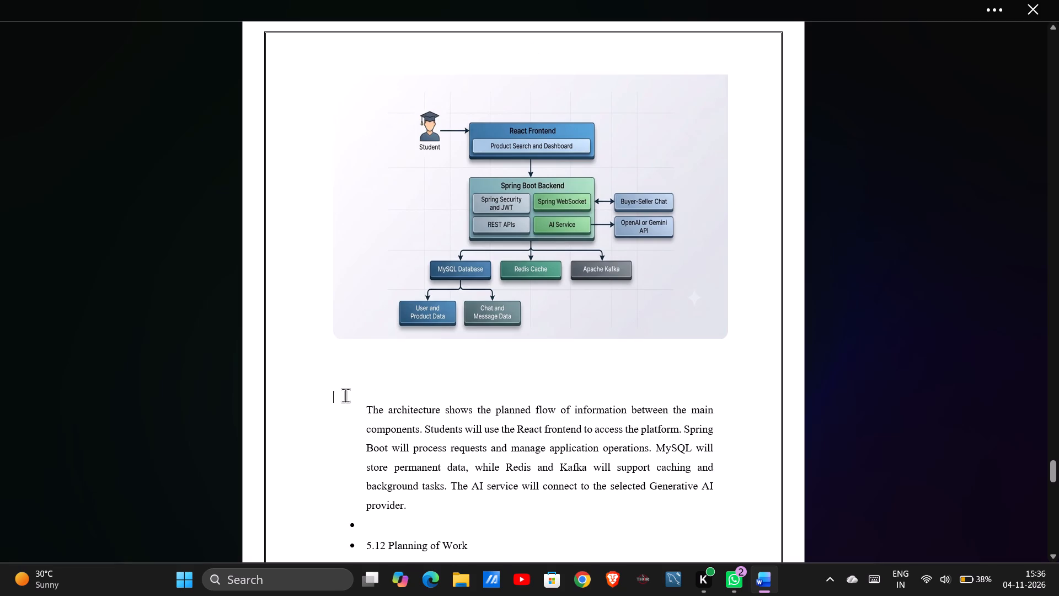
pyautogui.press('BackSpace')
pyautogui.press('BackSpace')
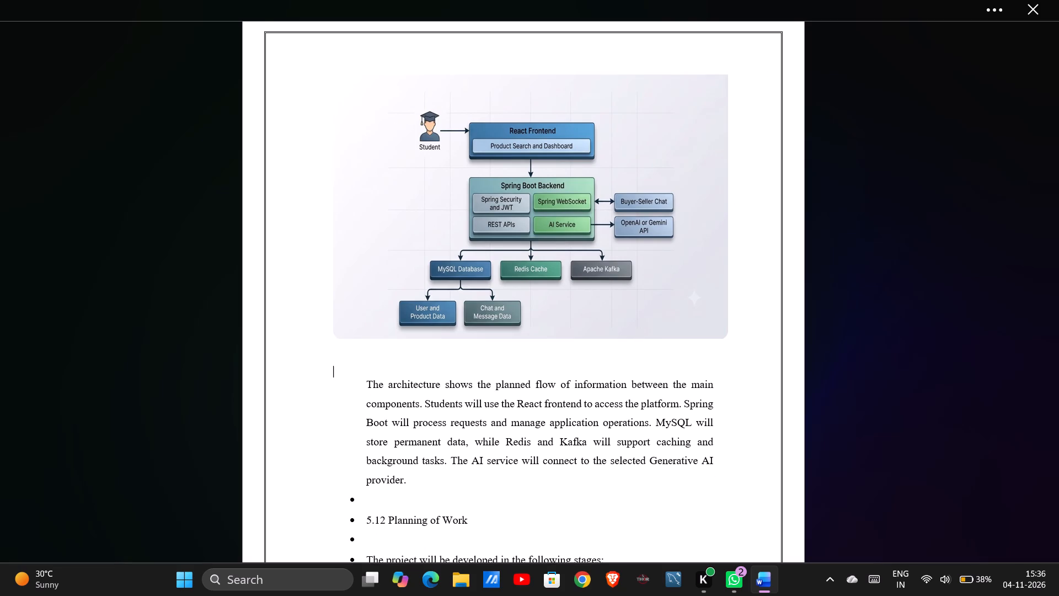
# Remove the bullets from the 5.12 Planning of Work heading and the blank line above it.
pyautogui.scroll(-2, 345, 395)
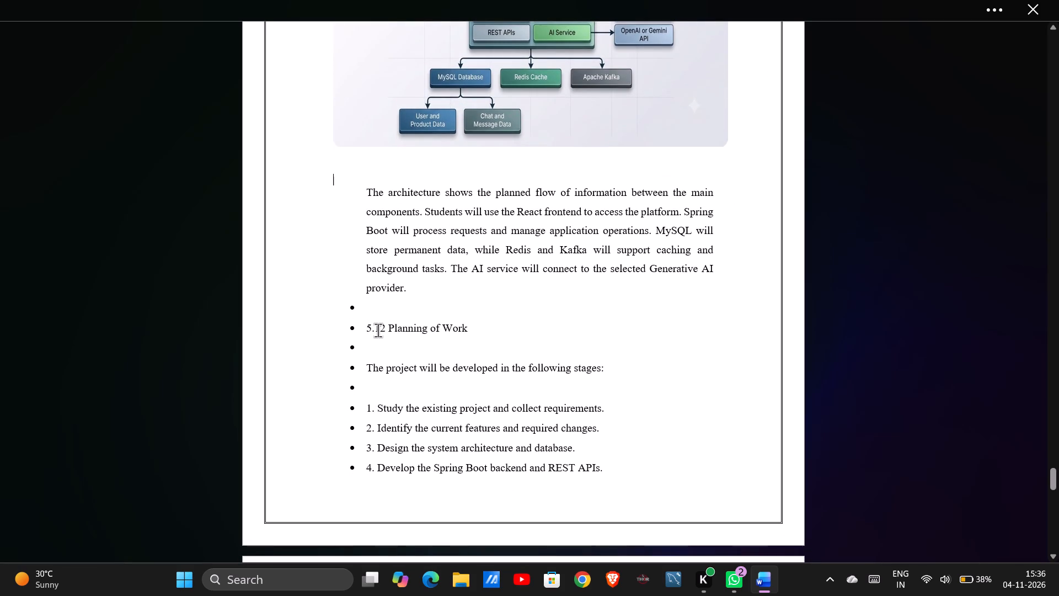
pyautogui.click(375, 313)
pyautogui.press('BackSpace')
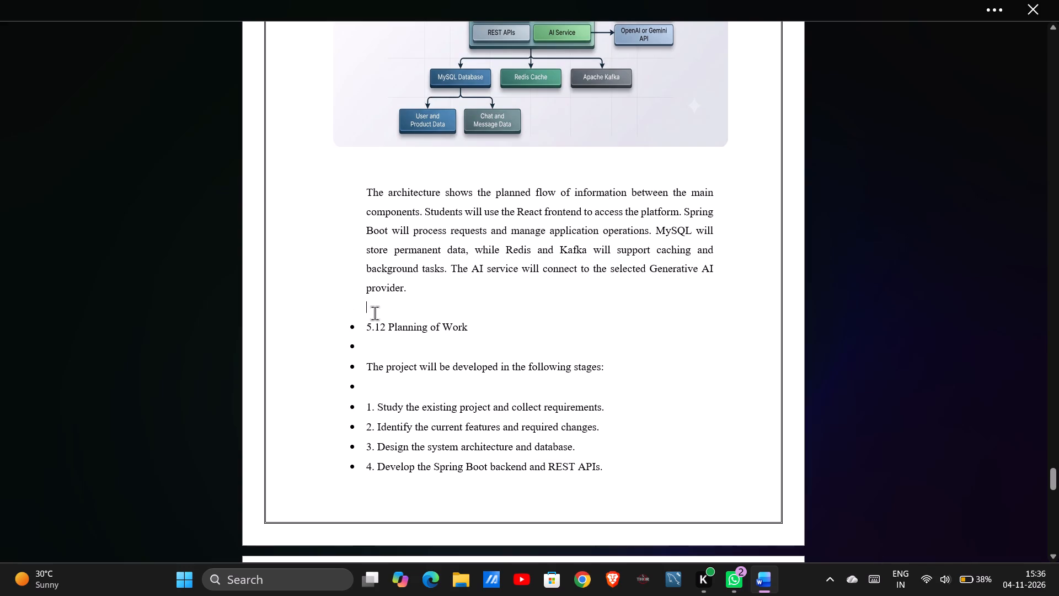
pyautogui.click(363, 326)
pyautogui.press('BackSpace')
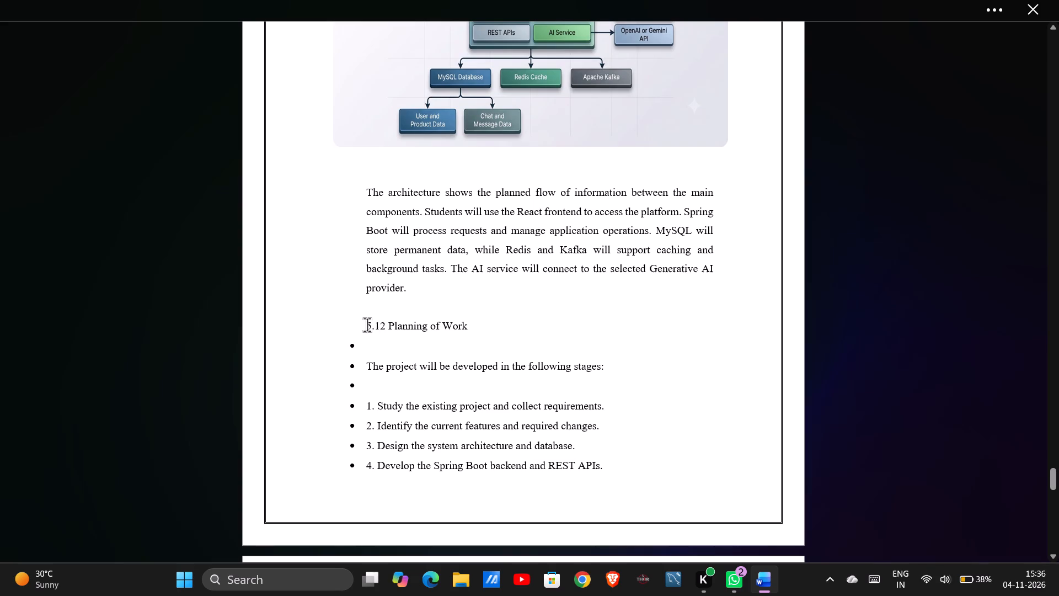
# Make the 5.12 Planning of Work heading bold.
pyautogui.moveTo(367, 325); pyautogui.dragTo(442, 328)
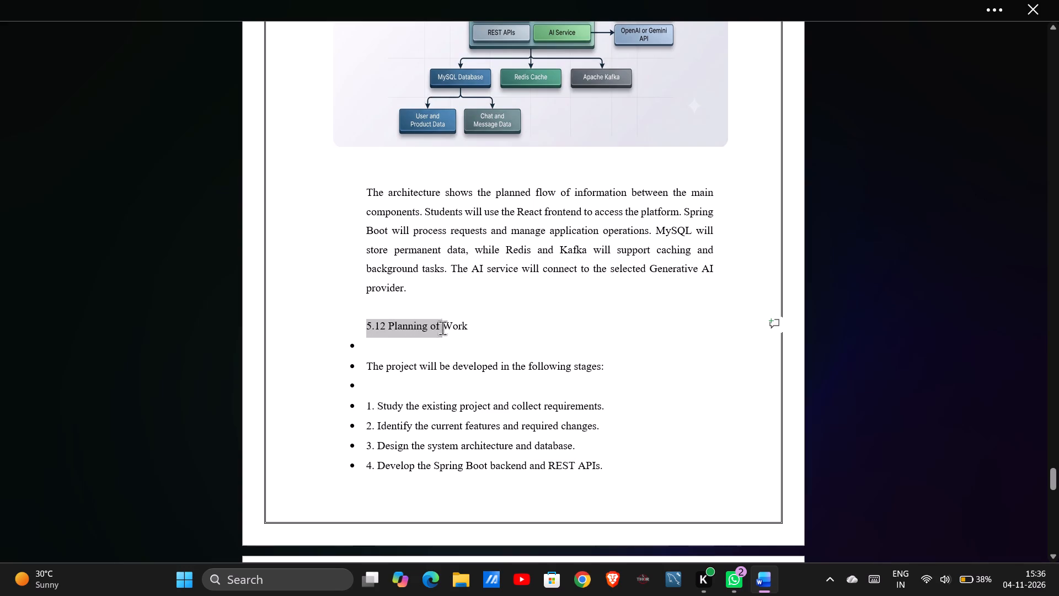
pyautogui.moveTo(442, 328); pyautogui.dragTo(456, 324)
pyautogui.hotkey('shift', 'Left')
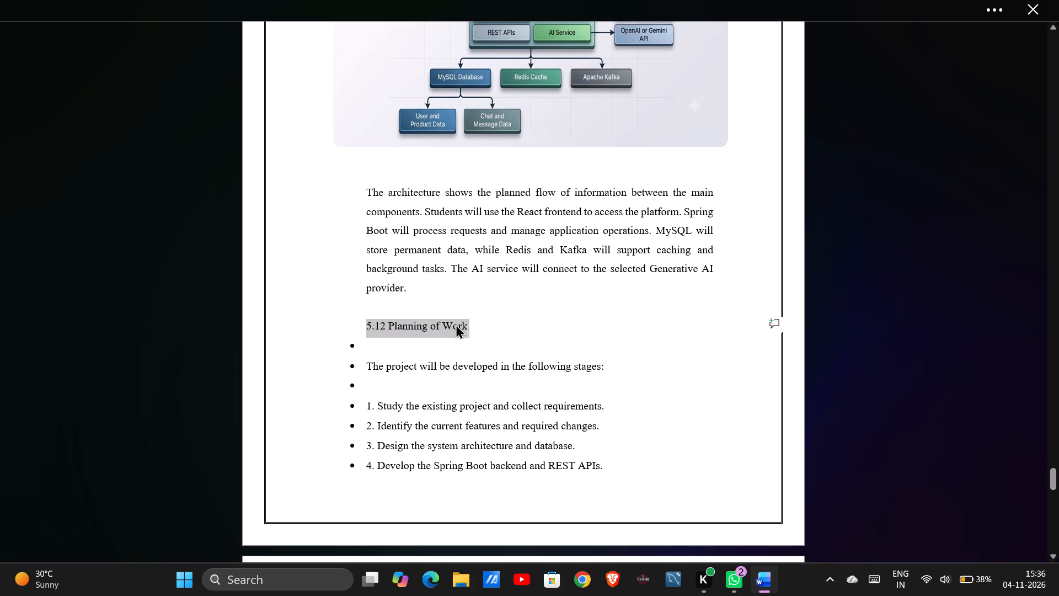
pyautogui.rightClick(456, 324)
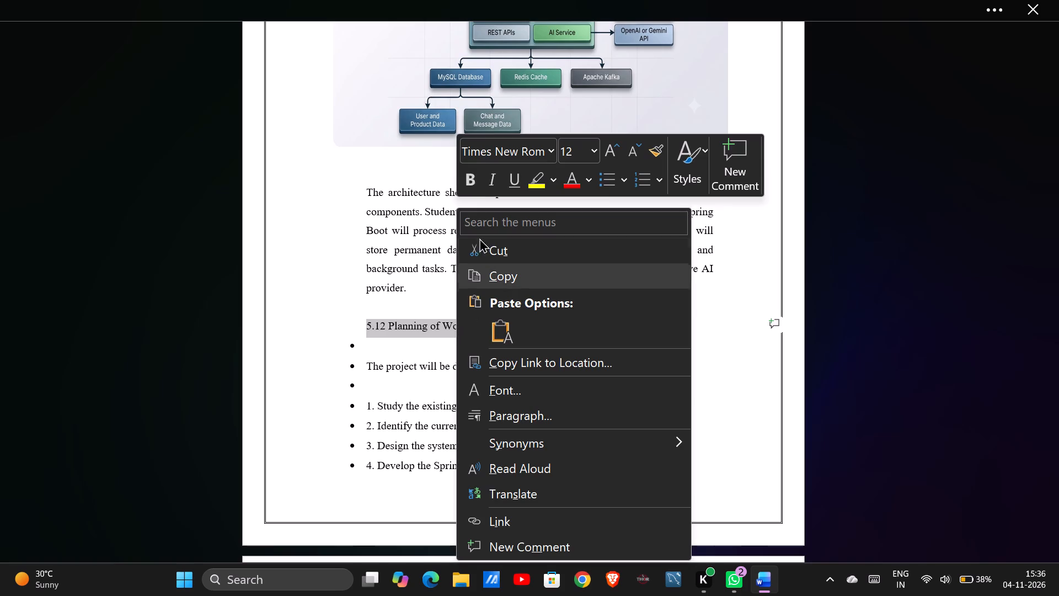
pyautogui.click(467, 177)
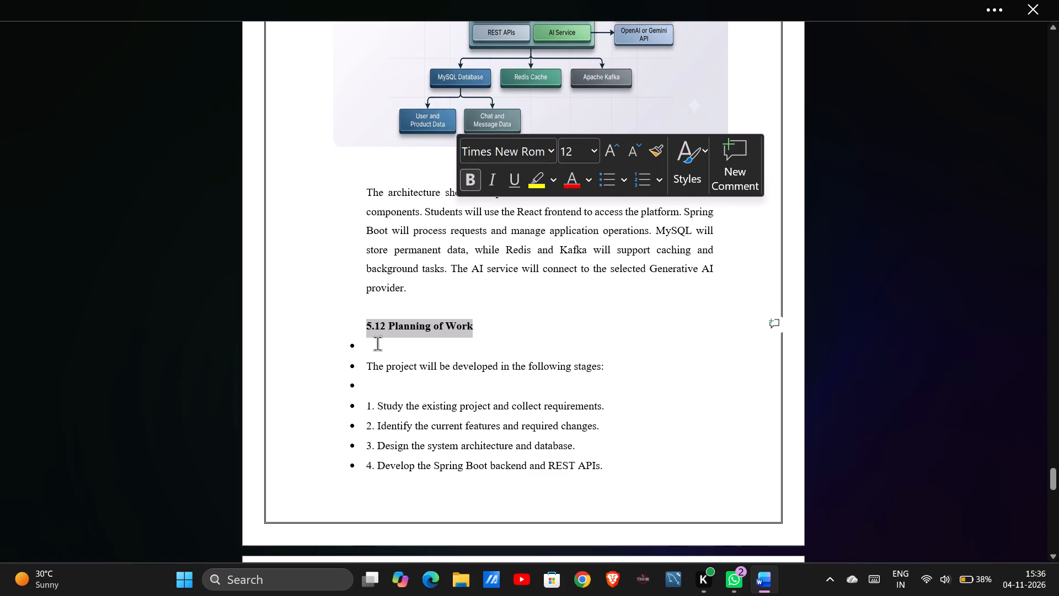
# Remove the bullets from the sentence introducing the development stages and from the blank lines above and below it.
pyautogui.click(377, 341)
pyautogui.press('BackSpace')
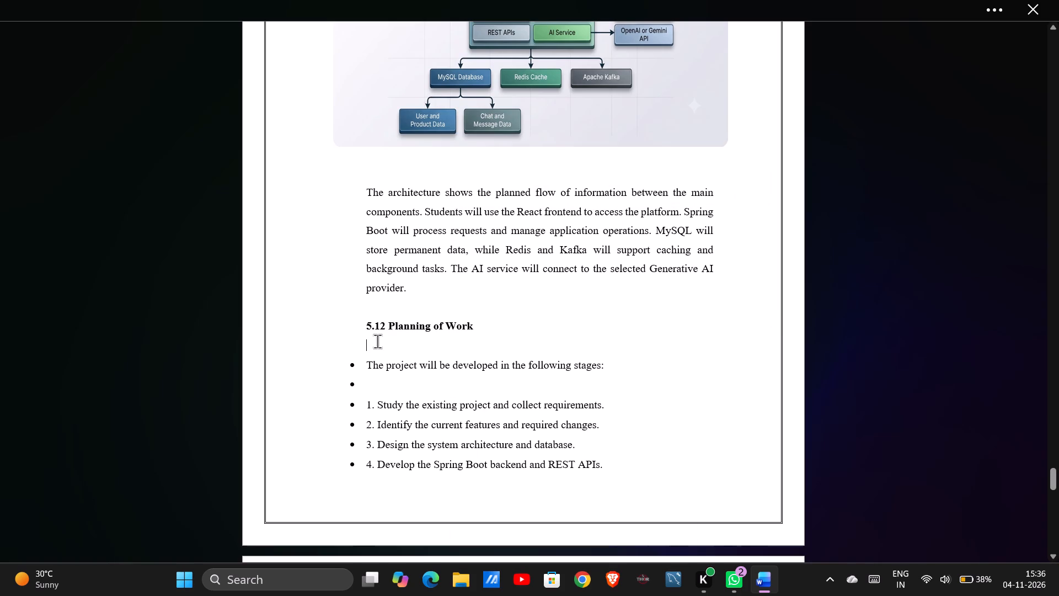
pyautogui.press('BackSpace')
pyautogui.click(361, 365)
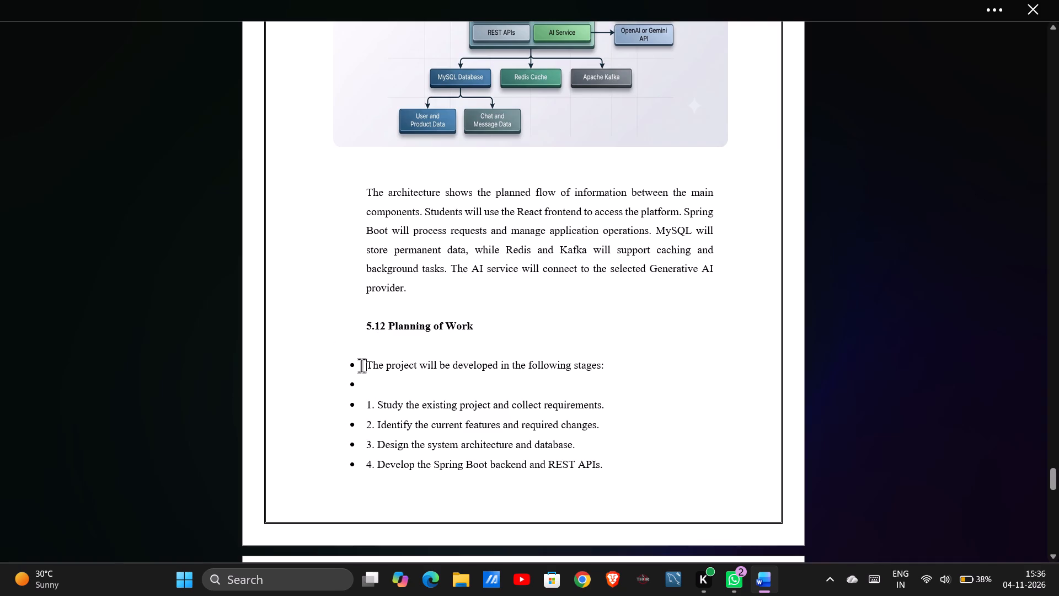
pyautogui.press('BackSpace')
pyautogui.click(366, 388)
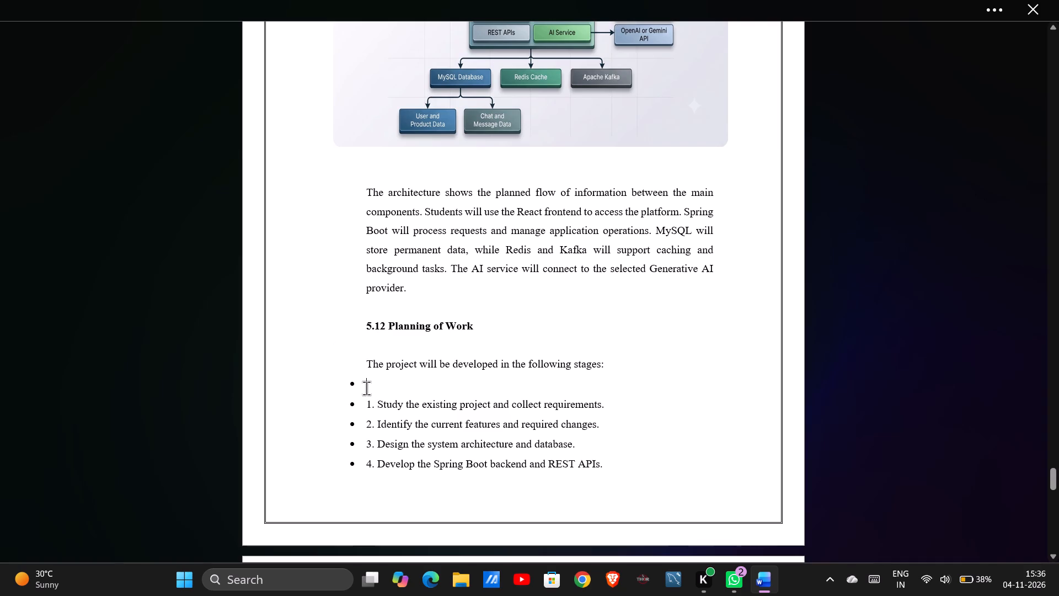
pyautogui.press('BackSpace')
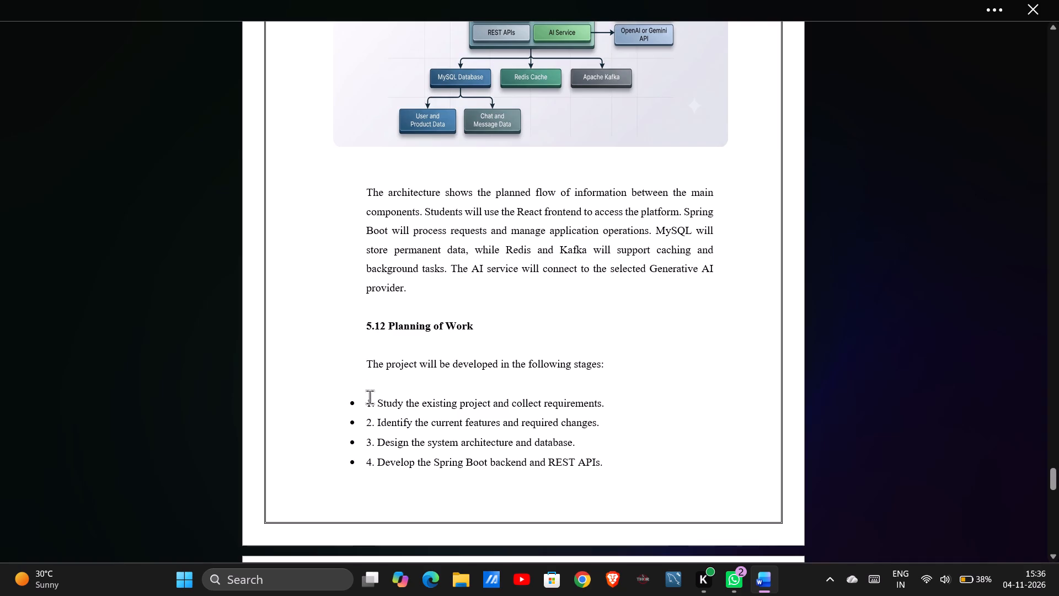
# Remove the bullets from stages 1 to 4 in the Planning of Work list, keeping their written numbers.
pyautogui.click(362, 403)
pyautogui.press('BackSpace')
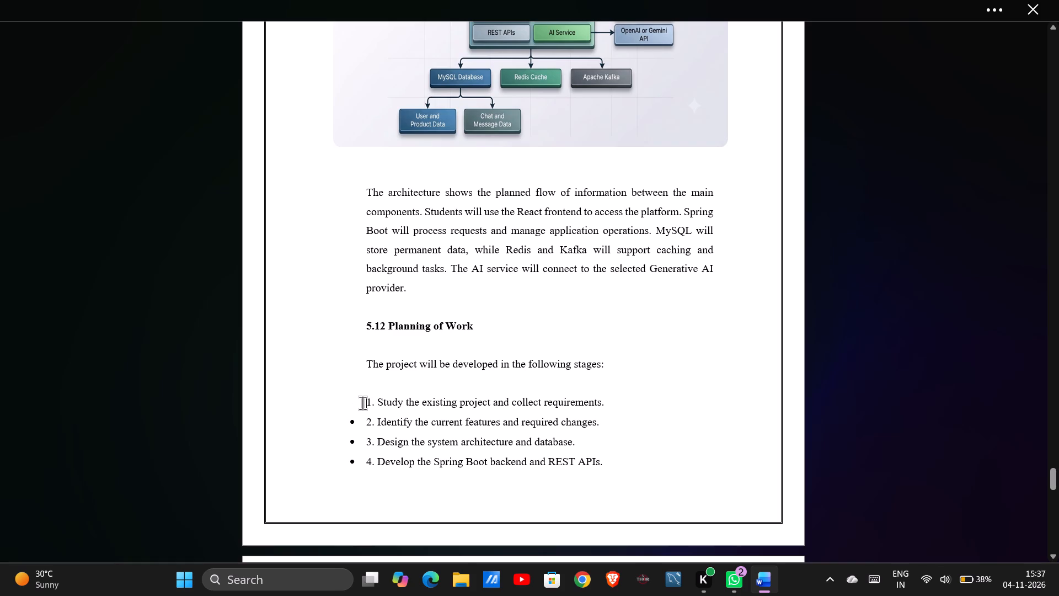
pyautogui.press('Down')
pyautogui.press('BackSpace')
pyautogui.press('Down')
pyautogui.press('BackSpace')
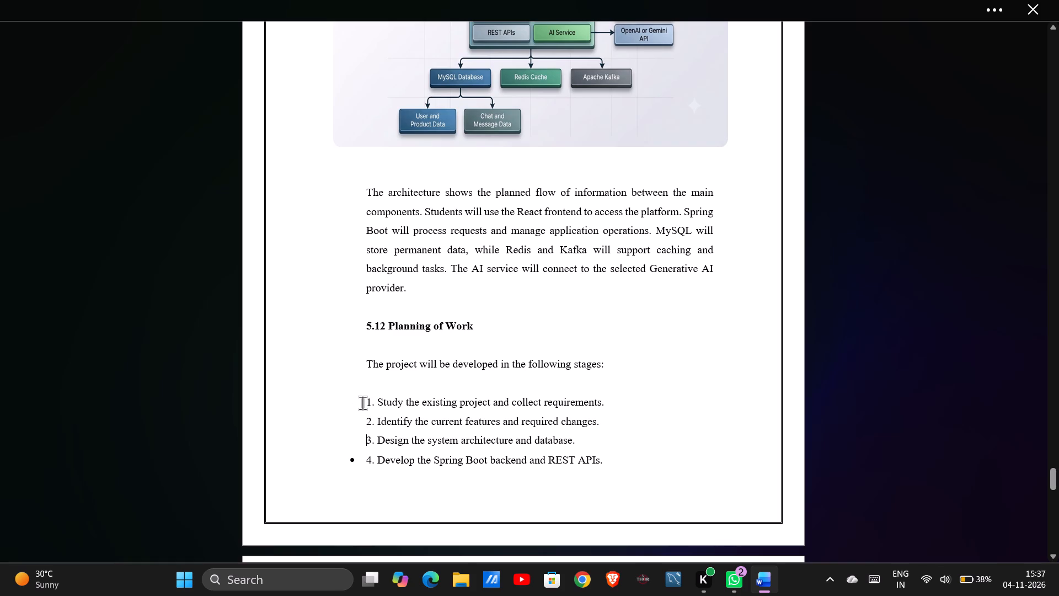
pyautogui.press('Down')
pyautogui.press('BackSpace')
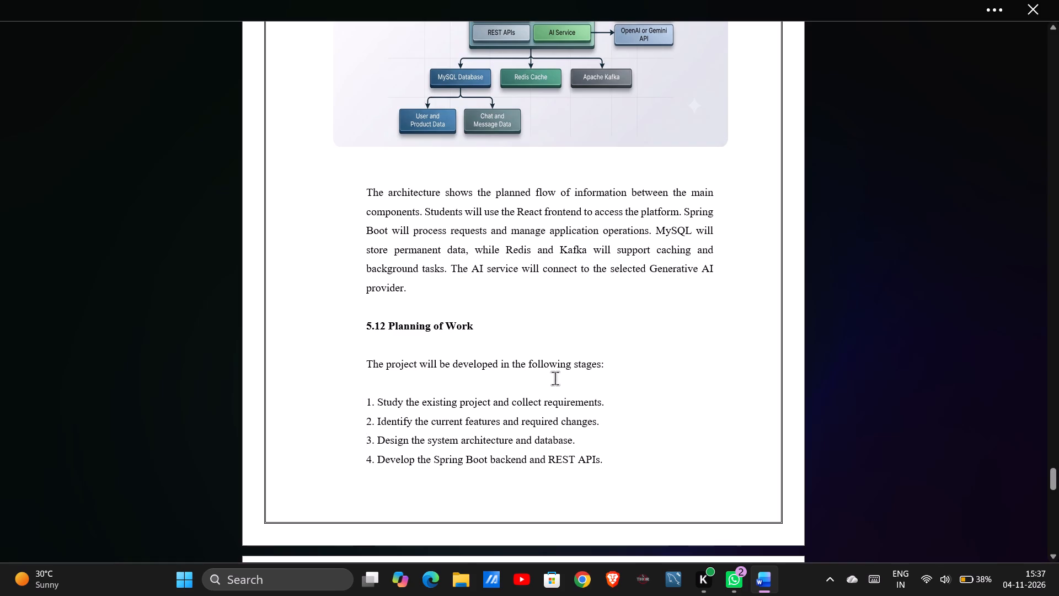
pyautogui.click(582, 441)
# Delete the blank line between the introductory sentence and stage 1, and remove the bullet from stage 5.
pyautogui.click(433, 380)
pyautogui.press('BackSpace')
pyautogui.press('BackSpace')
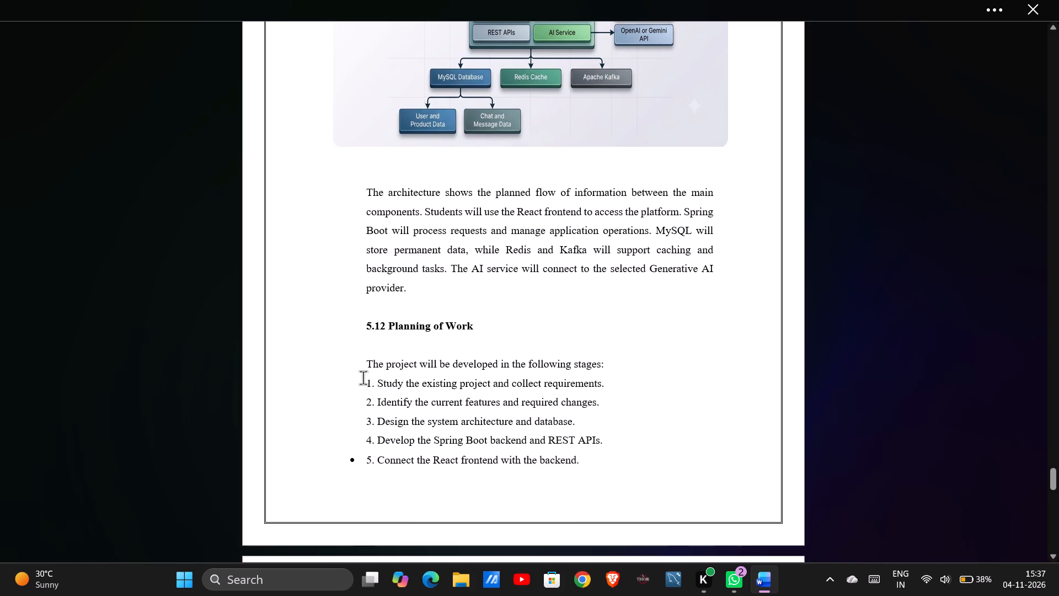
pyautogui.click(364, 454)
pyautogui.press('BackSpace')
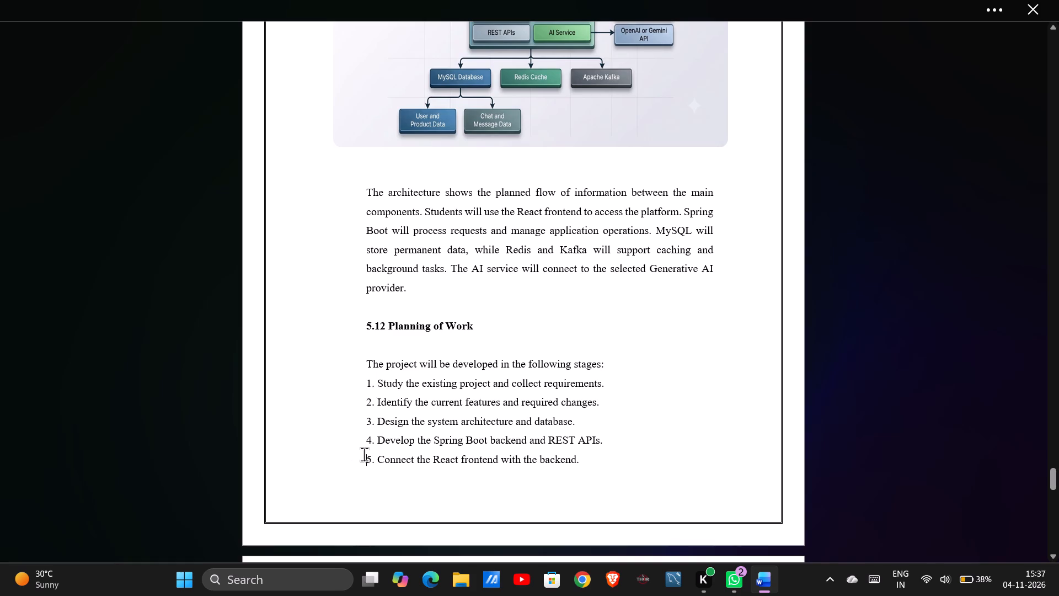
# Insert a page break after stage 4 so that stage 5 starts the next page with no blank line above it.
pyautogui.click(602, 439)
pyautogui.click(607, 442)
pyautogui.press('Return')
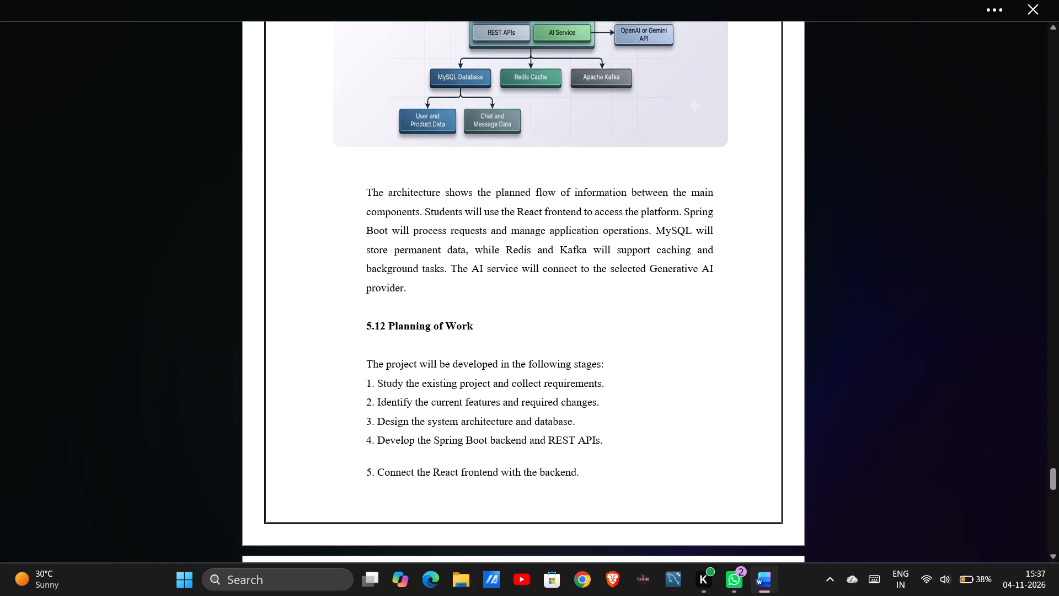
pyautogui.click(373, 0)
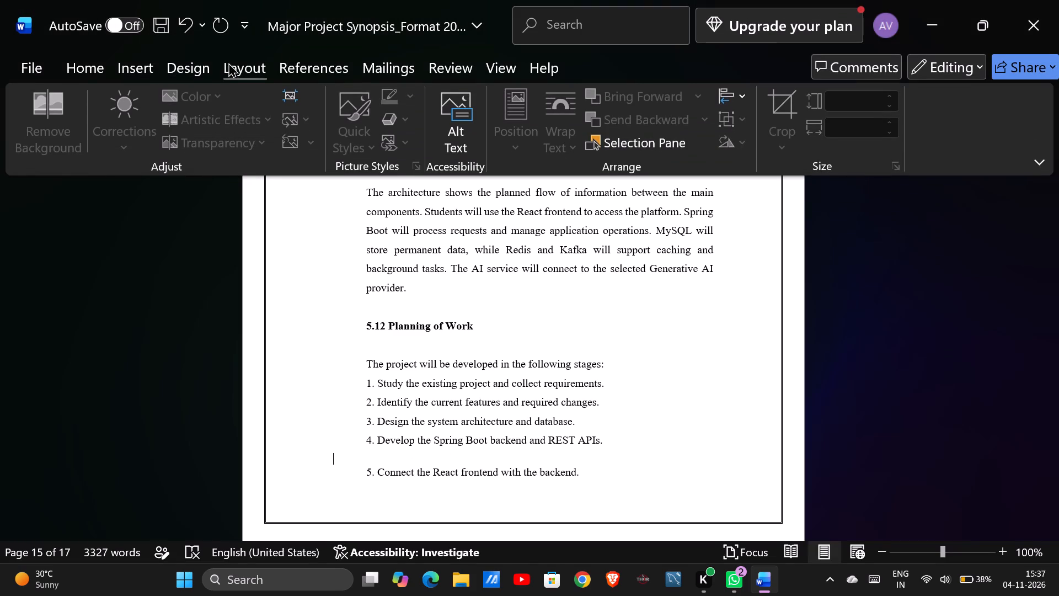
pyautogui.click(247, 61)
pyautogui.click(262, 87)
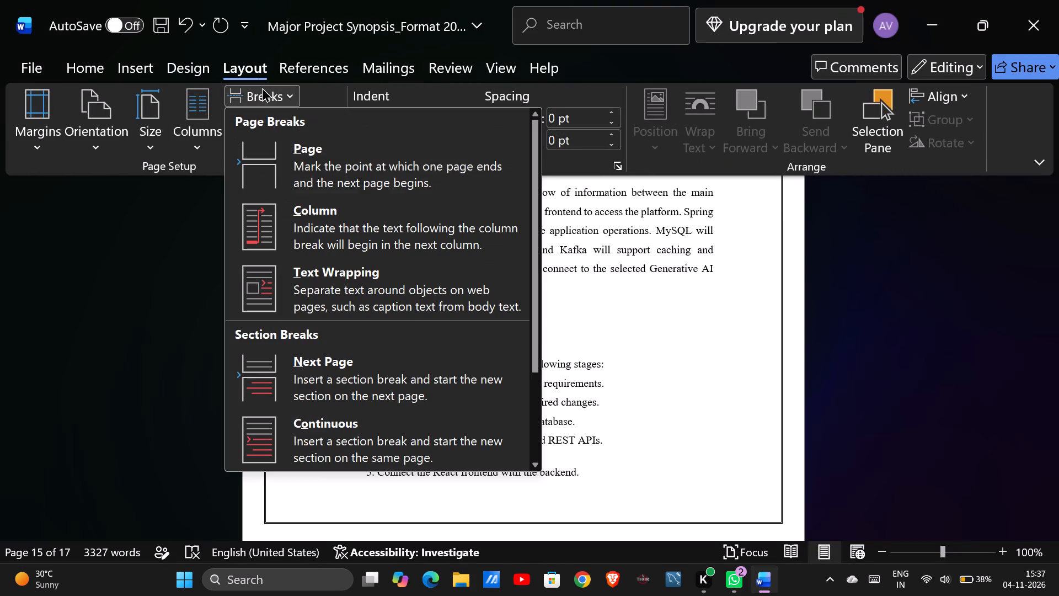
pyautogui.click(283, 148)
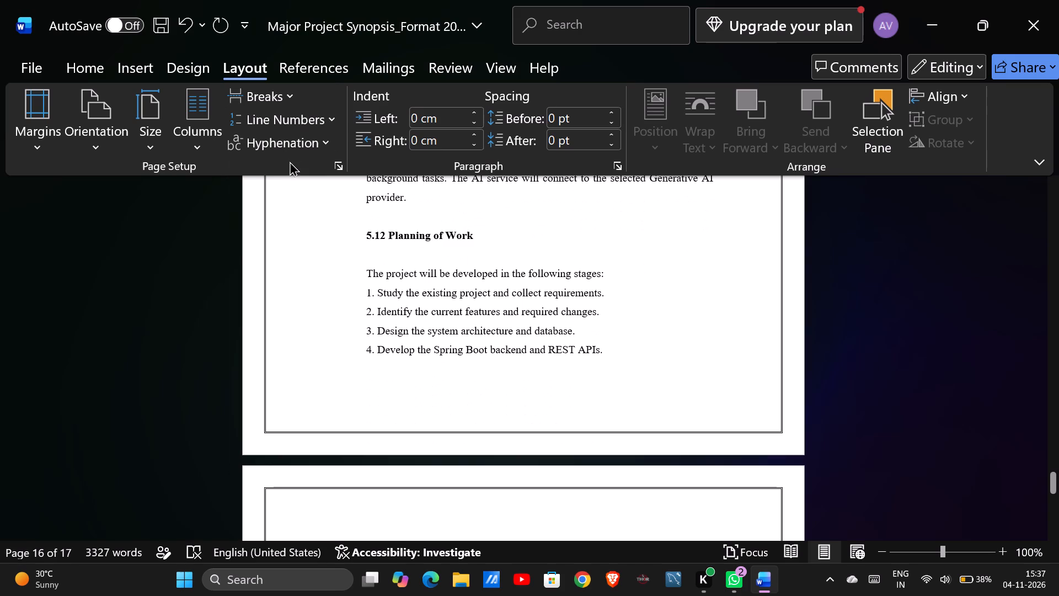
pyautogui.press('BackSpace')
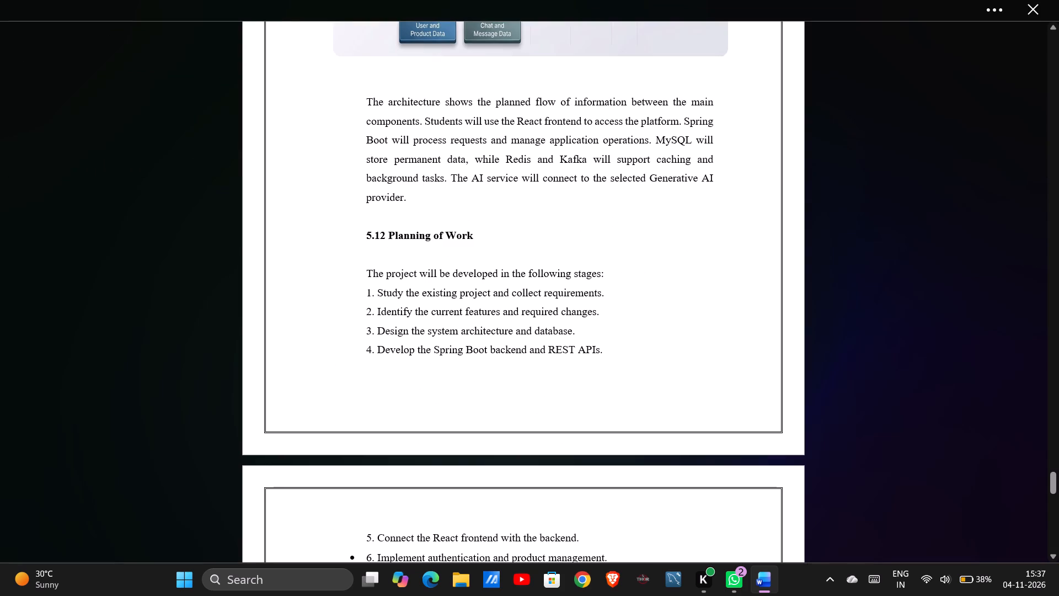
# Remove the bullets from stages 6 to 12 of the Planning of Work list, keeping their written numbers.
pyautogui.scroll(-1, 291, 166)
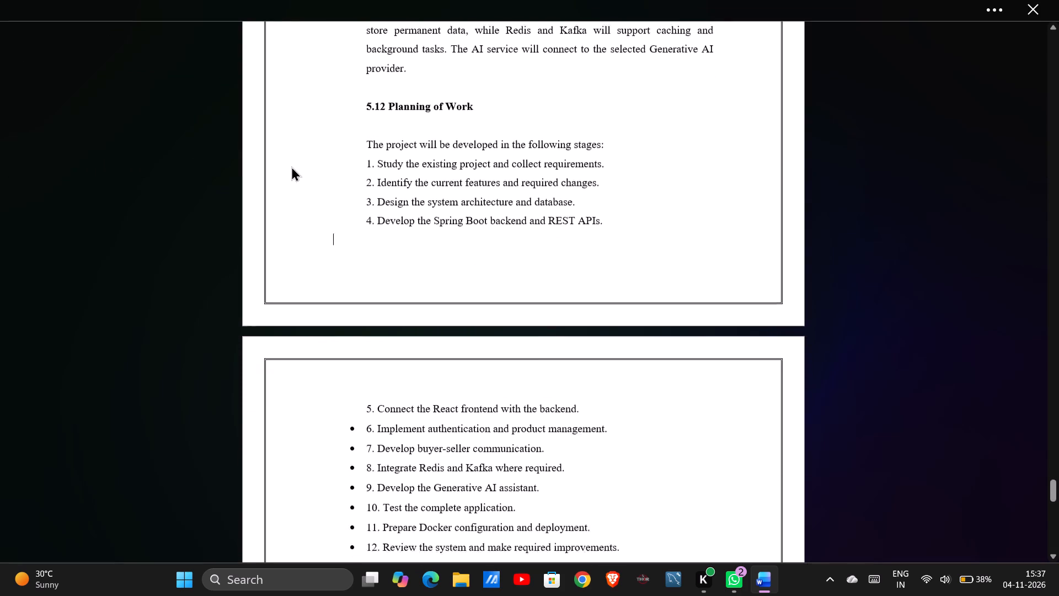
pyautogui.scroll(-1, 291, 166)
pyautogui.scroll(3, 291, 166)
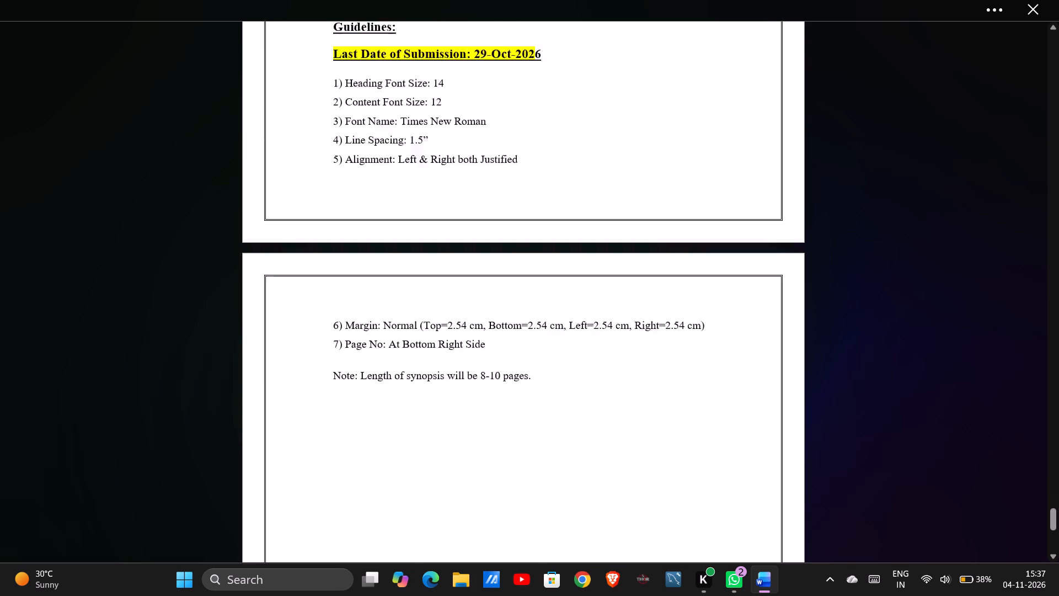
pyautogui.scroll(5, 291, 166)
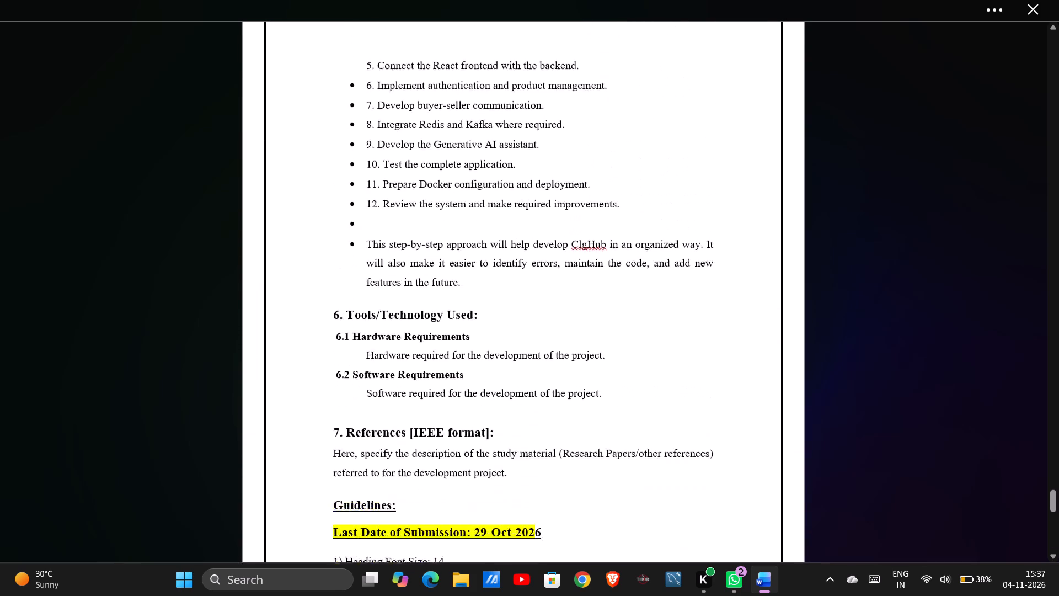
pyautogui.scroll(2, 291, 166)
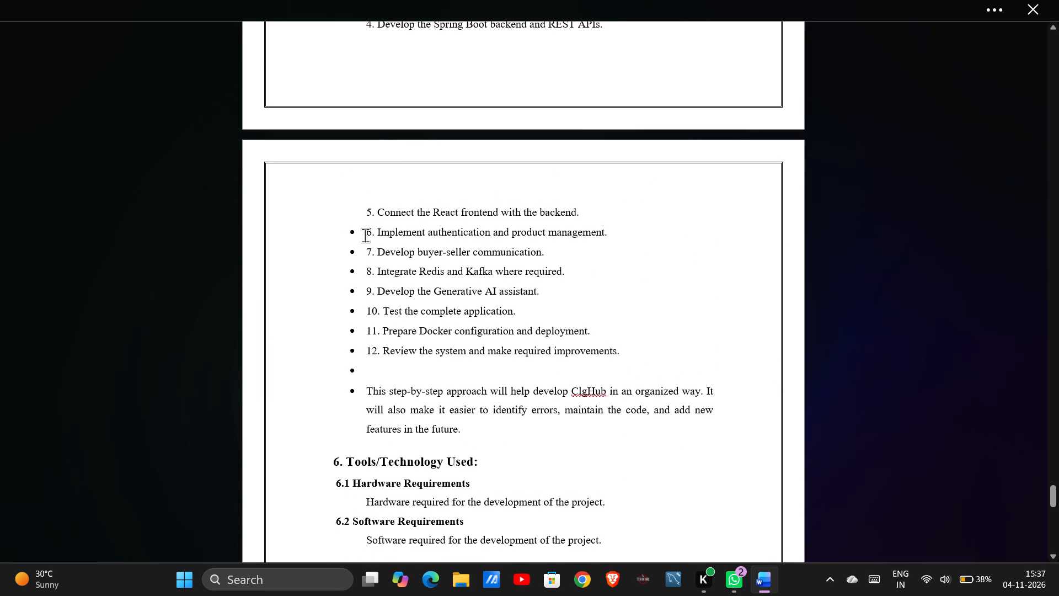
pyautogui.click(366, 231)
pyautogui.press('BackSpace')
pyautogui.press('Down')
pyautogui.press('BackSpace')
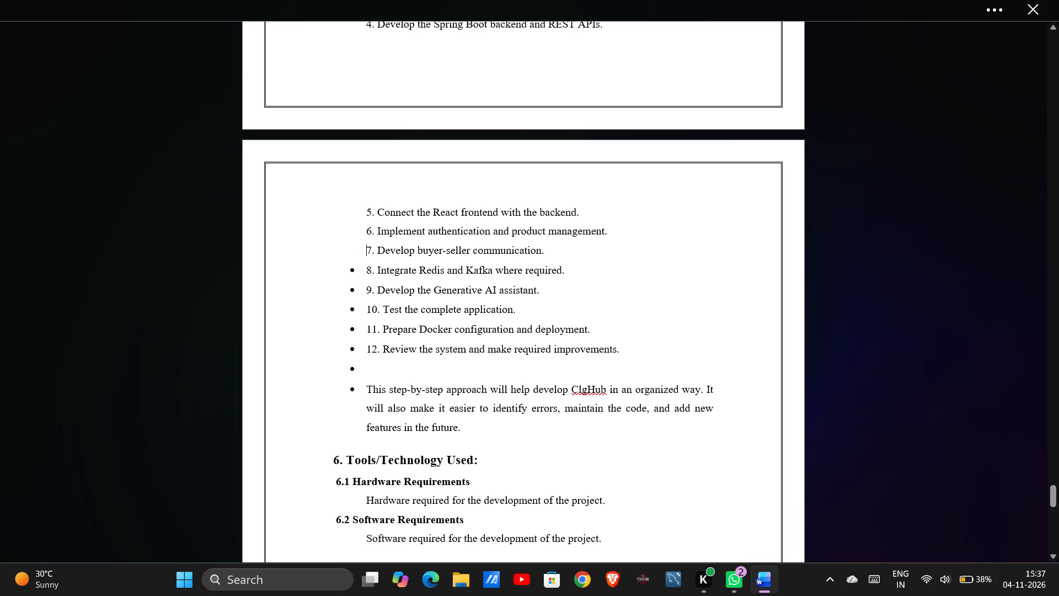
pyautogui.press('Down')
pyautogui.press('BackSpace')
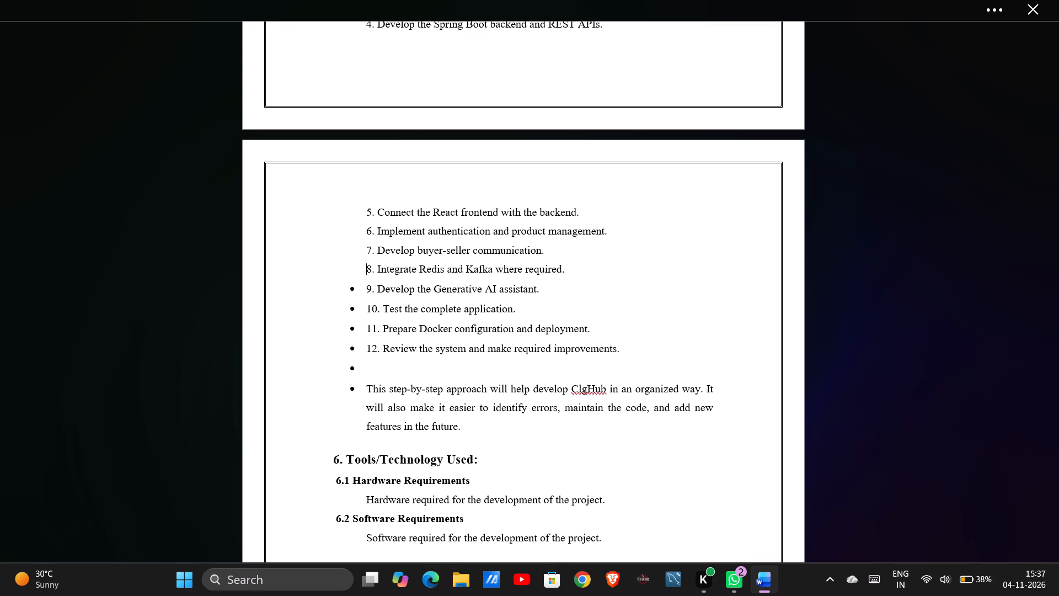
pyautogui.press('Down')
pyautogui.press('BackSpace')
pyautogui.press('Down')
pyautogui.press('BackSpace')
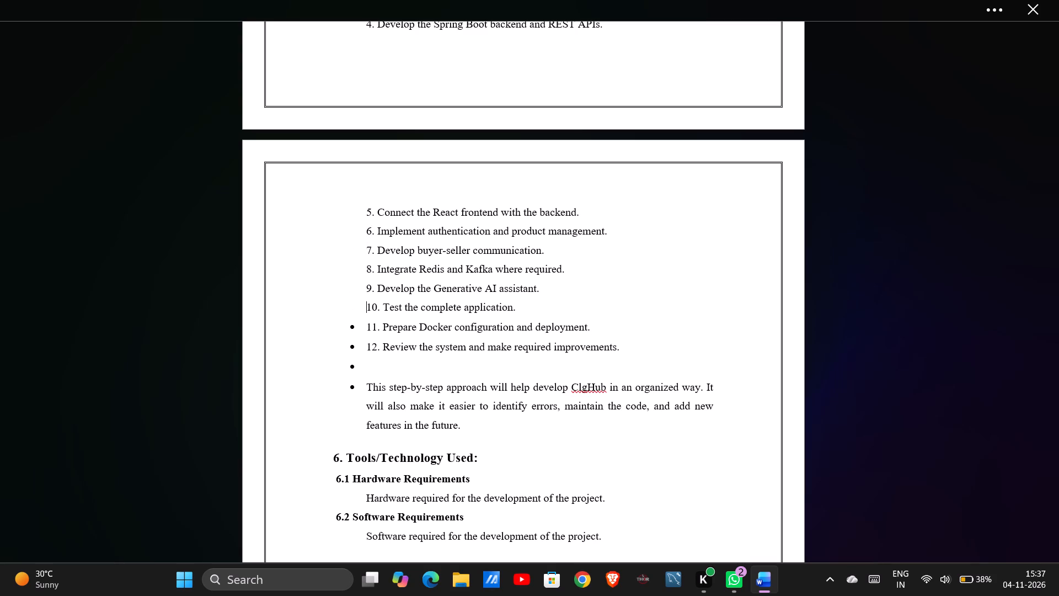
pyautogui.press('Down')
pyautogui.press('BackSpace')
pyautogui.press('Down')
pyautogui.press('BackSpace')
# Remove the bullets from the blank line after stage 12 and from the closing paragraph on the step-by-step approach.
pyautogui.press('Down')
pyautogui.press('BackSpace')
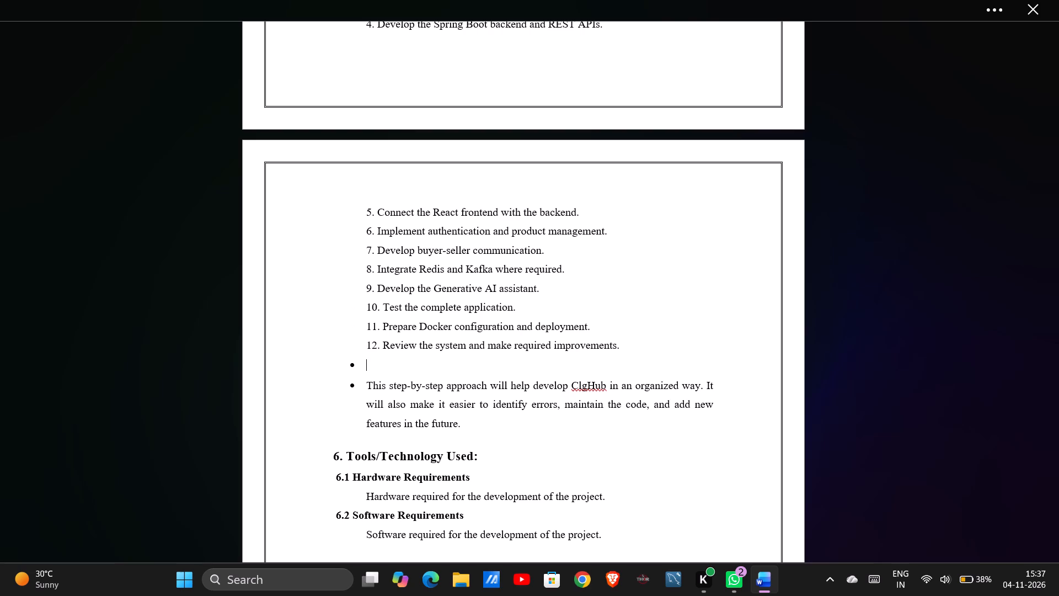
pyautogui.press('Down')
pyautogui.press('BackSpace')
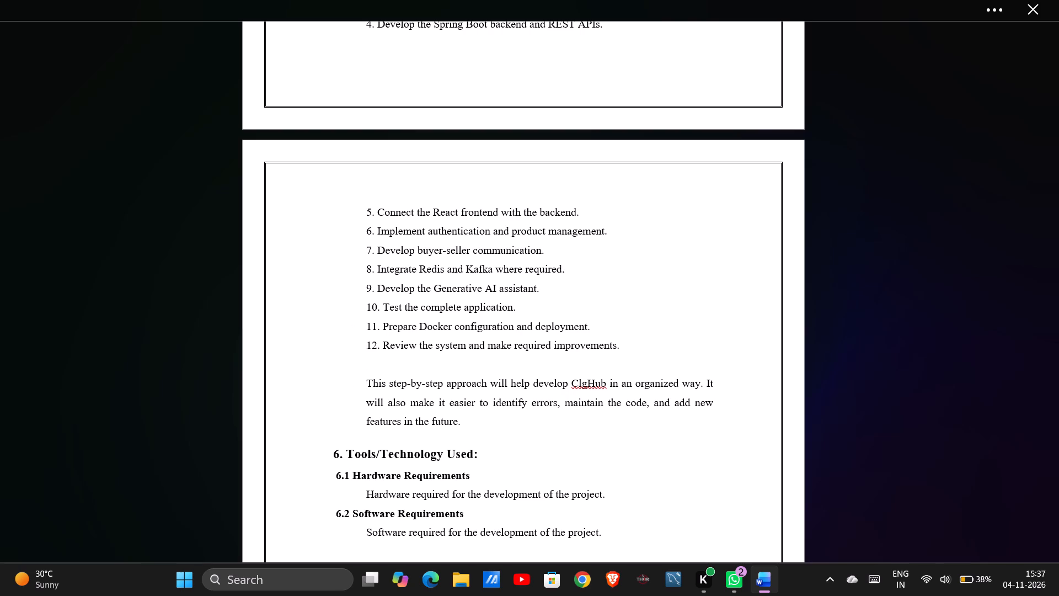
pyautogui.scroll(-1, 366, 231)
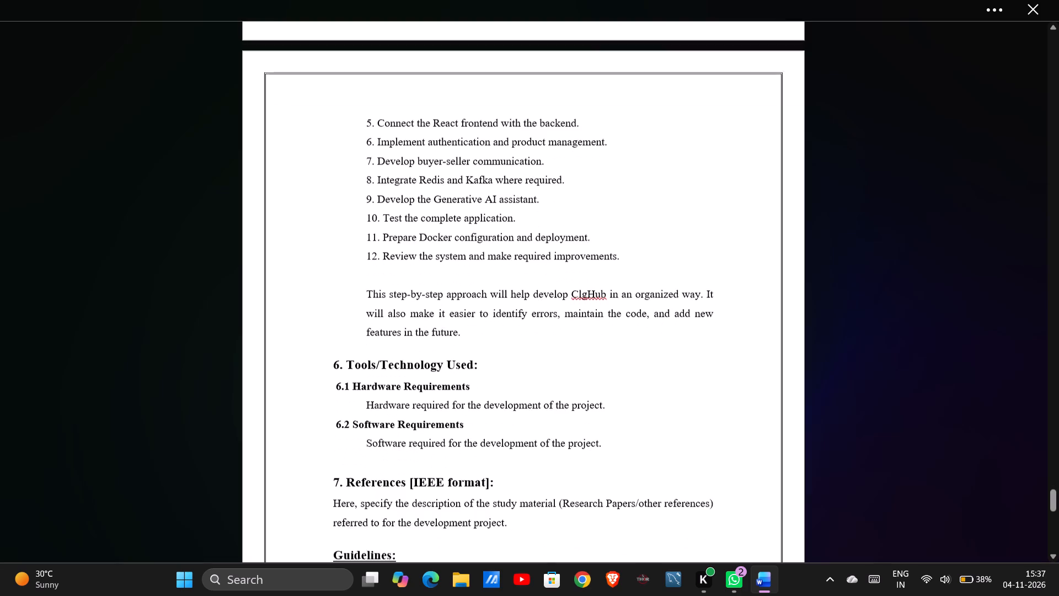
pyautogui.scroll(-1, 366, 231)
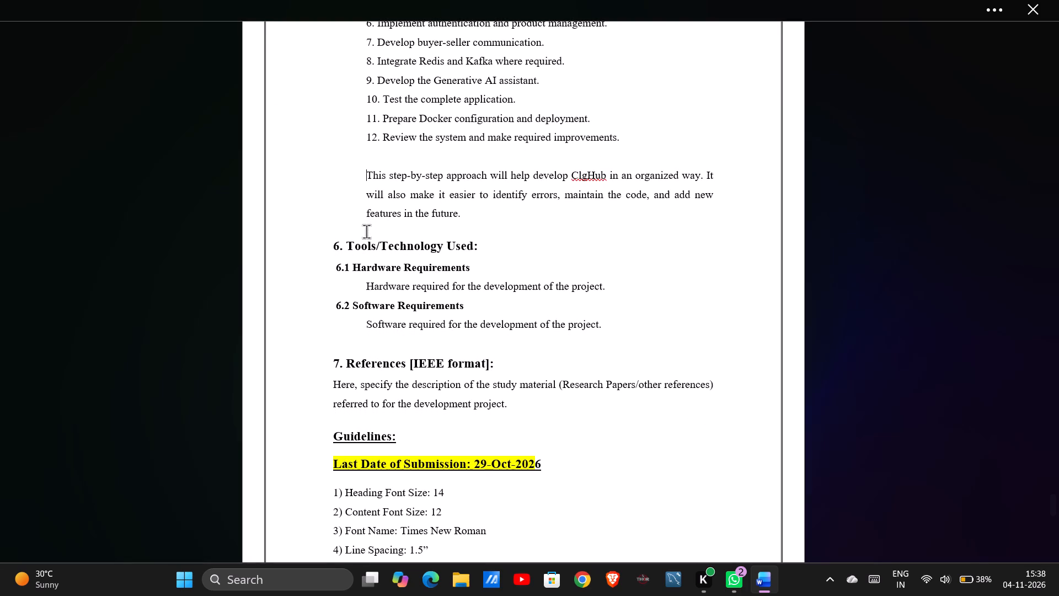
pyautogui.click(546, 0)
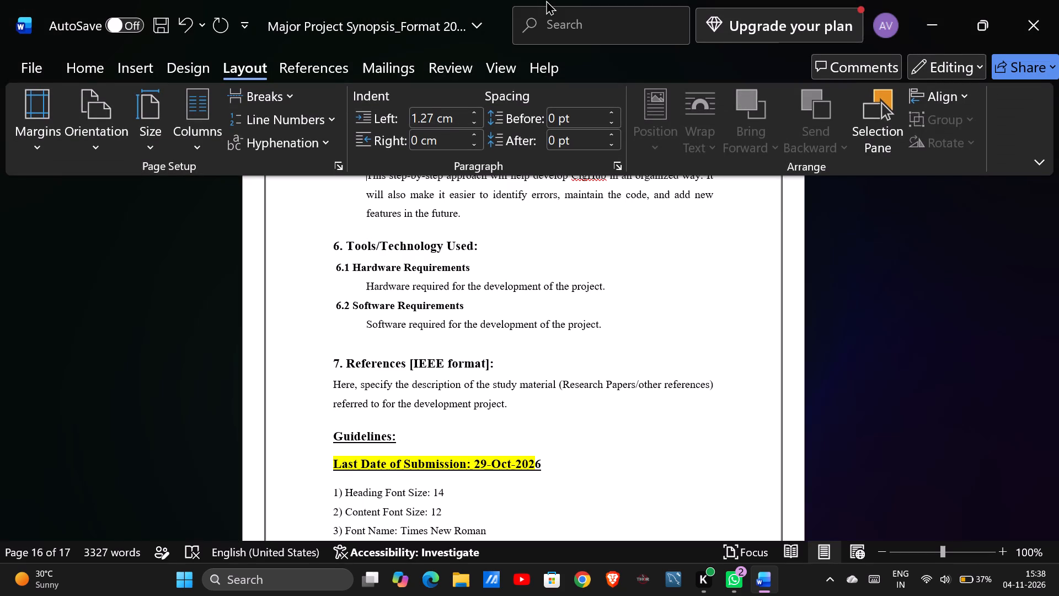
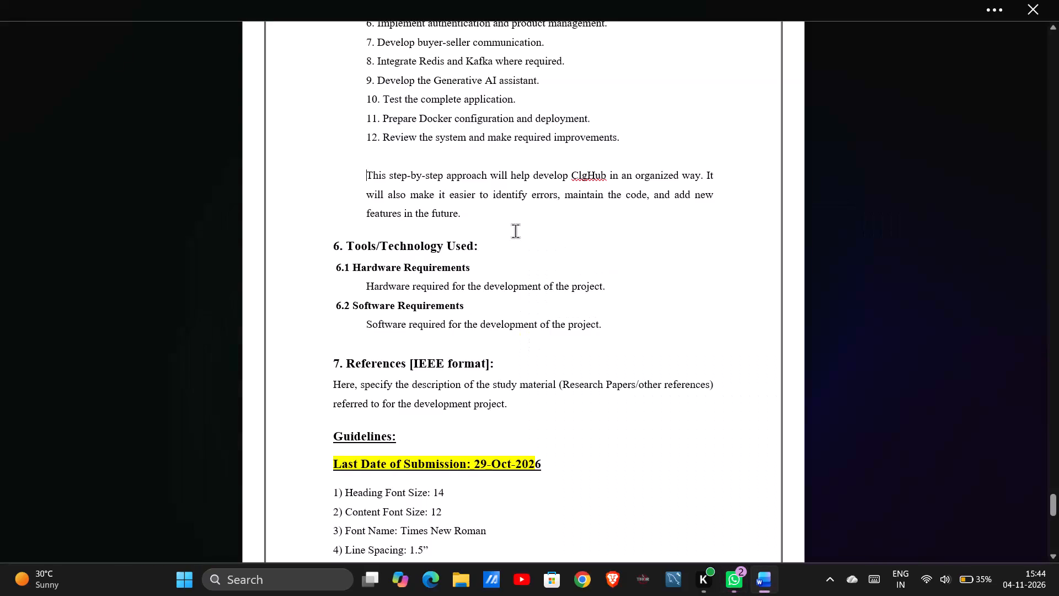
# Format the "6. Tools/Technology Used:" heading as a numbered list item, keeping number 6.
pyautogui.click(483, 246)
pyautogui.moveTo(329, 243); pyautogui.dragTo(478, 240)
pyautogui.click(660, 212)
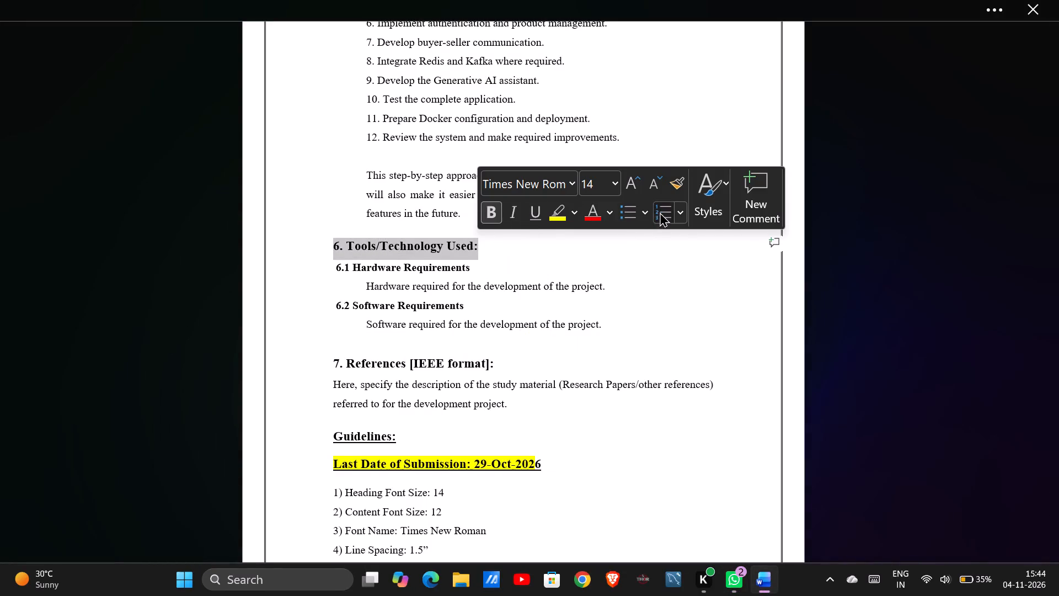
# Paste the copied introductory paragraph on ClgHub's hardware and software tools on a new line below the Tools/Technology Used heading.
pyautogui.click(521, 248)
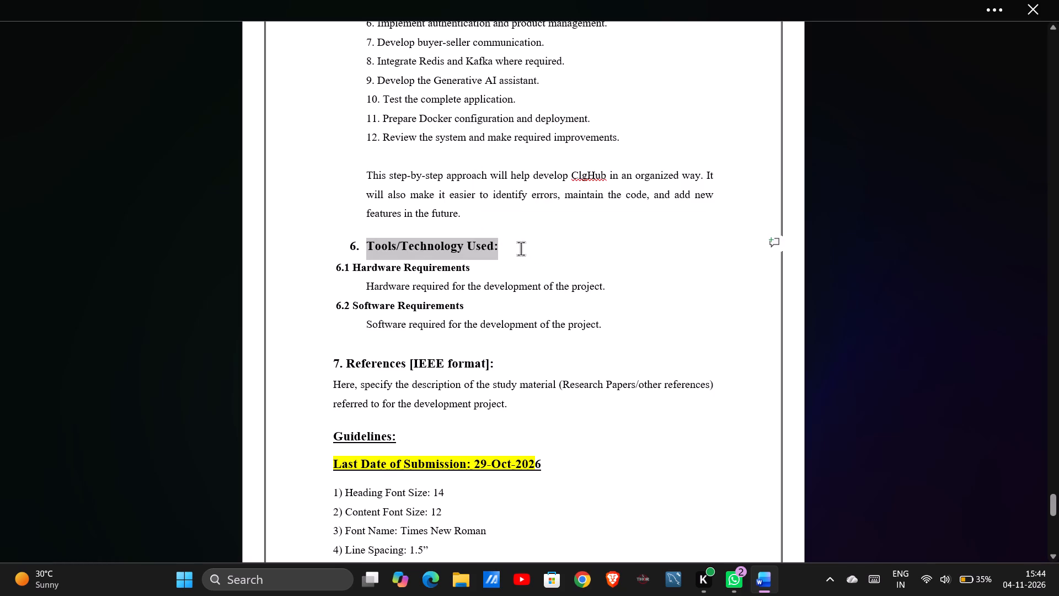
pyautogui.press('Return')
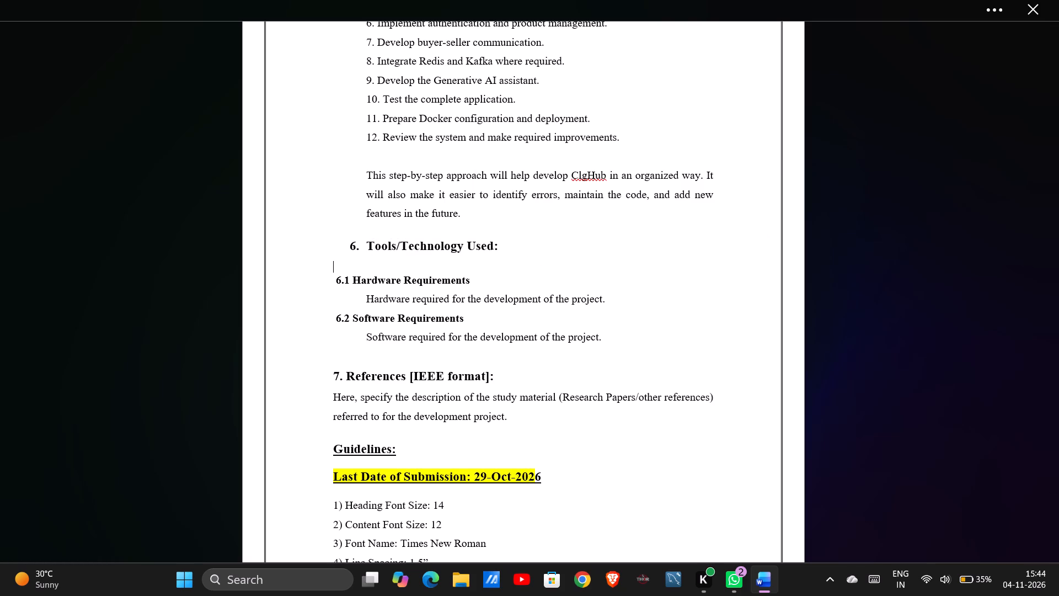
pyautogui.hotkey('ctrl', 'v')
pyautogui.click(526, 299)
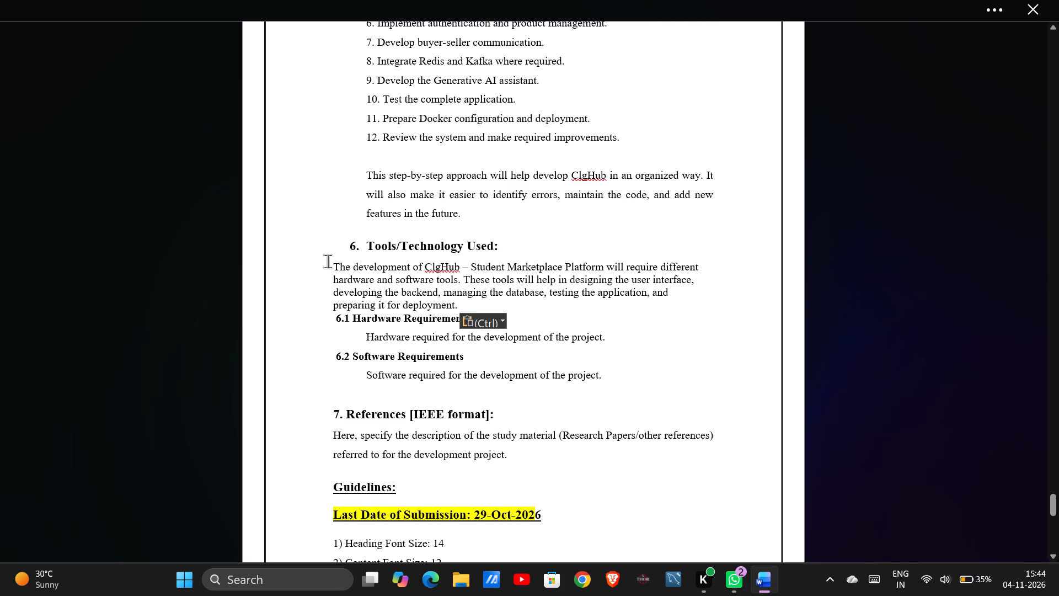
# Justify the whole introductory paragraph under Tools/Technology Used.
pyautogui.moveTo(331, 261); pyautogui.dragTo(454, 299)
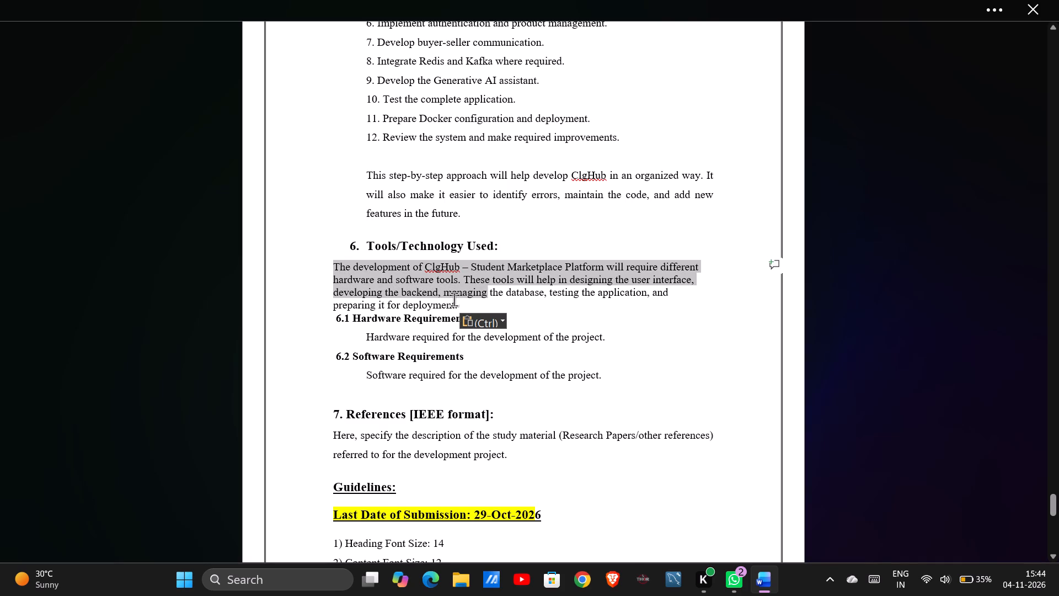
pyautogui.moveTo(454, 299); pyautogui.dragTo(454, 300)
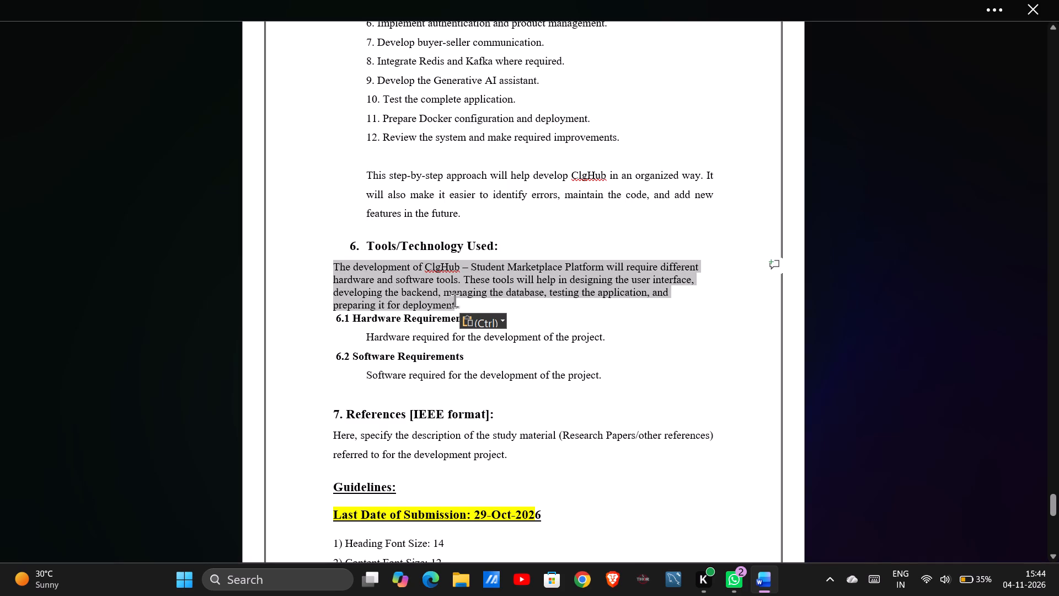
pyautogui.moveTo(454, 300); pyautogui.dragTo(458, 300)
pyautogui.hotkey('ctrl', 'j')
# Indent the Tools/Technology Used introductory paragraph to the heading text by bulleting it and removing only the bullet symbol.
pyautogui.rightClick(453, 273)
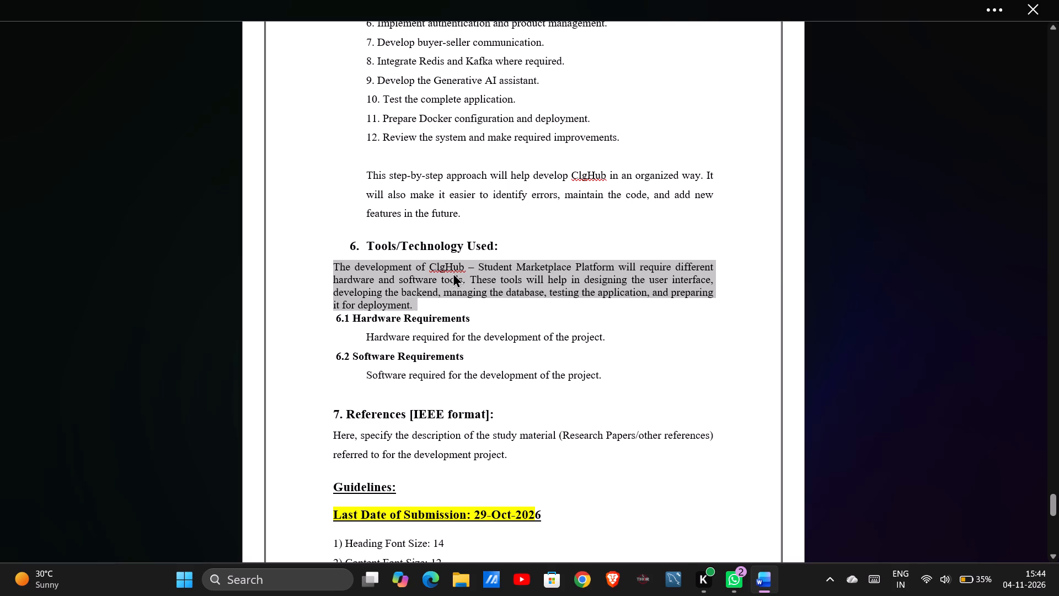
pyautogui.click(593, 179)
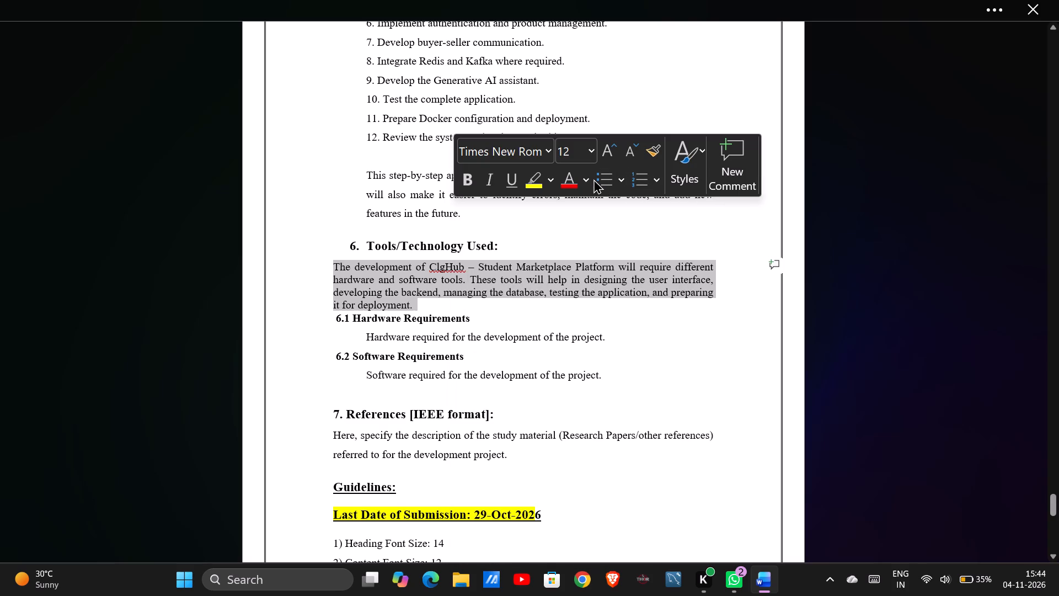
pyautogui.click(603, 178)
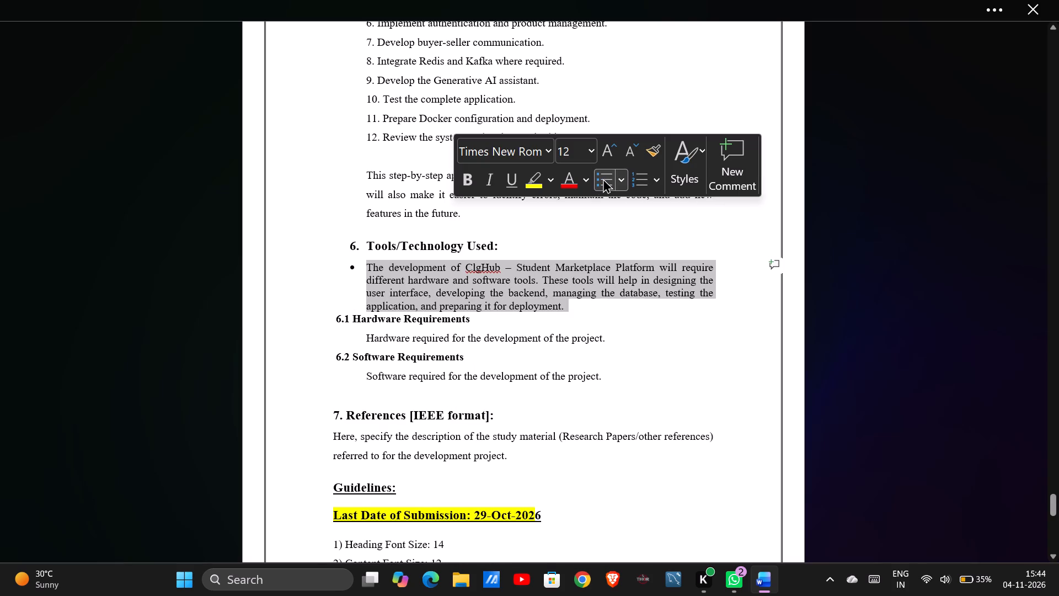
pyautogui.click(365, 260)
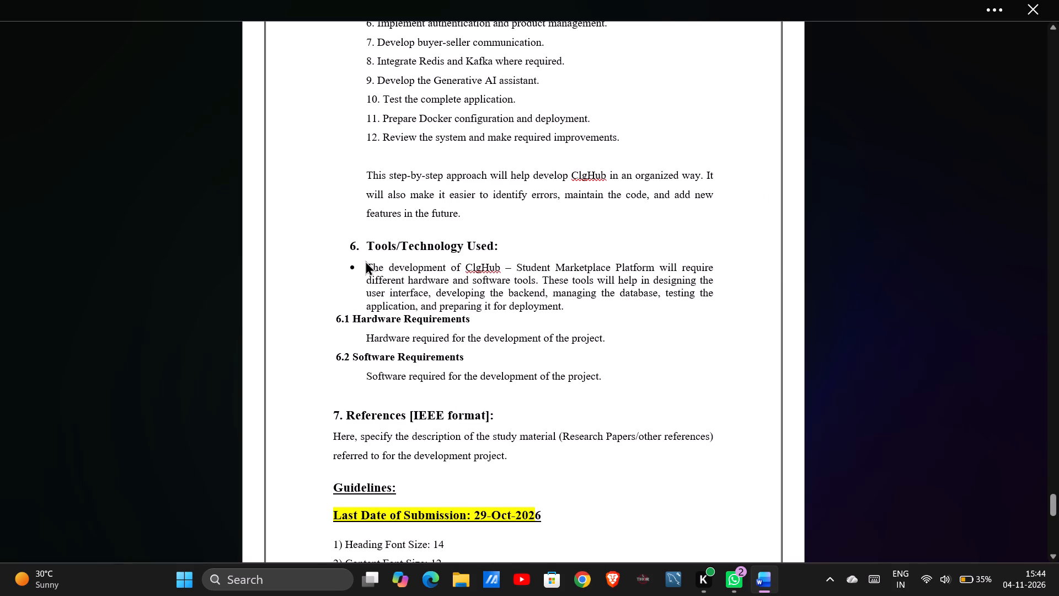
pyautogui.click(365, 260)
pyautogui.press('BackSpace')
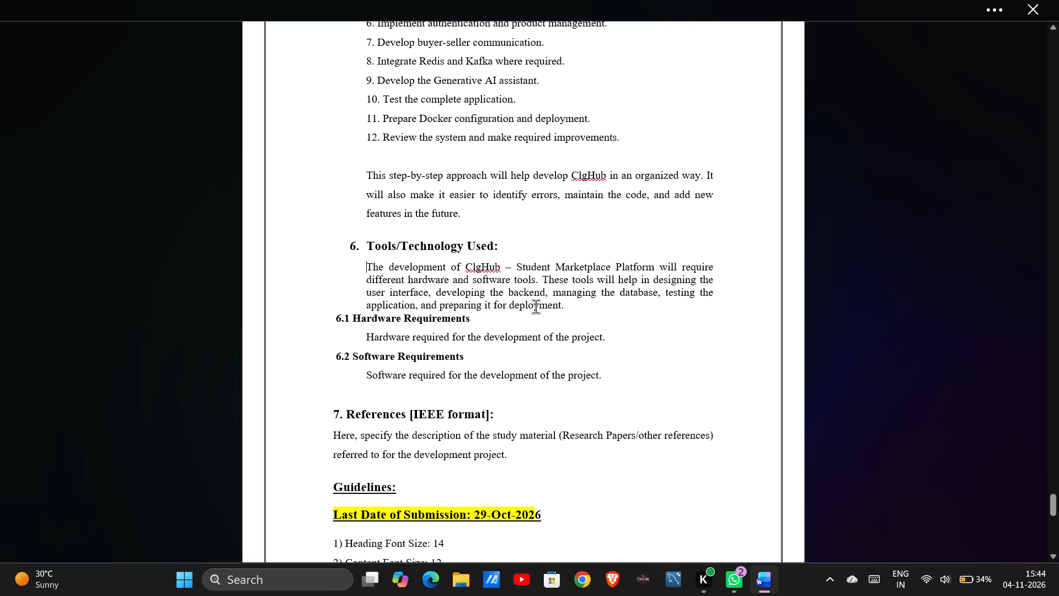
# Insert a blank line between the introductory paragraph and the 6.1 Hardware Requirements subheading.
pyautogui.click(567, 304)
pyautogui.press('Return')
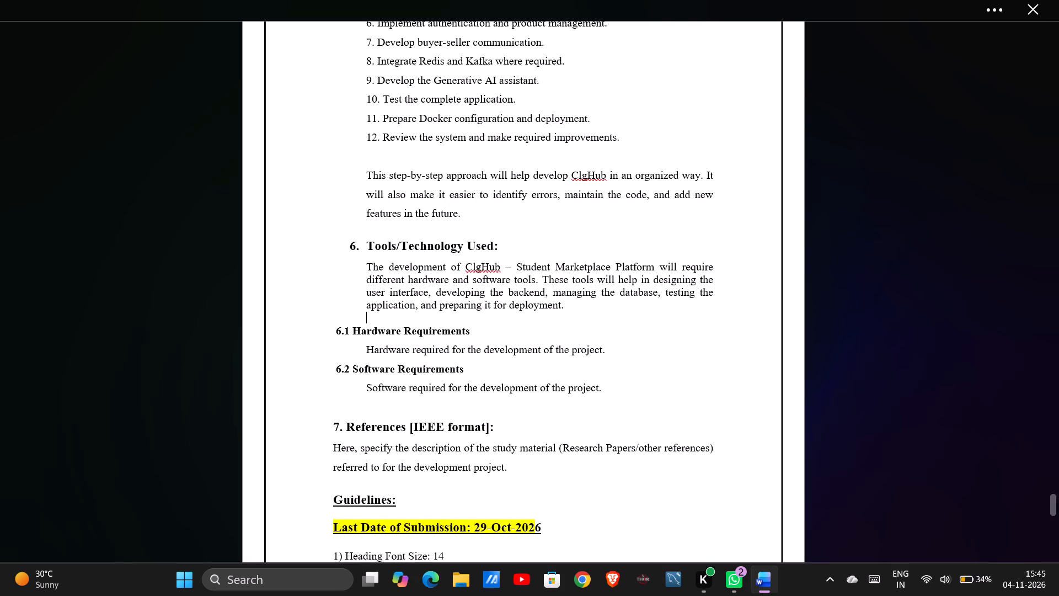
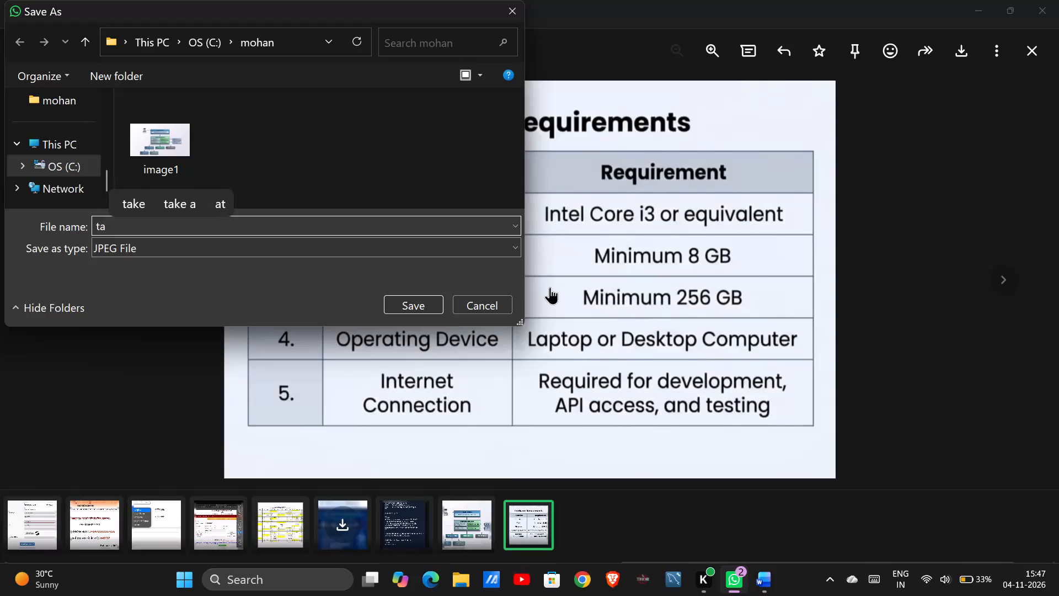
# Save the hardware requirements table image as a JPEG named table1 in the mohan folder.
pyautogui.write('ble')
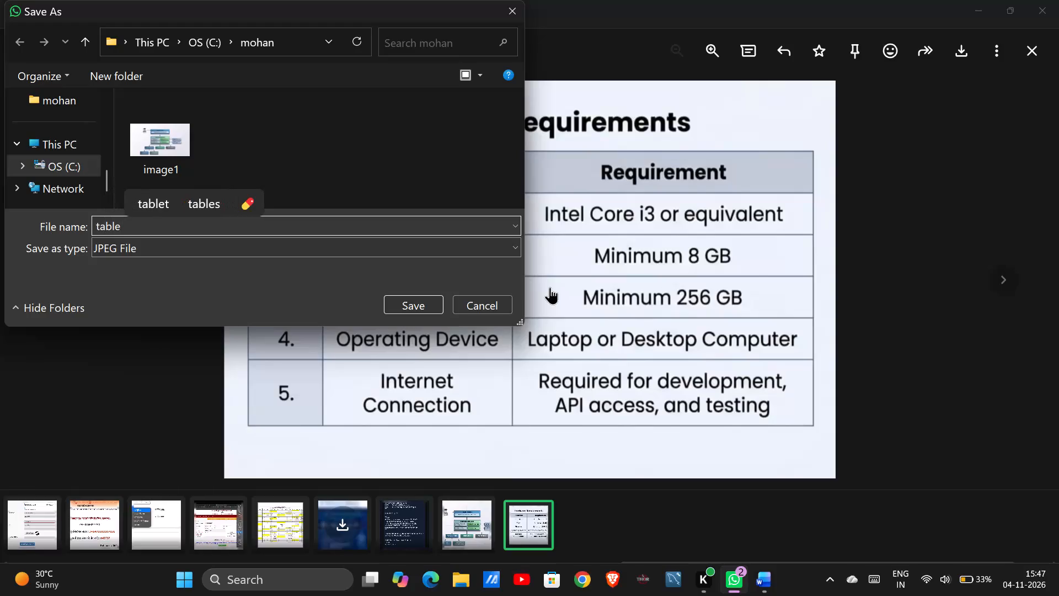
pyautogui.press('1')
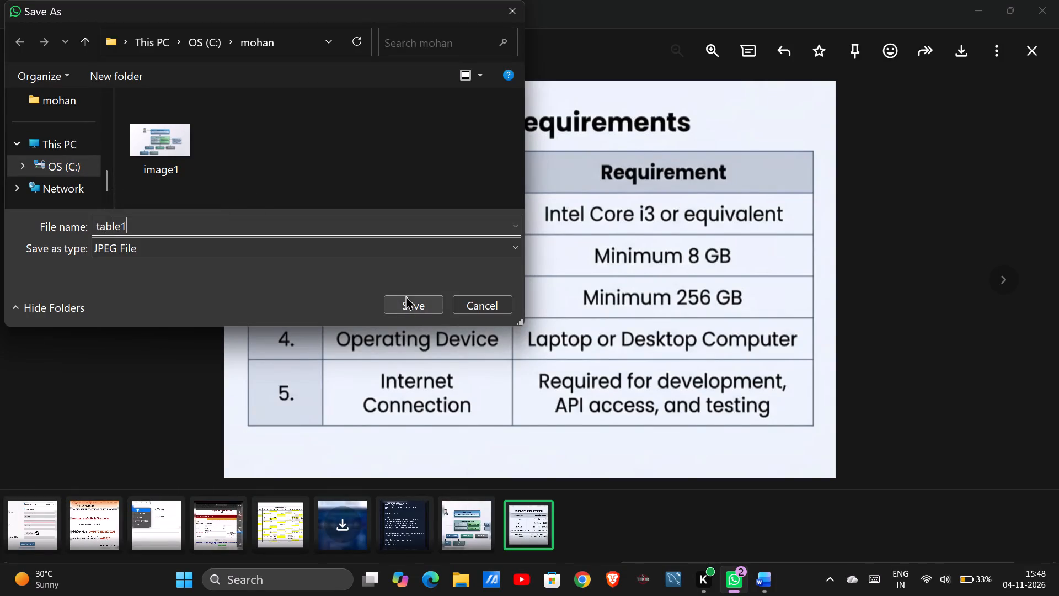
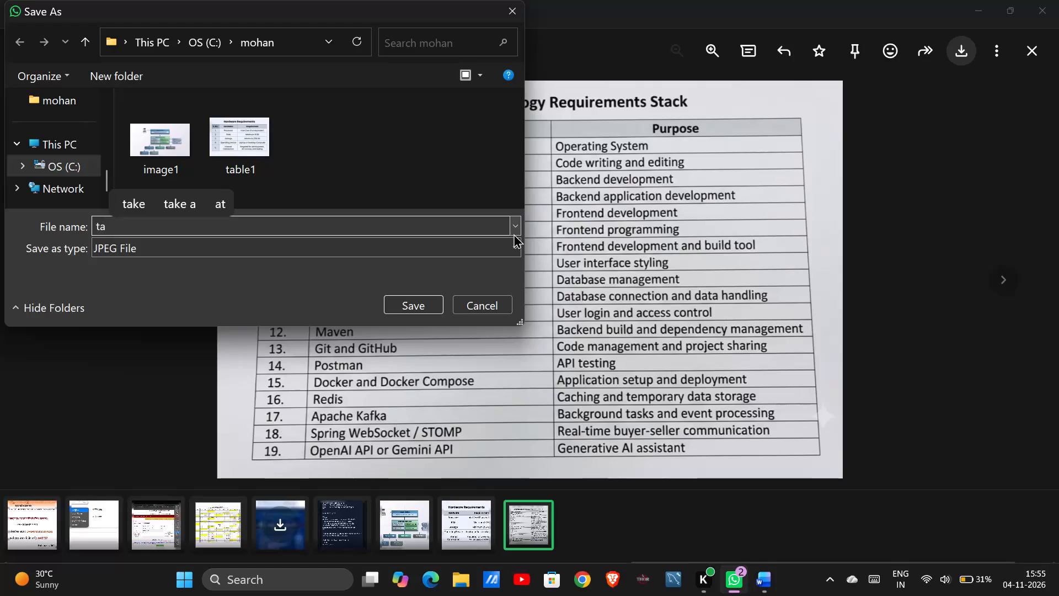
# Save the Technology Requirements Stack table image as a JPEG named table2 in the mohan folder.
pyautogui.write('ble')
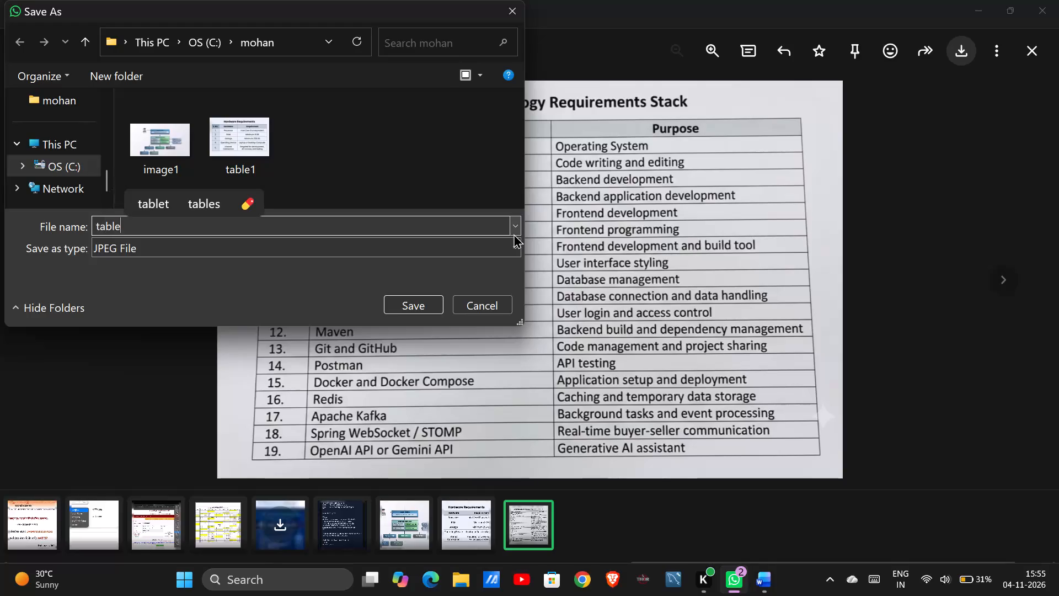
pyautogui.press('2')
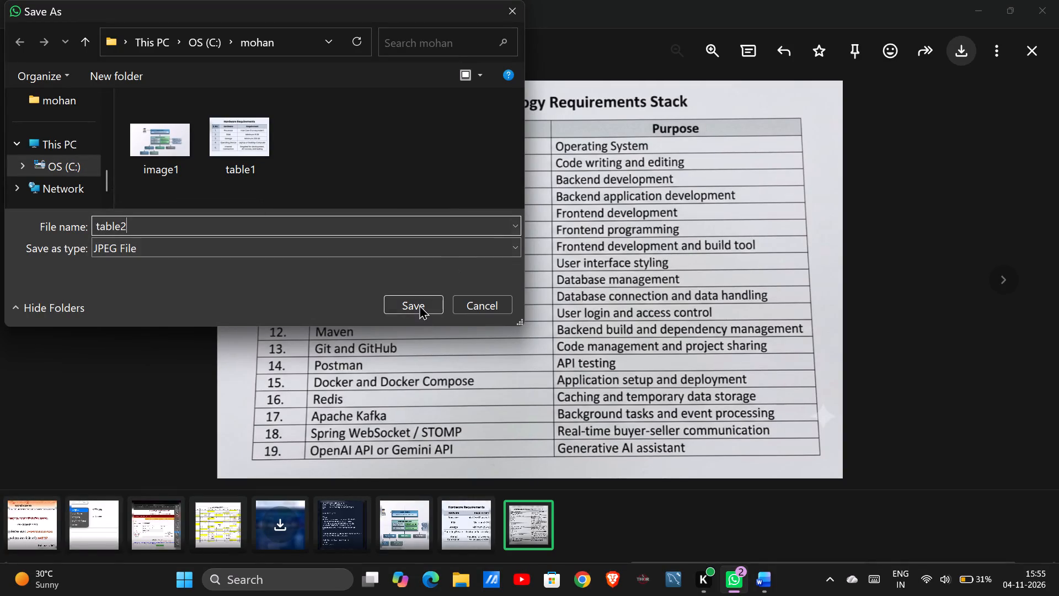
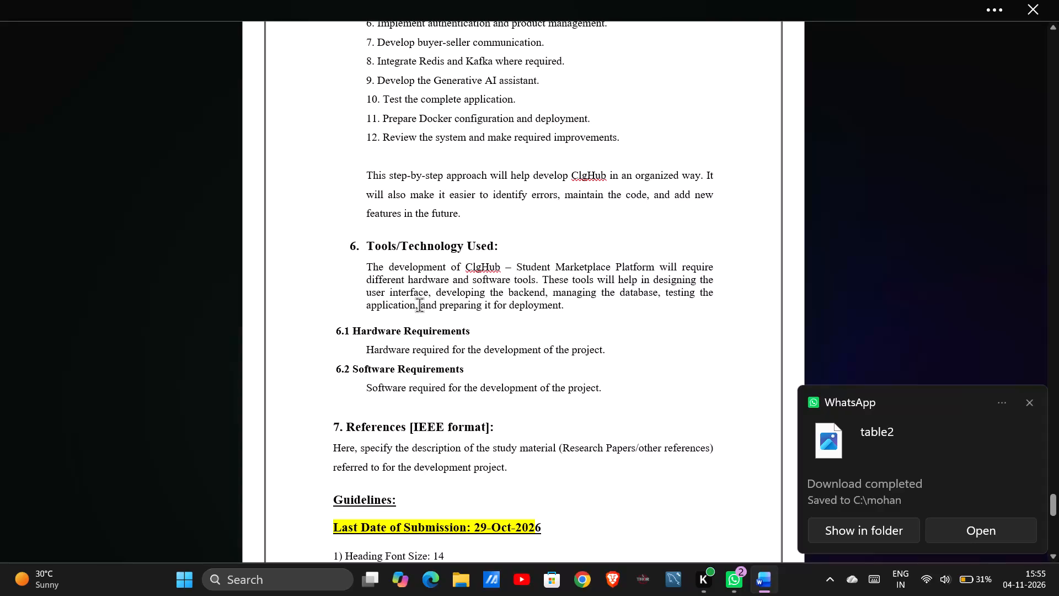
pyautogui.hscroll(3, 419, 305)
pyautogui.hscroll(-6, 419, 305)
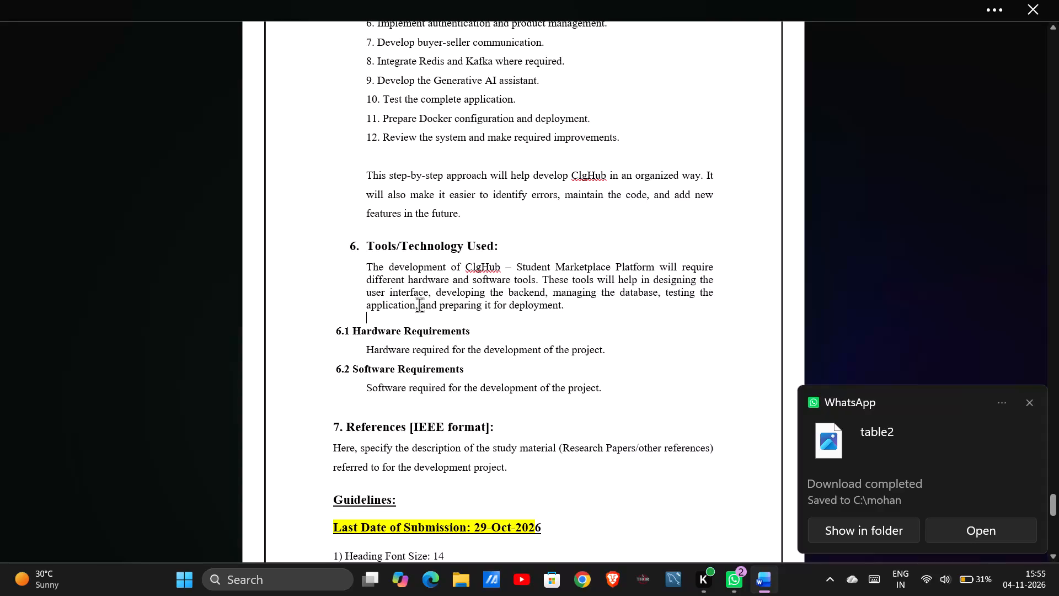
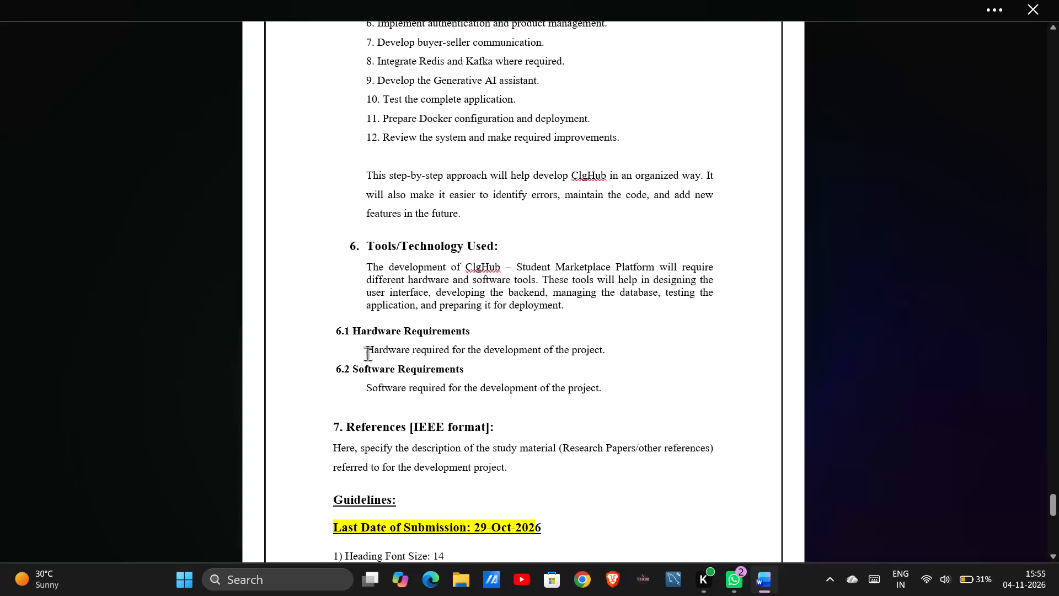
# Replace the placeholder sentence under 6.1 Hardware Requirements with the copied line "The following hardware will be required for the development and testing of the project:".
pyautogui.moveTo(366, 351); pyautogui.dragTo(474, 342)
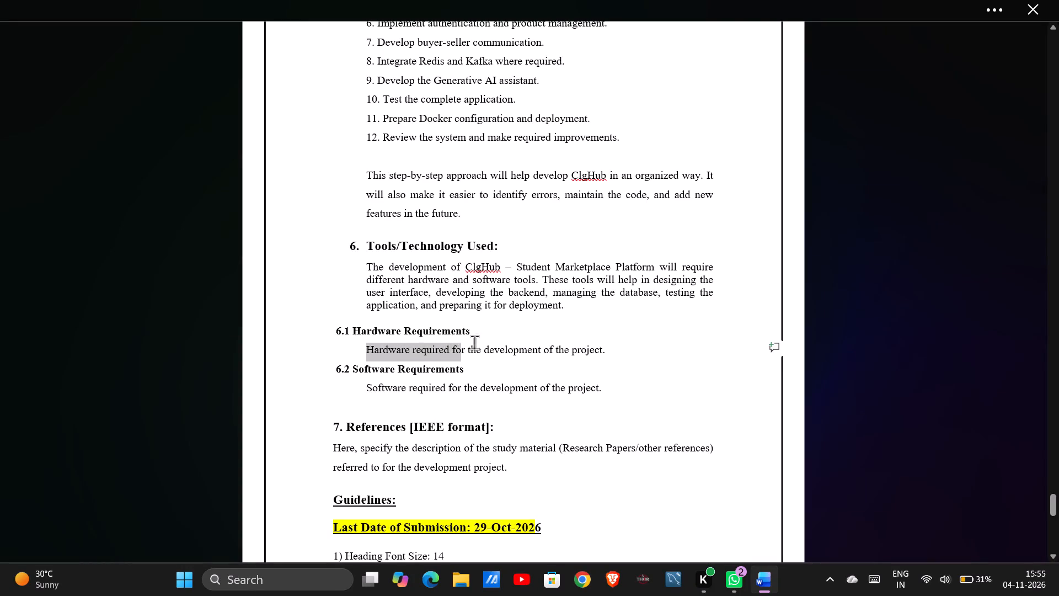
pyautogui.moveTo(474, 342); pyautogui.dragTo(591, 344)
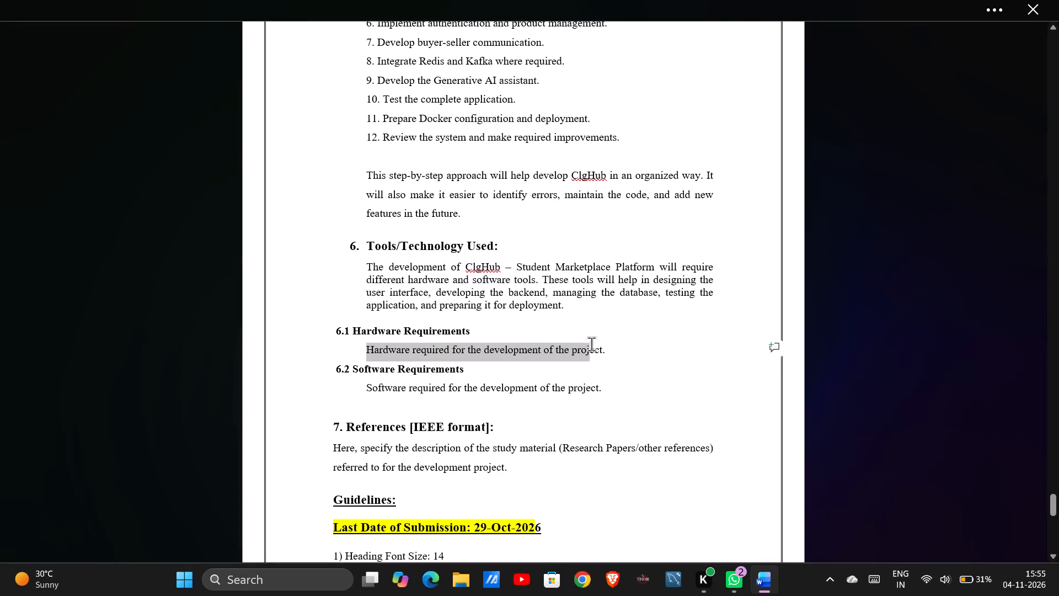
pyautogui.moveTo(591, 344); pyautogui.dragTo(595, 344)
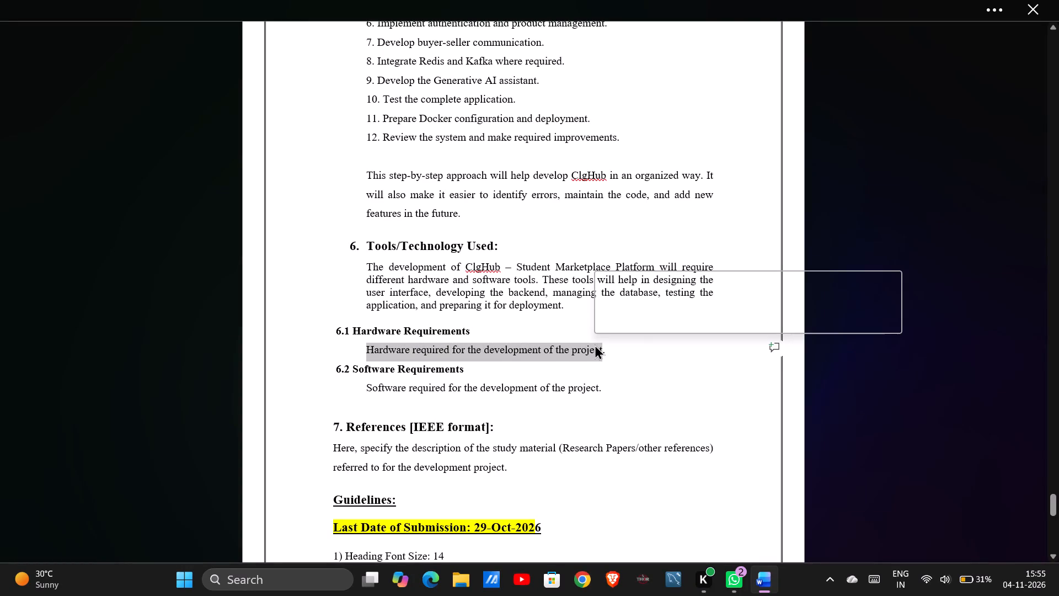
pyautogui.press('BackSpace')
pyautogui.press('Right')
pyautogui.press('BackSpace')
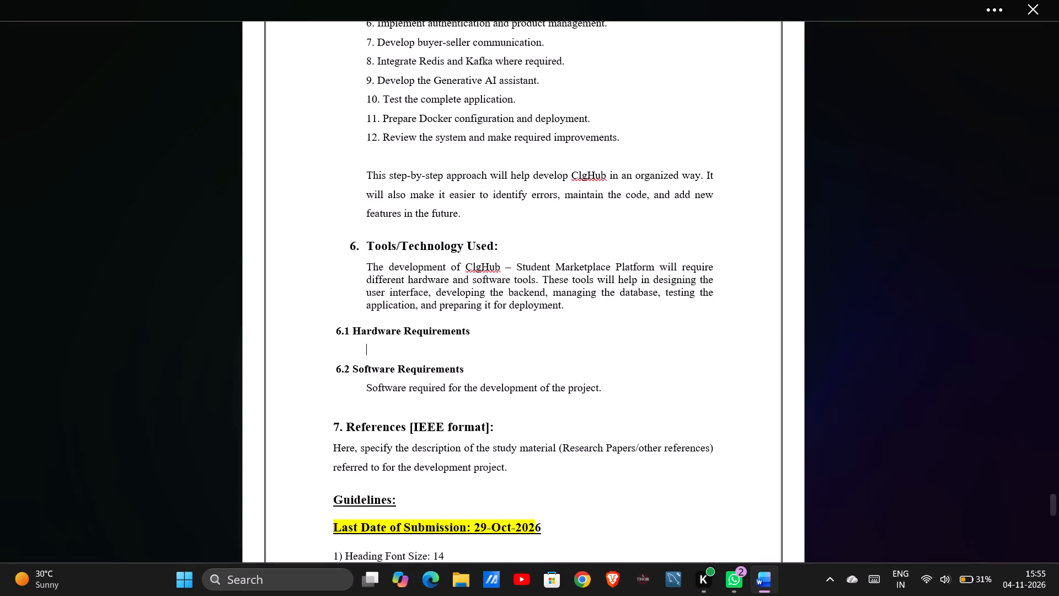
pyautogui.hotkey('ctrl', 'v')
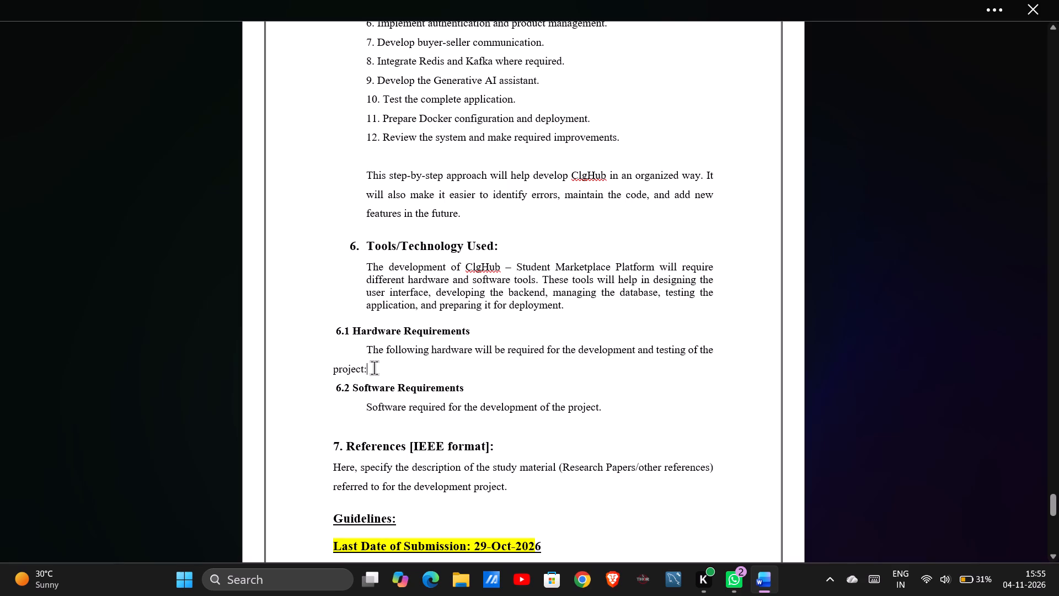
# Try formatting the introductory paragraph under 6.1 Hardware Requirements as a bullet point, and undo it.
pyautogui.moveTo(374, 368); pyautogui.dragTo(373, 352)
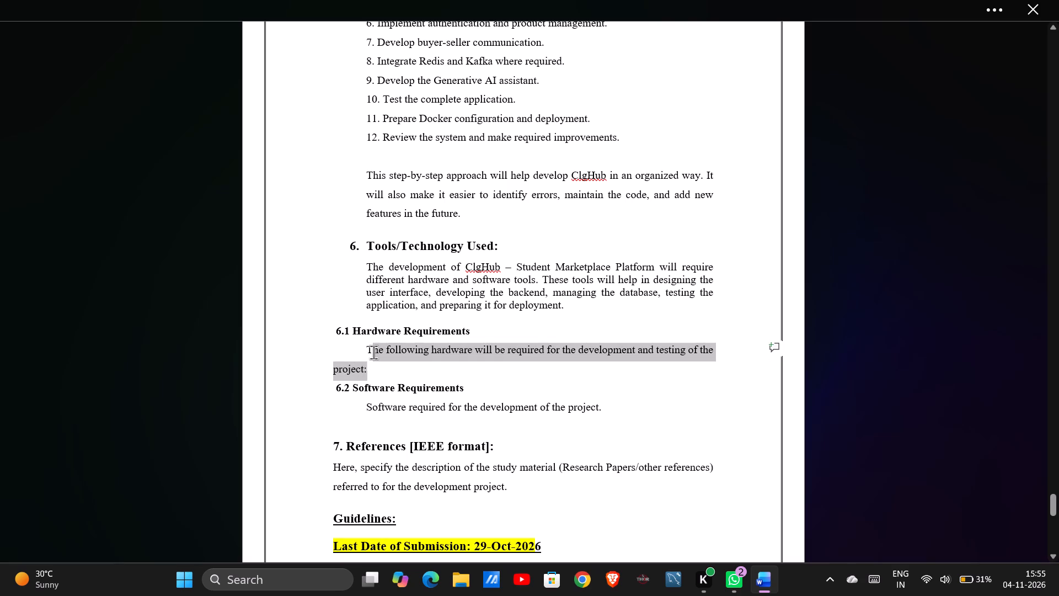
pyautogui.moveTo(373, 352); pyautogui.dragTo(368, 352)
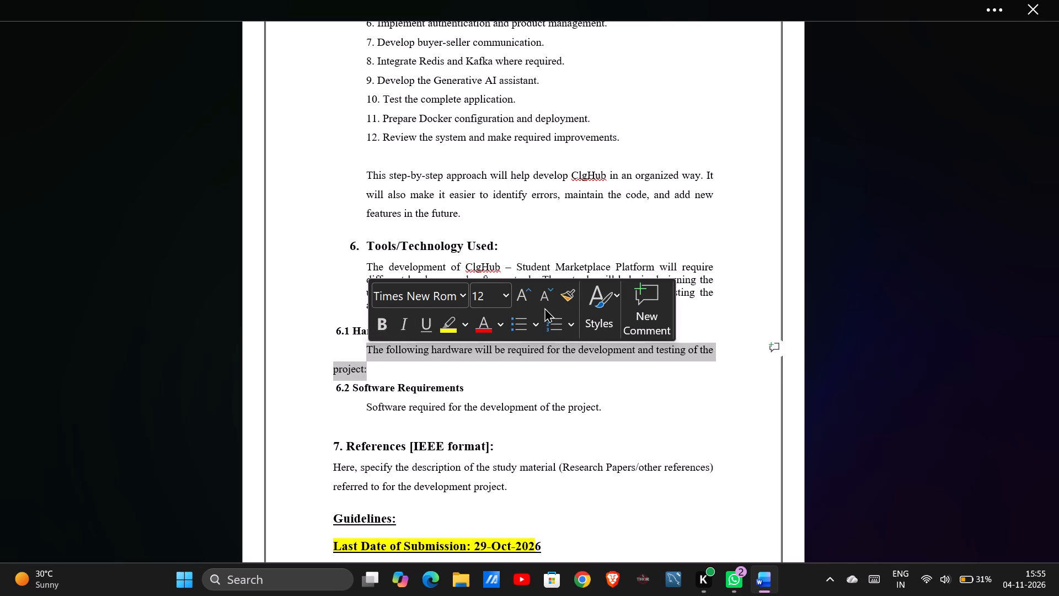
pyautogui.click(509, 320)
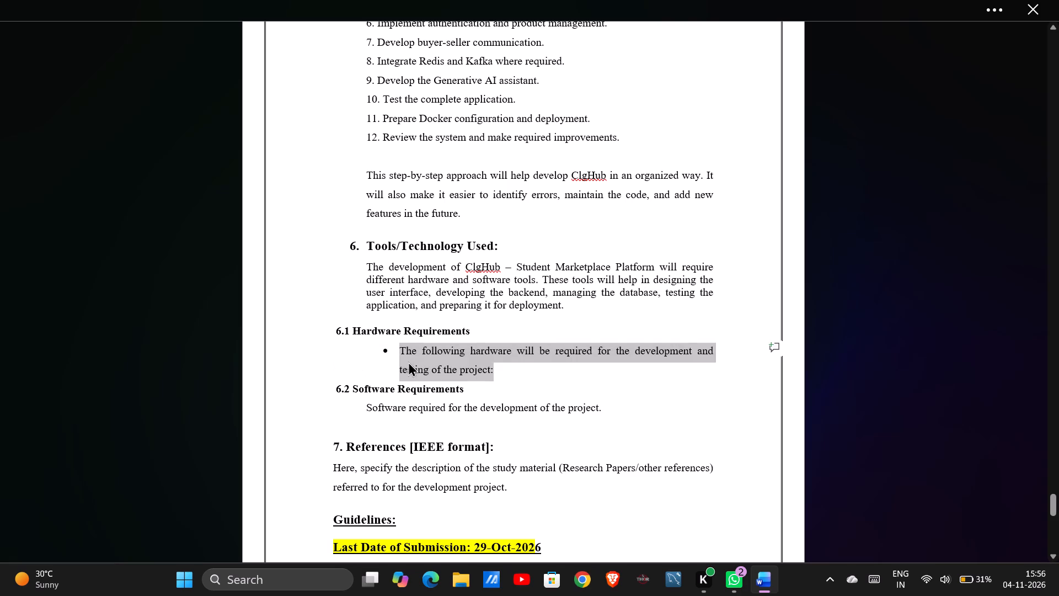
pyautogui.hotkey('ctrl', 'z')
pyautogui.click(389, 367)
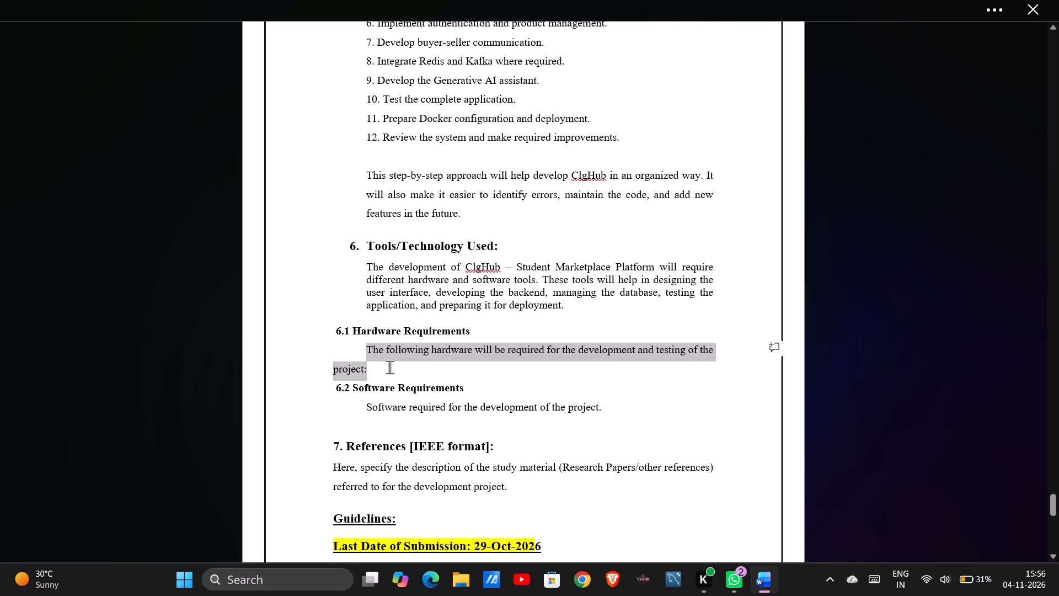
# Indent the 6.1 Hardware Requirements heading to align with the section 6 body text, without a list number.
pyautogui.doubleClick(333, 334)
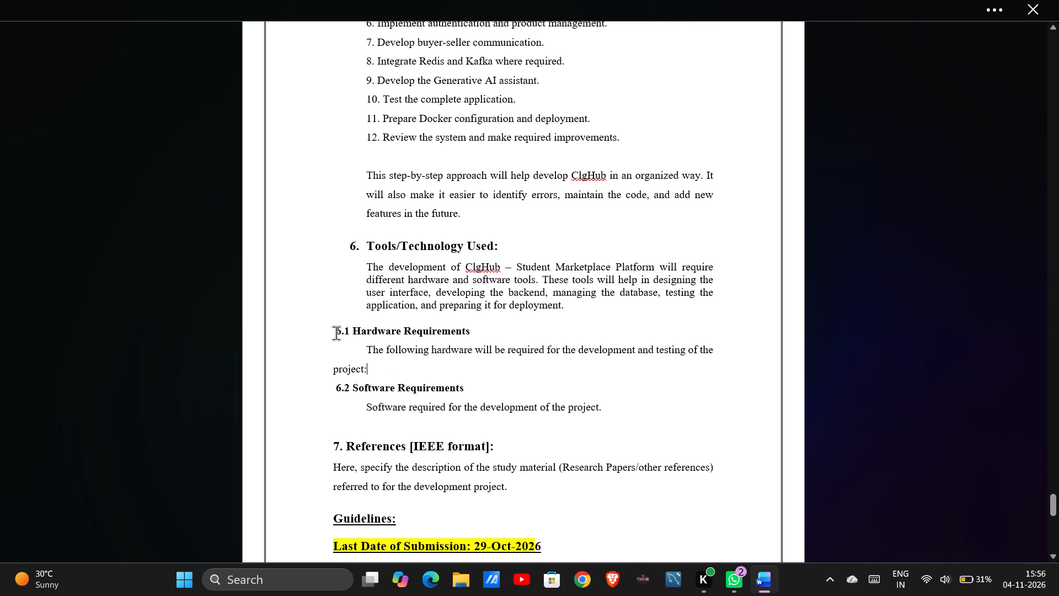
pyautogui.moveTo(336, 333); pyautogui.dragTo(473, 329)
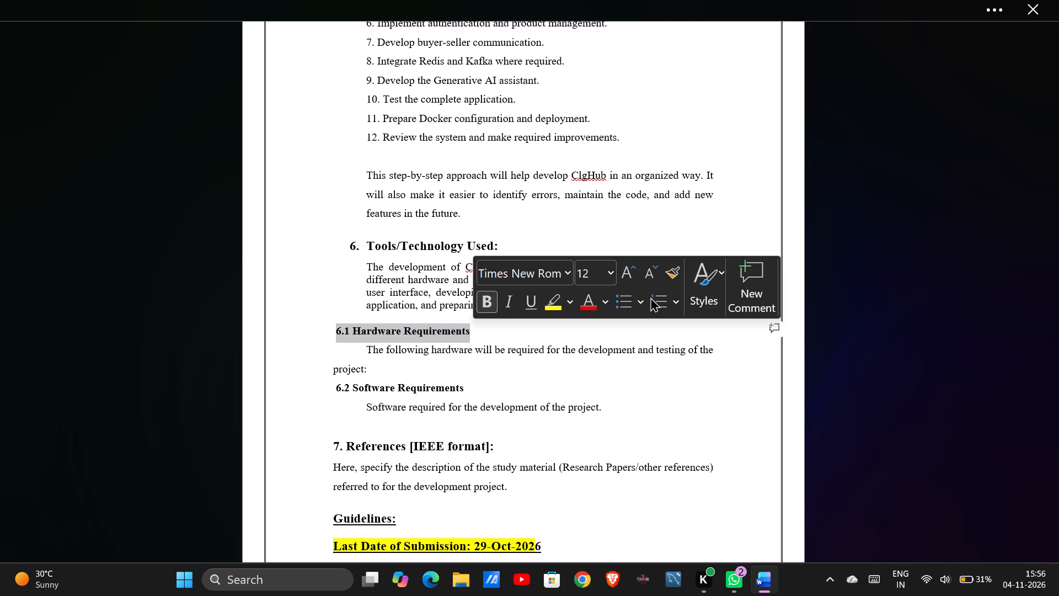
pyautogui.click(651, 297)
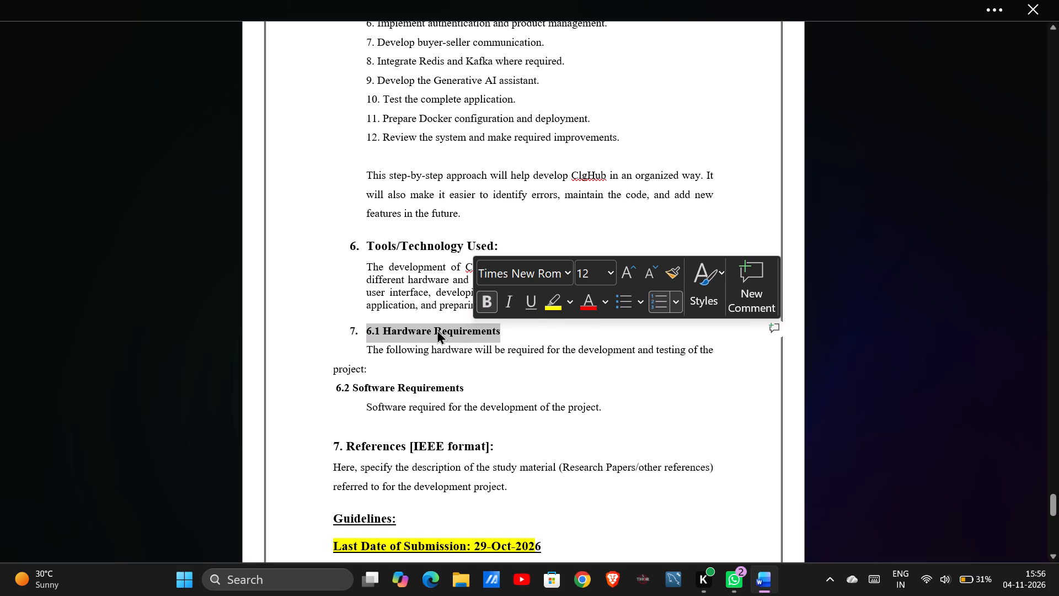
pyautogui.click(360, 328)
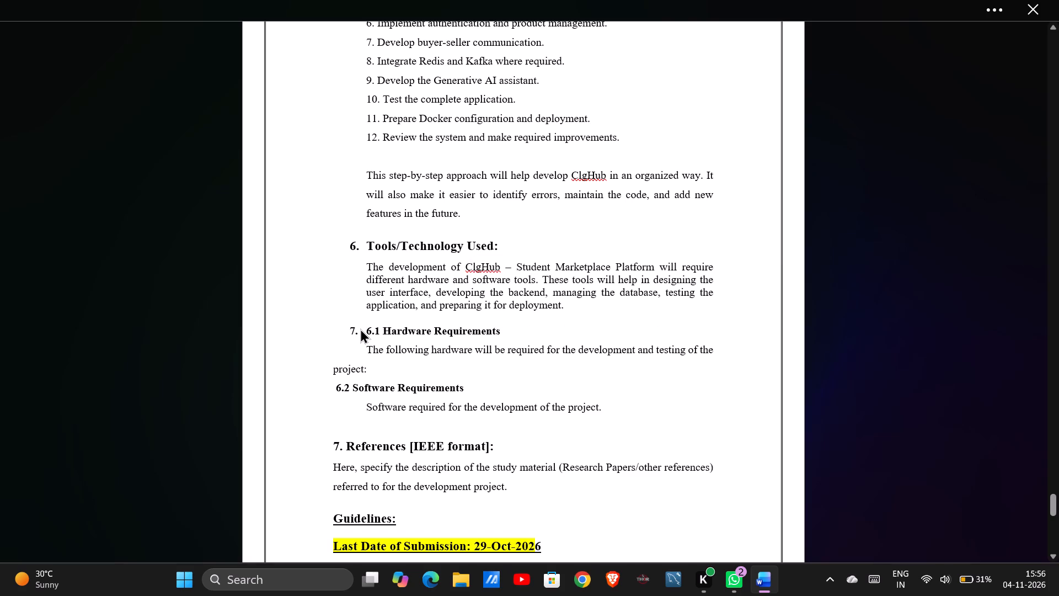
pyautogui.press('BackSpace')
# Indent the whole introductory paragraph under 6.1 Hardware Requirements one level deeper than its heading, without a bullet.
pyautogui.click(374, 363)
pyautogui.moveTo(374, 364); pyautogui.dragTo(368, 354)
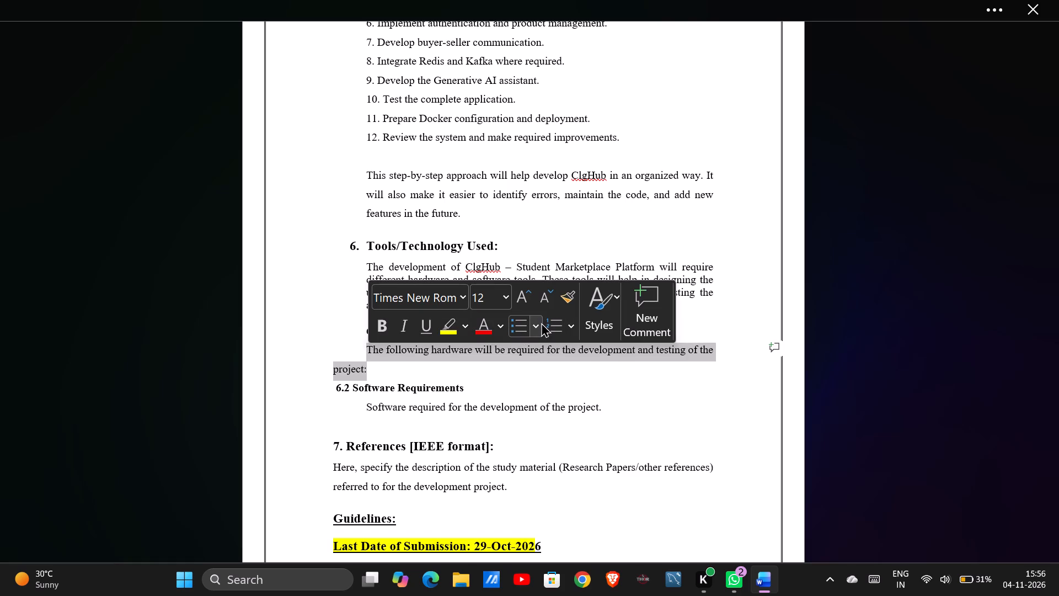
pyautogui.click(510, 322)
pyautogui.click(548, 374)
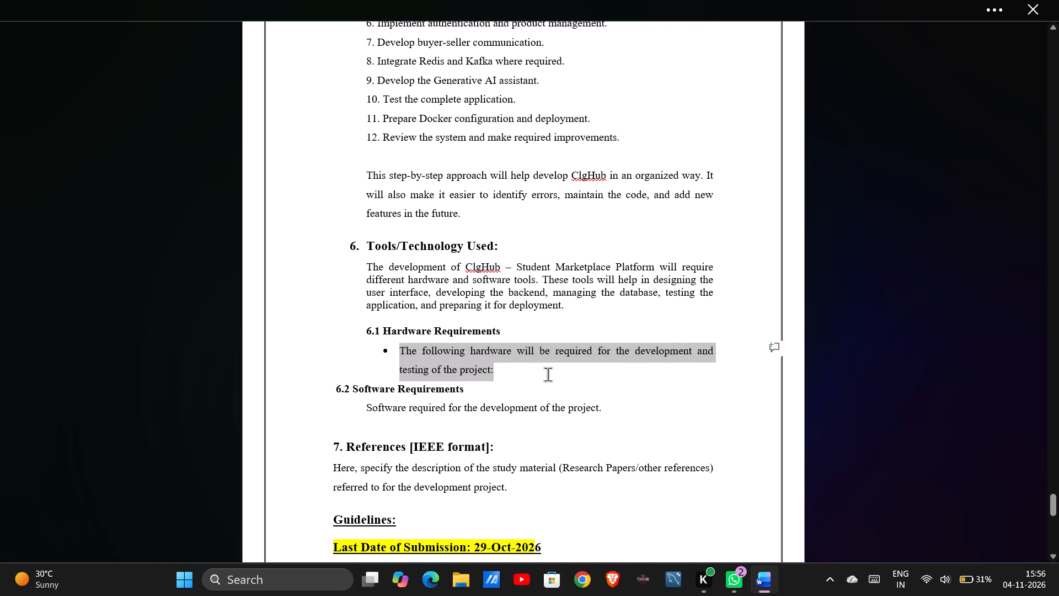
pyautogui.click(399, 345)
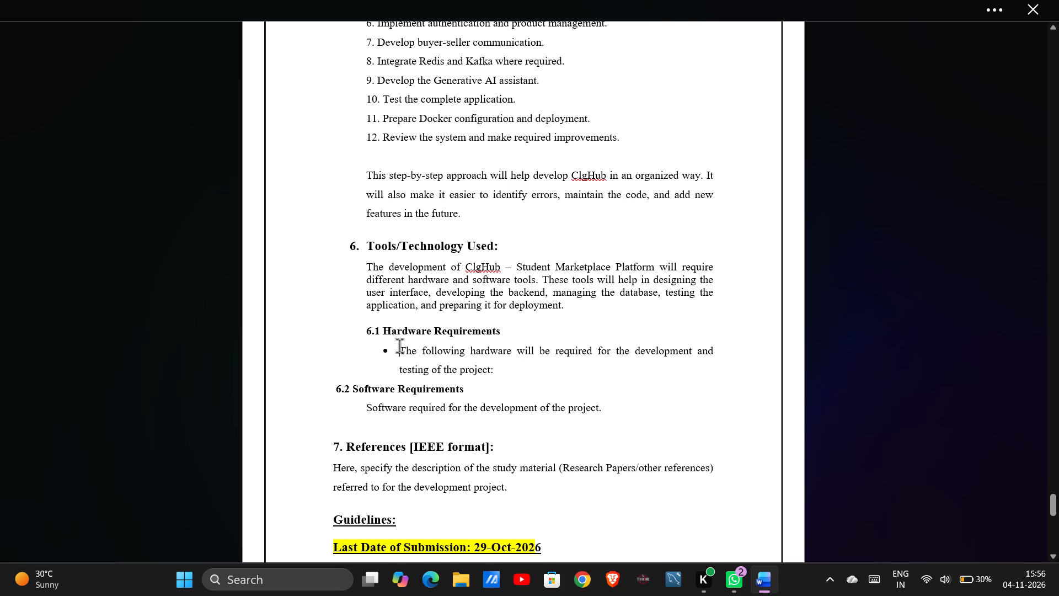
pyautogui.press('BackSpace')
# Add two blank lines after the hardware requirements paragraph and insert the table1 picture from the mohan folder there.
pyautogui.click(511, 370)
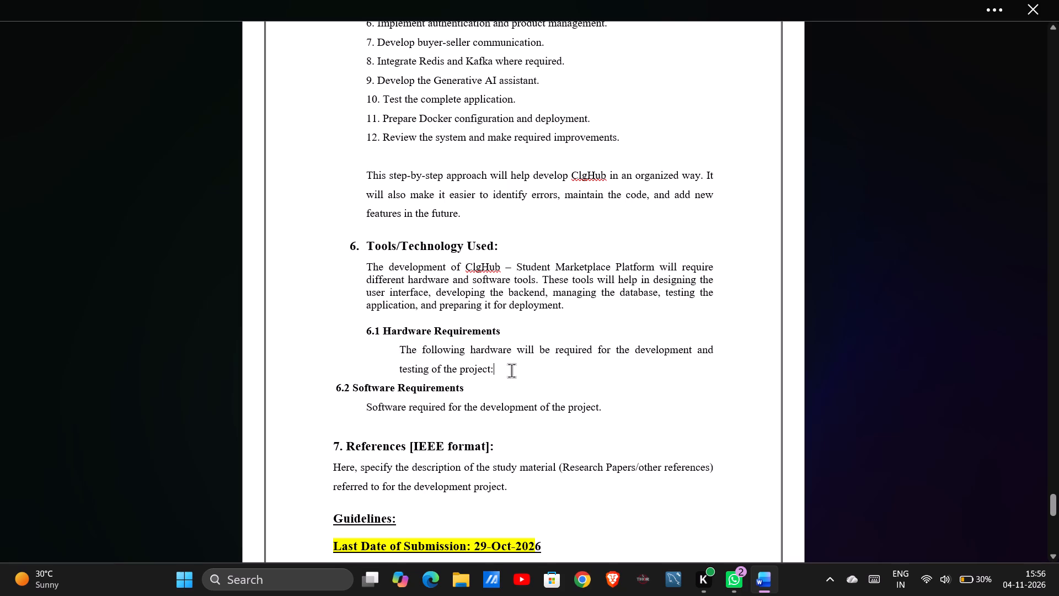
pyautogui.press('Return')
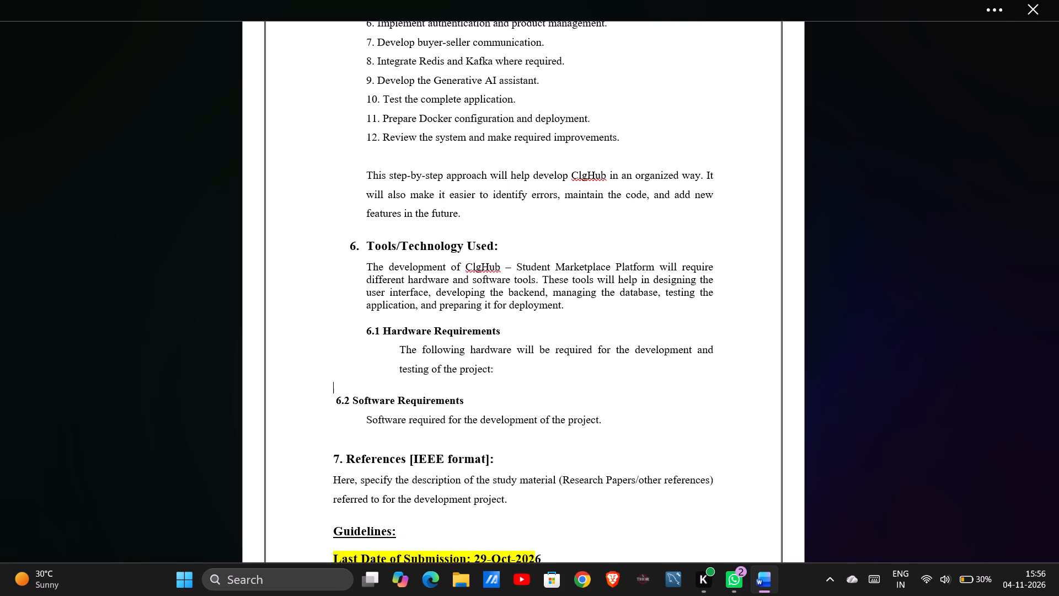
pyautogui.press('Return')
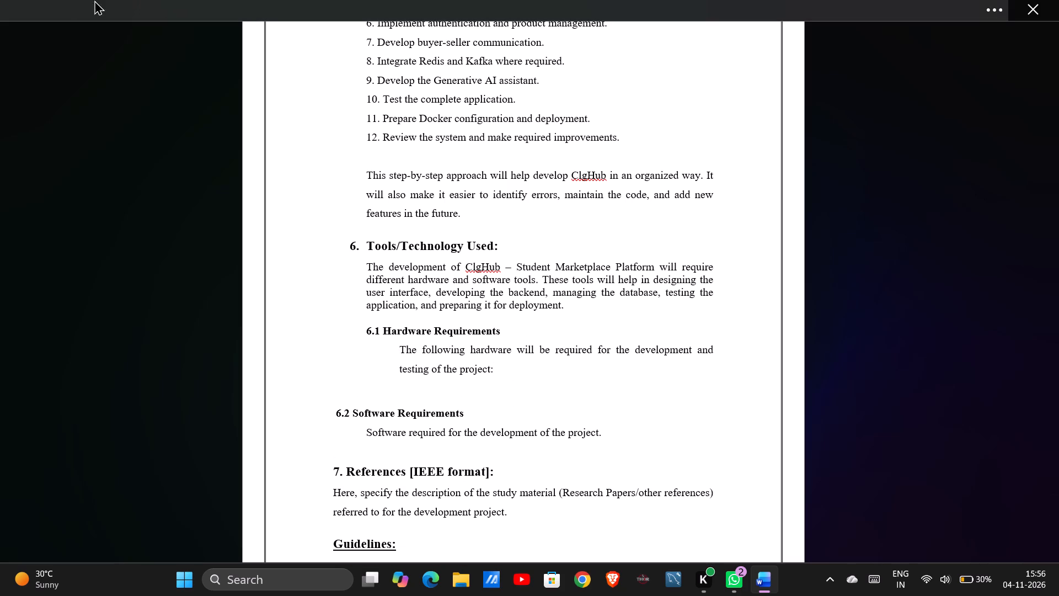
pyautogui.click(125, 1)
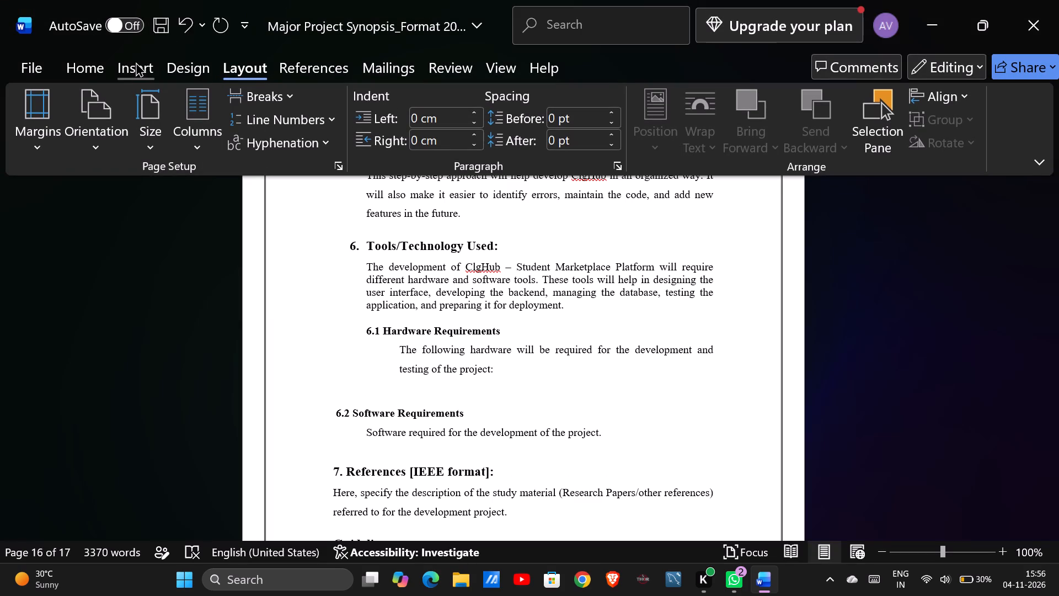
pyautogui.click(135, 61)
pyautogui.click(141, 90)
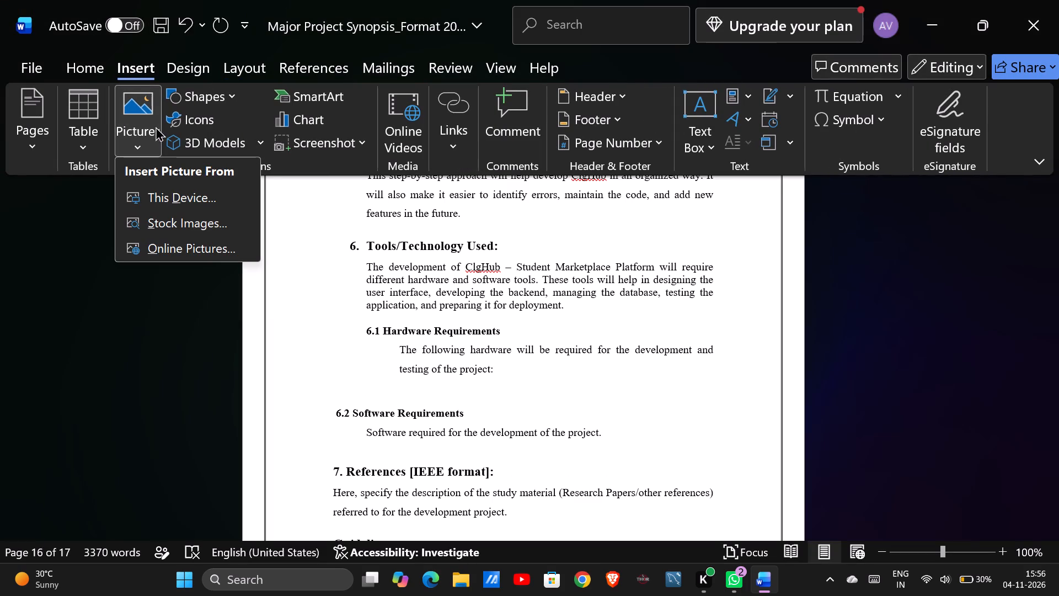
pyautogui.click(174, 192)
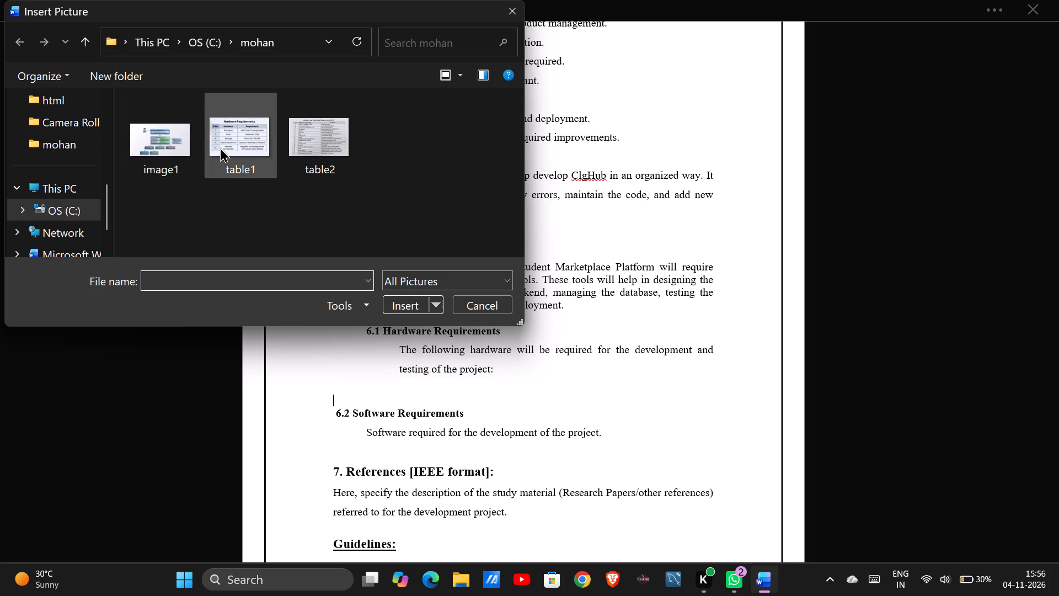
pyautogui.click(220, 147)
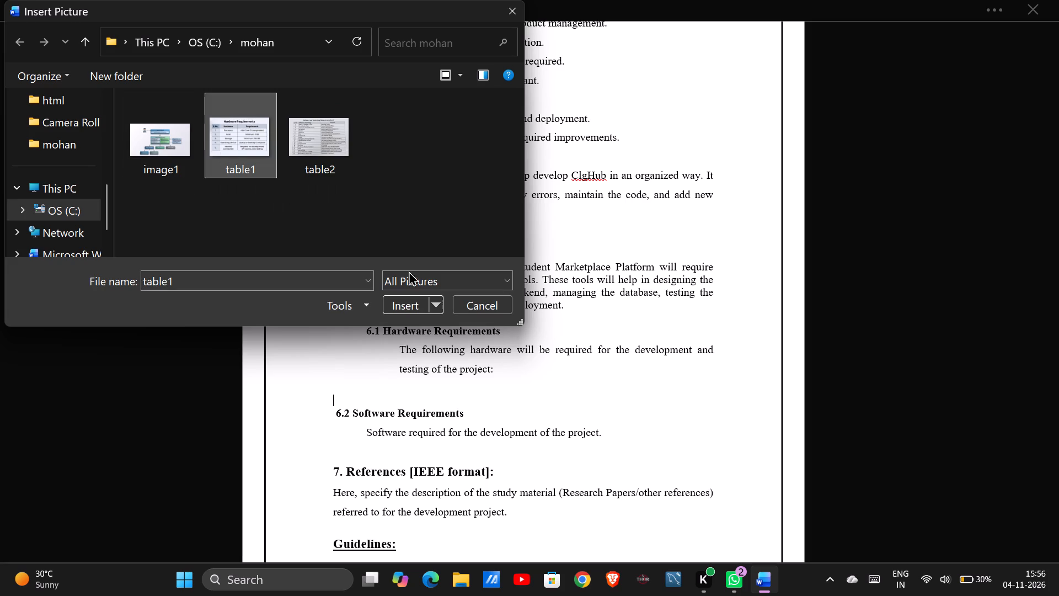
pyautogui.click(414, 303)
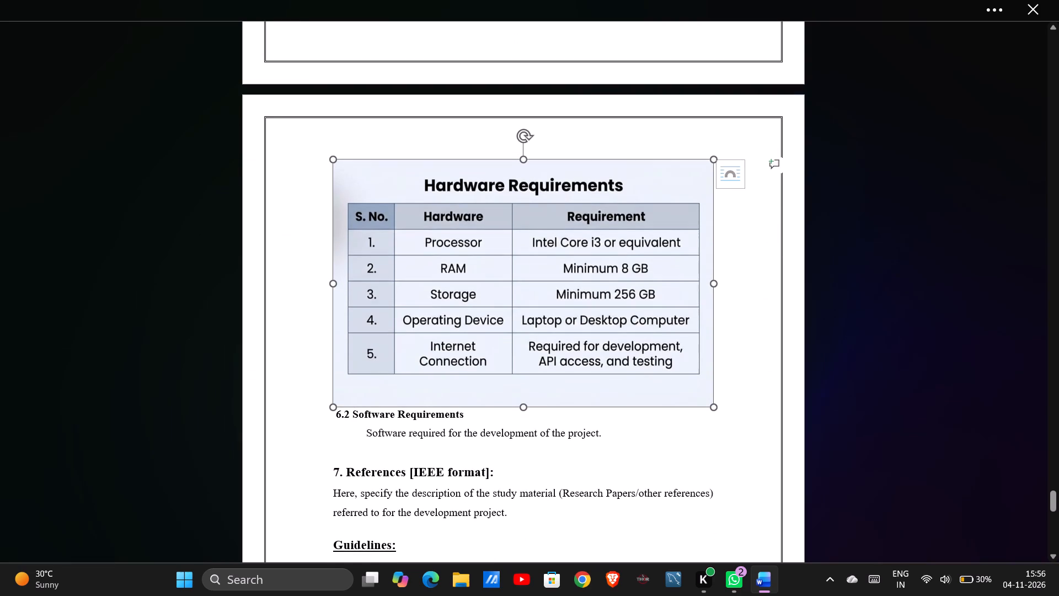
# Slightly reduce the height of the system architecture diagram and delete the empty line between it and the following paragraph.
pyautogui.scroll(1, 414, 303)
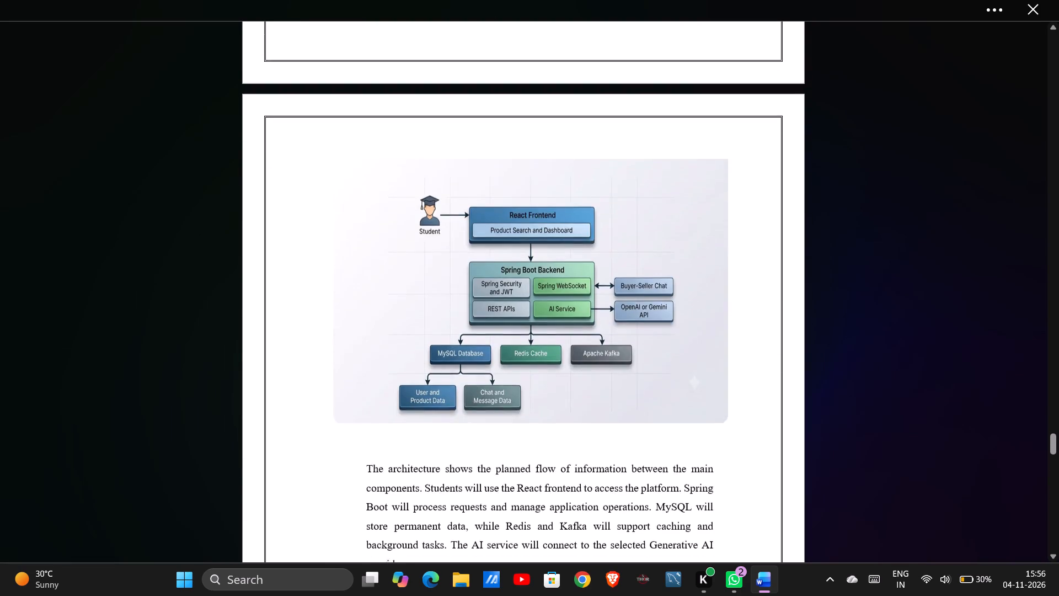
pyautogui.scroll(1, 414, 303)
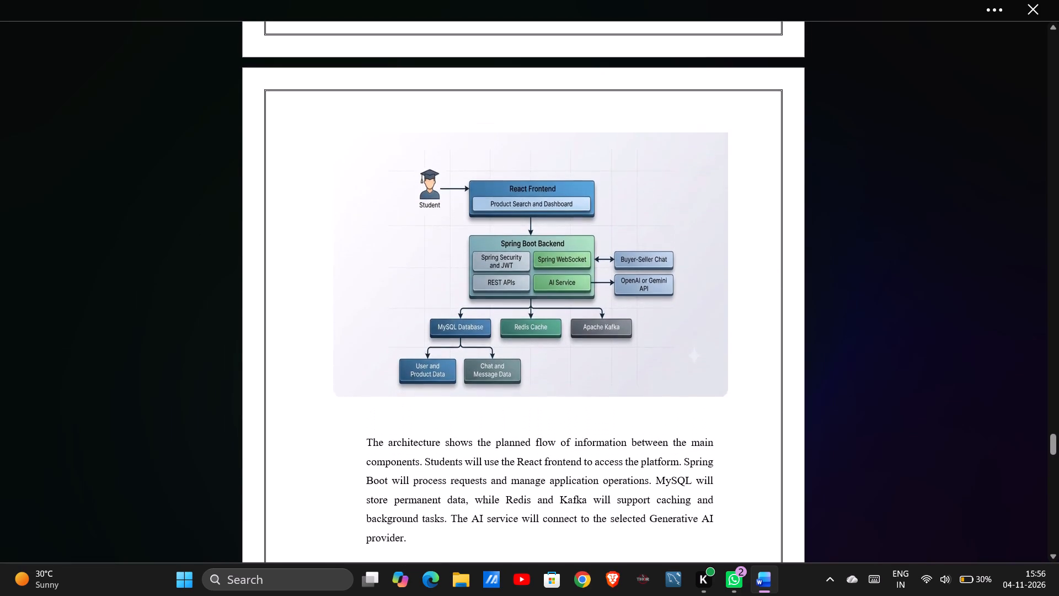
pyautogui.scroll(1, 414, 303)
pyautogui.click(478, 374)
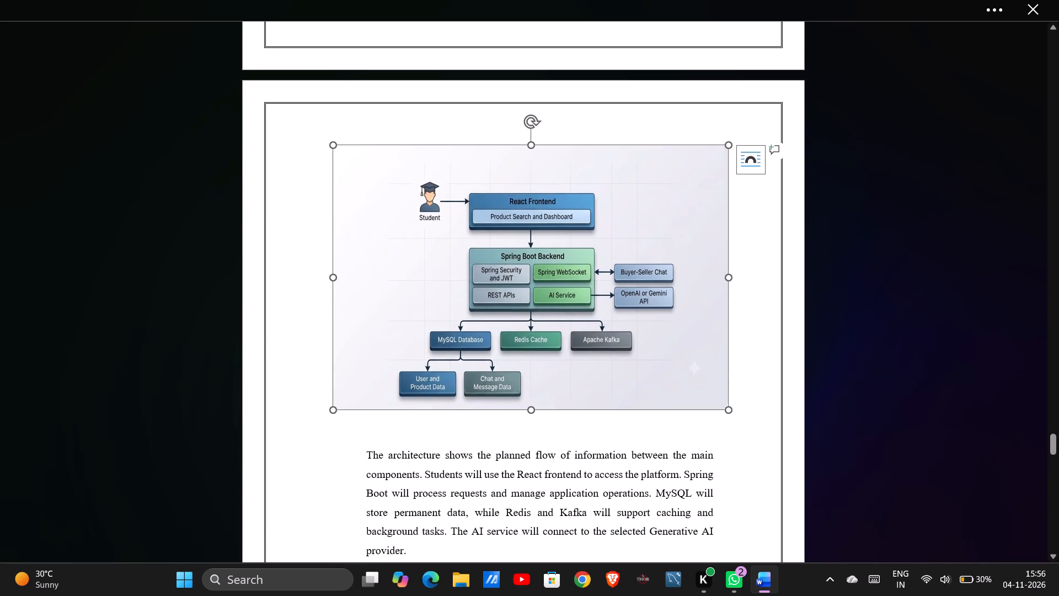
pyautogui.moveTo(533, 412); pyautogui.dragTo(533, 408)
pyautogui.moveTo(533, 408); pyautogui.dragTo(533, 386)
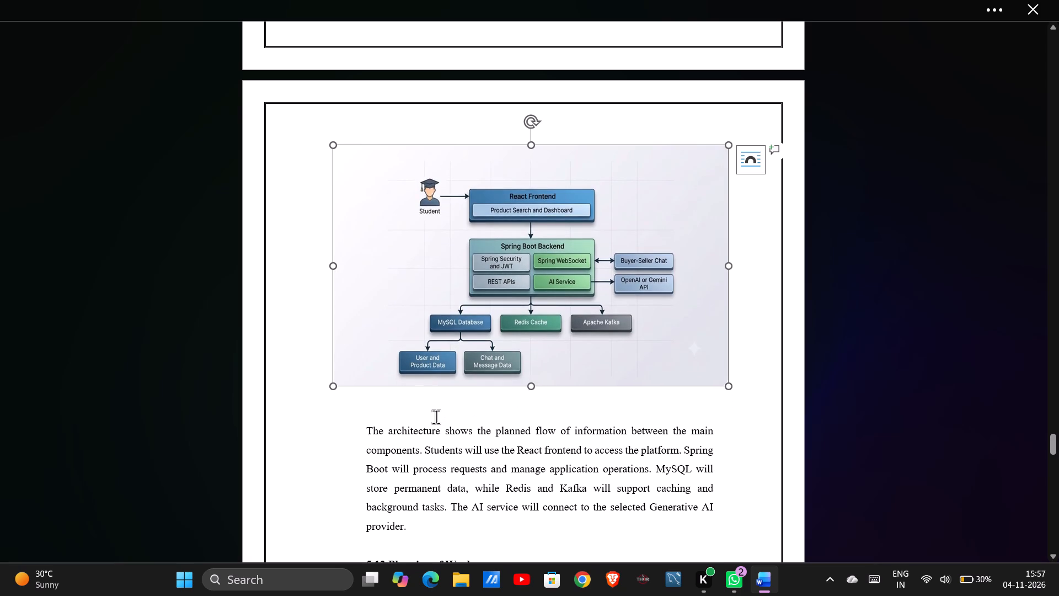
pyautogui.click(435, 415)
pyautogui.press('BackSpace')
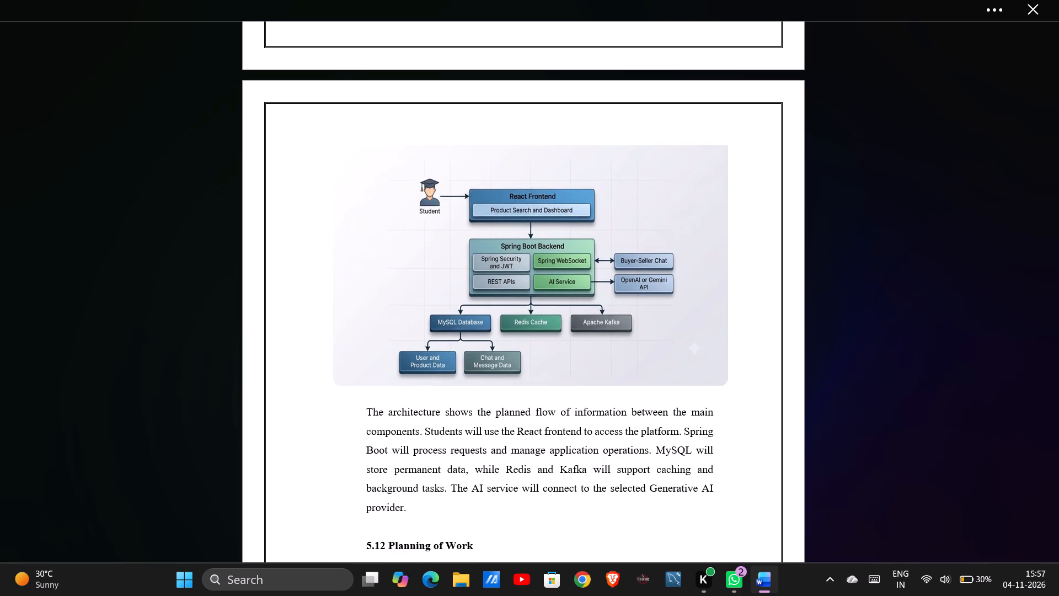
# Show the paragraph and formatting marks throughout the document.
pyautogui.scroll(-2, 435, 415)
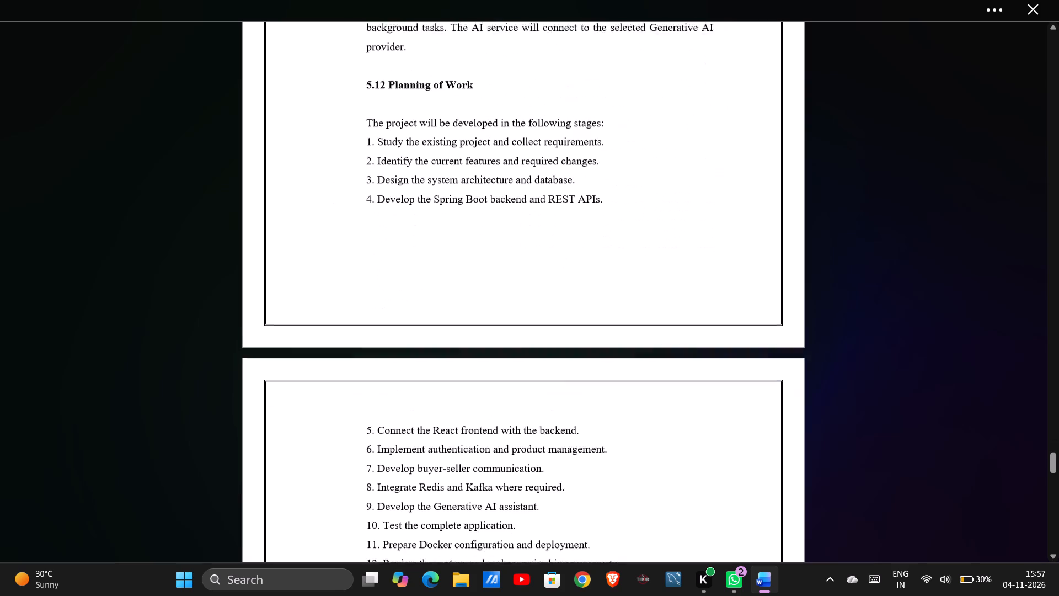
pyautogui.scroll(-2, 435, 415)
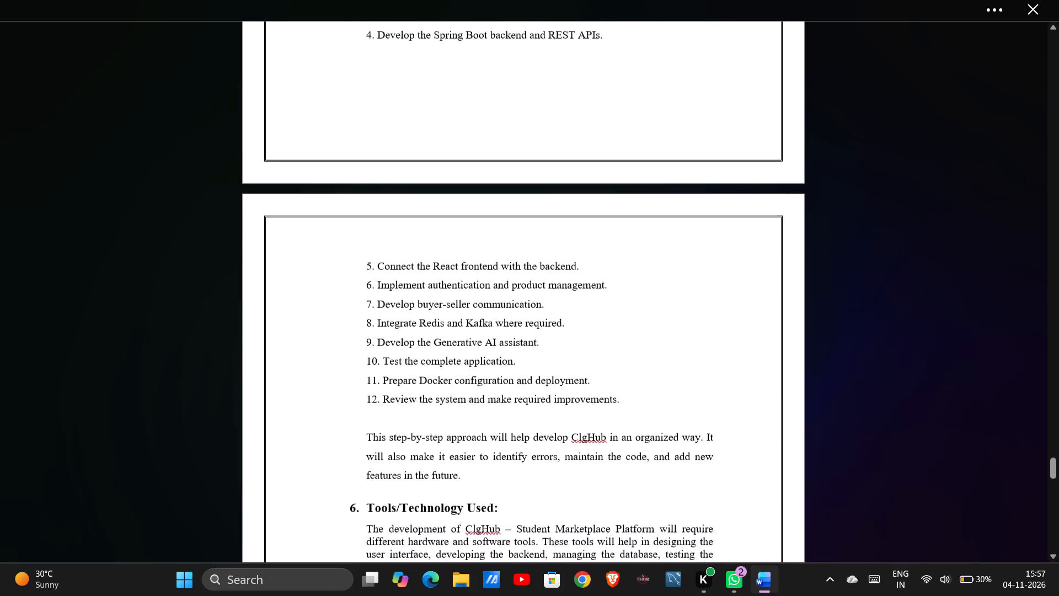
pyautogui.scroll(-1, 435, 415)
pyautogui.scroll(1, 435, 415)
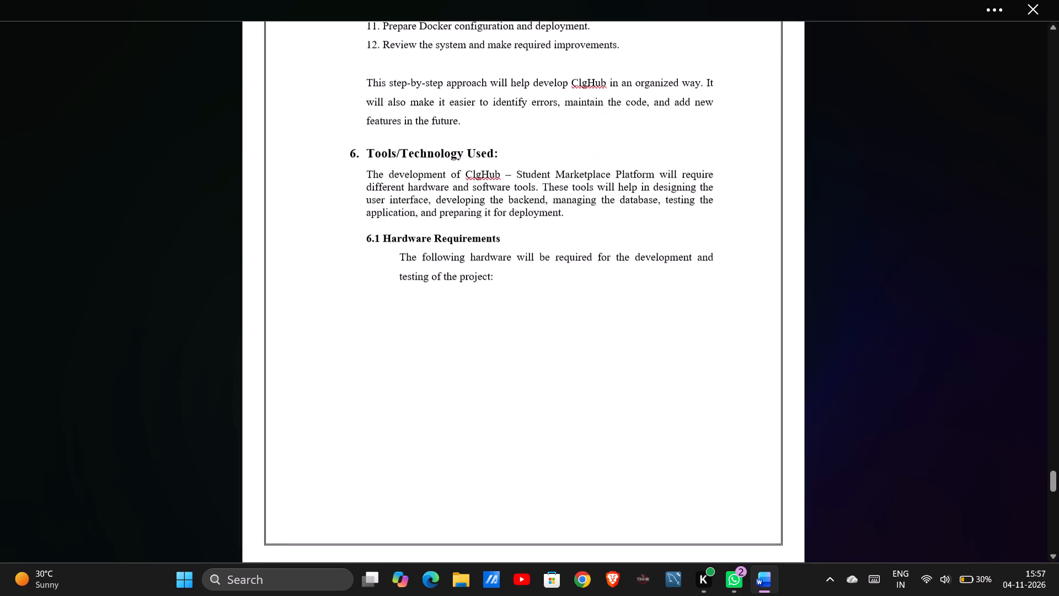
pyautogui.scroll(1, 435, 415)
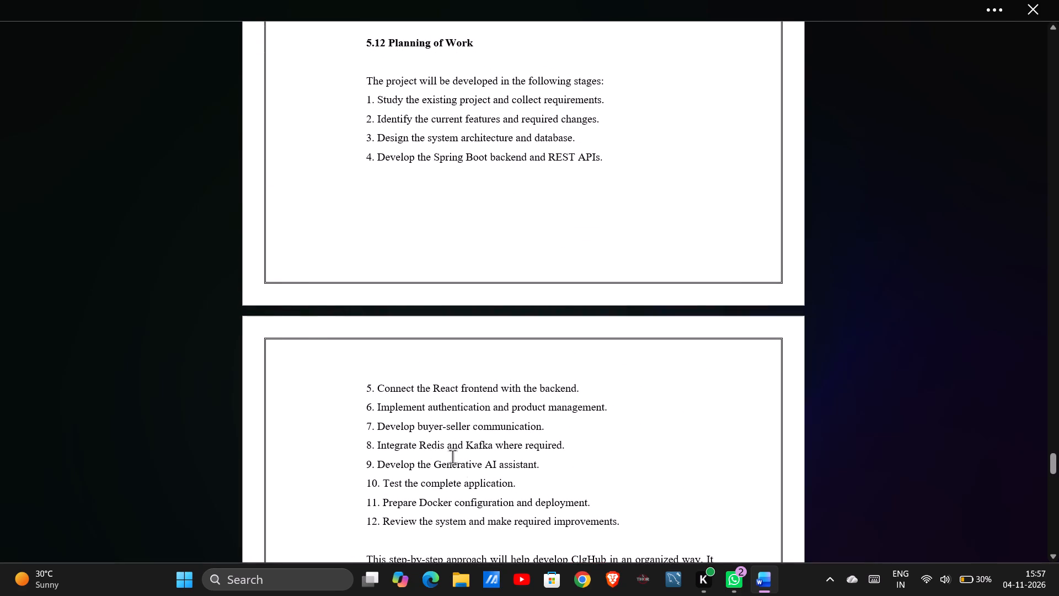
pyautogui.click(417, 0)
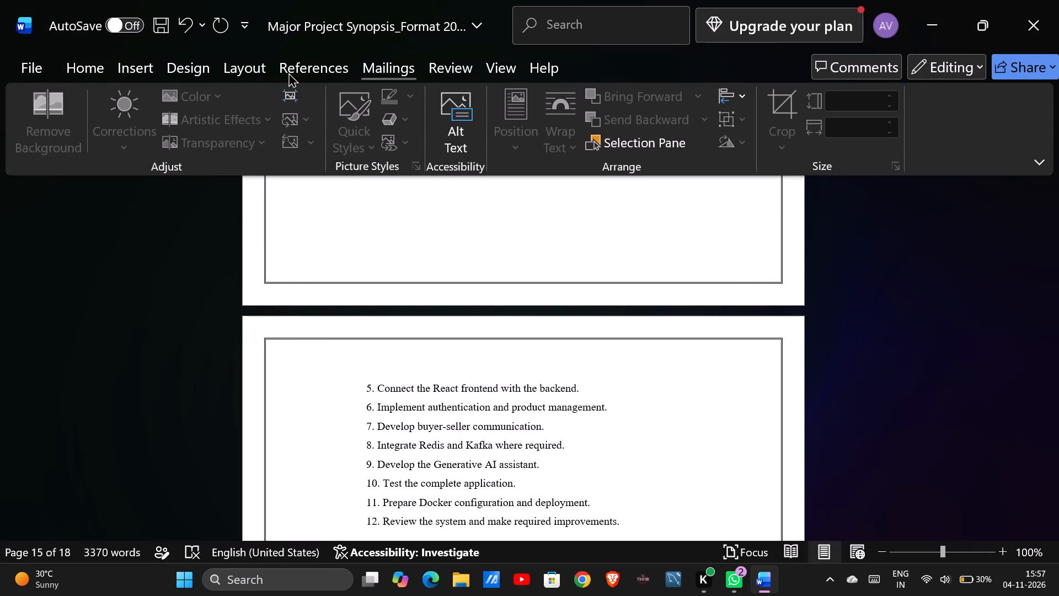
pyautogui.click(91, 72)
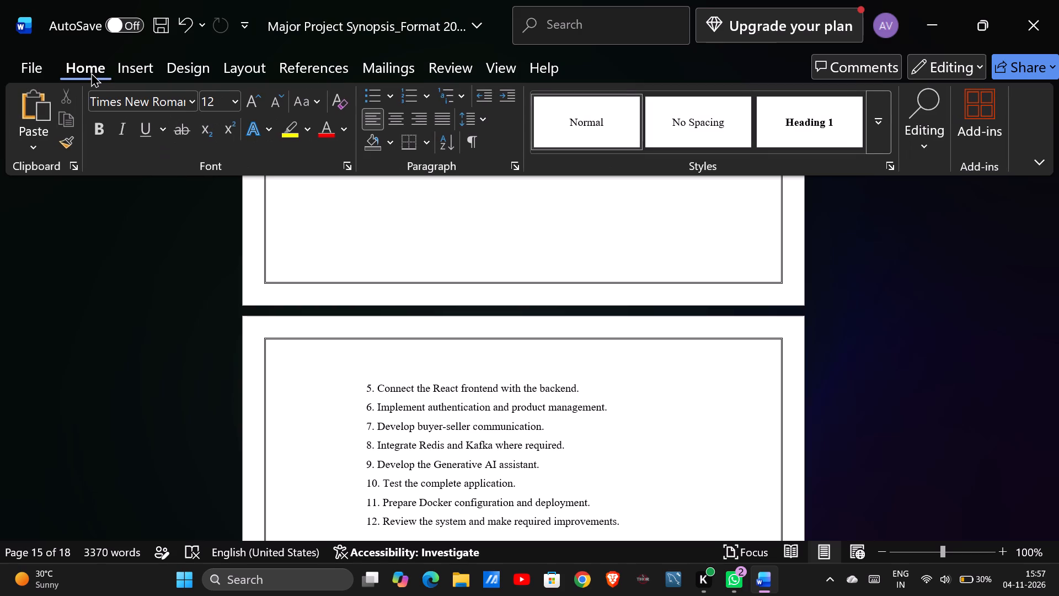
pyautogui.click(468, 139)
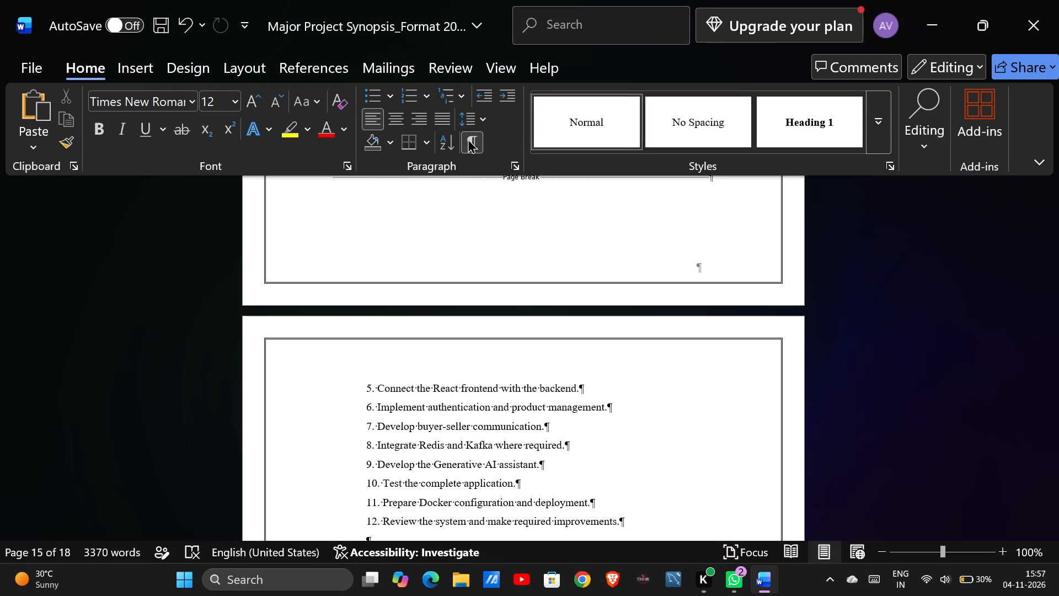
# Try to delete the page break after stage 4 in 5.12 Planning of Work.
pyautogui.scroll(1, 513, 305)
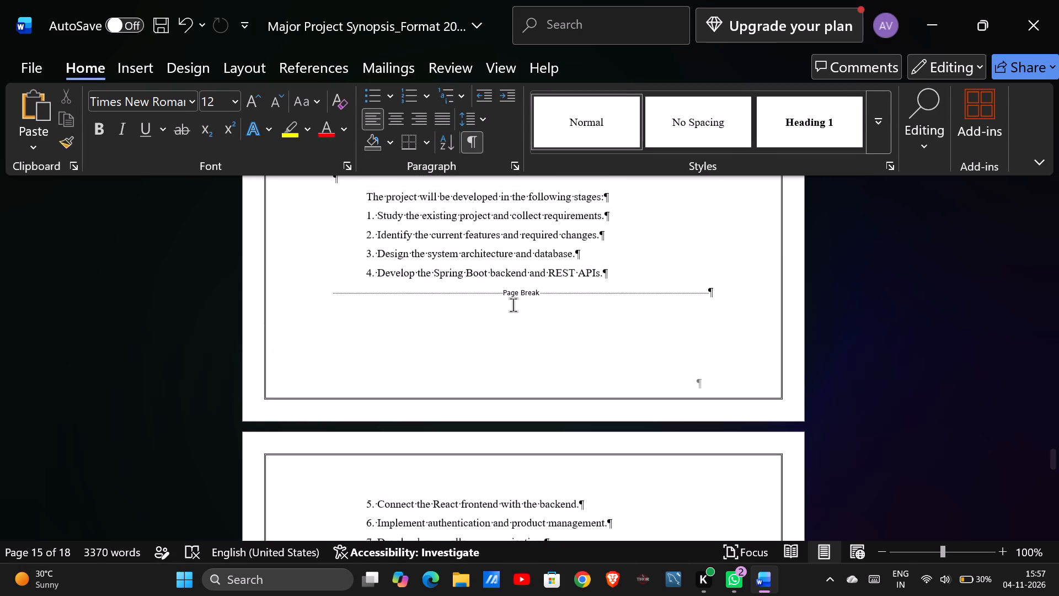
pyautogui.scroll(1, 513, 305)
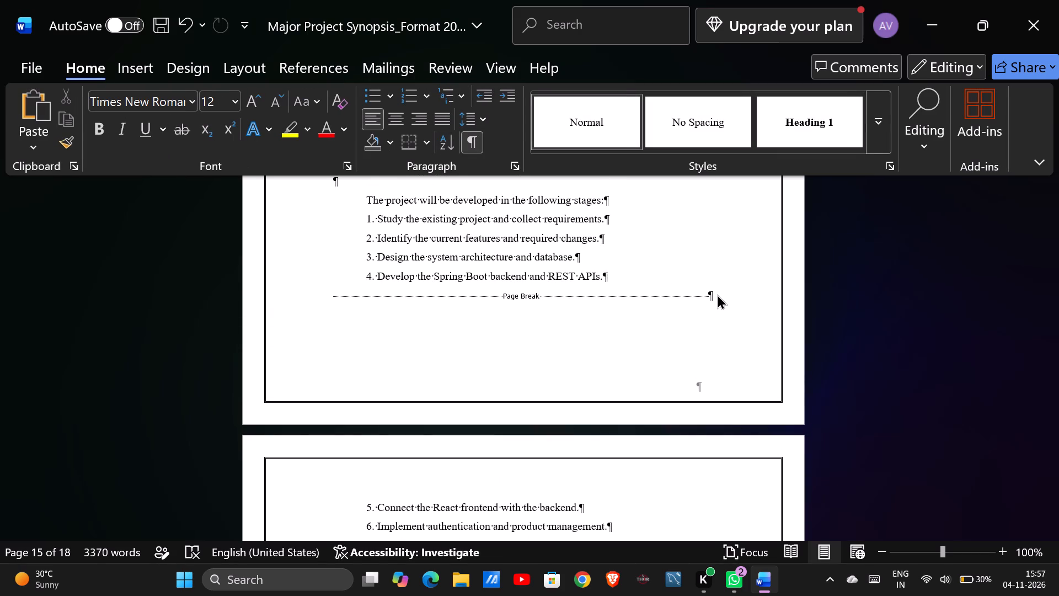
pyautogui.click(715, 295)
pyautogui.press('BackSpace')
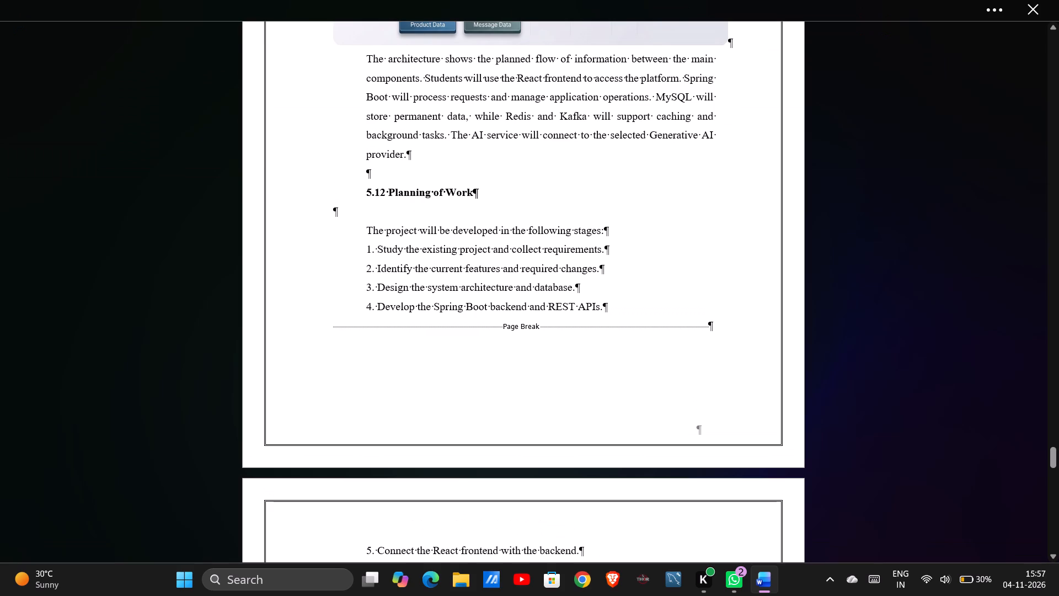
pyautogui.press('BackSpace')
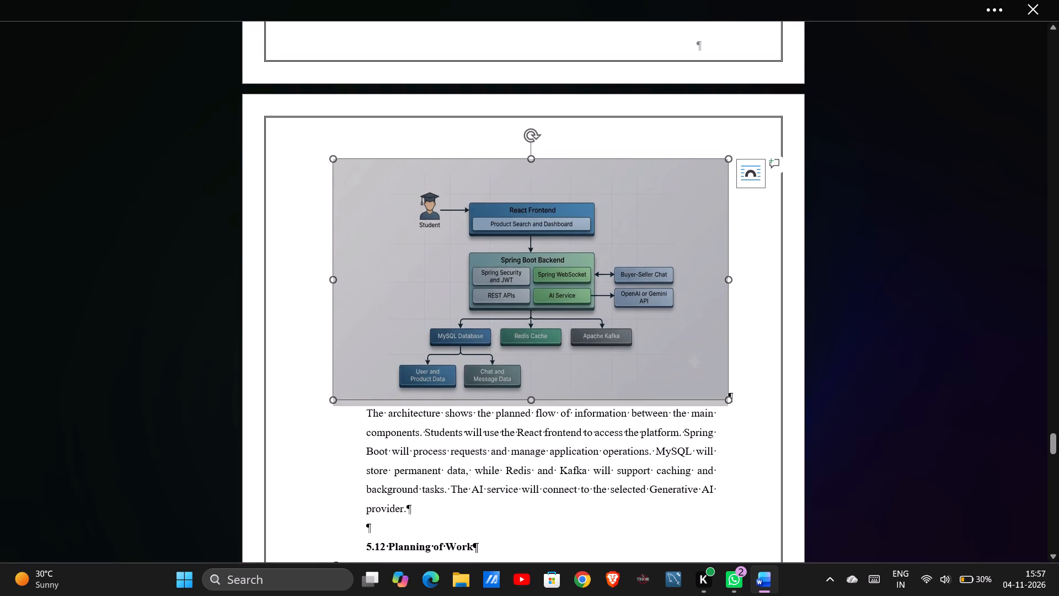
# Review the pages from 5.9 Kafka and Redis Integration to 5.12 Planning of Work for page breaks and empty lines.
pyautogui.scroll(1, 715, 295)
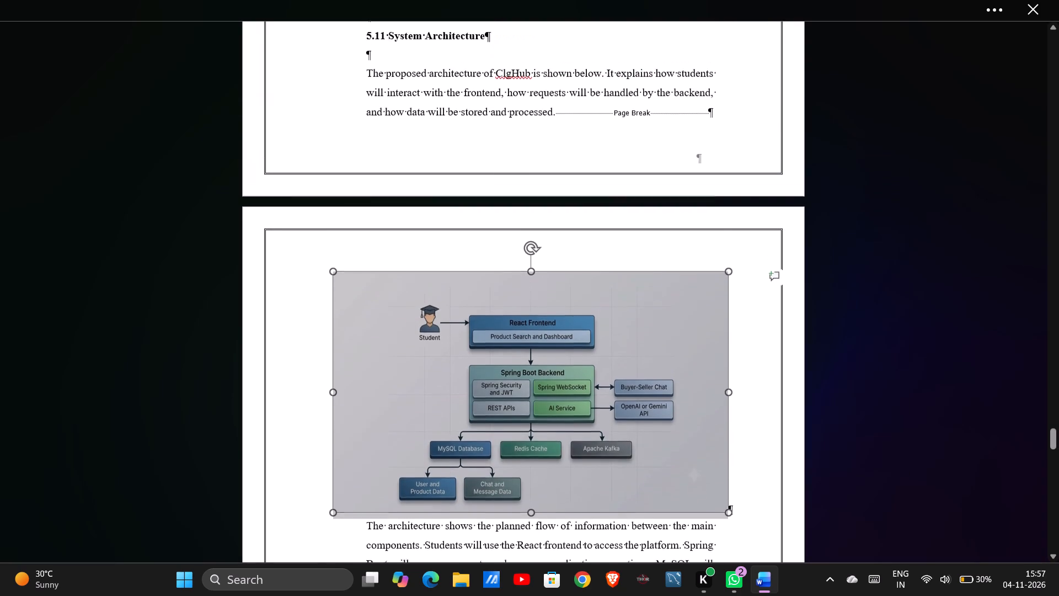
pyautogui.scroll(3, 715, 295)
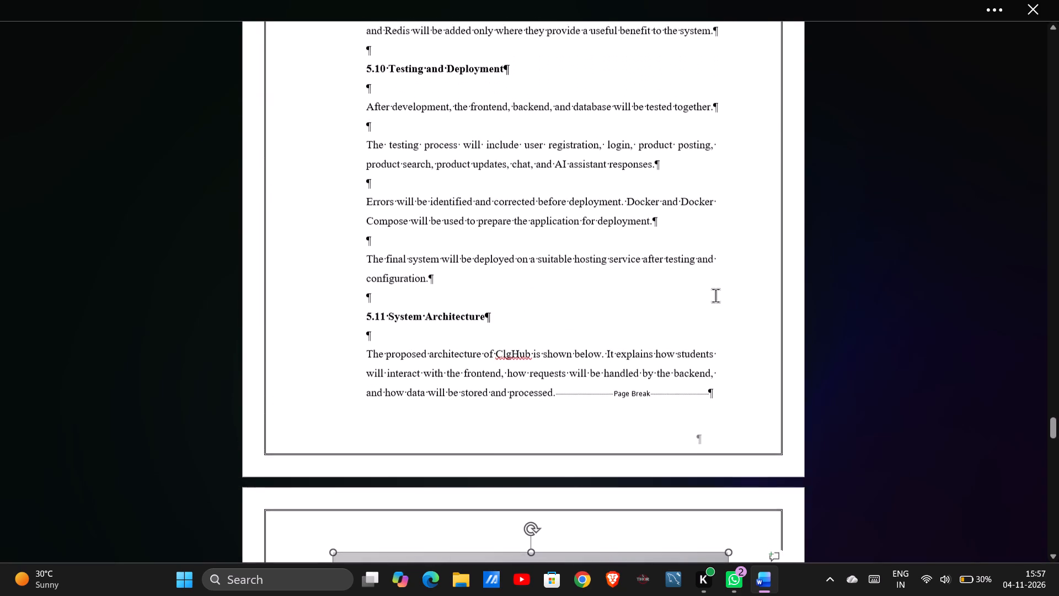
pyautogui.scroll(1, 715, 295)
pyautogui.scroll(-1, 715, 295)
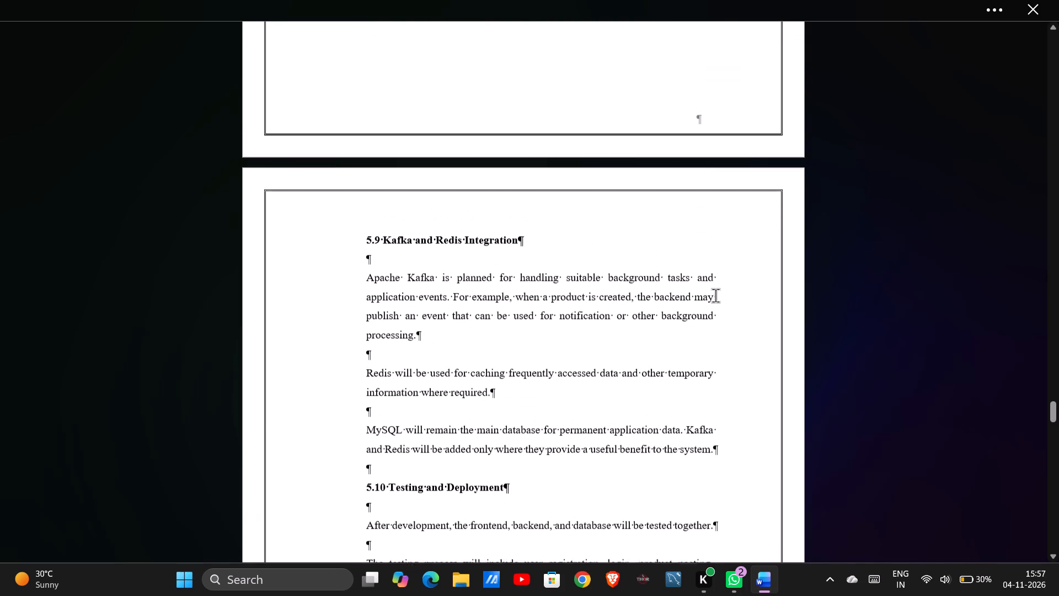
pyautogui.scroll(-1, 715, 295)
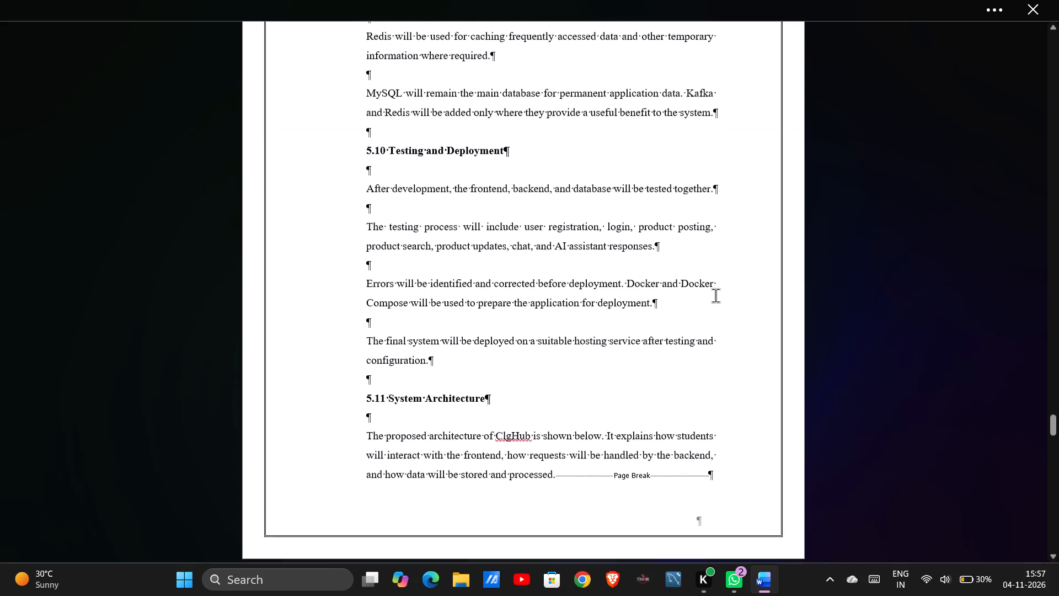
pyautogui.scroll(-4, 715, 295)
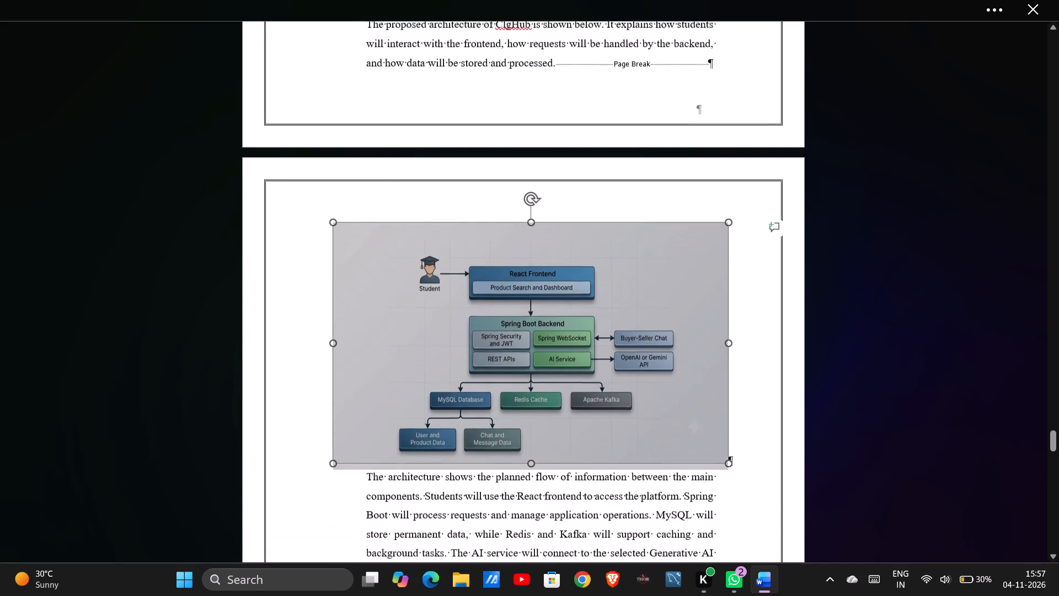
pyautogui.scroll(-3, 715, 295)
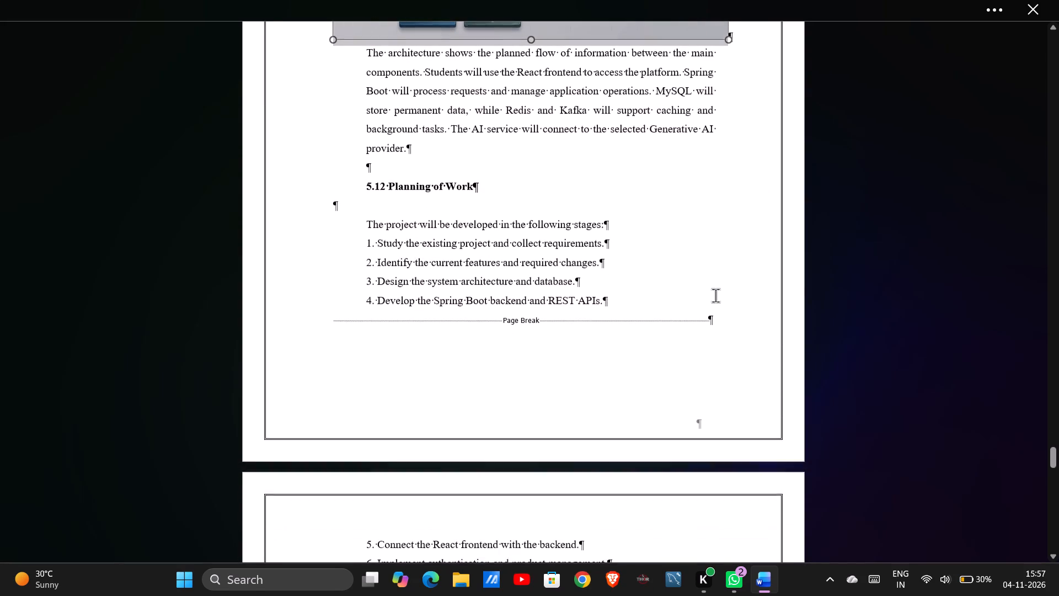
pyautogui.scroll(-1, 715, 295)
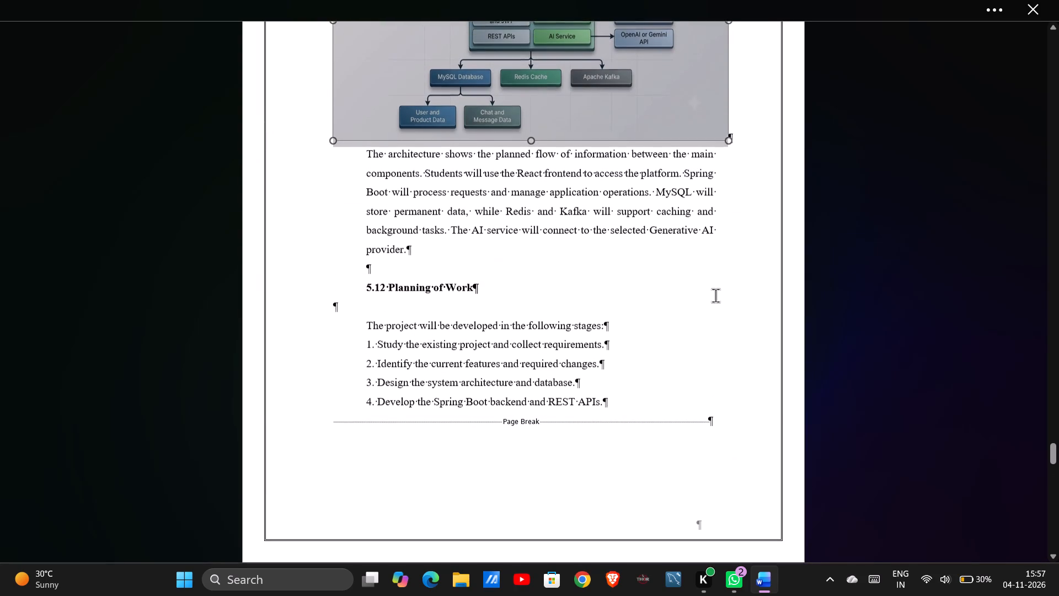
pyautogui.scroll(-1, 715, 295)
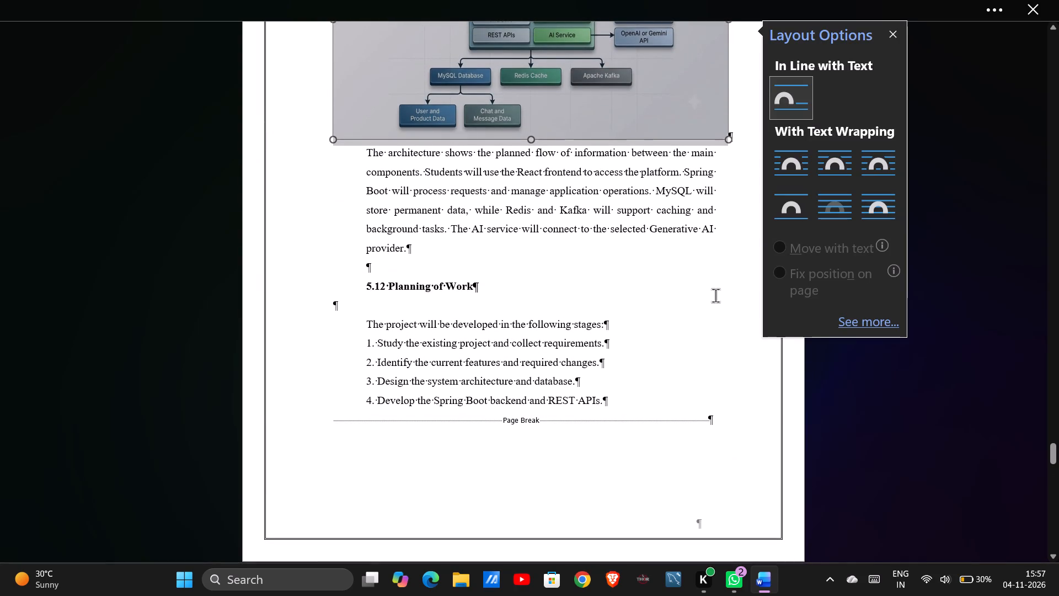
# Undo the empty-line deletions around the architecture diagram, its height reduction and the table1 picture insertion.
pyautogui.hotkey('ctrl', 'z')
pyautogui.hotkey('ctrl', 'z')
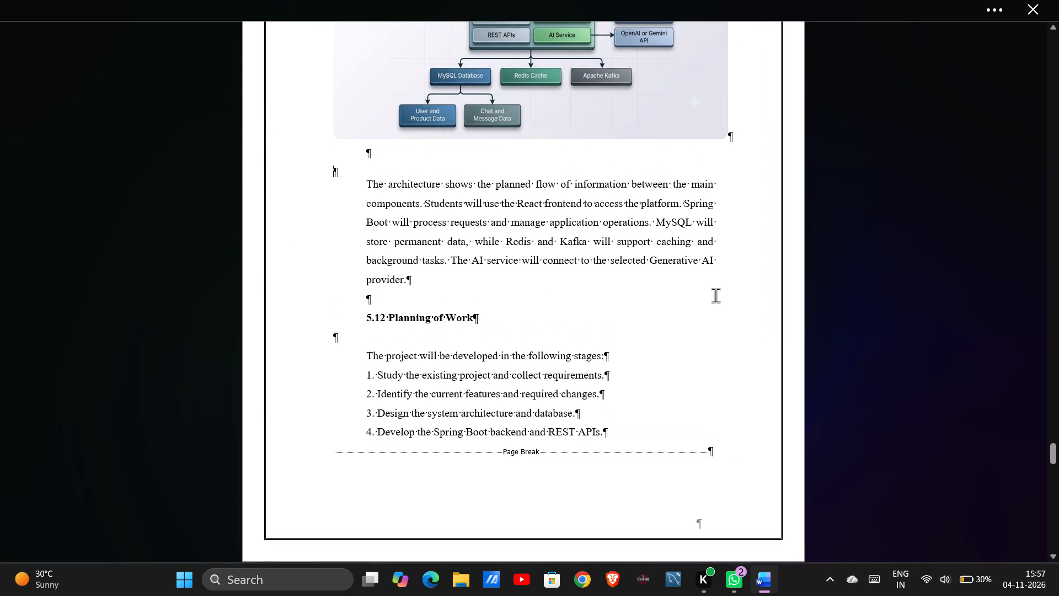
pyautogui.hotkey('ctrl', 'z')
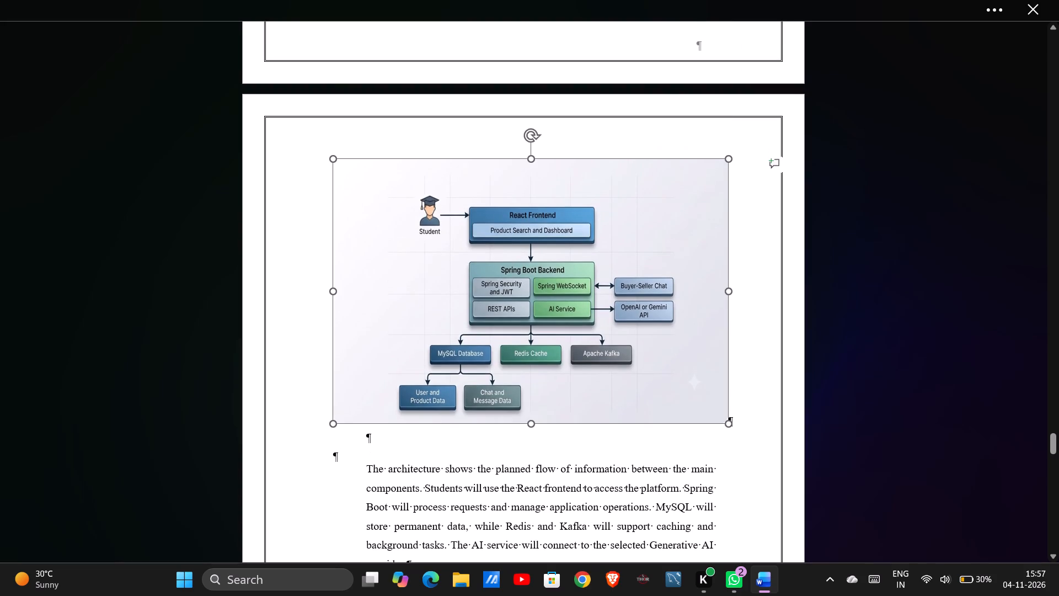
pyautogui.hotkey('ctrl', 'z')
# Delete the page break after stage 4 in 5.12, its leftover empty line and the full stop ending stage 4.
pyautogui.scroll(1, 715, 295)
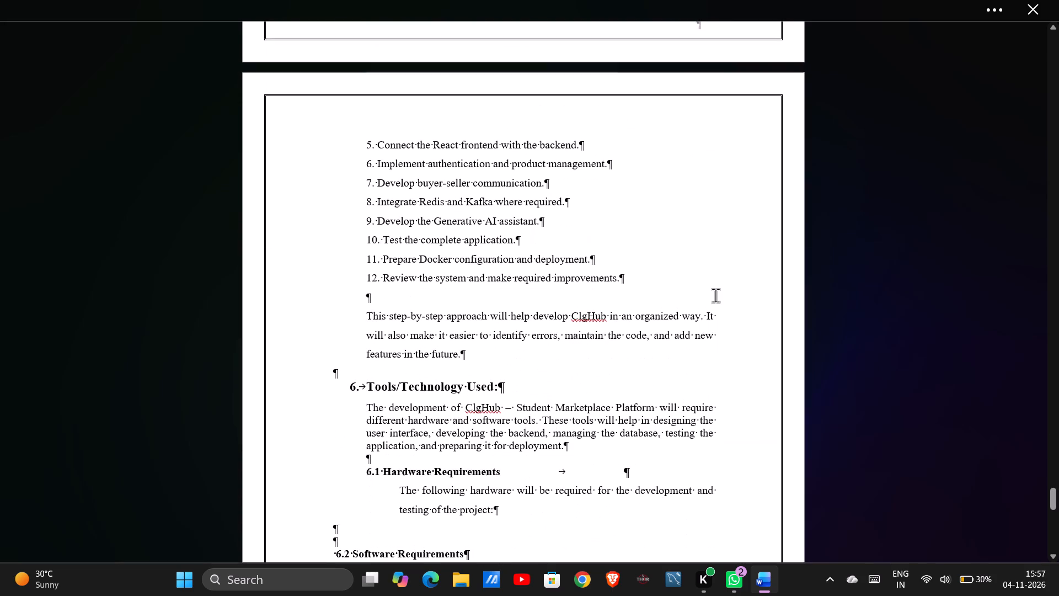
pyautogui.scroll(1, 715, 295)
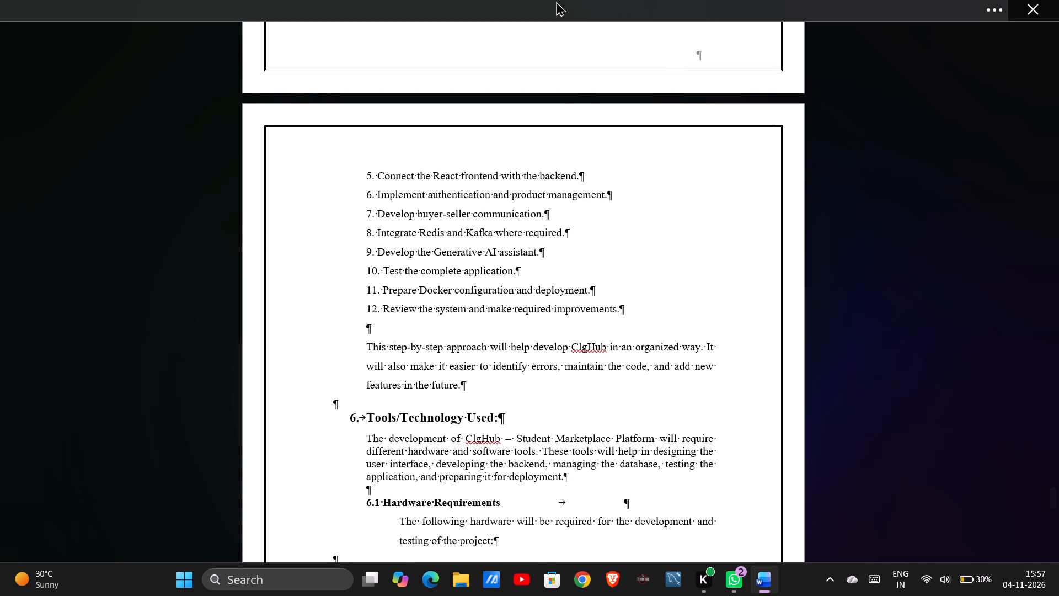
pyautogui.scroll(-1, 558, 178)
pyautogui.scroll(3, 558, 178)
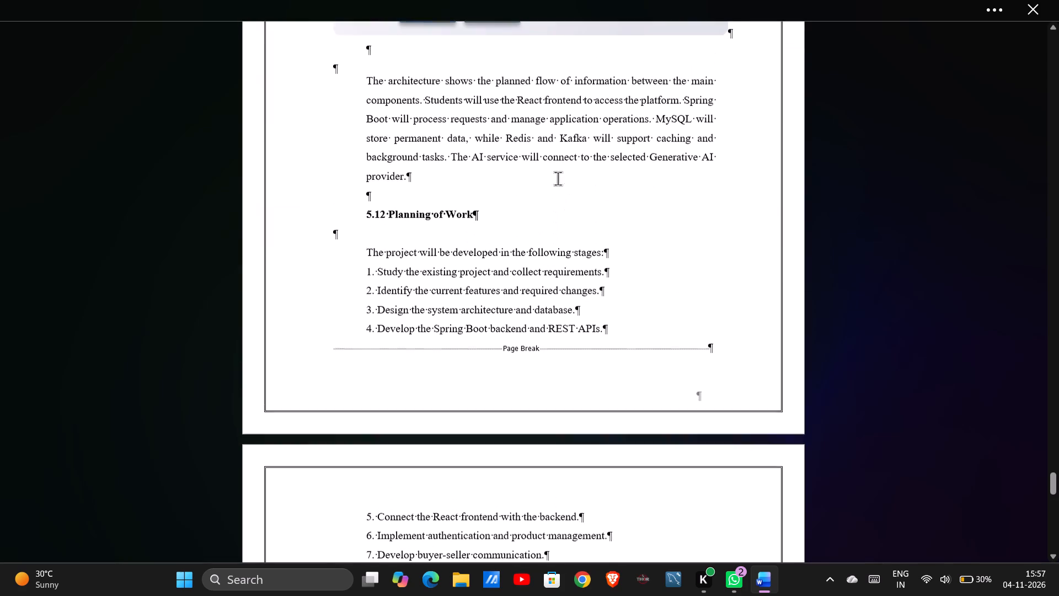
pyautogui.scroll(4, 558, 178)
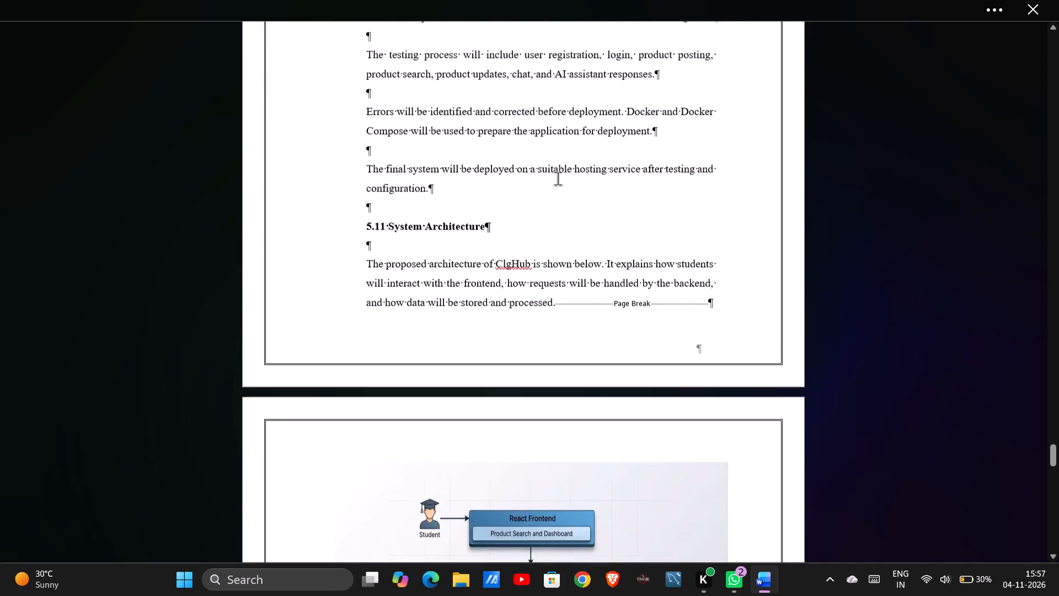
pyautogui.scroll(-2, 558, 178)
pyautogui.scroll(2, 558, 178)
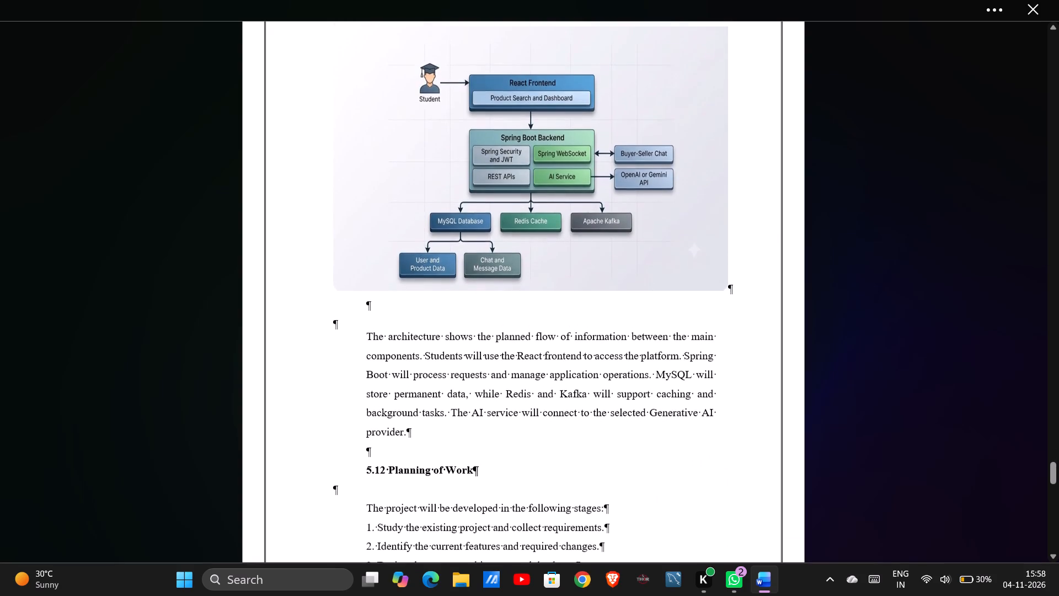
pyautogui.scroll(-1, 558, 178)
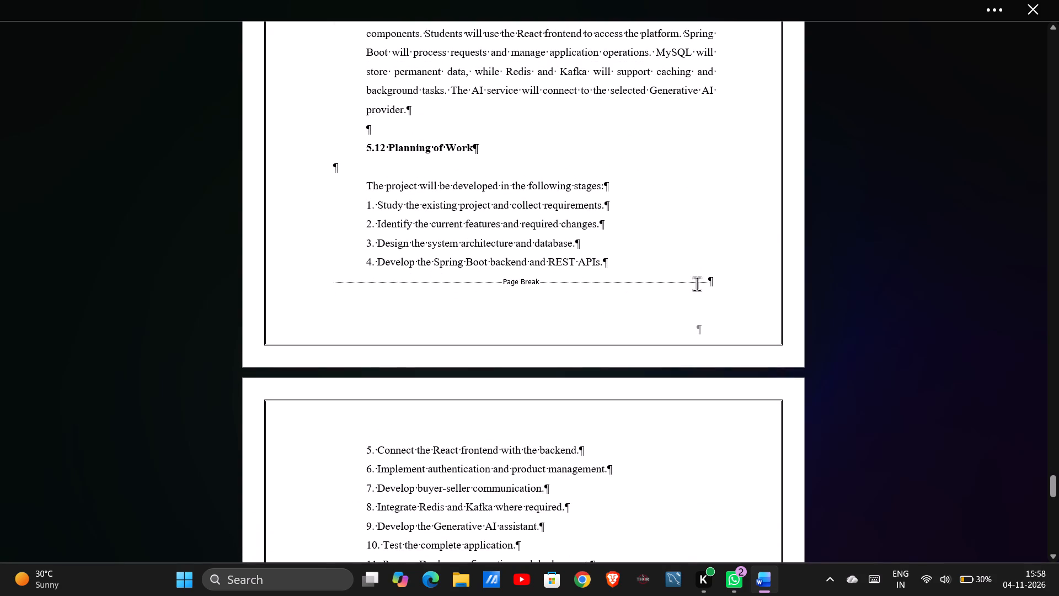
pyautogui.click(709, 279)
pyautogui.press('BackSpace')
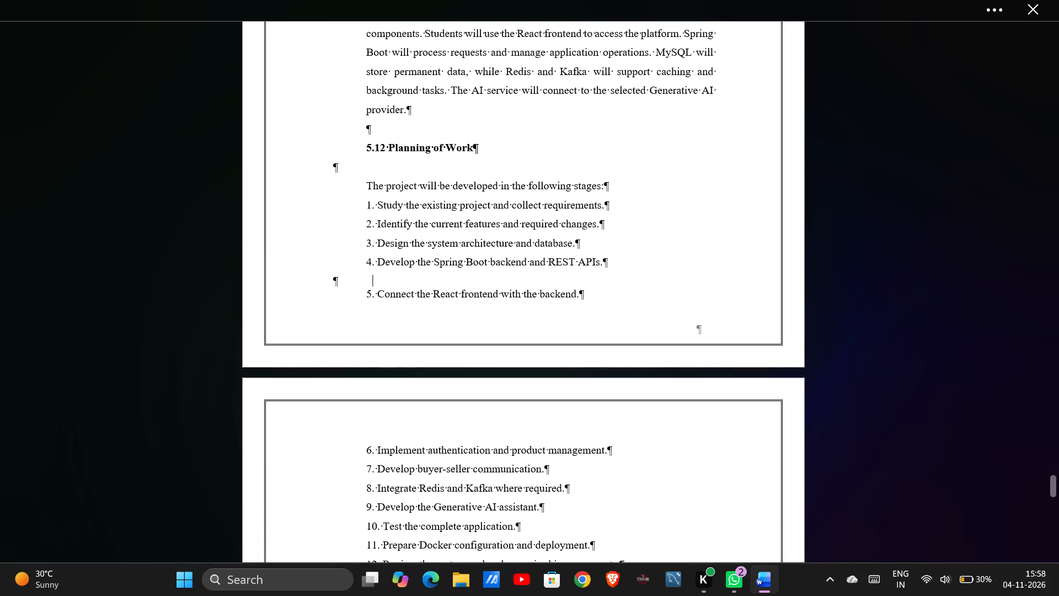
pyautogui.press('BackSpace')
pyautogui.press('BackSpace')
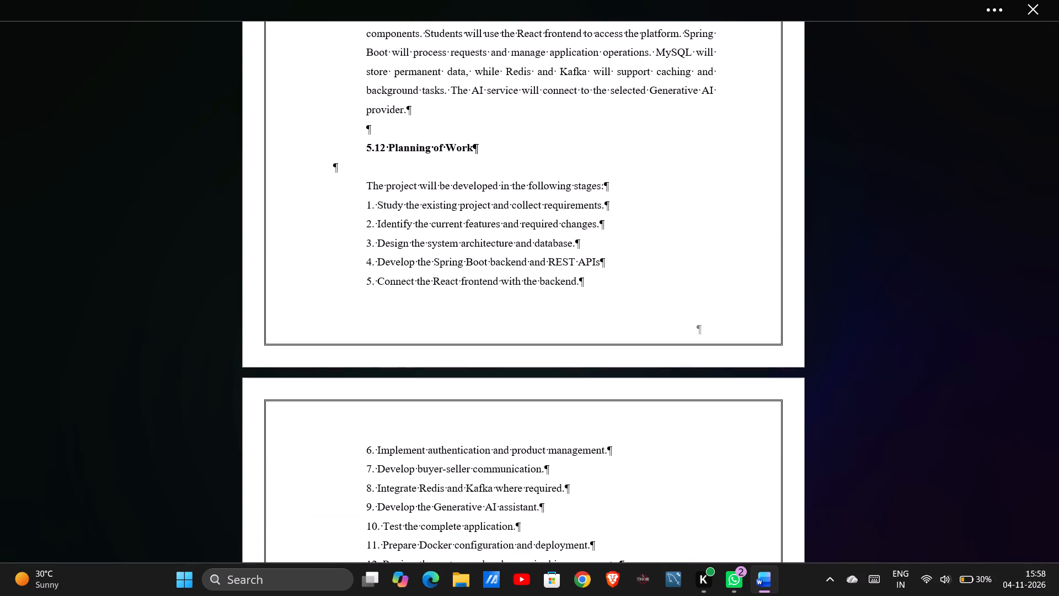
# Delete one of the two empty lines between the system architecture diagram and the paragraph below it.
pyautogui.scroll(3, 473, 148)
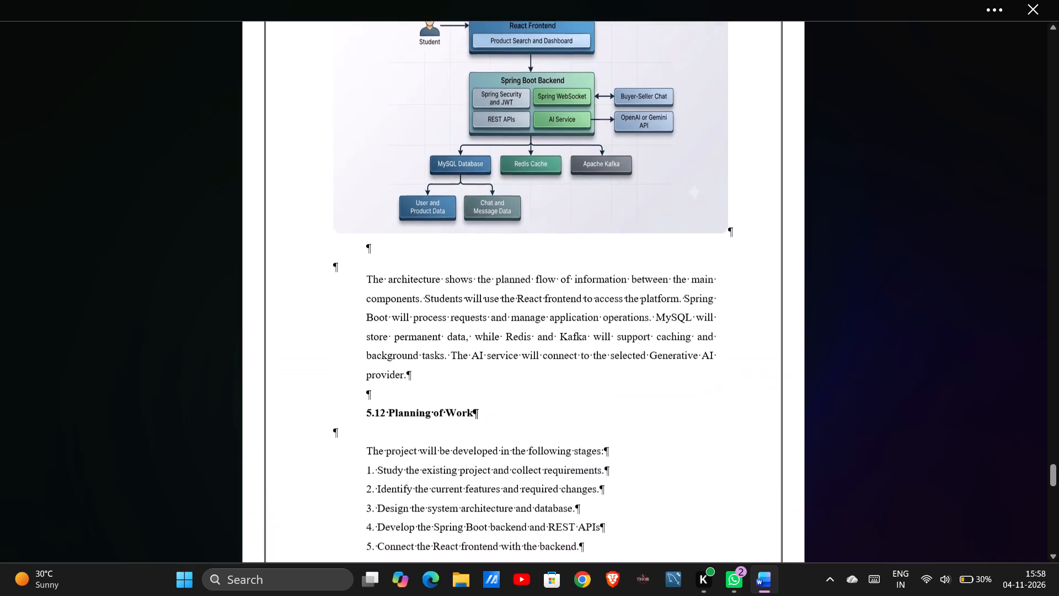
pyautogui.click(383, 272)
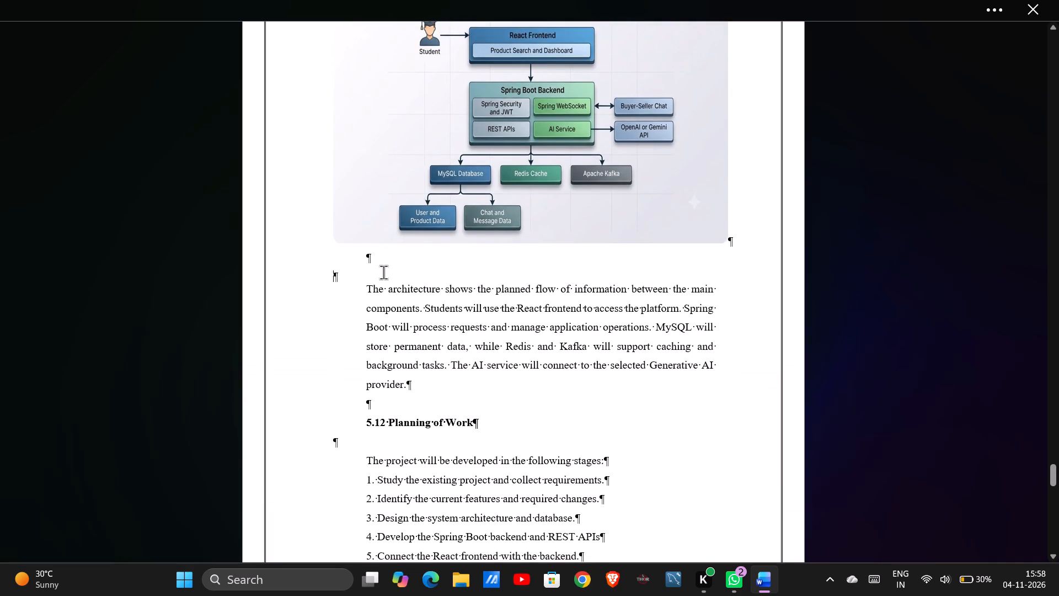
pyautogui.press('BackSpace')
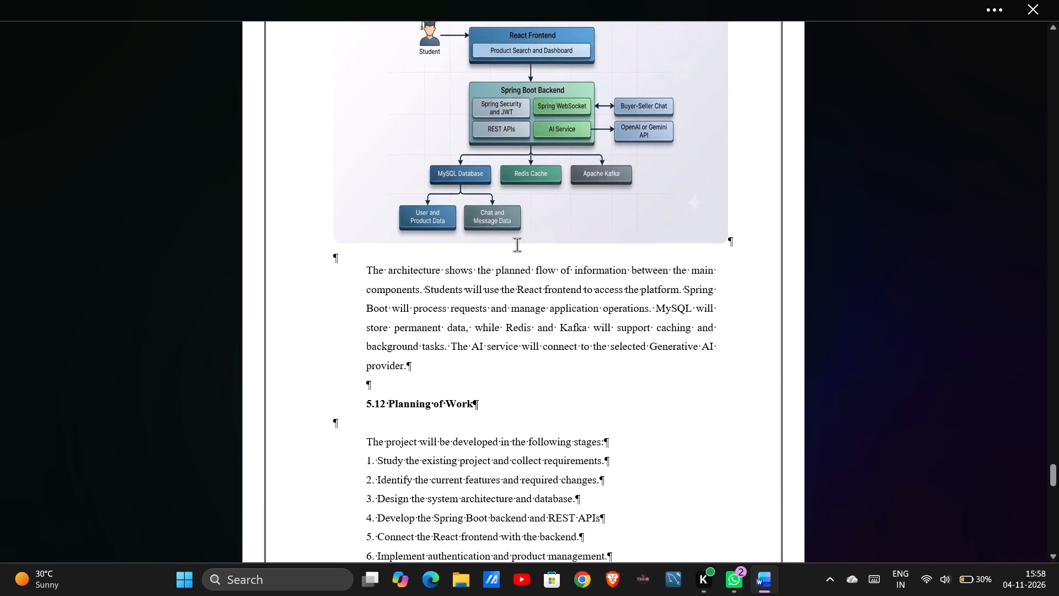
# Reduce the height of the system architecture diagram from its lower edge, keeping its width.
pyautogui.moveTo(524, 231); pyautogui.dragTo(520, 237)
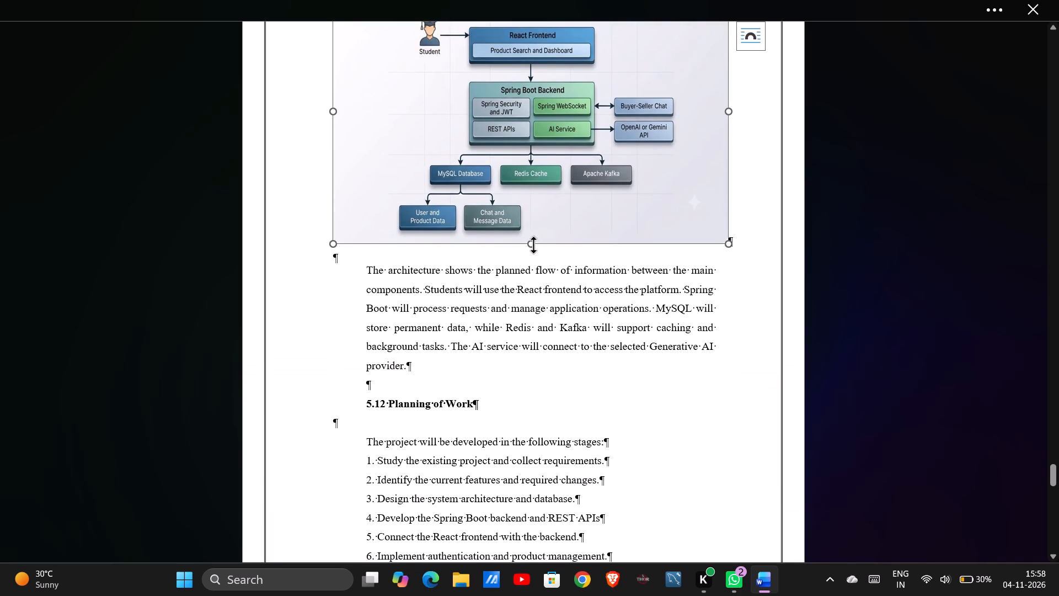
pyautogui.moveTo(533, 244); pyautogui.dragTo(531, 212)
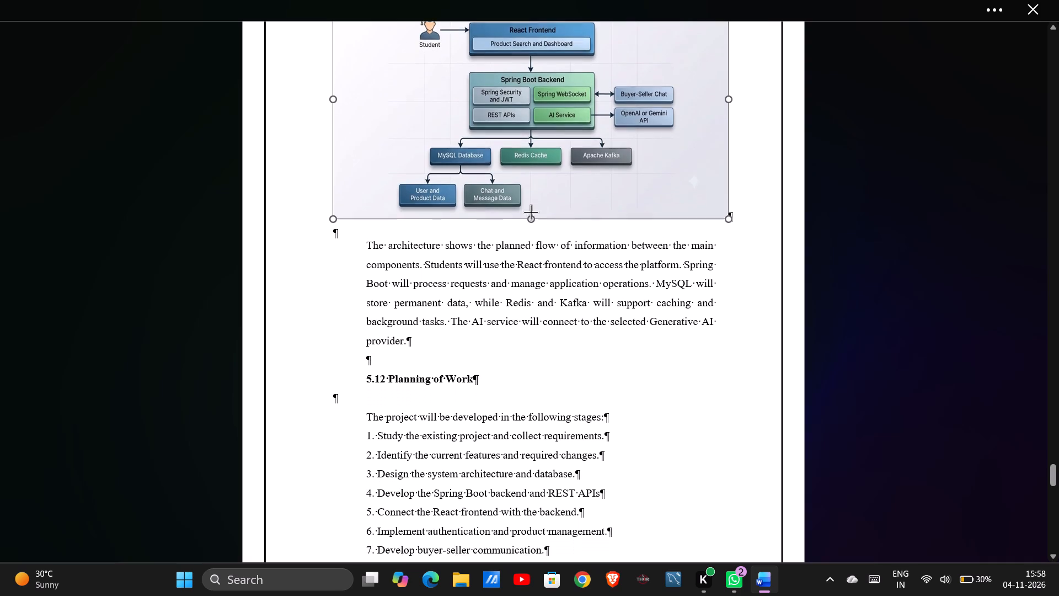
pyautogui.moveTo(531, 212); pyautogui.dragTo(531, 203)
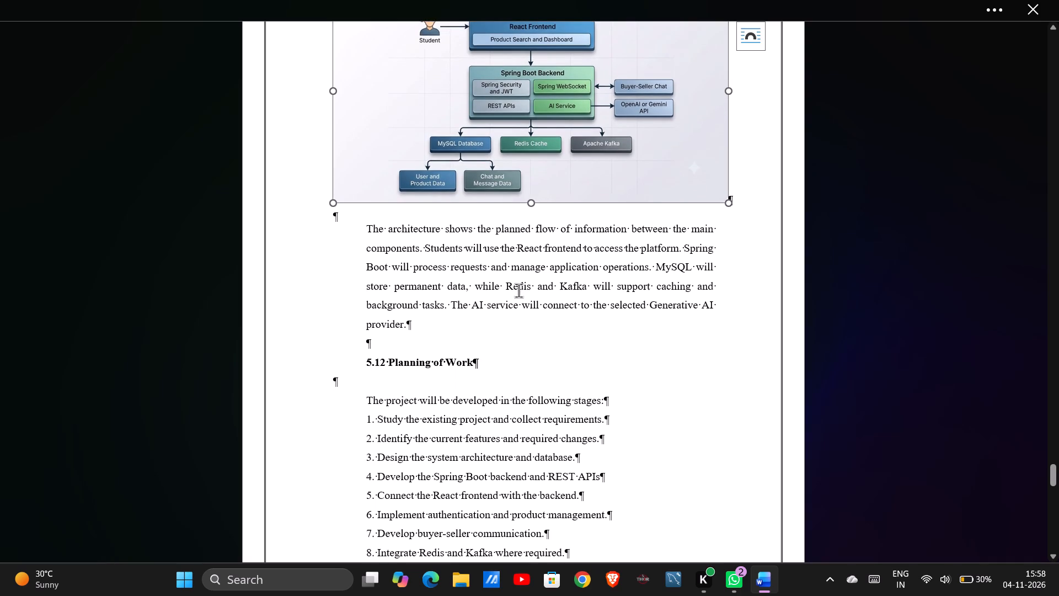
# Insert a page break after stage 9 in 5.12 Planning of Work and delete the empty line it leaves before stage 10.
pyautogui.scroll(-2, 518, 290)
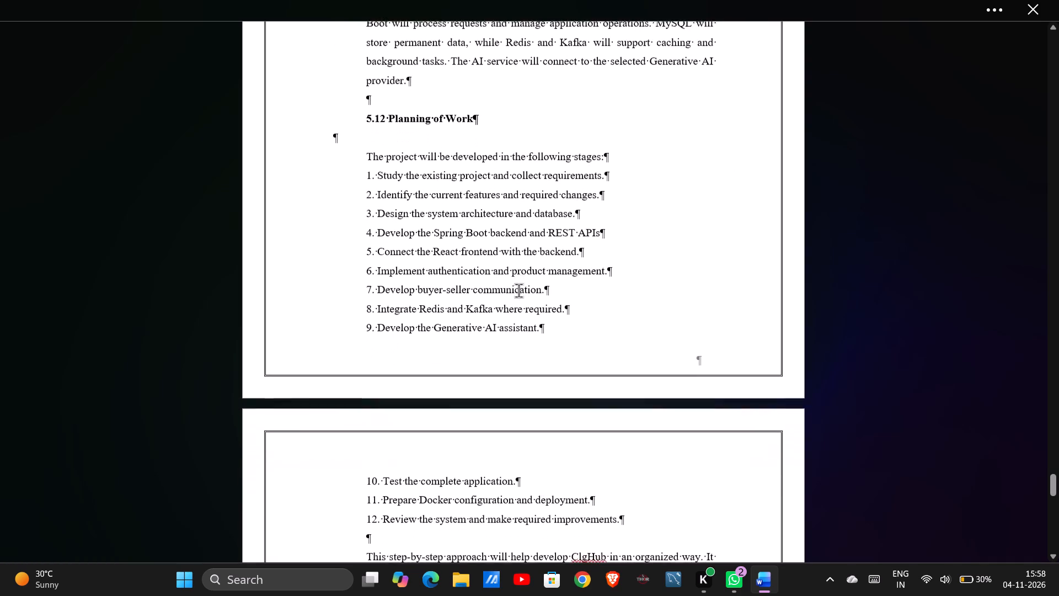
pyautogui.scroll(-1, 518, 290)
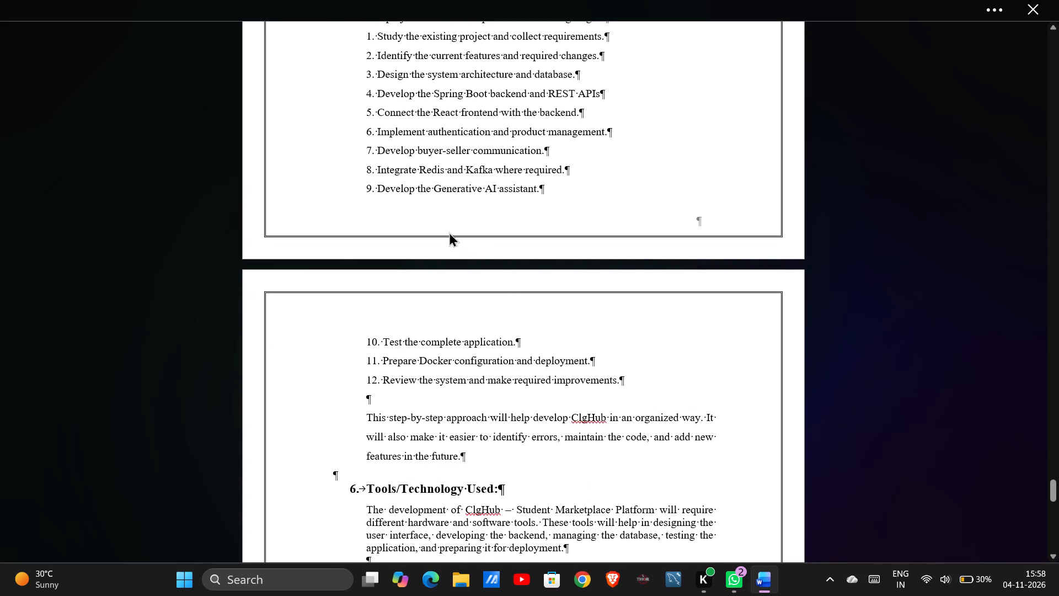
pyautogui.click(548, 185)
pyautogui.click(458, 0)
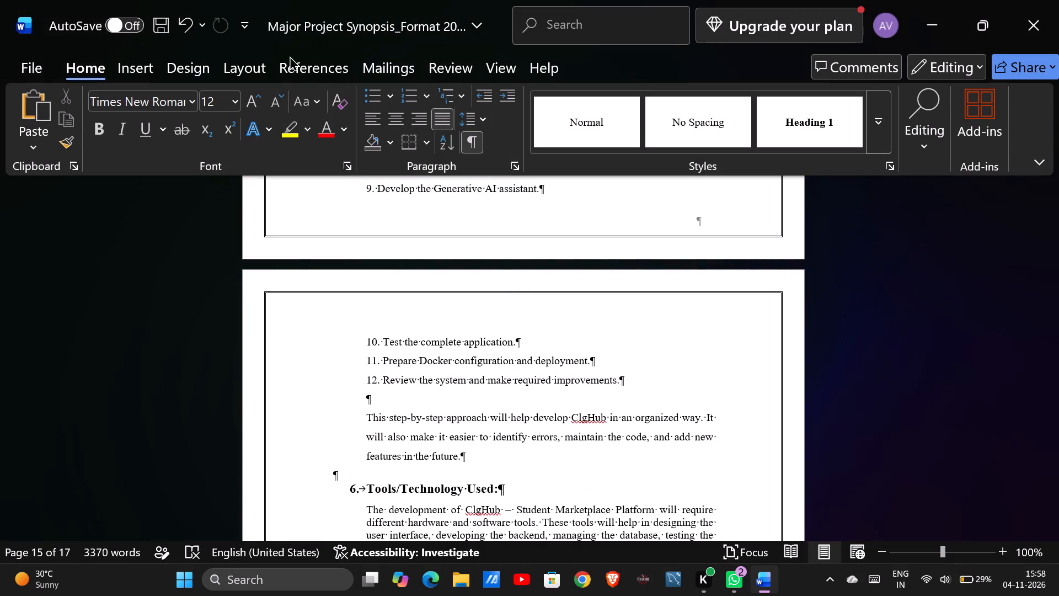
pyautogui.click(247, 66)
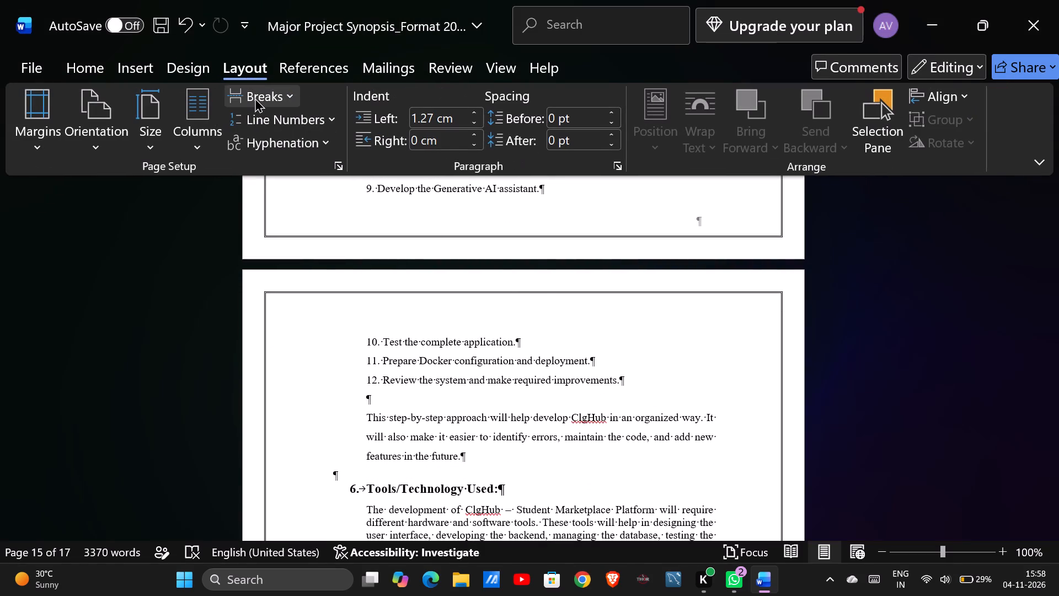
pyautogui.click(255, 98)
pyautogui.click(288, 147)
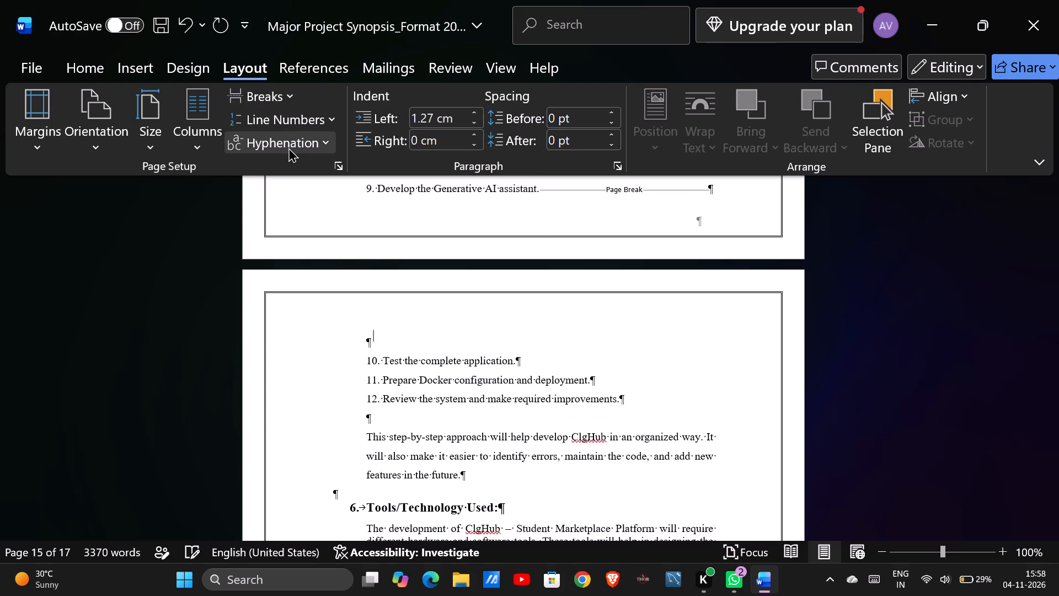
pyautogui.press('BackSpace')
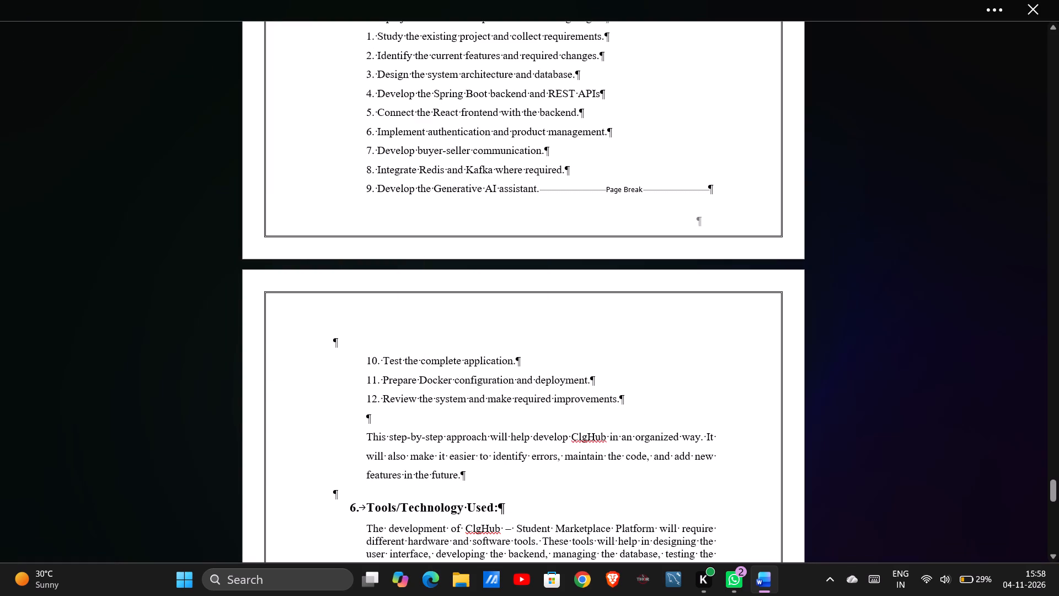
pyautogui.press('BackSpace')
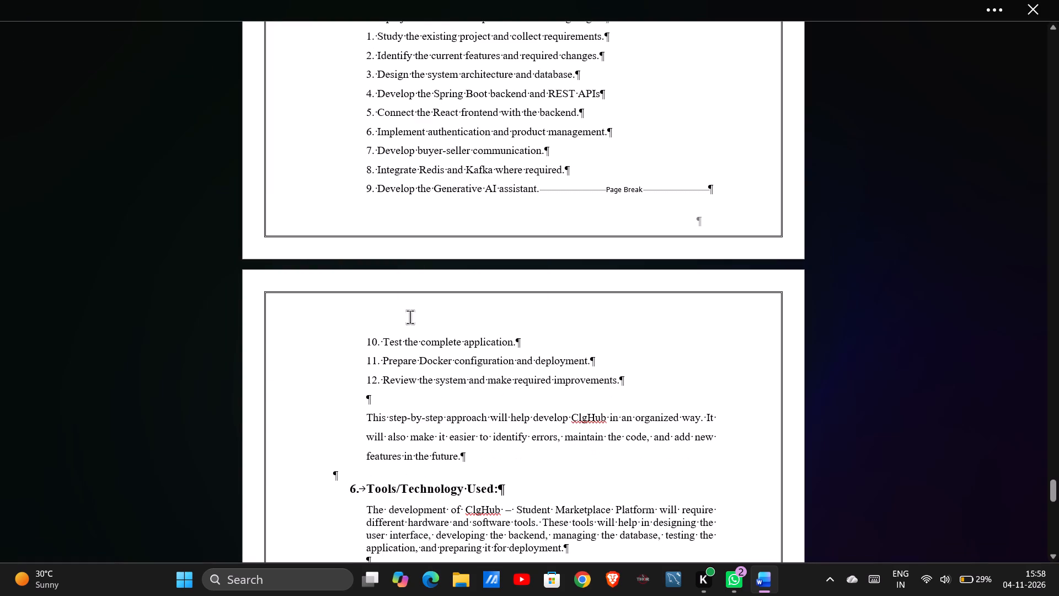
# Hide the paragraph marks and other formatting symbols in the document.
pyautogui.scroll(-3, 410, 317)
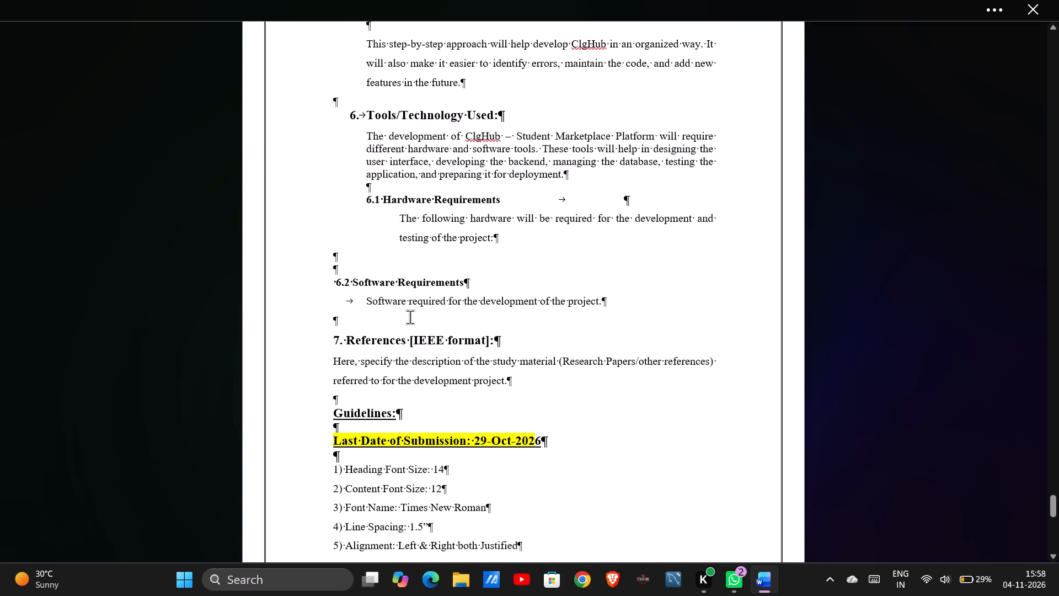
pyautogui.click(518, 248)
pyautogui.click(448, 3)
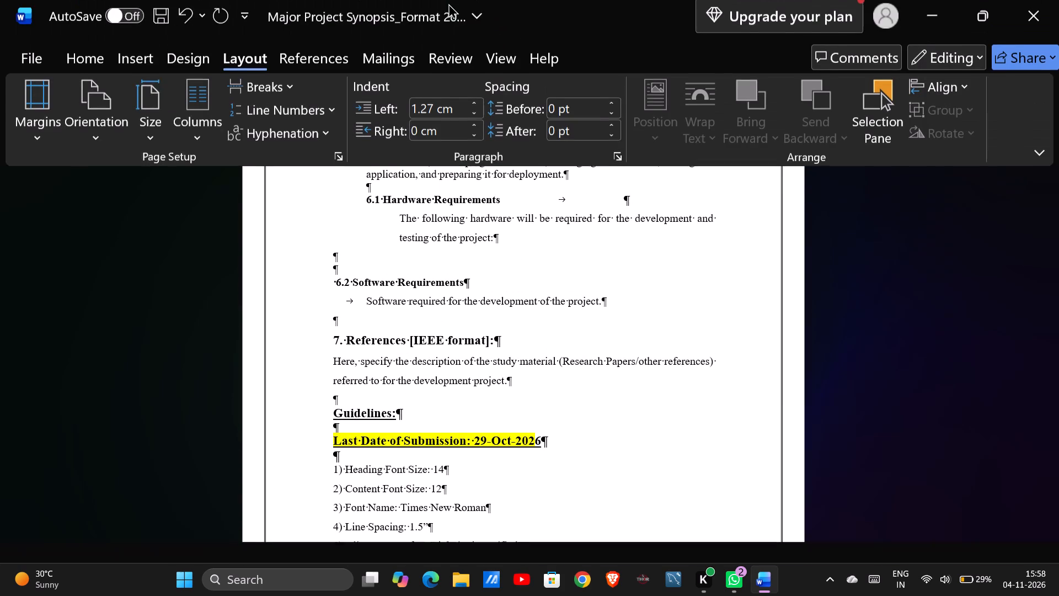
pyautogui.click(99, 54)
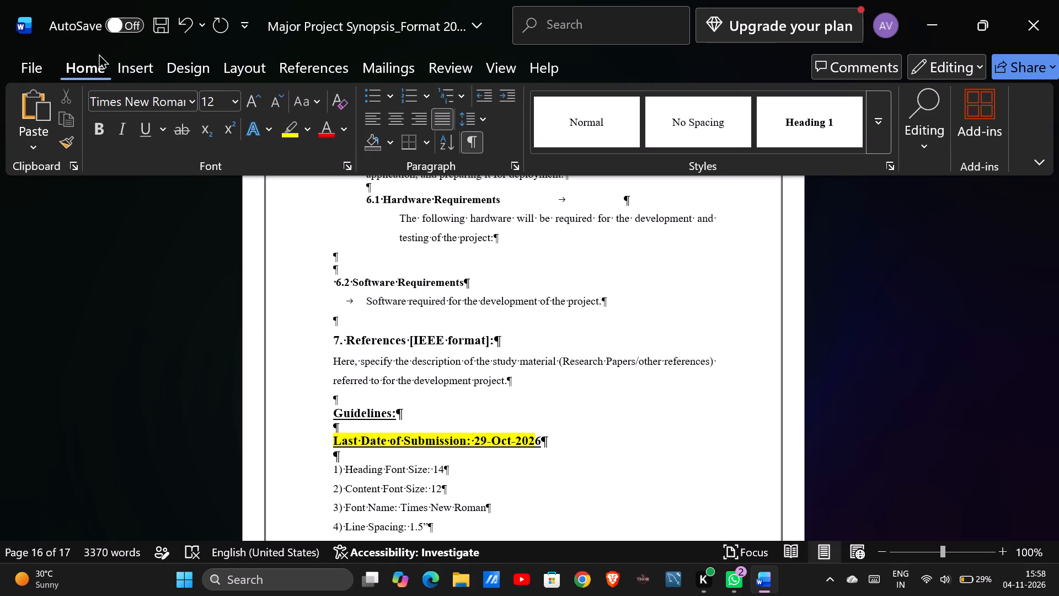
pyautogui.click(478, 140)
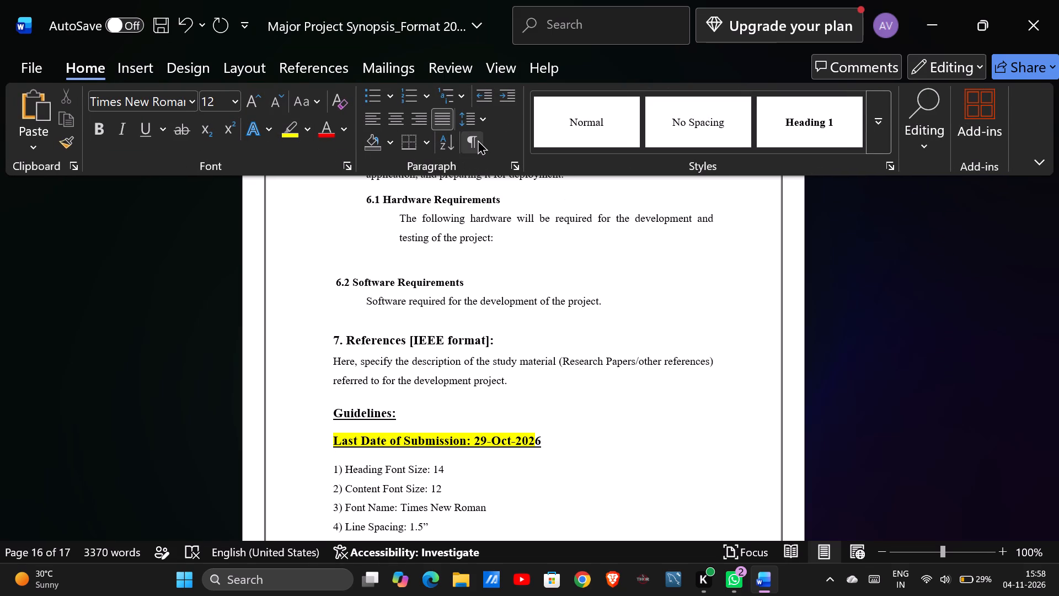
pyautogui.click(505, 241)
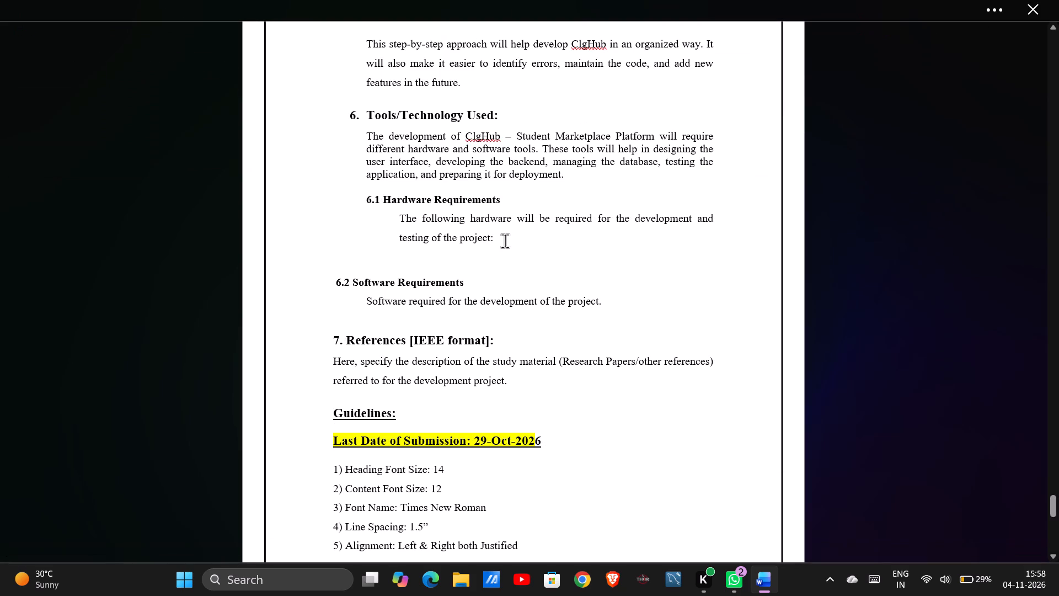
# Insert the table1 picture on a new line below the introductory sentence of 6.1 Hardware Requirements.
pyautogui.click(496, 237)
pyautogui.press('Return')
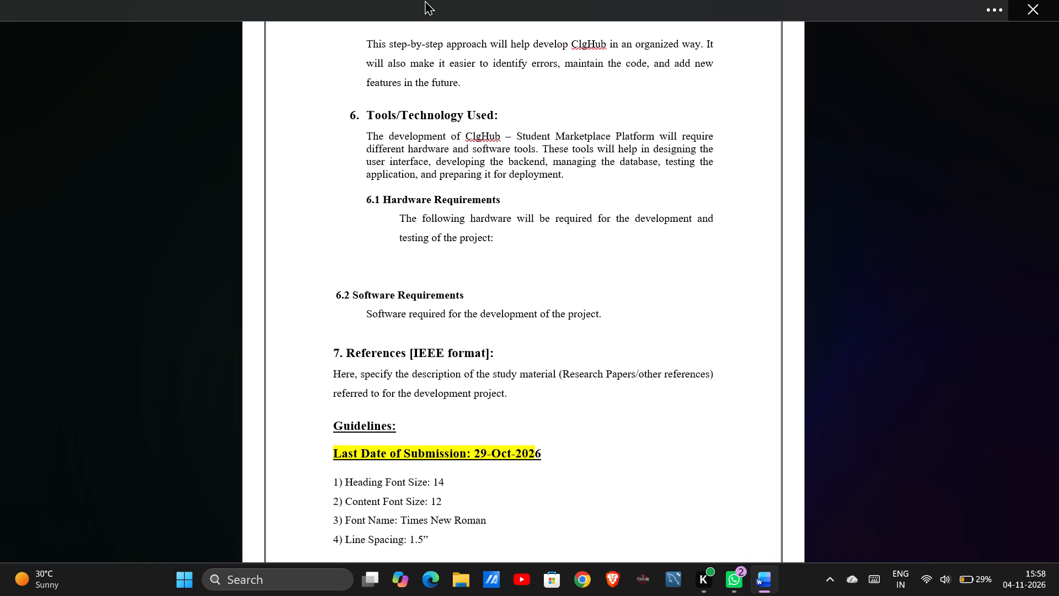
pyautogui.click(347, 0)
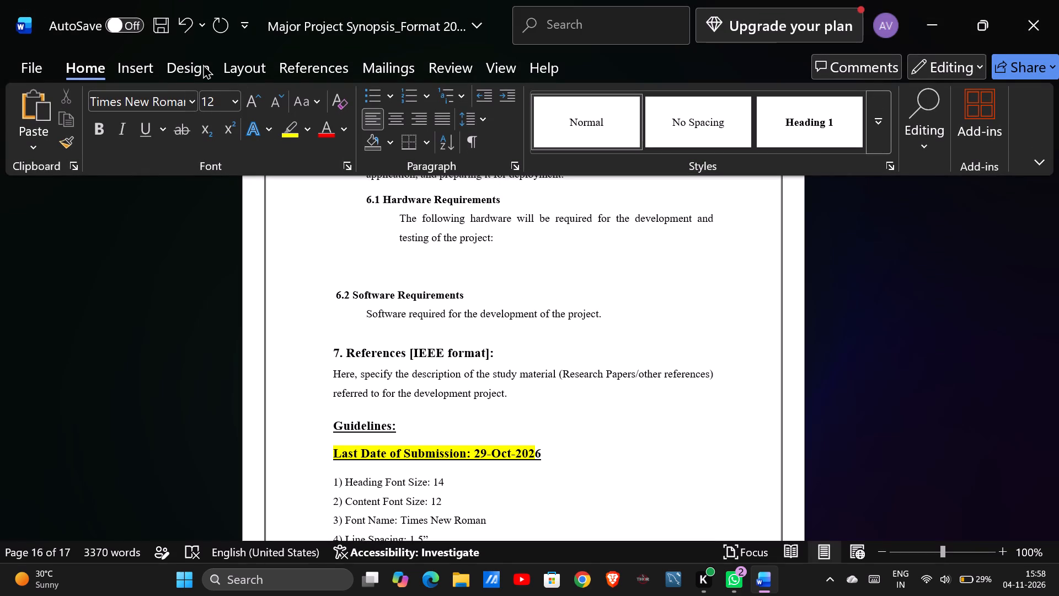
pyautogui.click(135, 65)
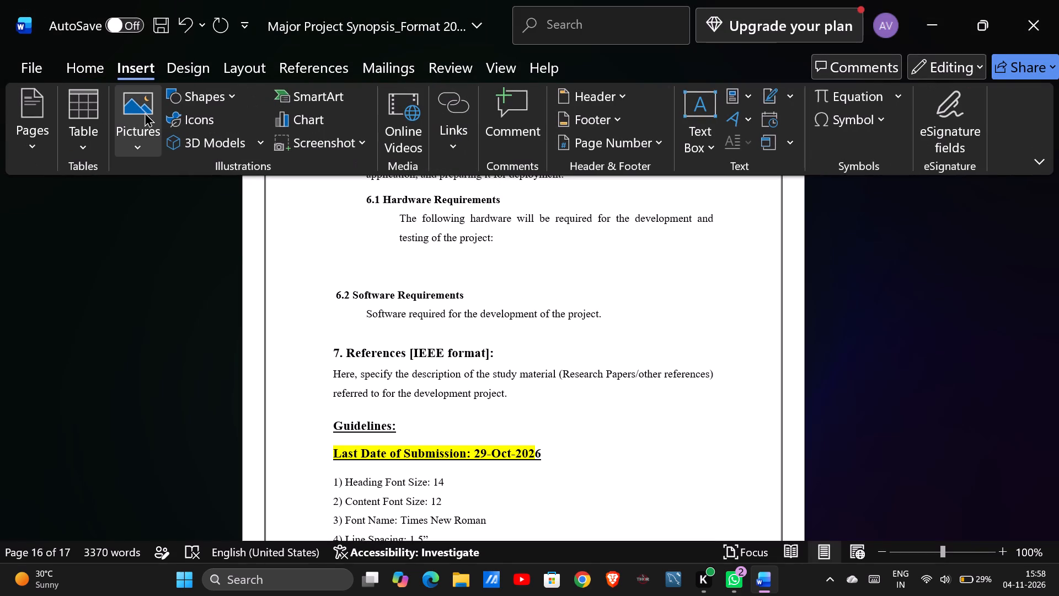
pyautogui.click(145, 112)
pyautogui.click(168, 201)
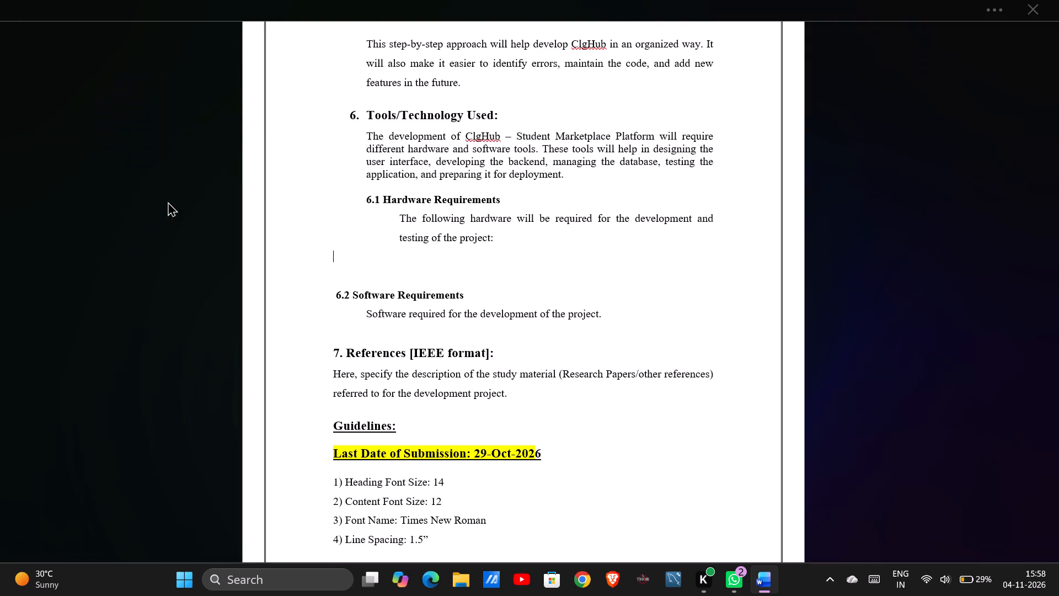
pyautogui.doubleClick(250, 144)
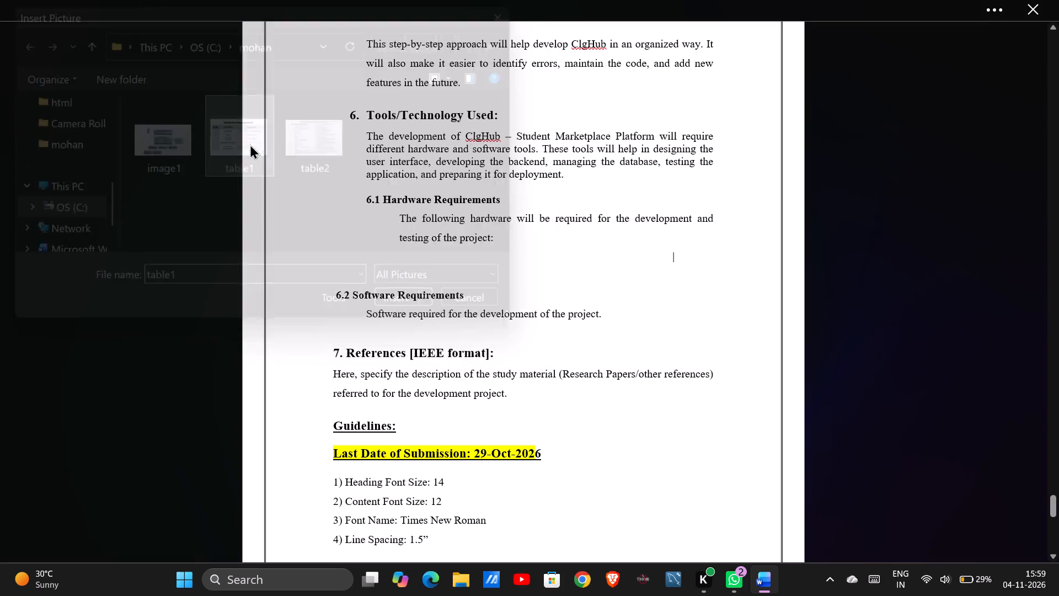
# Increase the height of the hardware requirements picture from its lower edge until the 6.2 heading moves to the following page, keeping its width.
pyautogui.scroll(-2, 250, 144)
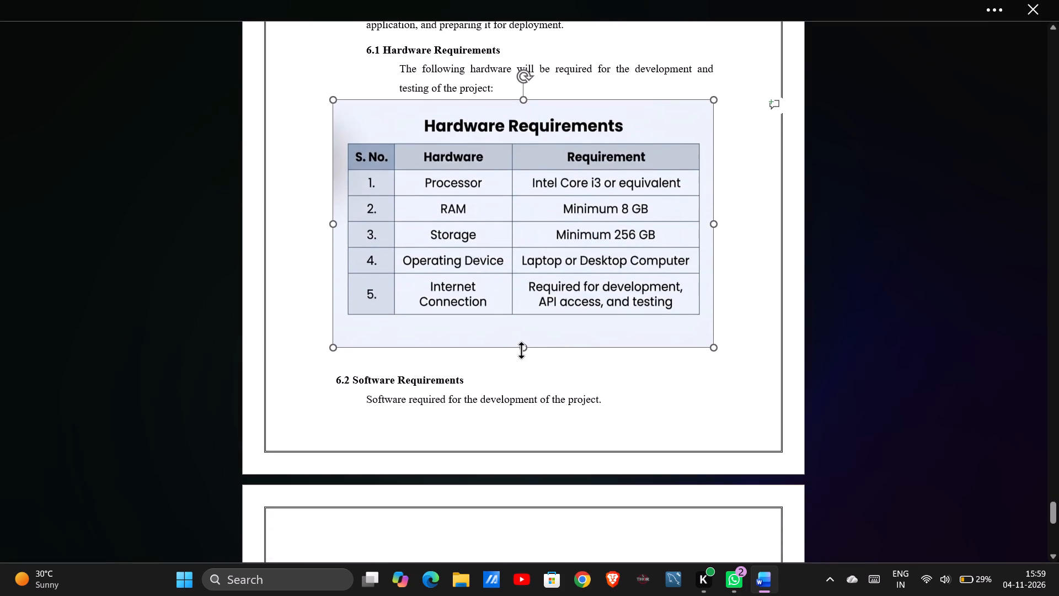
pyautogui.moveTo(523, 349); pyautogui.dragTo(525, 361)
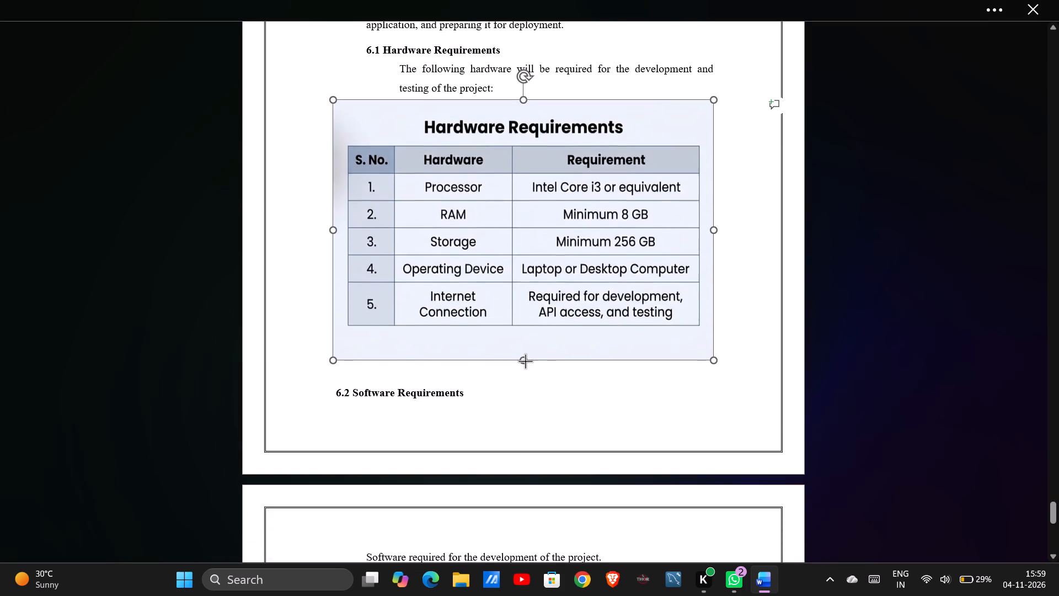
pyautogui.moveTo(525, 361); pyautogui.dragTo(528, 369)
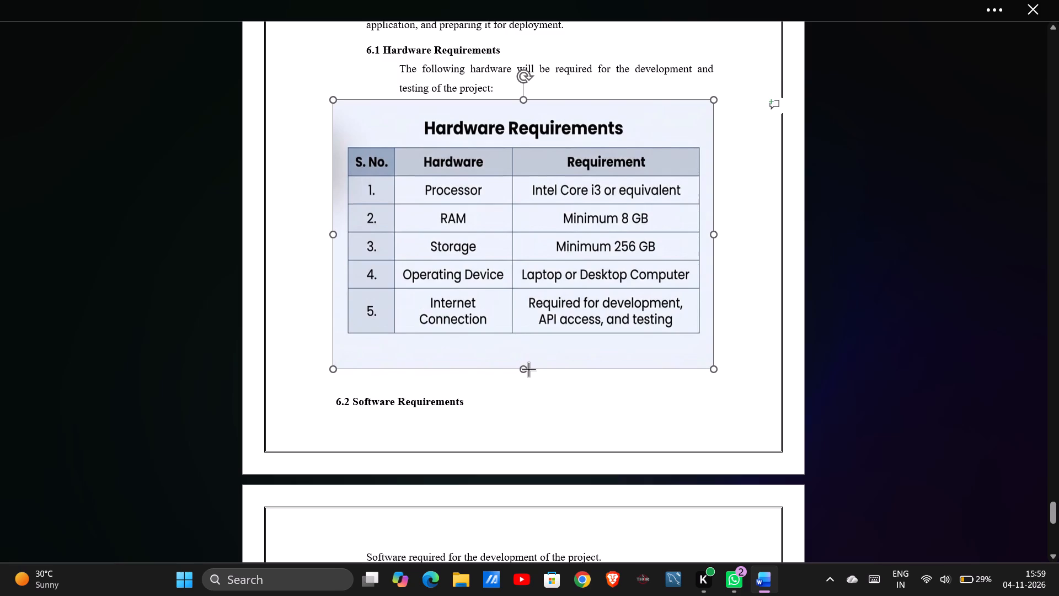
pyautogui.moveTo(528, 369); pyautogui.dragTo(530, 377)
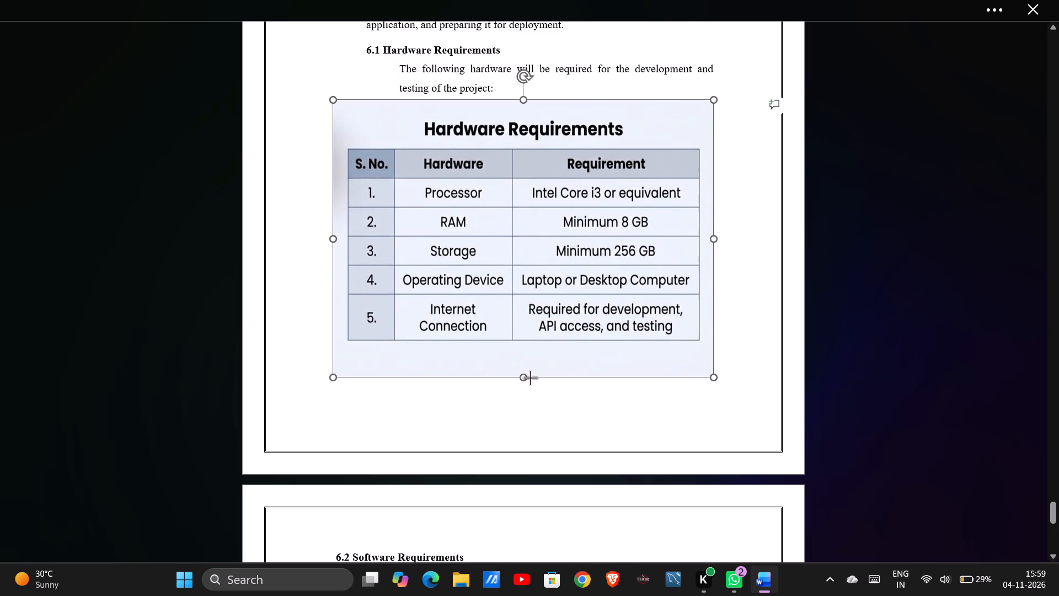
pyautogui.moveTo(530, 377); pyautogui.dragTo(529, 370)
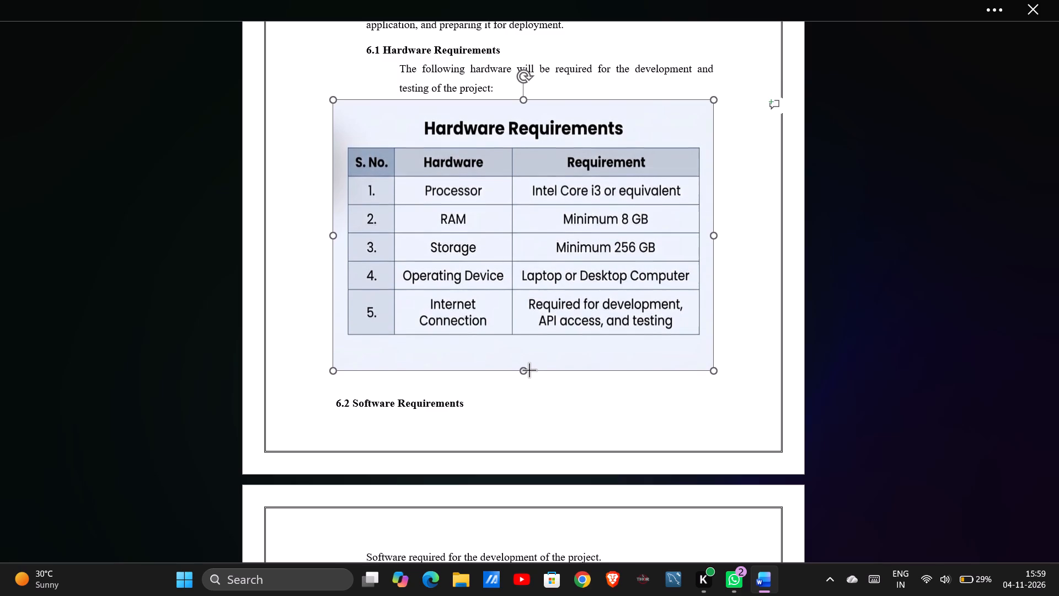
pyautogui.moveTo(529, 370); pyautogui.dragTo(529, 369)
pyautogui.click(341, 390)
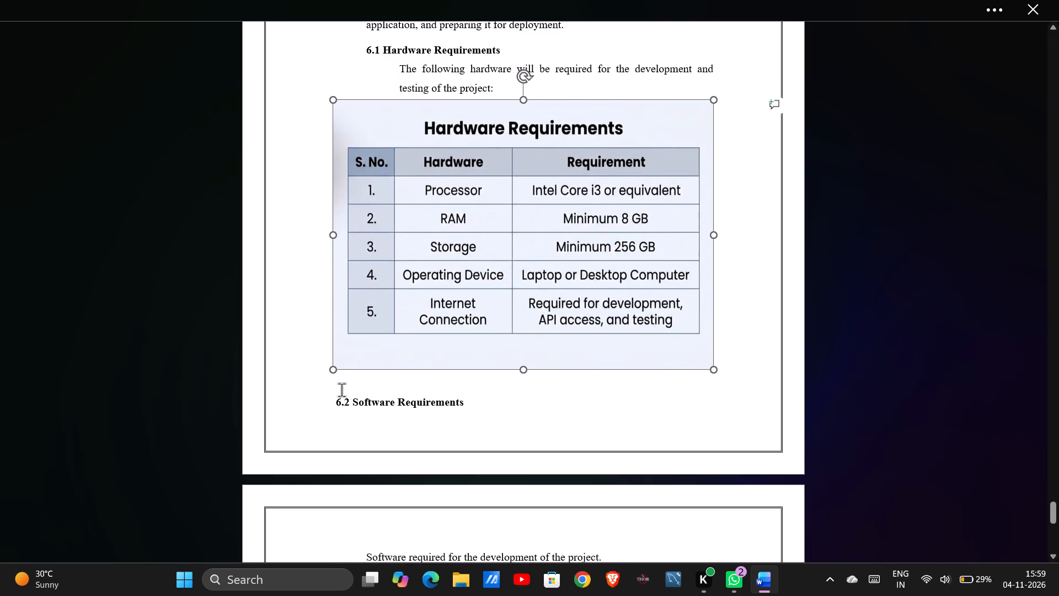
pyautogui.click(327, 0)
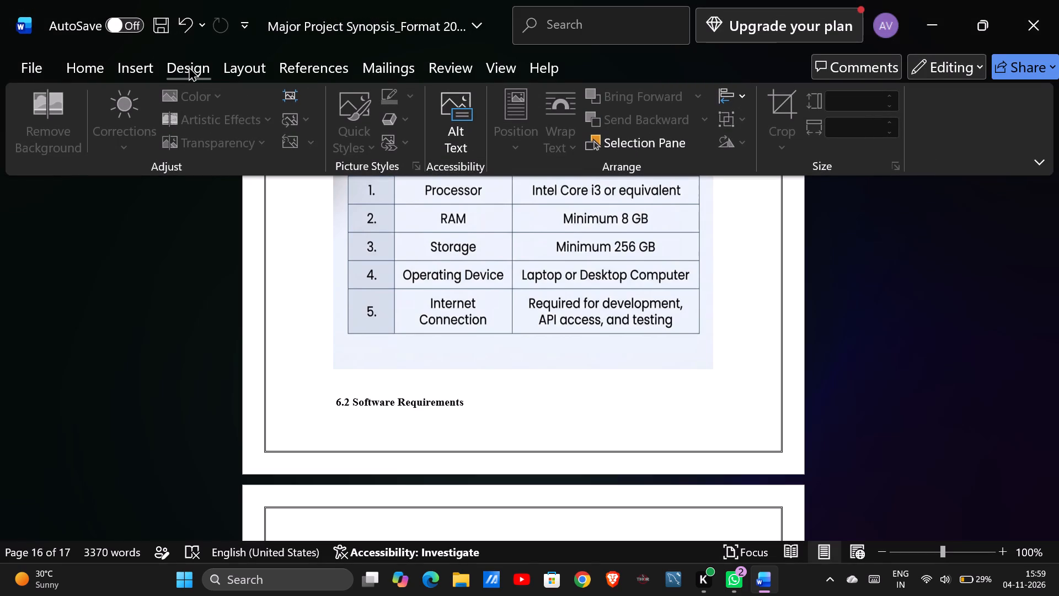
pyautogui.click(331, 397)
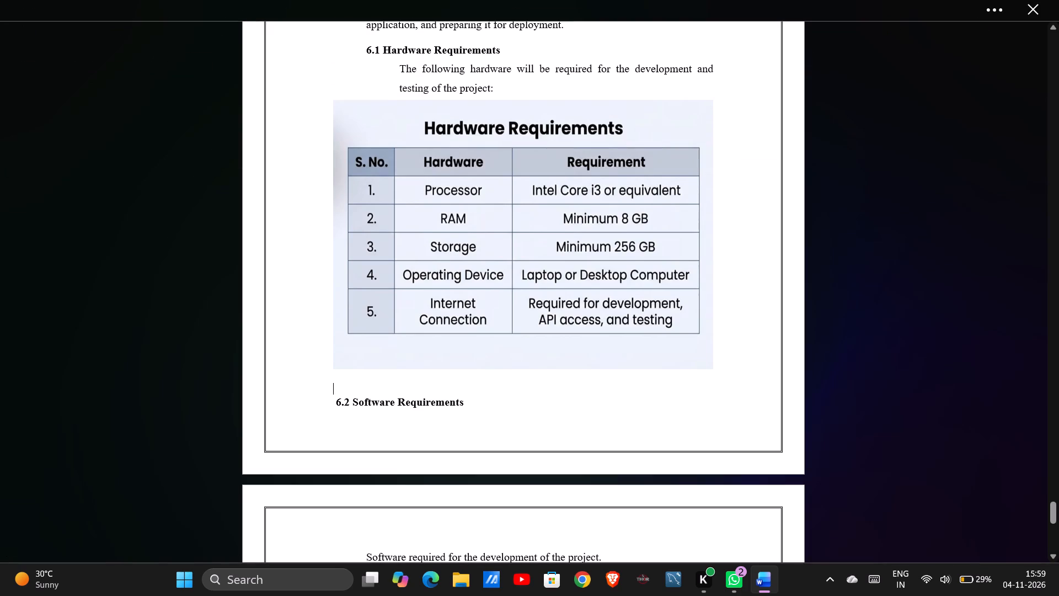
pyautogui.click(472, 332)
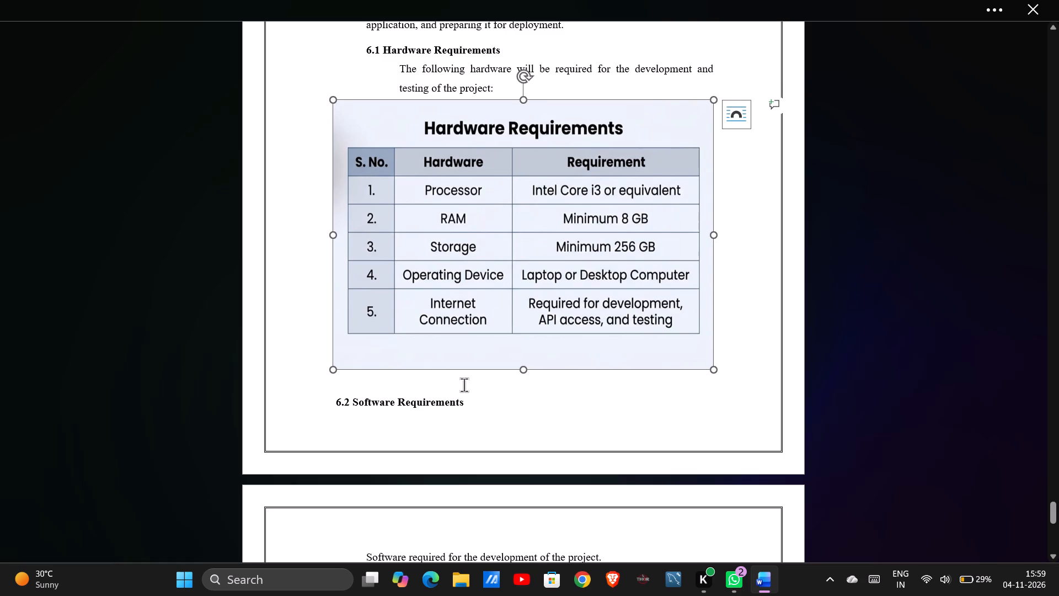
pyautogui.moveTo(525, 366); pyautogui.dragTo(525, 381)
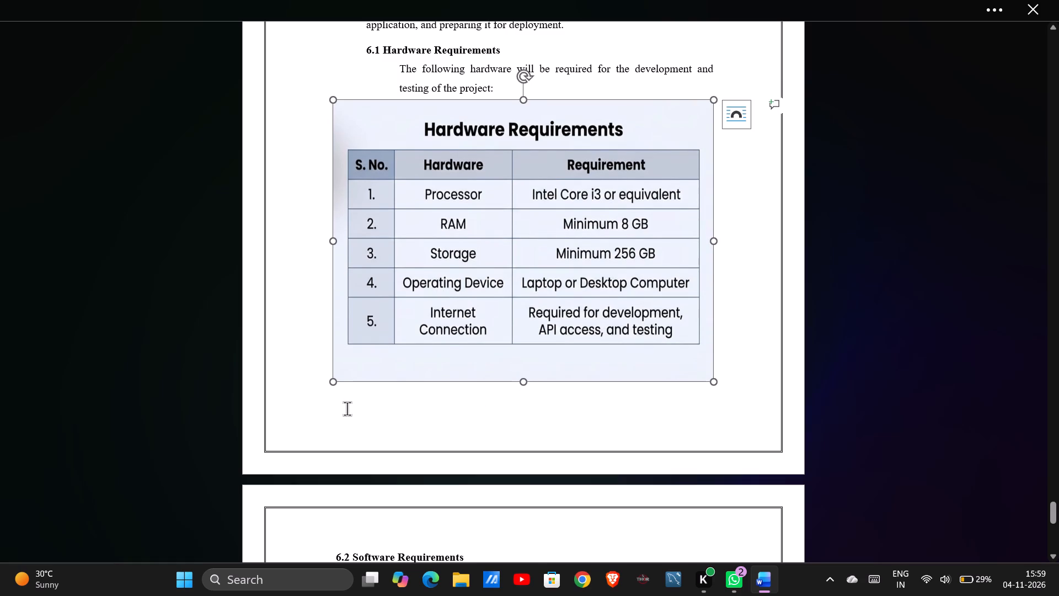
# Insert two page breaks on the empty line below the hardware requirements picture, ahead of 6.2 Software Requirements.
pyautogui.click(346, 408)
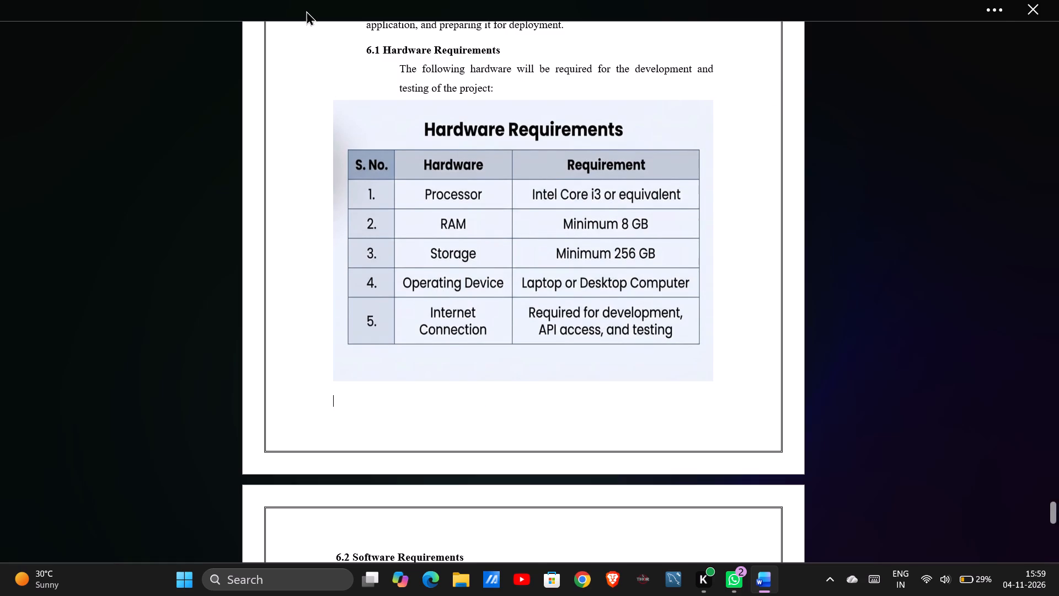
pyautogui.click(306, 8)
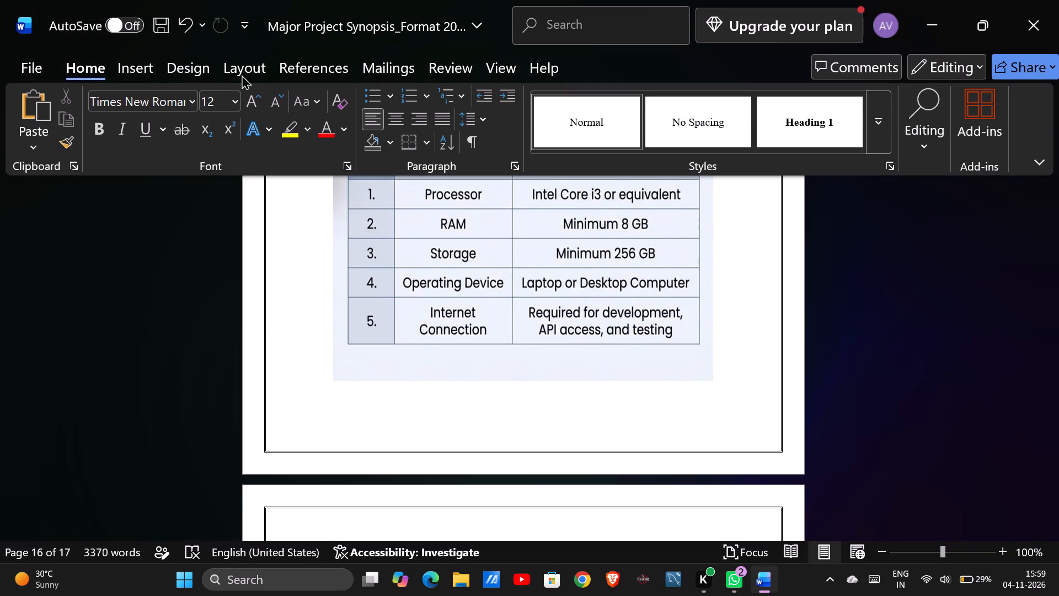
pyautogui.click(136, 66)
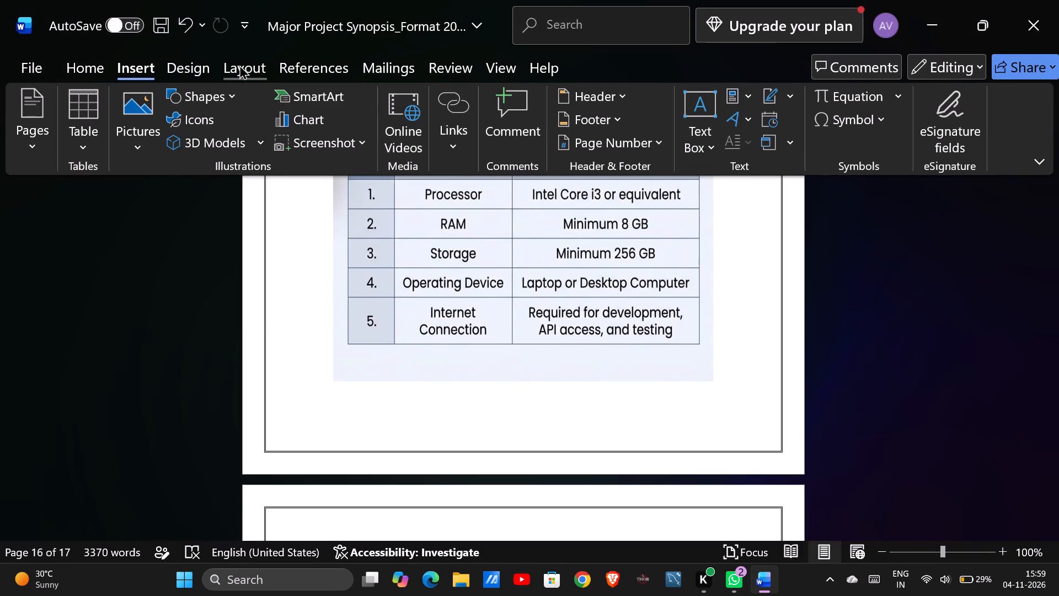
pyautogui.click(239, 65)
pyautogui.moveTo(264, 97); pyautogui.dragTo(285, 144)
pyautogui.click(285, 144)
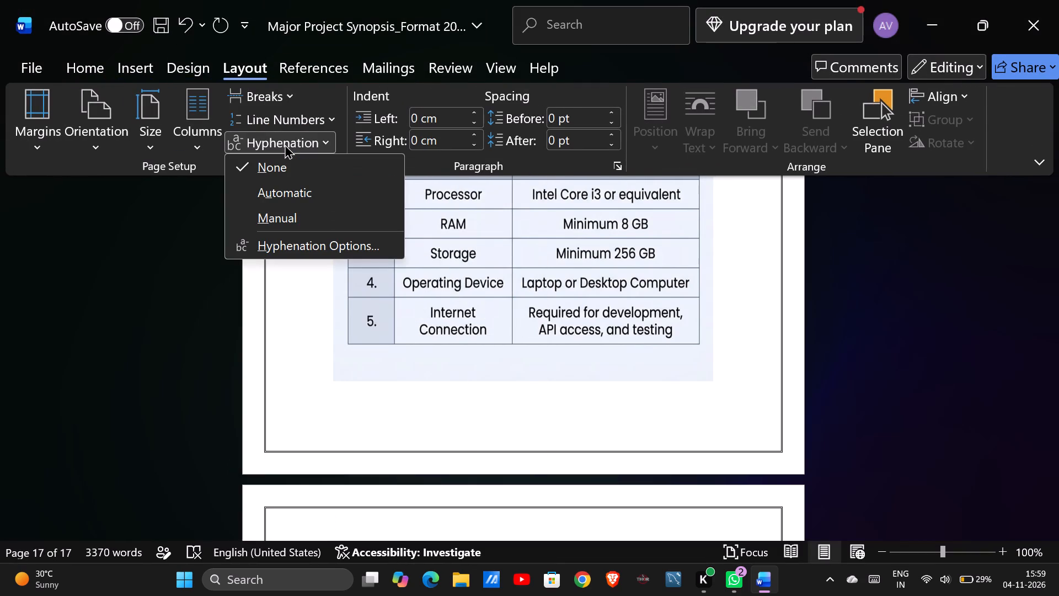
pyautogui.click(259, 99)
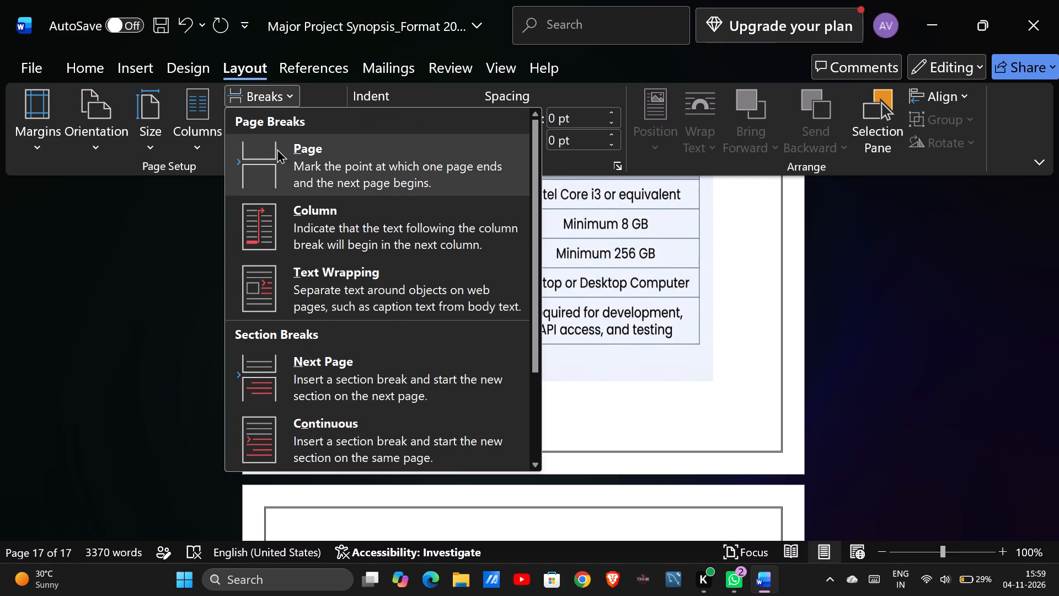
pyautogui.click(277, 148)
pyautogui.scroll(1, 378, 325)
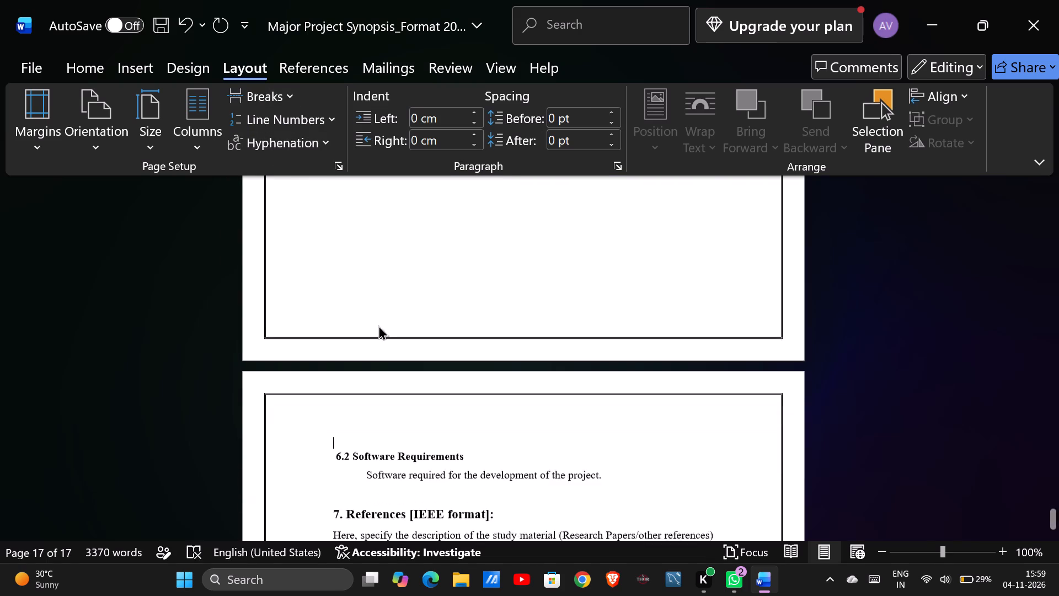
pyautogui.scroll(1, 378, 325)
pyautogui.scroll(-1, 378, 325)
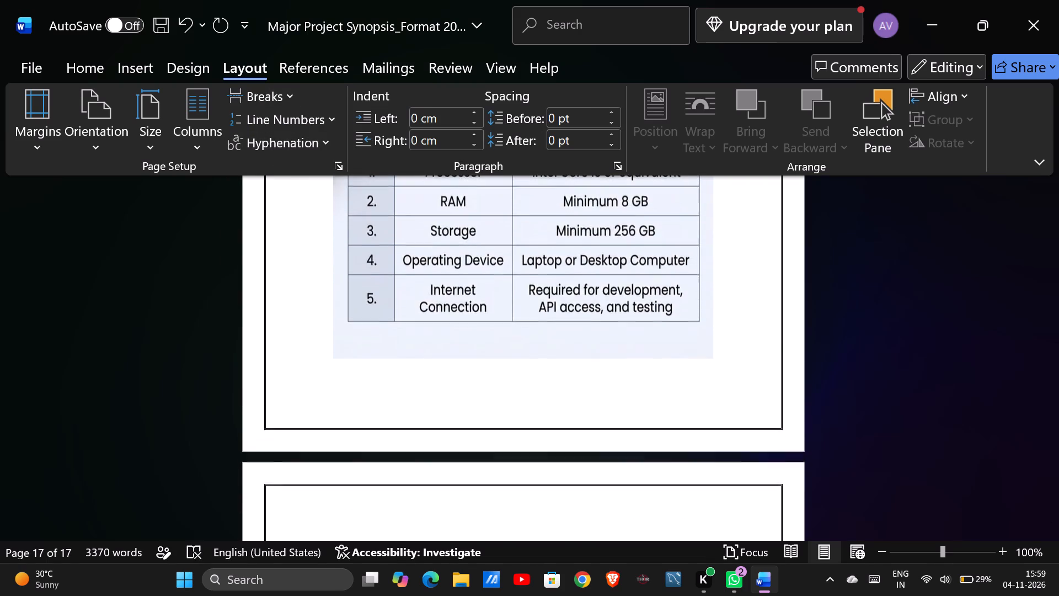
# Show the paragraph marks and other formatting symbols around the blank page ahead of 6.2 Software Requirements.
pyautogui.scroll(-3, 378, 325)
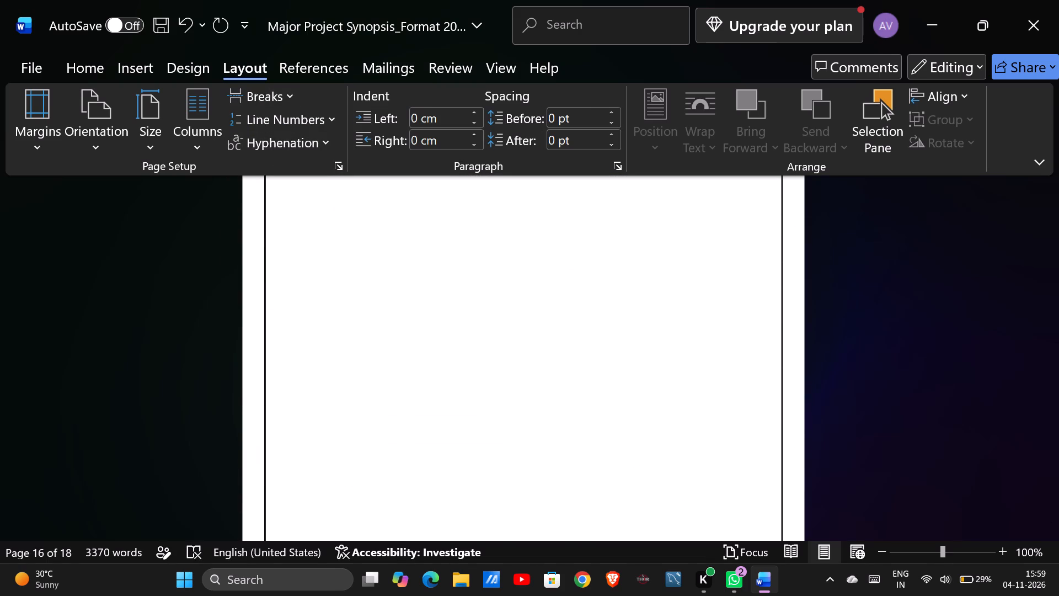
pyautogui.scroll(-1, 378, 325)
pyautogui.scroll(3, 378, 325)
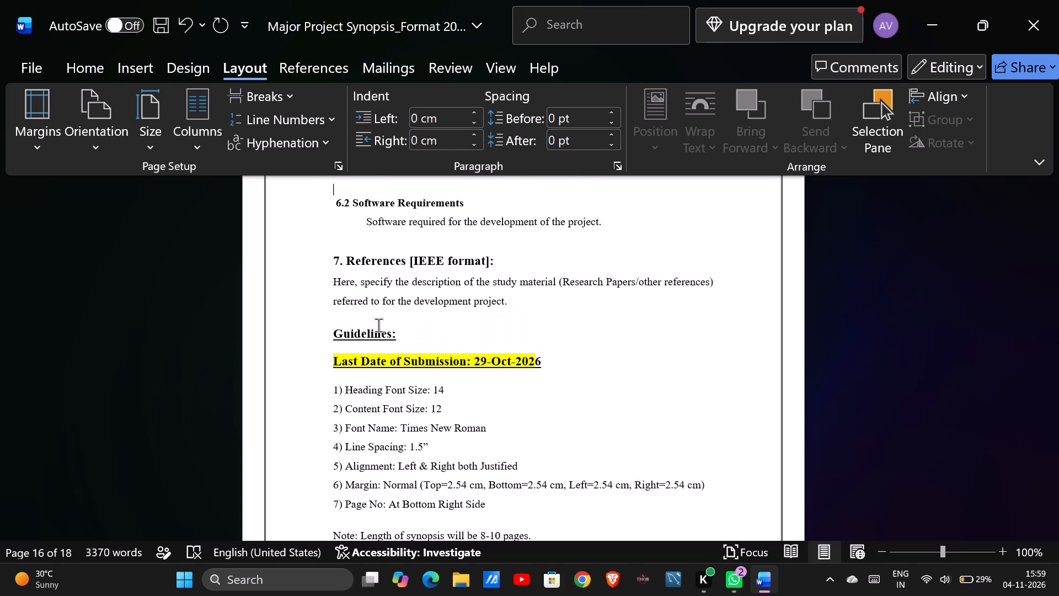
pyautogui.scroll(3, 378, 325)
pyautogui.click(378, 325)
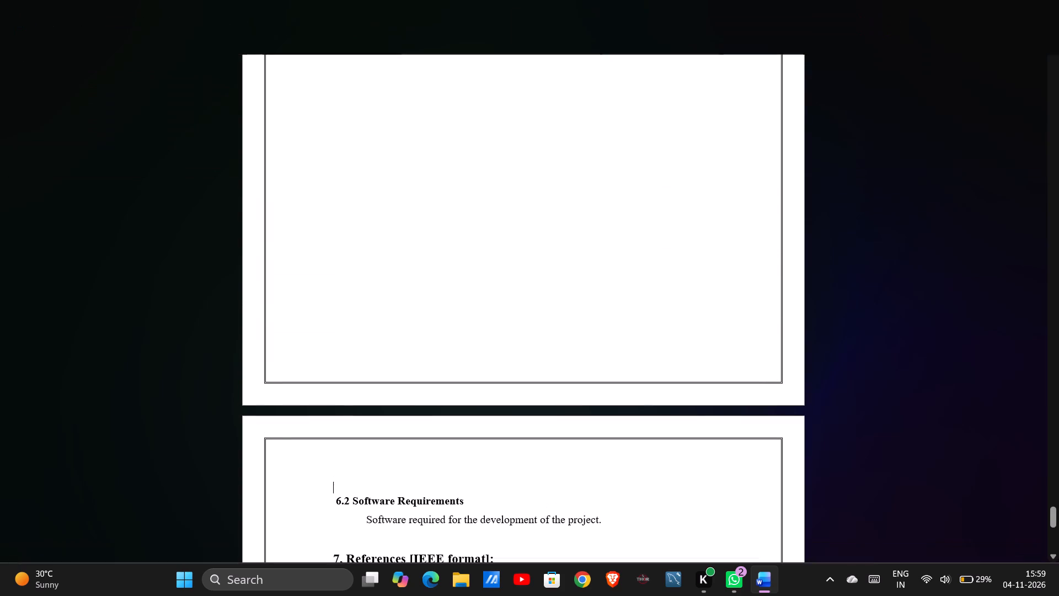
pyautogui.click(434, 0)
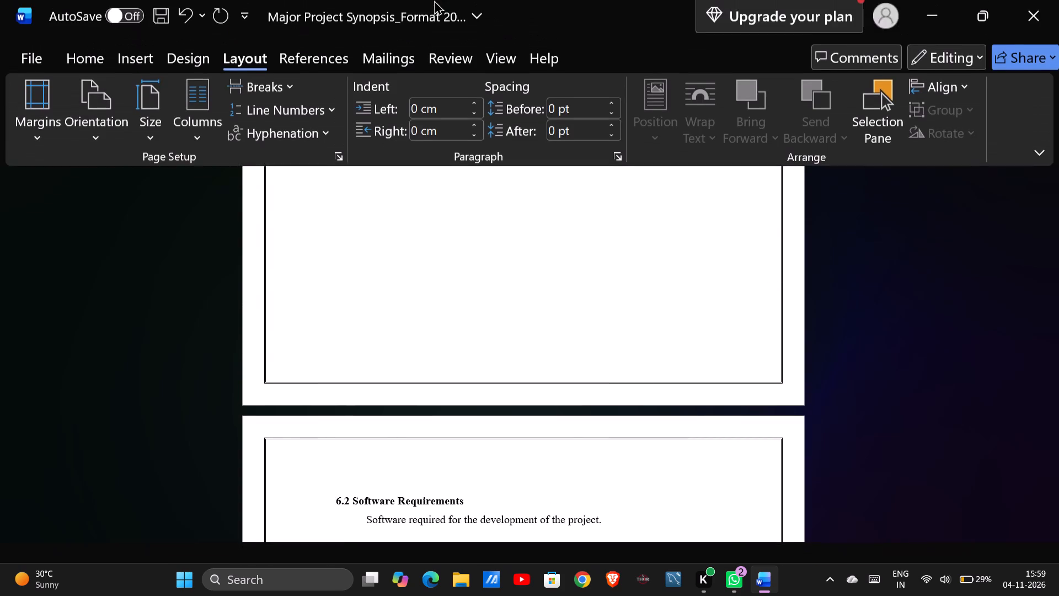
pyautogui.moveTo(97, 64); pyautogui.dragTo(111, 66)
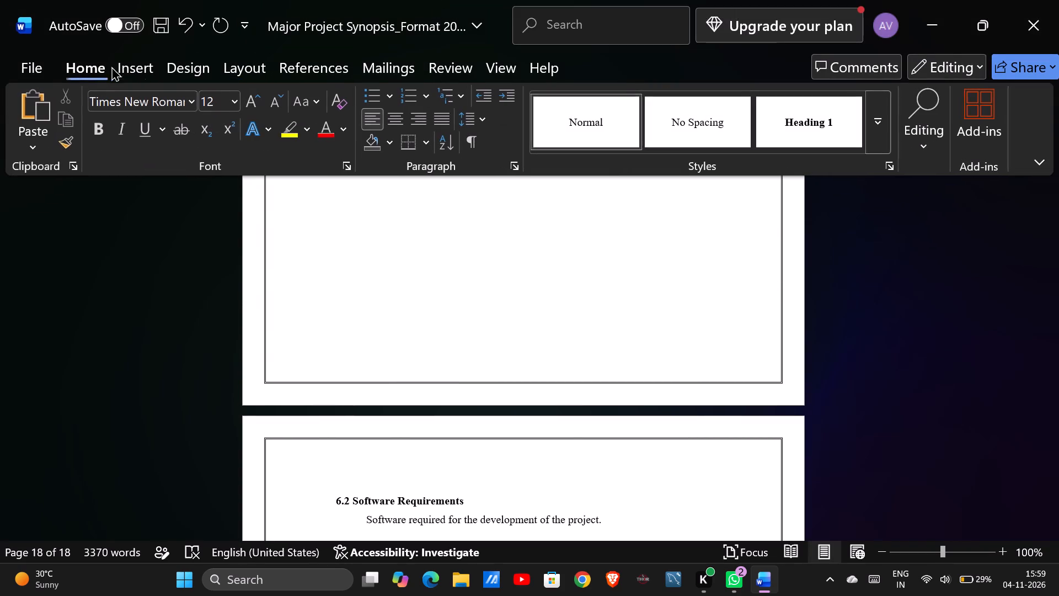
pyautogui.moveTo(111, 66); pyautogui.dragTo(427, 140)
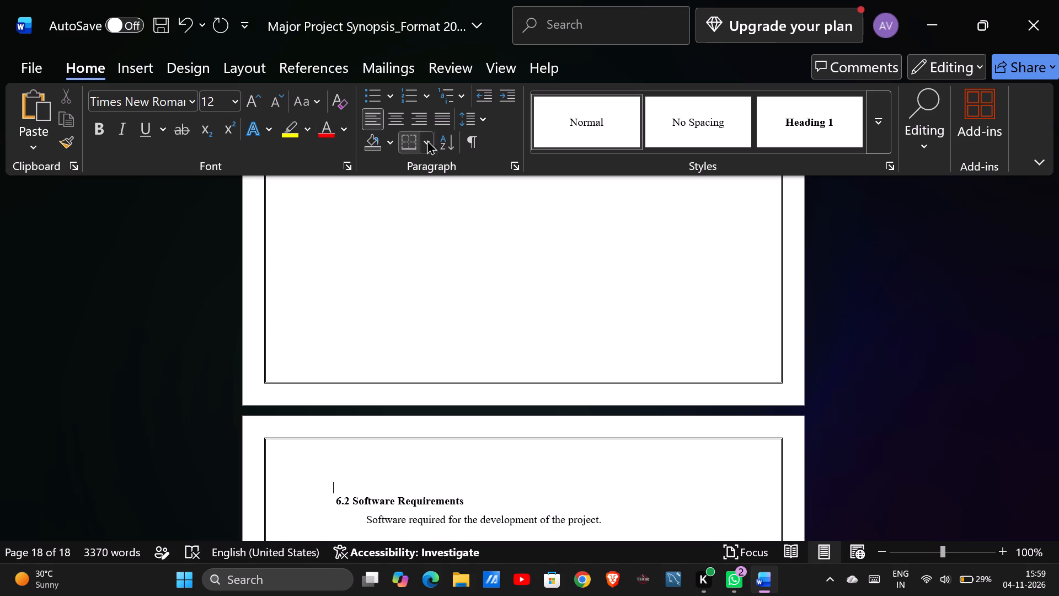
pyautogui.moveTo(427, 140); pyautogui.dragTo(468, 145)
pyautogui.click(468, 145)
# Delete the second page break and the empty paragraph above the 6.2 Software Requirements heading, keeping the page break below the hardware picture.
pyautogui.scroll(1, 539, 323)
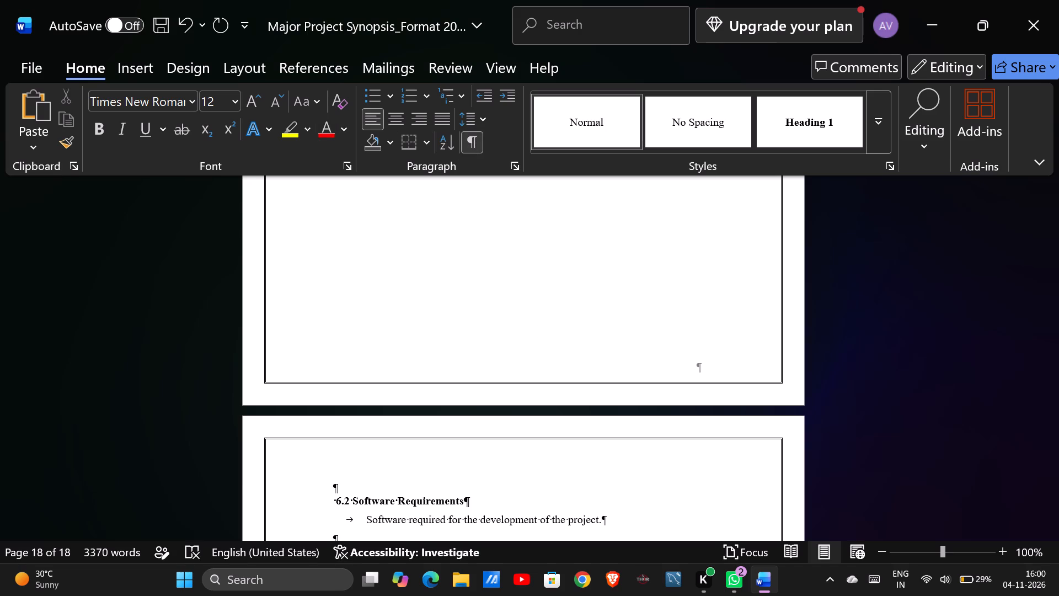
pyautogui.scroll(3, 539, 323)
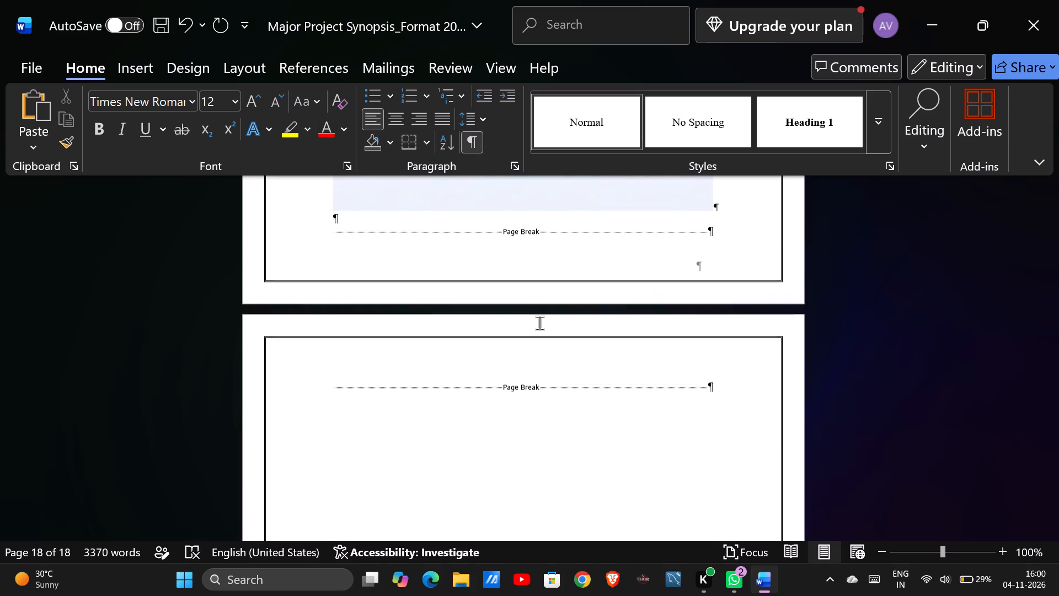
pyautogui.scroll(1, 539, 323)
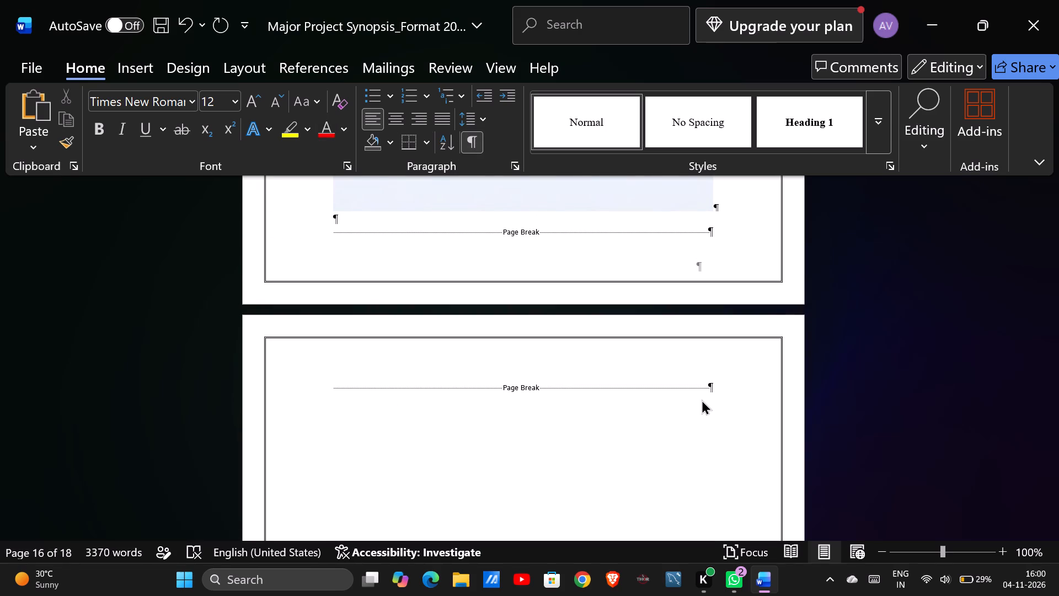
pyautogui.click(708, 385)
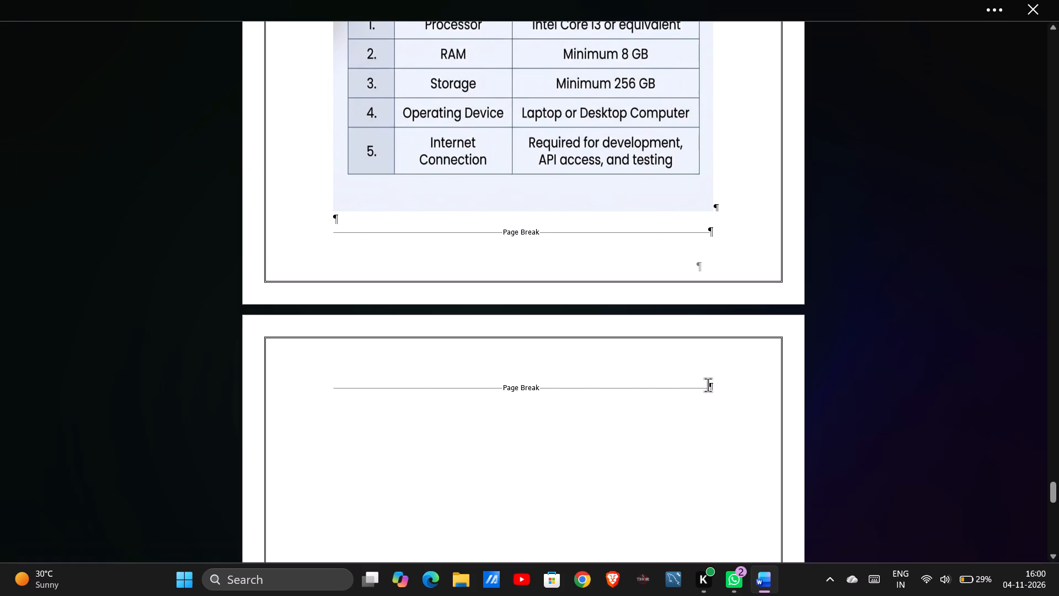
pyautogui.press('BackSpace')
pyautogui.press('BackSpace')
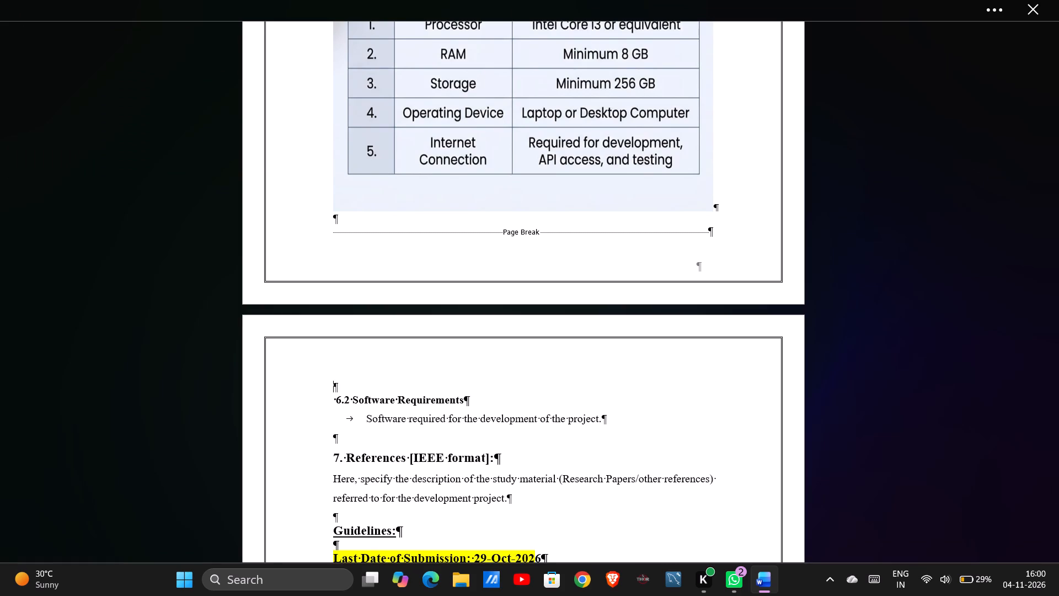
pyautogui.press('BackSpace')
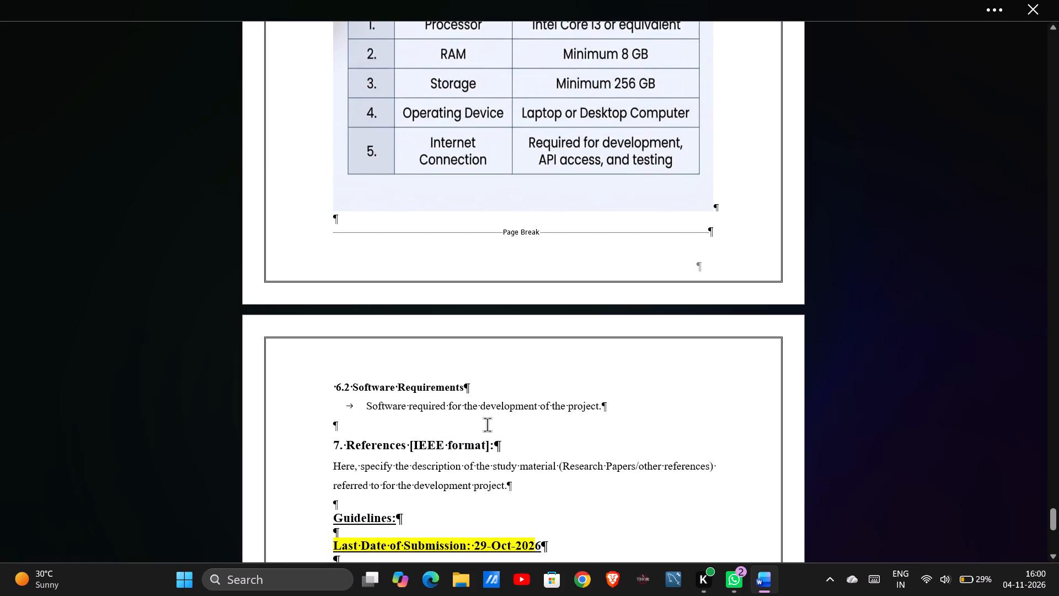
# Hide the paragraph marks and other formatting symbols in the document.
pyautogui.click(386, 7)
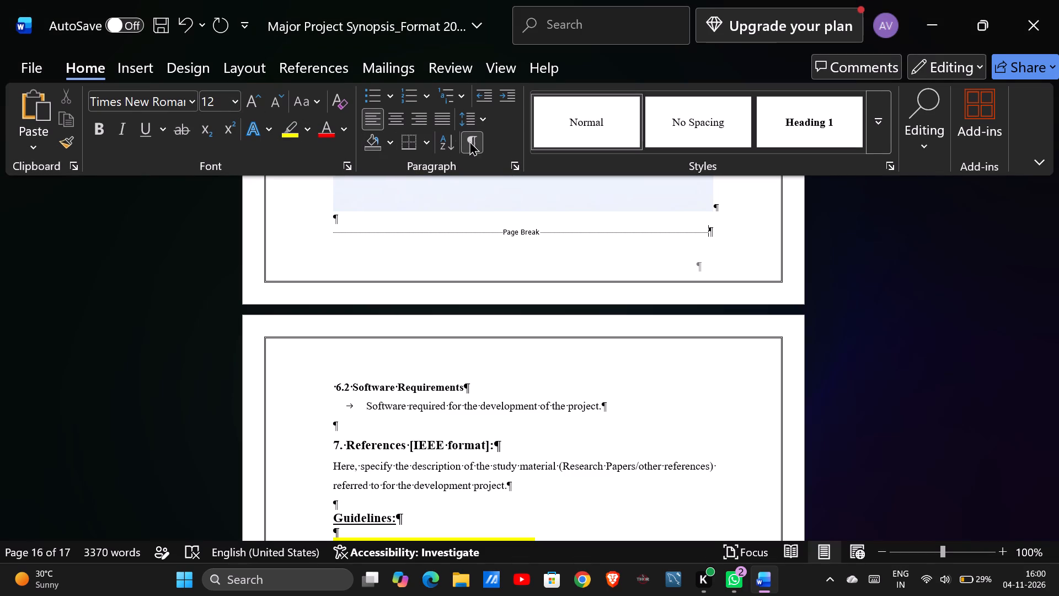
pyautogui.click(480, 138)
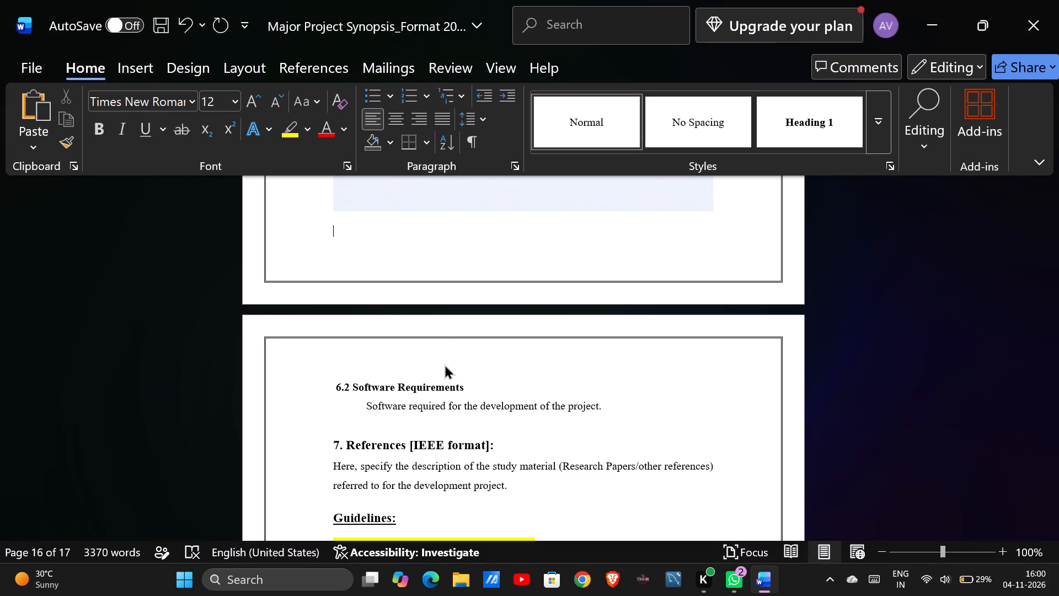
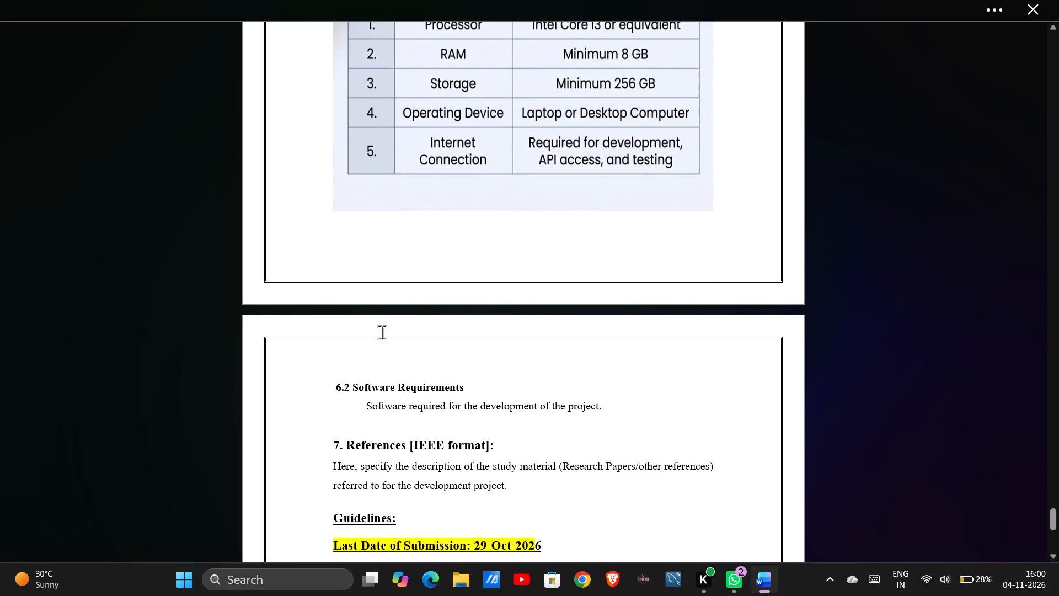
# Add two empty lines above the 6.2 Software Requirements heading and paste the copied paragraph about system memory and storage on the first.
pyautogui.click(340, 377)
pyautogui.click(336, 382)
pyautogui.press('Return')
pyautogui.press('Return')
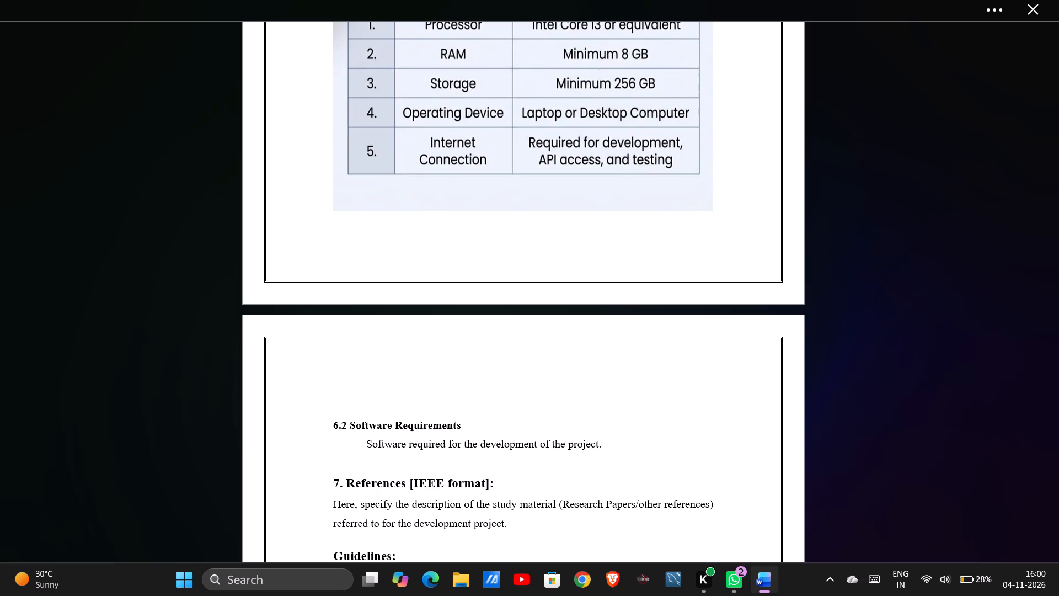
pyautogui.press('Up')
pyautogui.press('Up')
pyautogui.press('Up')
pyautogui.press('Down')
pyautogui.hotkey('ctrl', 'v')
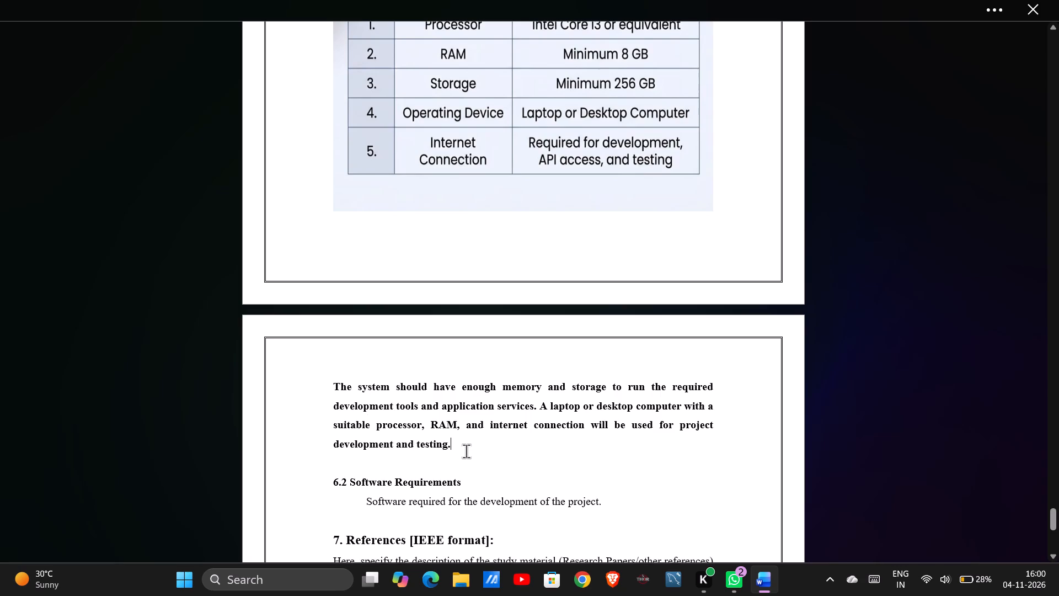
# Select the pasted memory and storage paragraph above the 6.2 Software Requirements heading.
pyautogui.moveTo(466, 451); pyautogui.dragTo(349, 397)
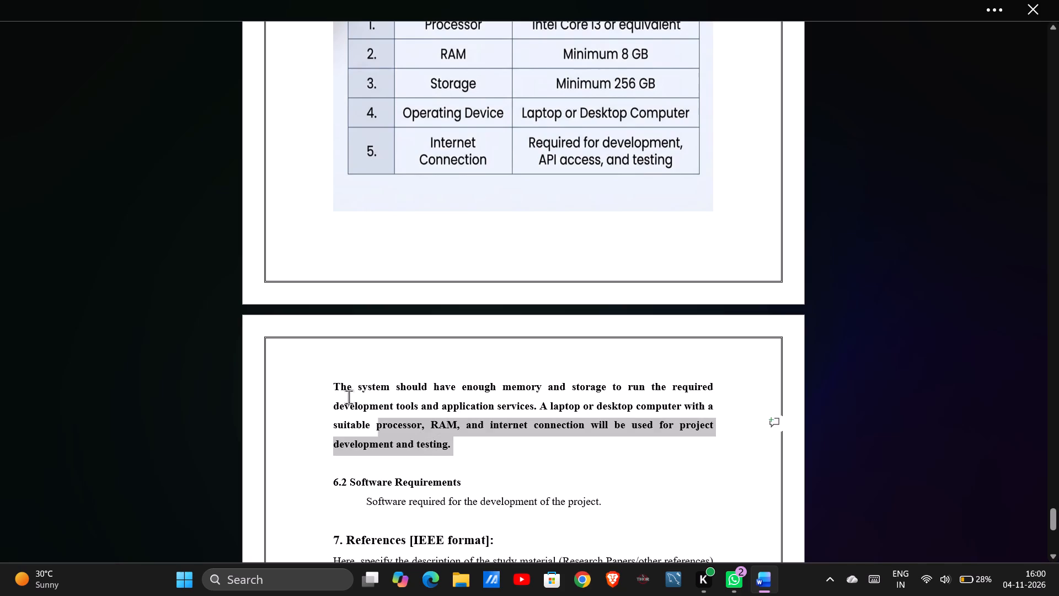
# Make the system memory and storage paragraph above 6.2 non-bold and indent it by applying a bullet and removing only its marker.
pyautogui.moveTo(349, 397); pyautogui.dragTo(339, 391)
pyautogui.click(353, 359)
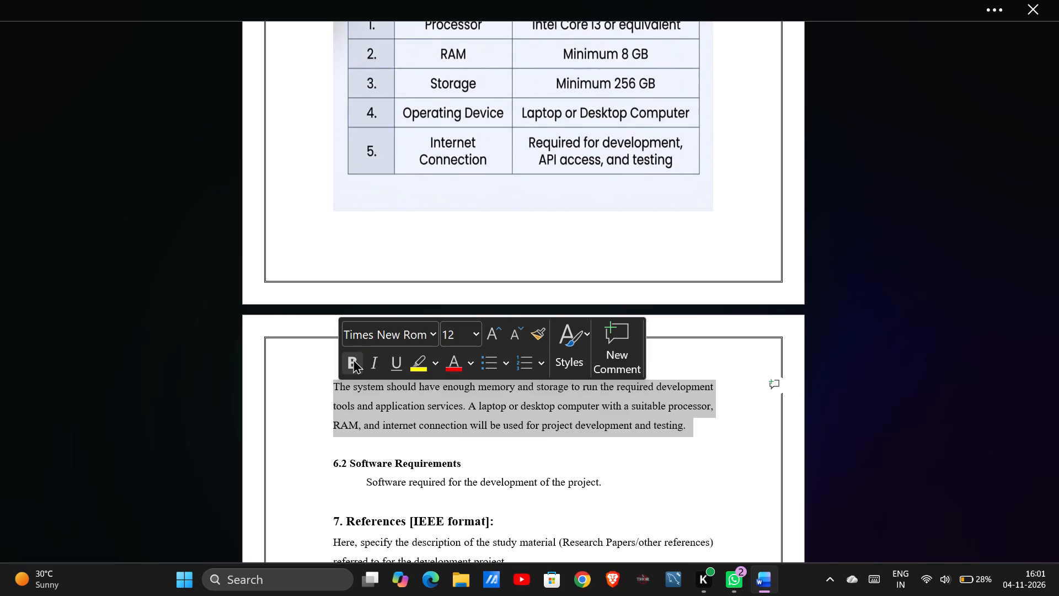
pyautogui.click(490, 369)
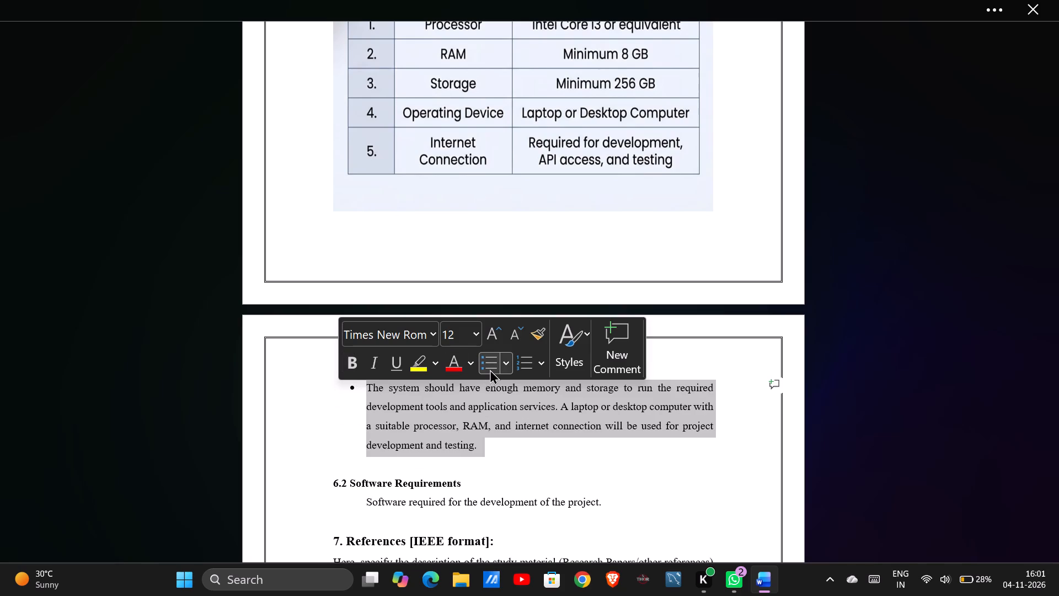
pyautogui.click(349, 407)
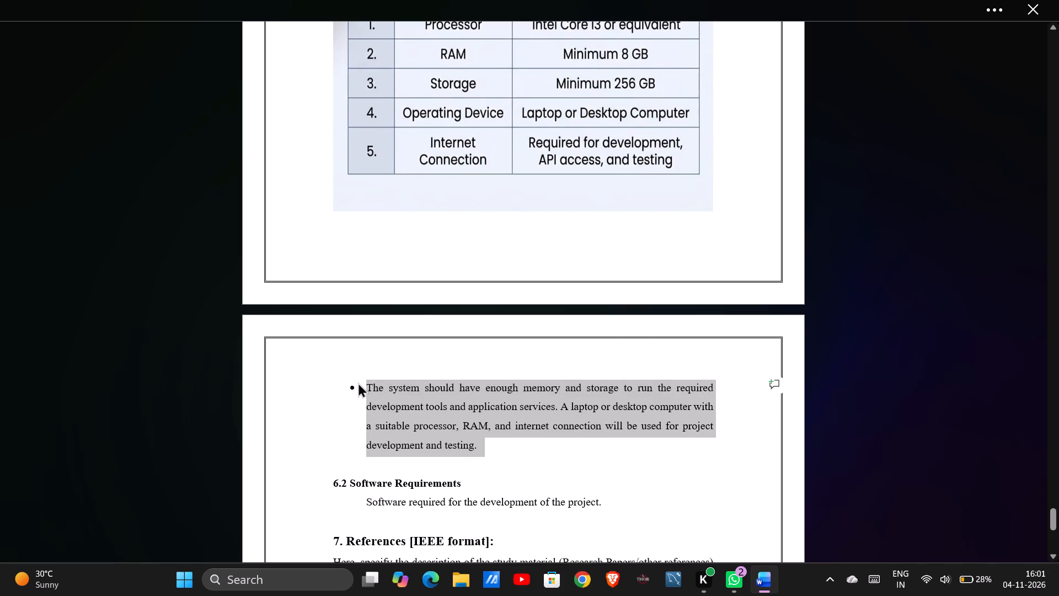
pyautogui.click(358, 382)
pyautogui.press('BackSpace')
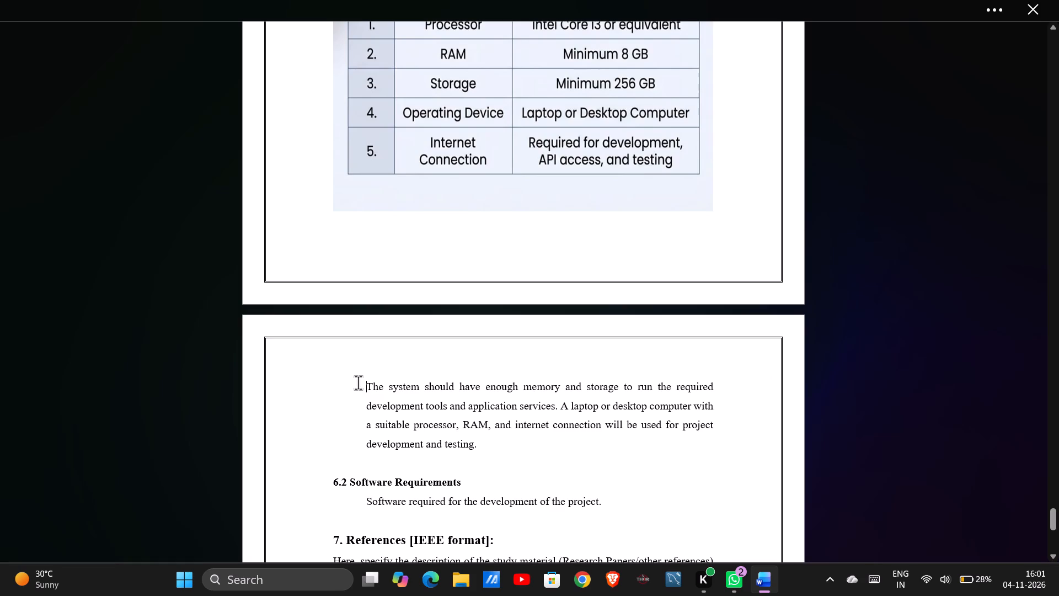
# Indent the 6.2 Software Requirements heading to match the paragraph above by applying list numbering and removing only the added number.
pyautogui.doubleClick(332, 481)
pyautogui.moveTo(334, 482); pyautogui.dragTo(413, 480)
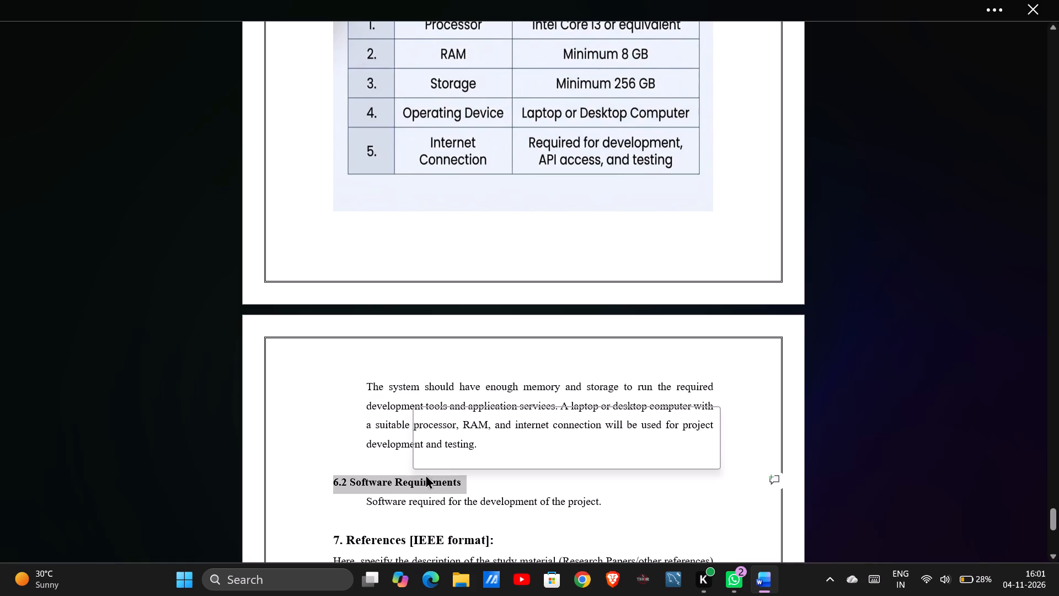
pyautogui.click(595, 453)
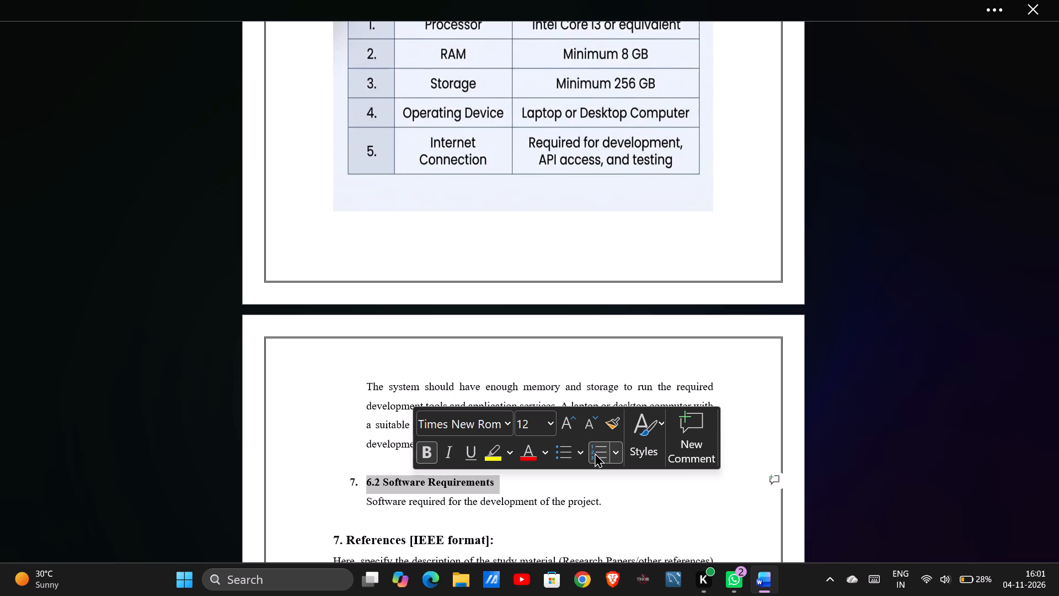
pyautogui.click(360, 481)
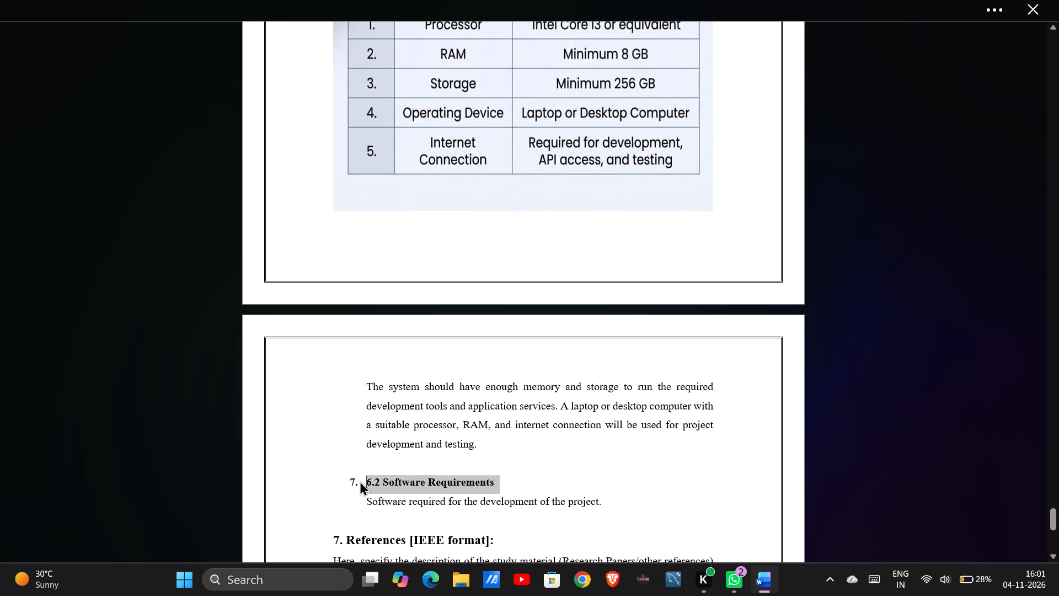
pyautogui.press('BackSpace')
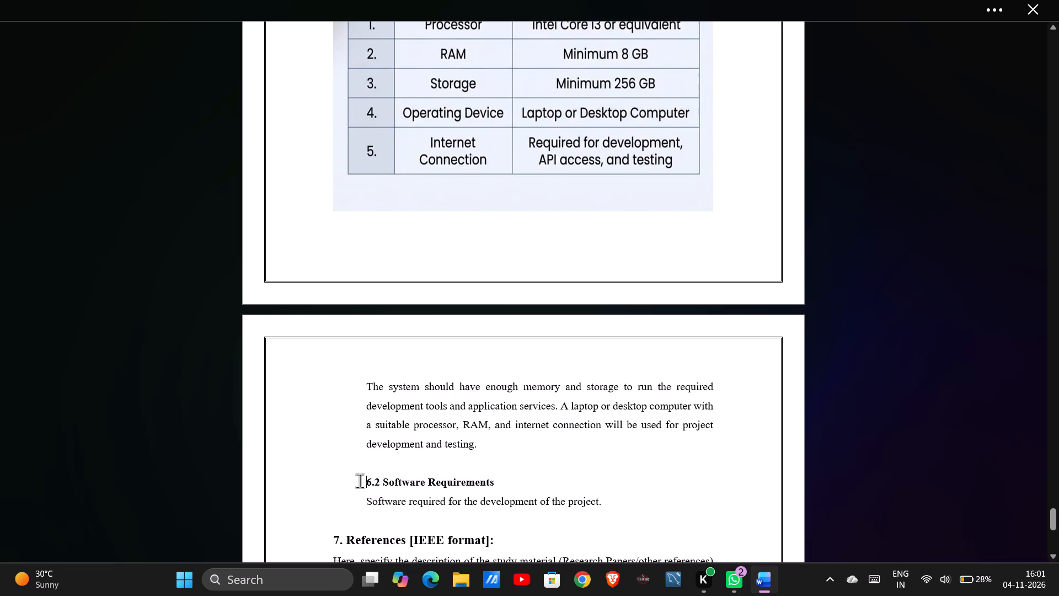
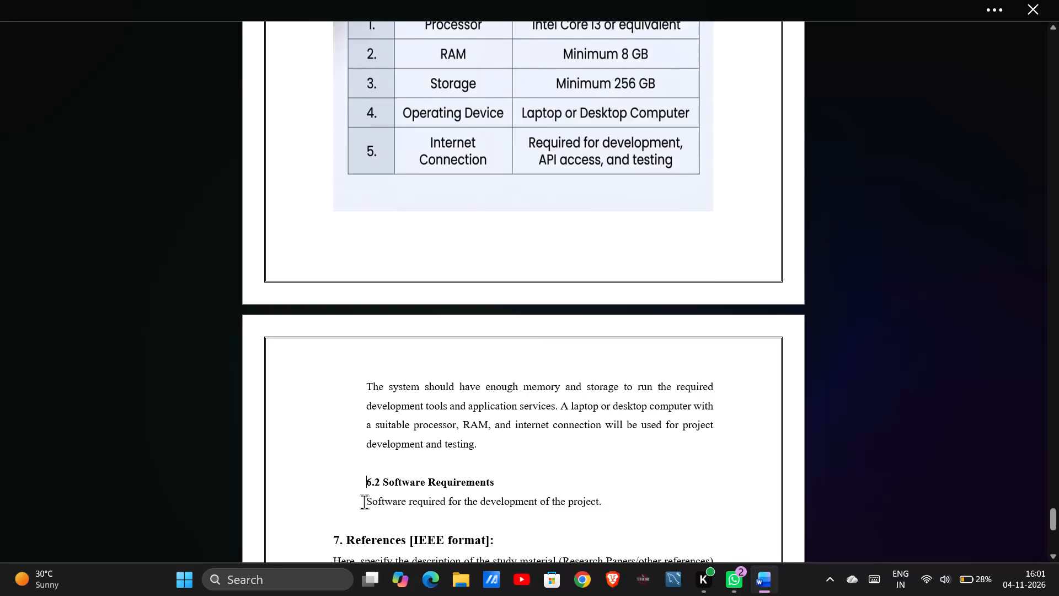
# Replace the sentence under 6.2 with the copied text "The following software and technologies will be used for the development of ClgHub.", without its colon.
pyautogui.moveTo(364, 502); pyautogui.dragTo(554, 500)
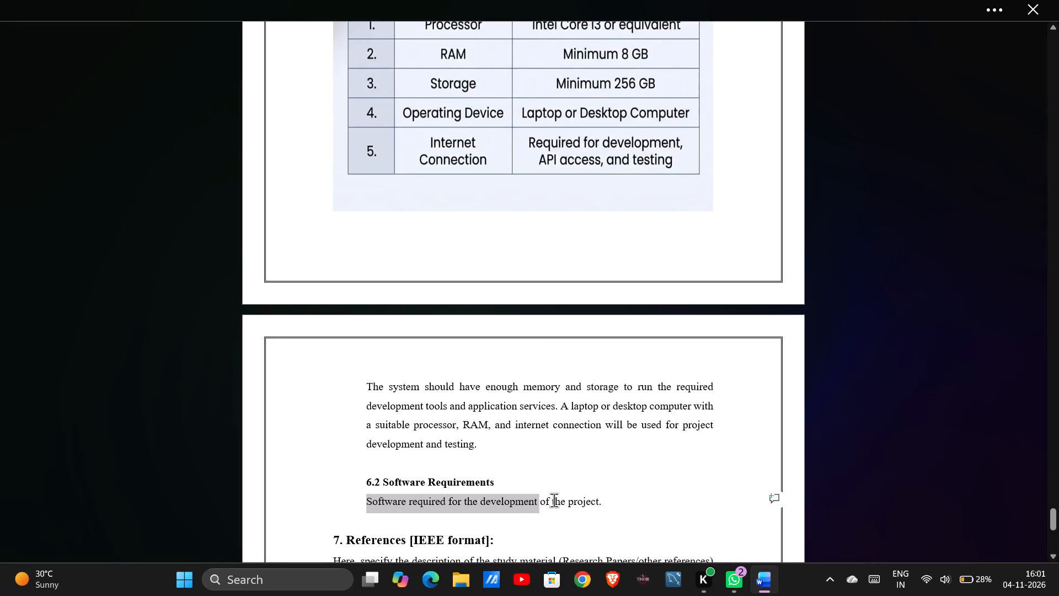
pyautogui.moveTo(554, 500); pyautogui.dragTo(597, 503)
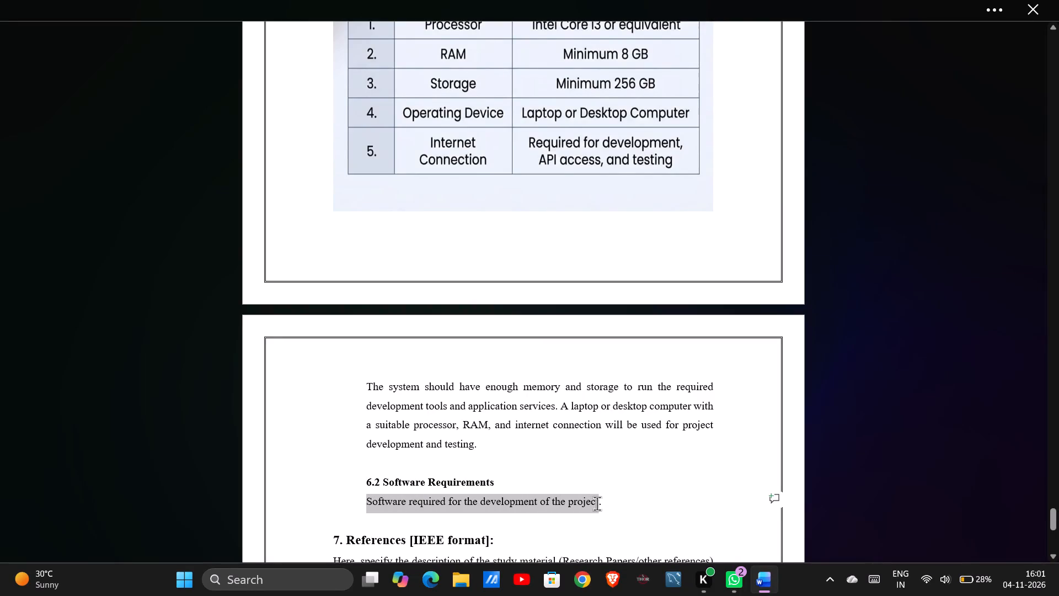
pyautogui.moveTo(597, 503); pyautogui.dragTo(595, 504)
pyautogui.hotkey('ctrl', 'v')
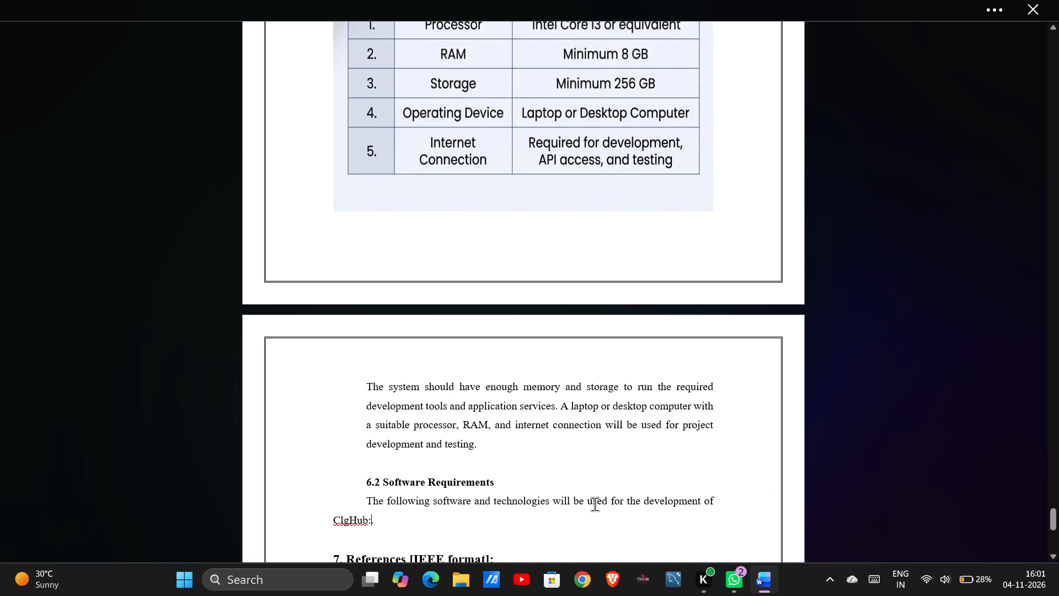
pyautogui.press('BackSpace')
# Indent the new sentence under 6.2 Software Requirements by applying a bullet and removing only its marker.
pyautogui.moveTo(375, 520); pyautogui.dragTo(367, 498)
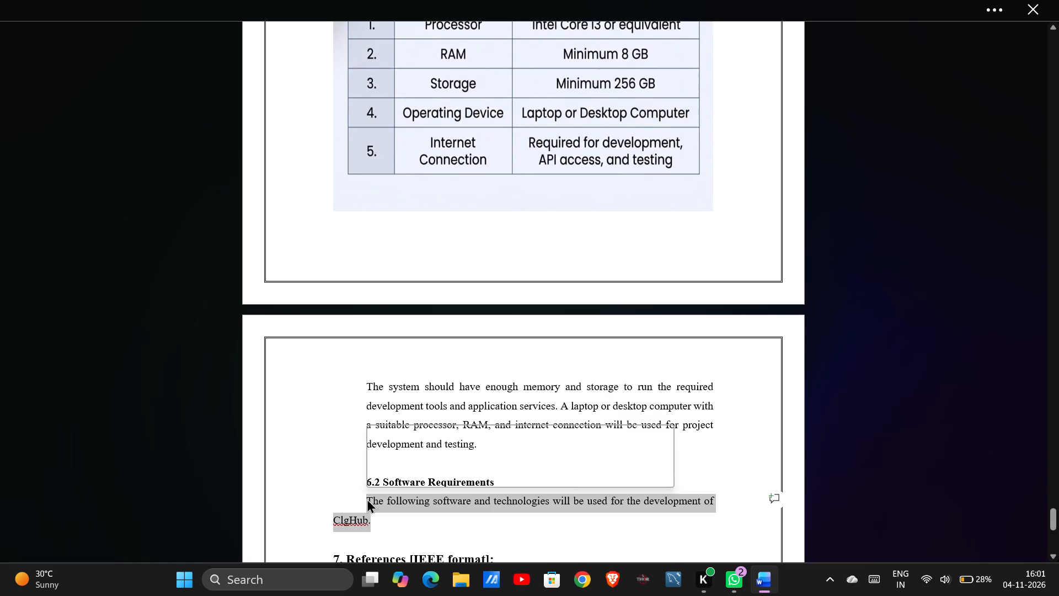
pyautogui.click(515, 466)
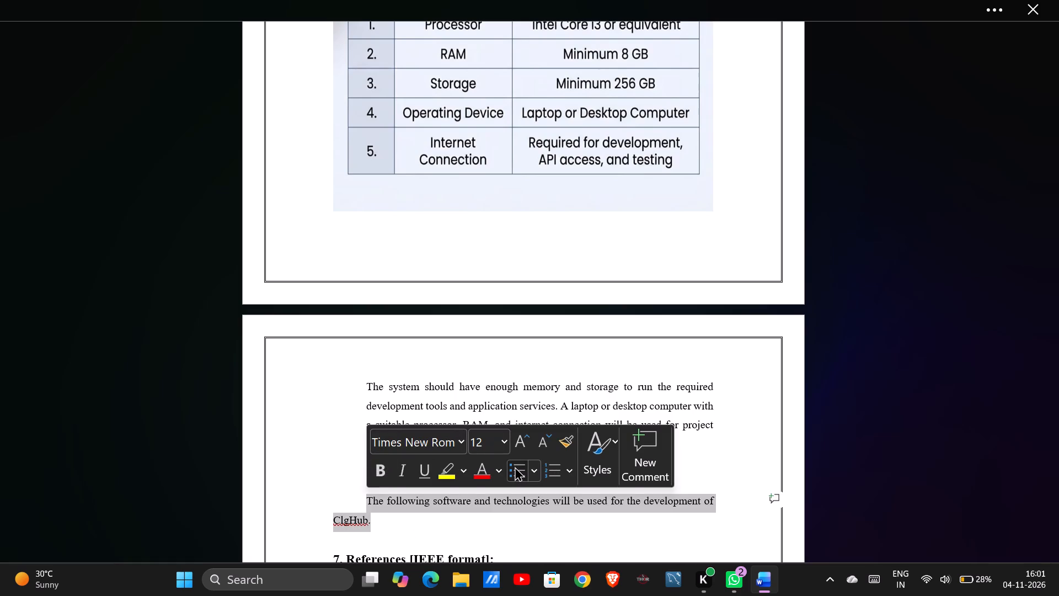
pyautogui.click(388, 501)
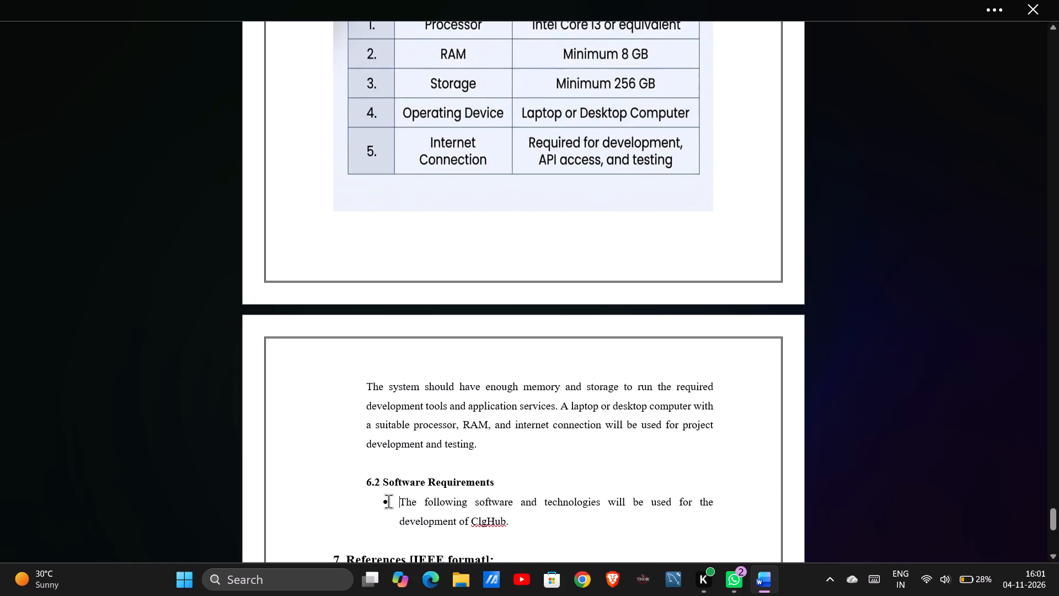
pyautogui.press('BackSpace')
# Replace the full stop after ClgHub in the 6.2 introductory sentence with a colon.
pyautogui.click(519, 526)
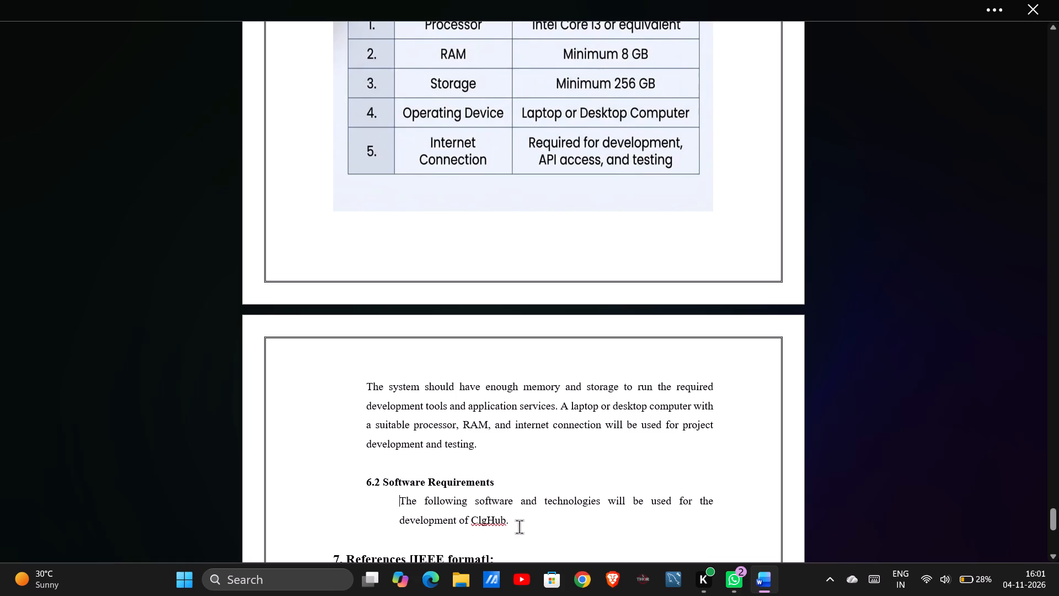
pyautogui.press('BackSpace')
pyautogui.hotkey('shift', ':')
# Insert the picture table2 from this device on a new line below the 6.2 introductory sentence.
pyautogui.scroll(-1, 519, 526)
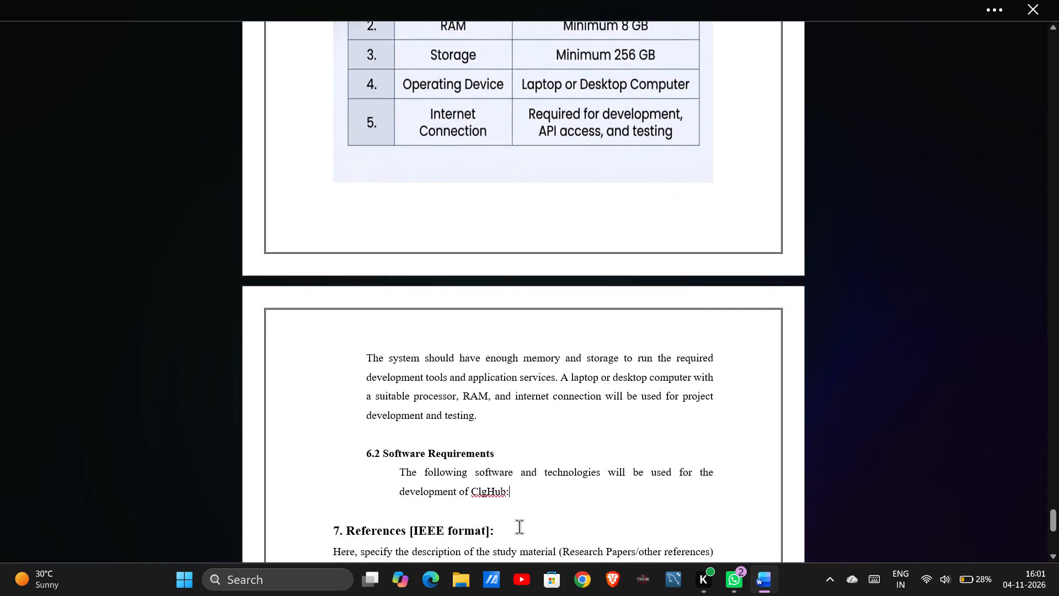
pyautogui.press('Return')
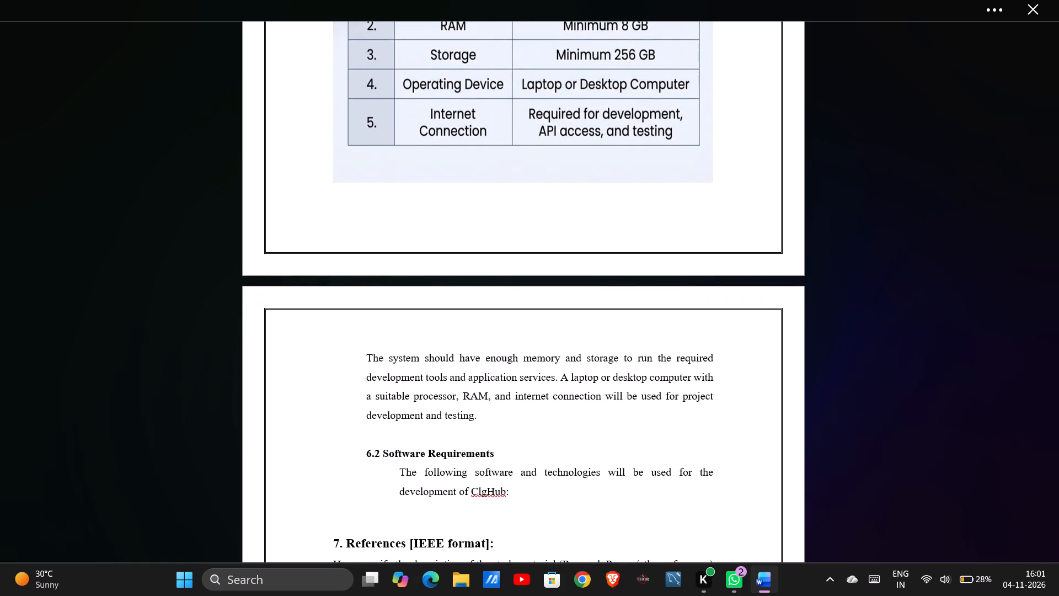
pyautogui.press('BackSpace')
pyautogui.press('Return')
pyautogui.click(319, 0)
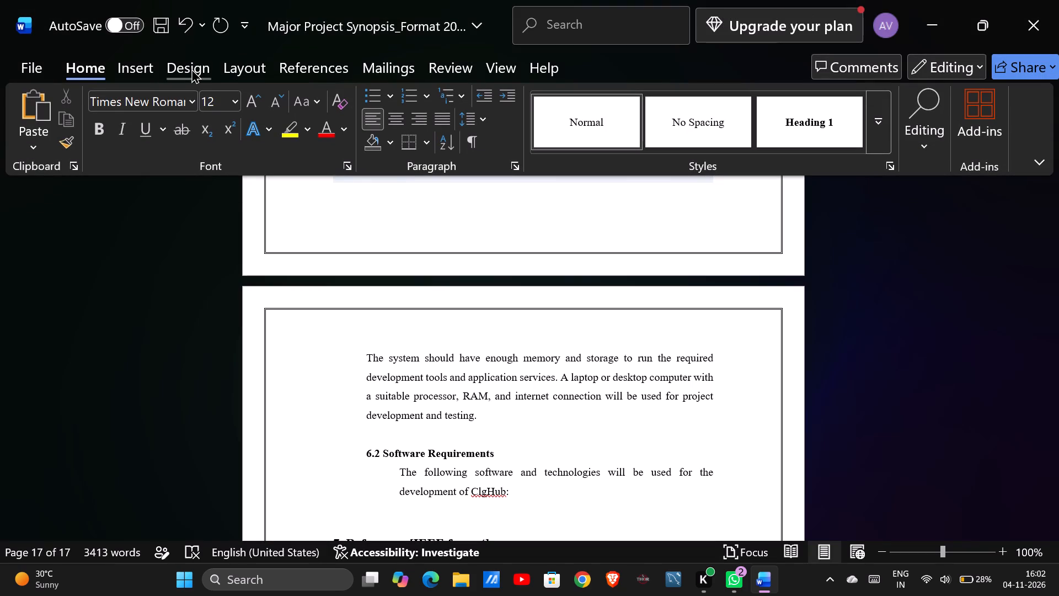
pyautogui.click(143, 68)
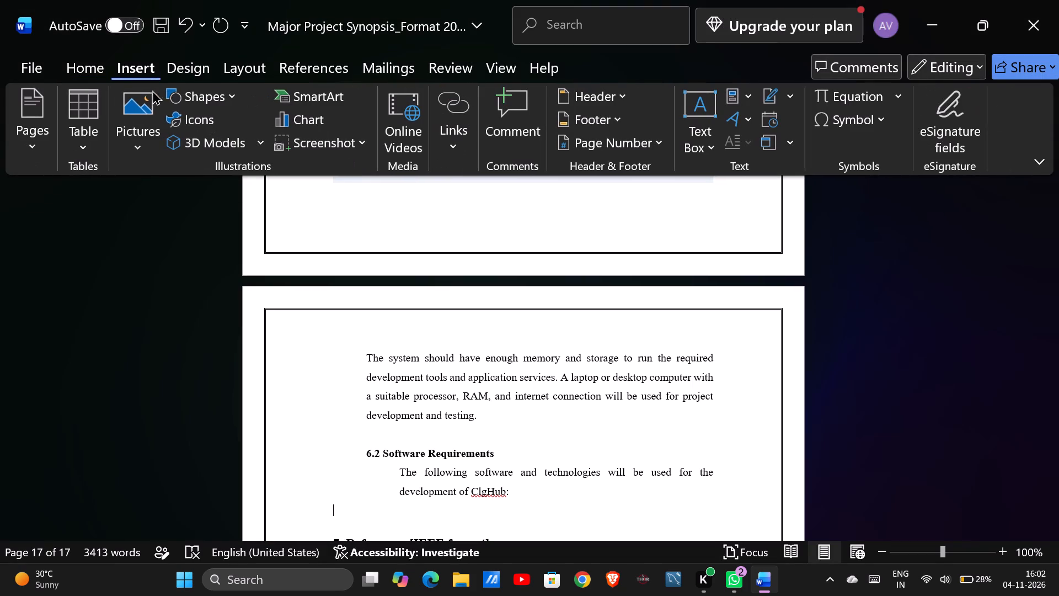
pyautogui.click(124, 108)
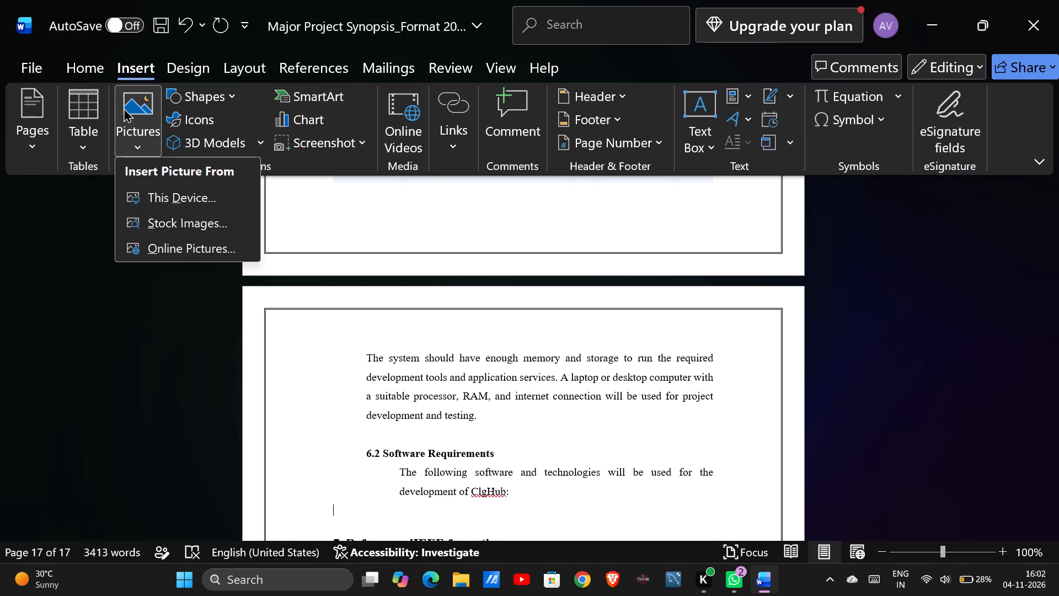
pyautogui.click(163, 198)
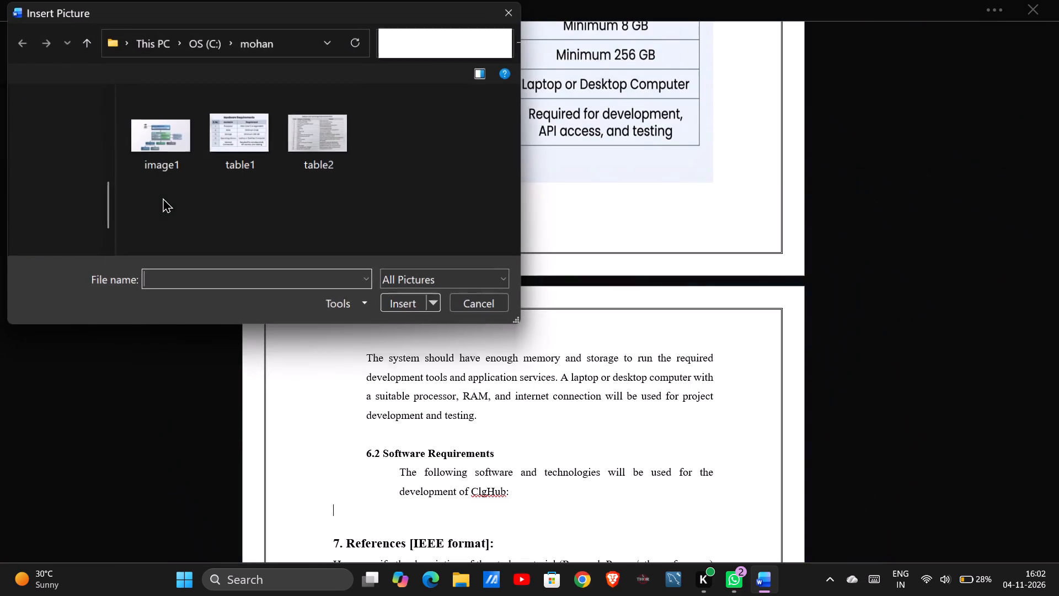
pyautogui.click(312, 150)
pyautogui.doubleClick(312, 150)
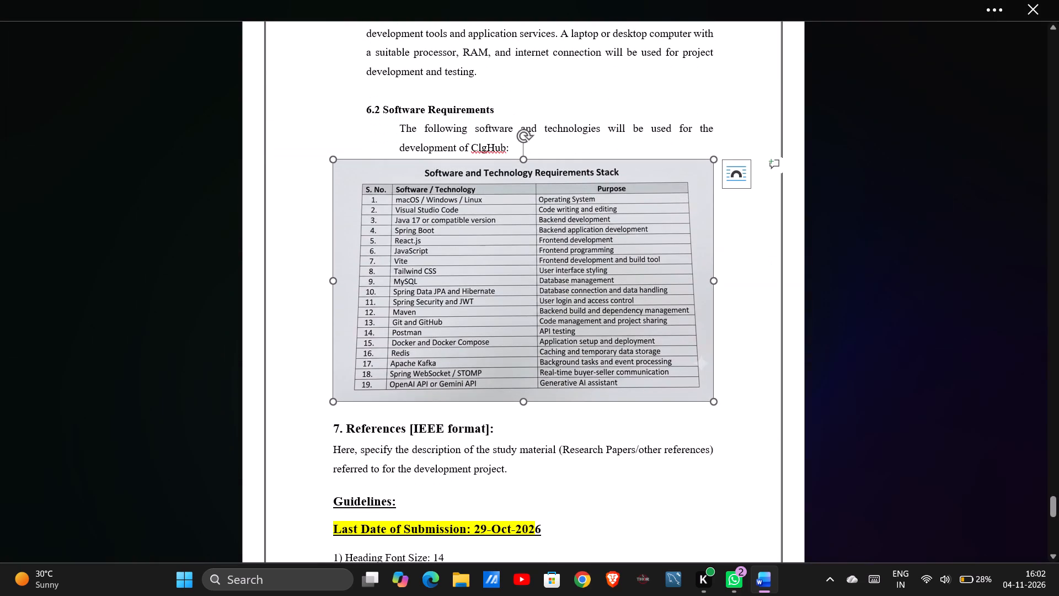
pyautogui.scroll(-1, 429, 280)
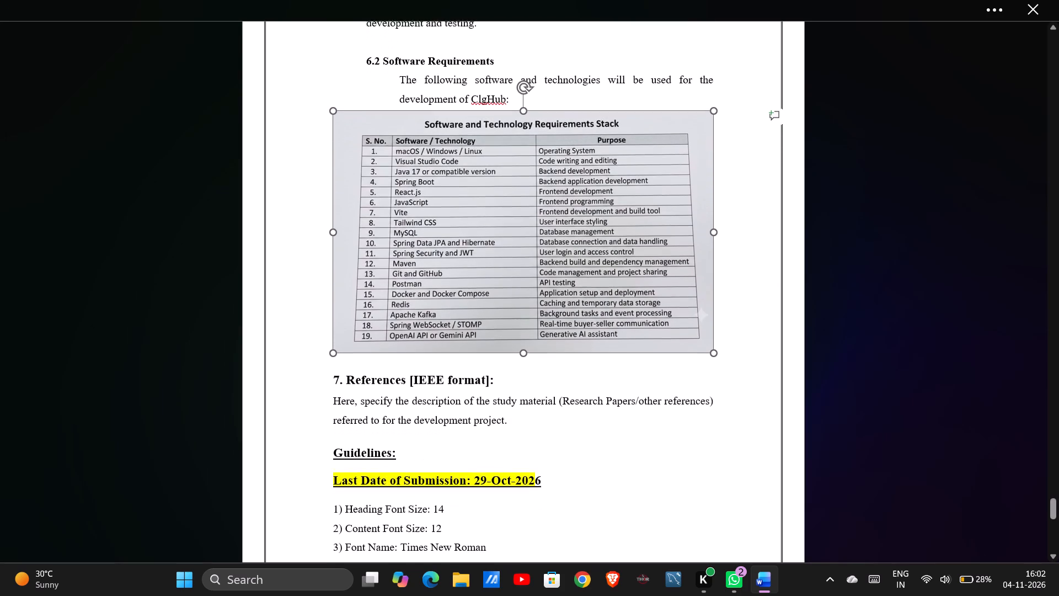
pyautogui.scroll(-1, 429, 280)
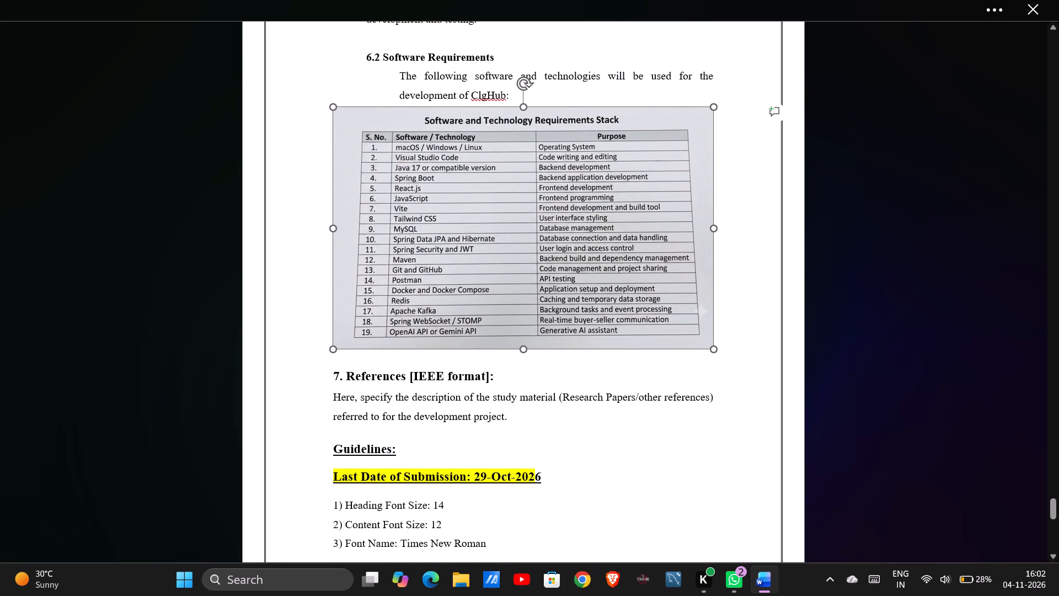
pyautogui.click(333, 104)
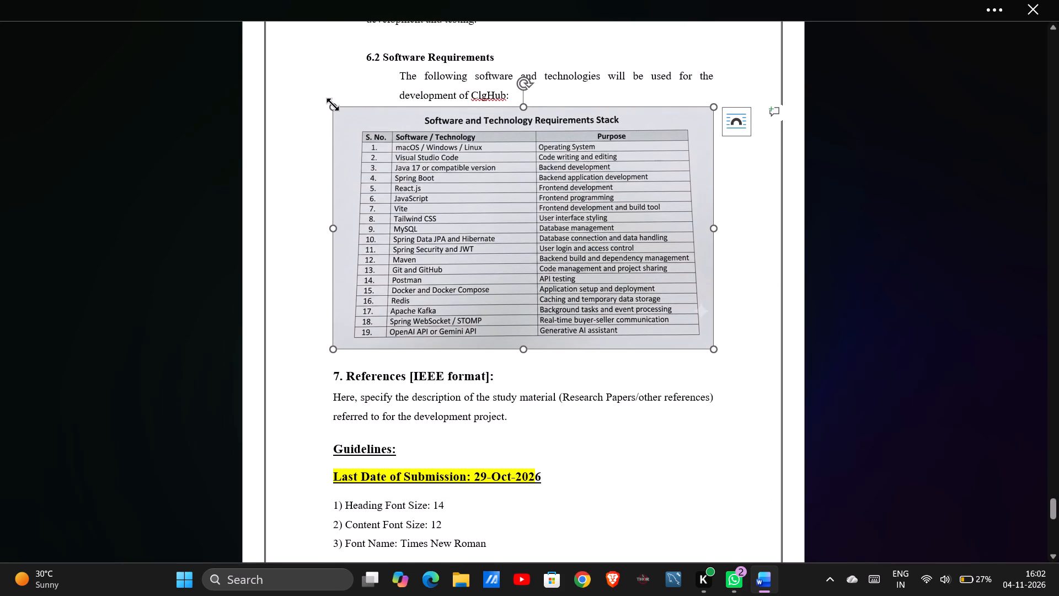
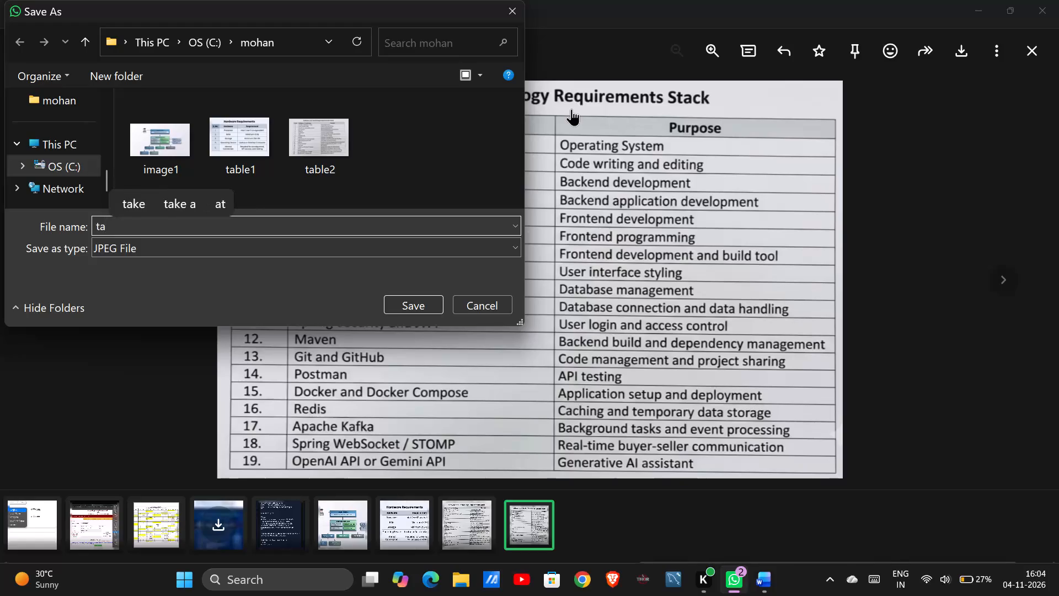
# Save the technology requirements stack picture from WhatsApp as a JPEG named table3 in the mohan folder.
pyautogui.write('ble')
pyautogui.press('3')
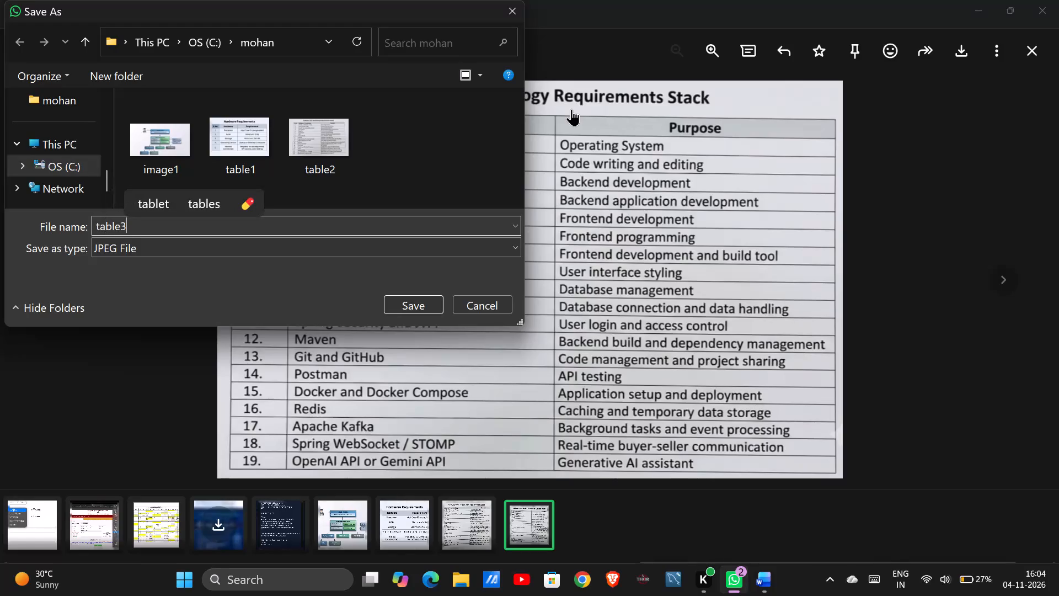
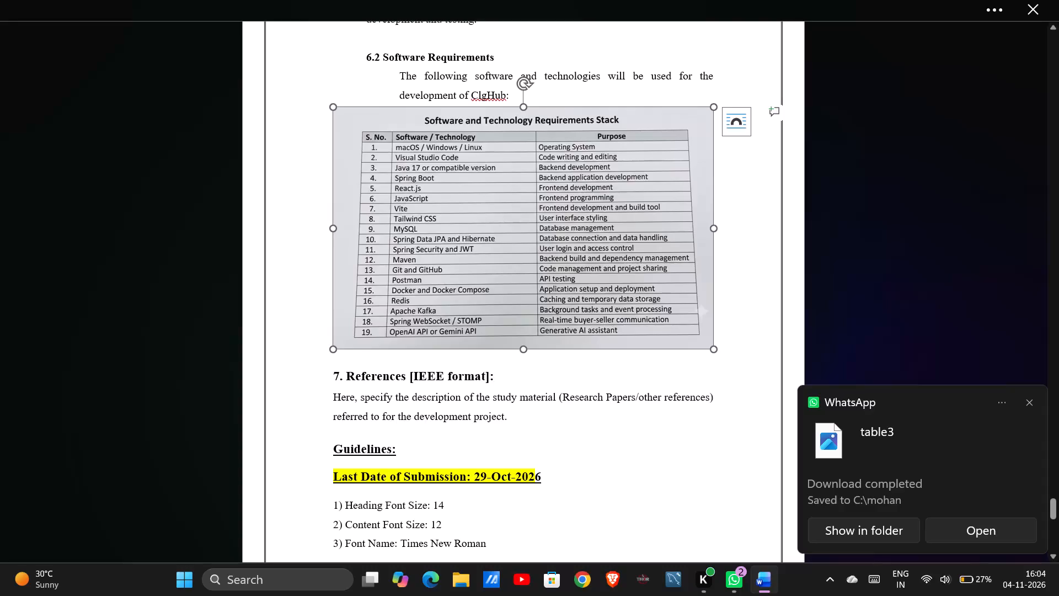
# Replace the software requirements table picture under 6.2 with the picture table3 from this device.
pyautogui.press('BackSpace')
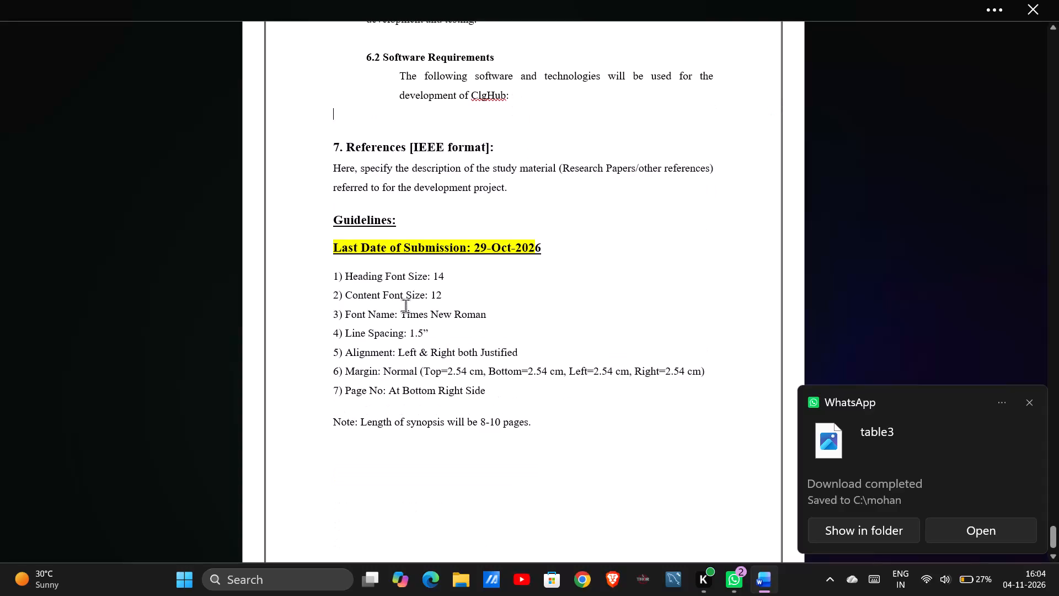
pyautogui.click(288, 0)
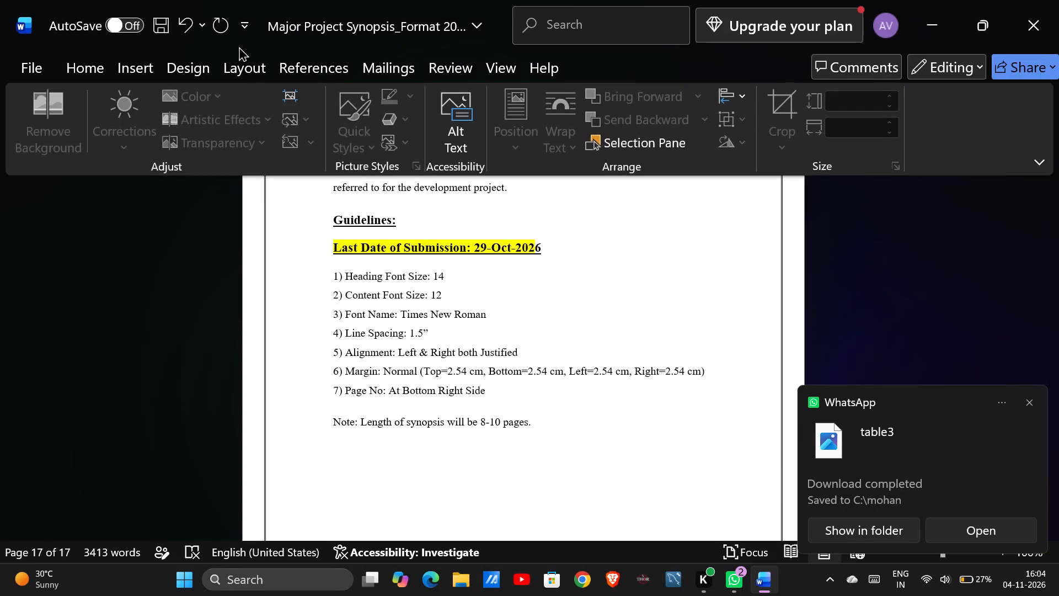
pyautogui.click(135, 66)
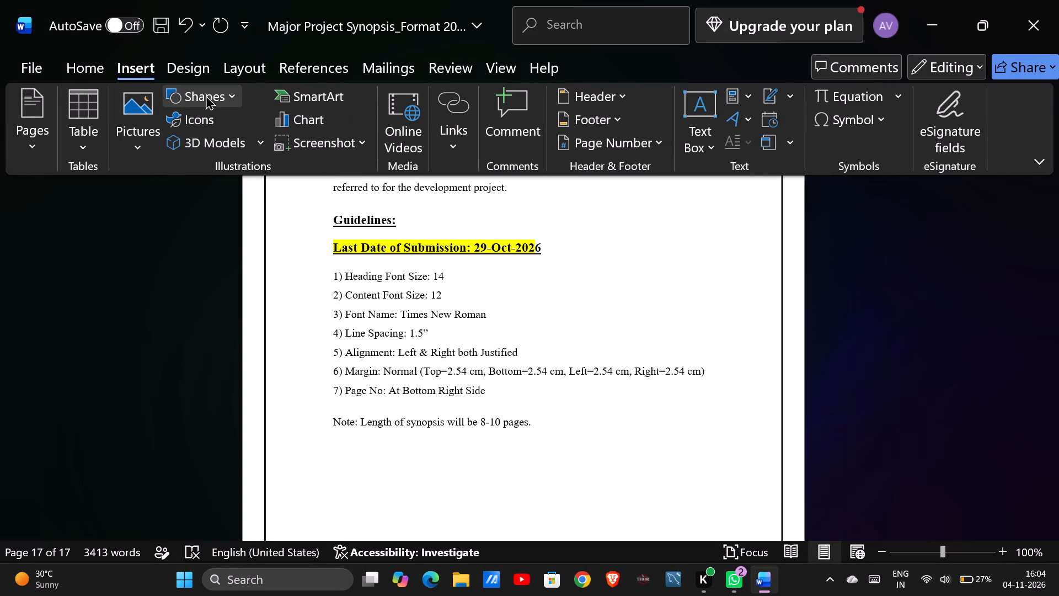
pyautogui.click(140, 107)
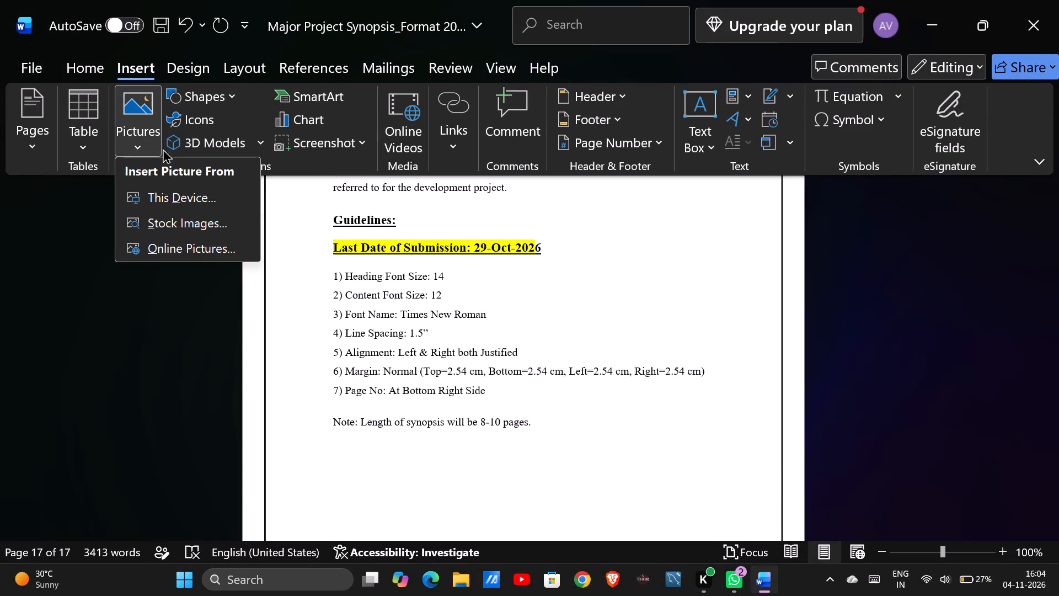
pyautogui.click(170, 195)
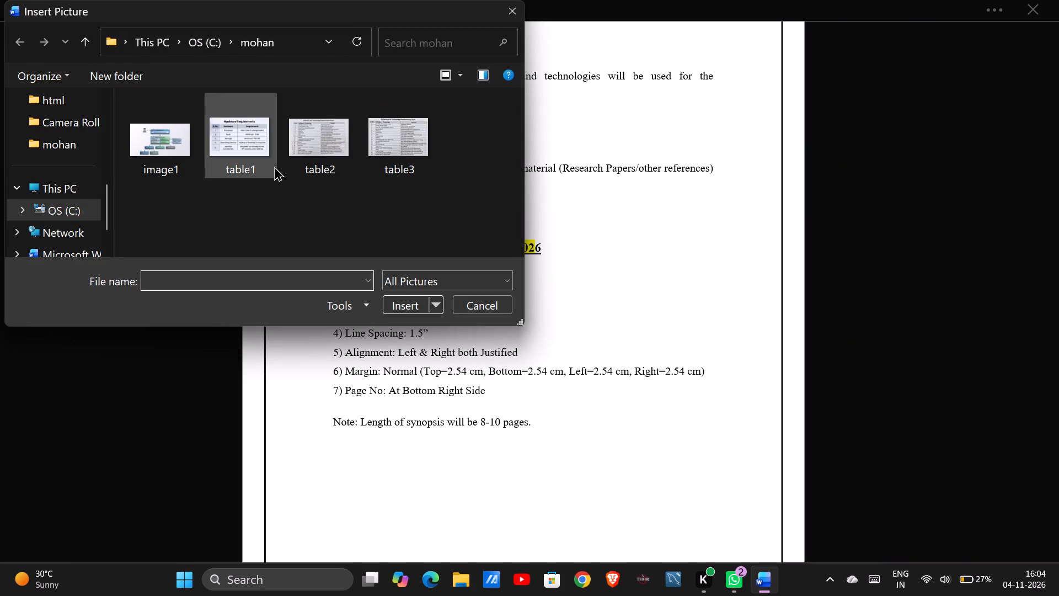
pyautogui.doubleClick(371, 140)
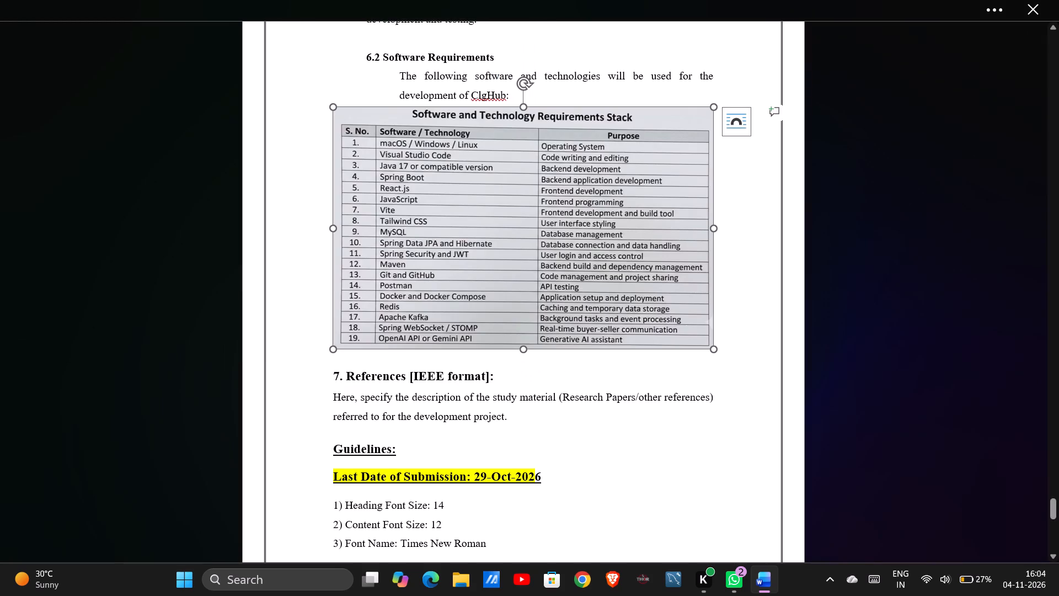
# Stretch the software requirements table picture downward to make it about 30% taller at the same width.
pyautogui.scroll(-1, 391, 386)
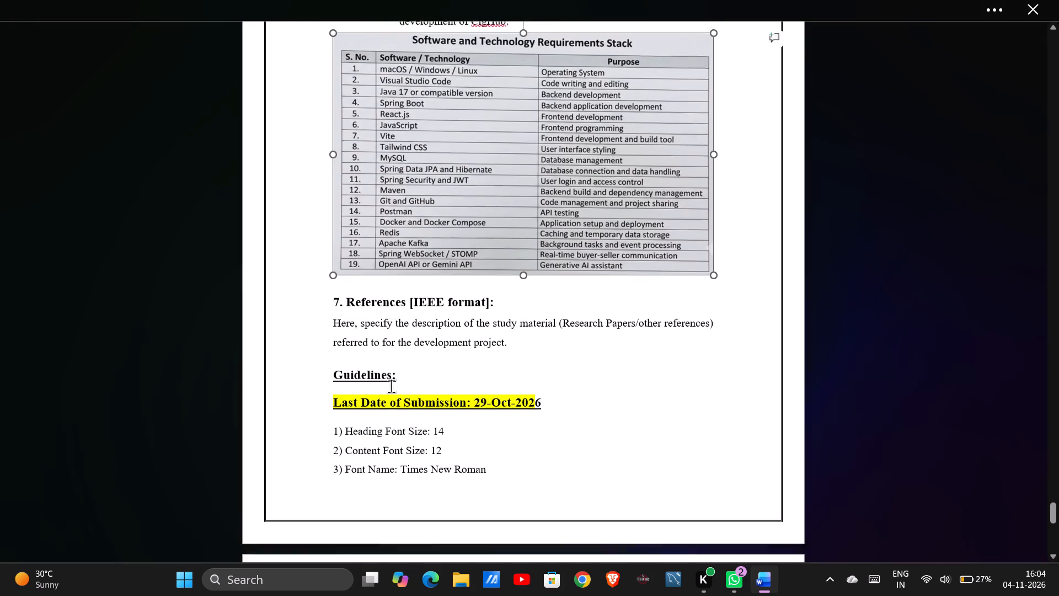
pyautogui.scroll(-1, 391, 386)
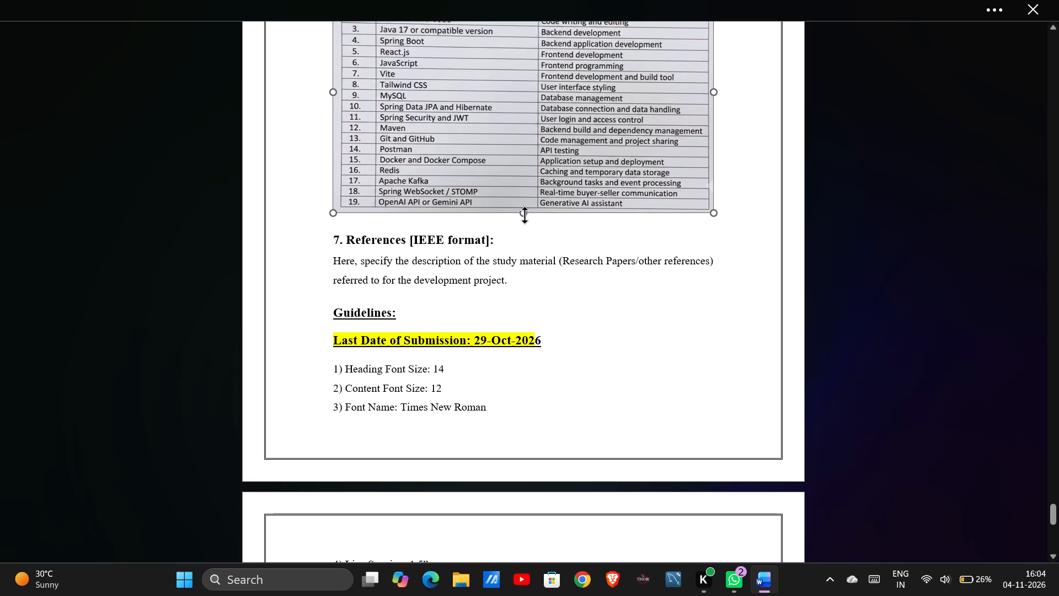
pyautogui.moveTo(525, 216); pyautogui.dragTo(534, 260)
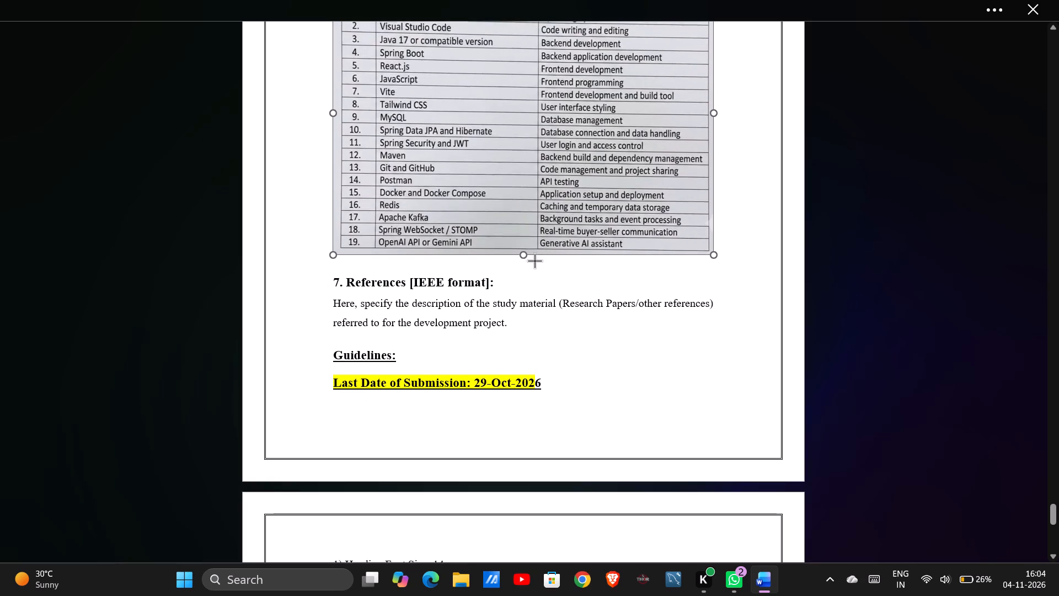
pyautogui.moveTo(534, 260); pyautogui.dragTo(537, 285)
# Add blank space between the 6.2 introductory sentence and the software requirements table picture.
pyautogui.scroll(1, 537, 285)
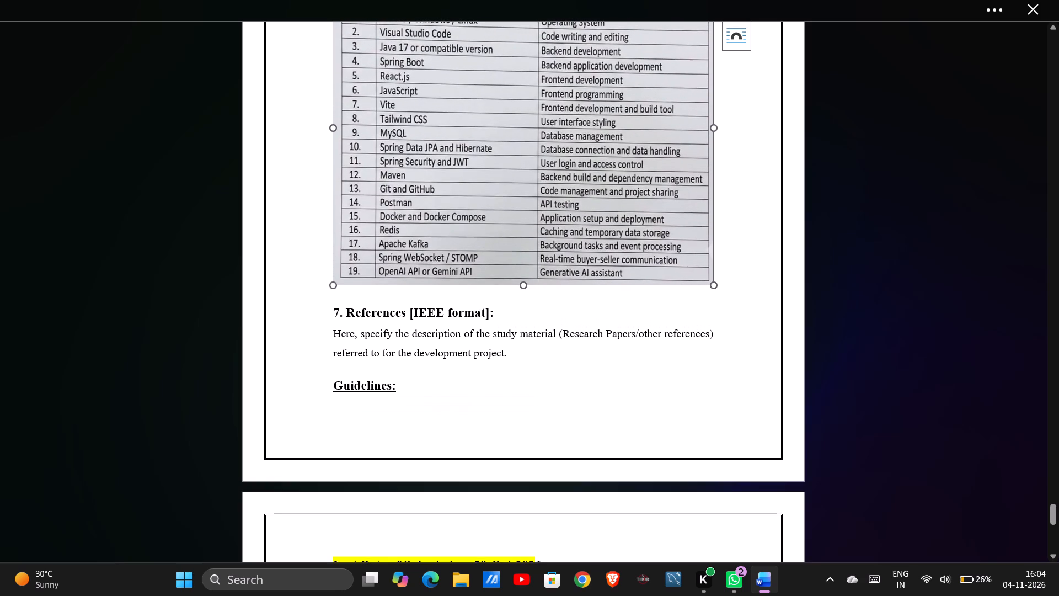
pyautogui.scroll(1, 537, 285)
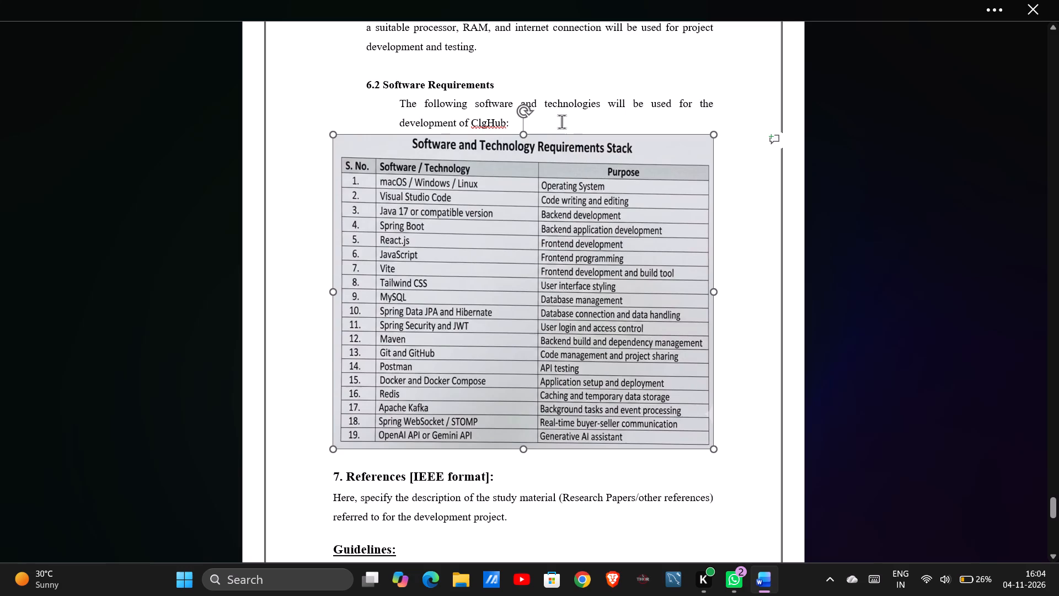
pyautogui.click(554, 118)
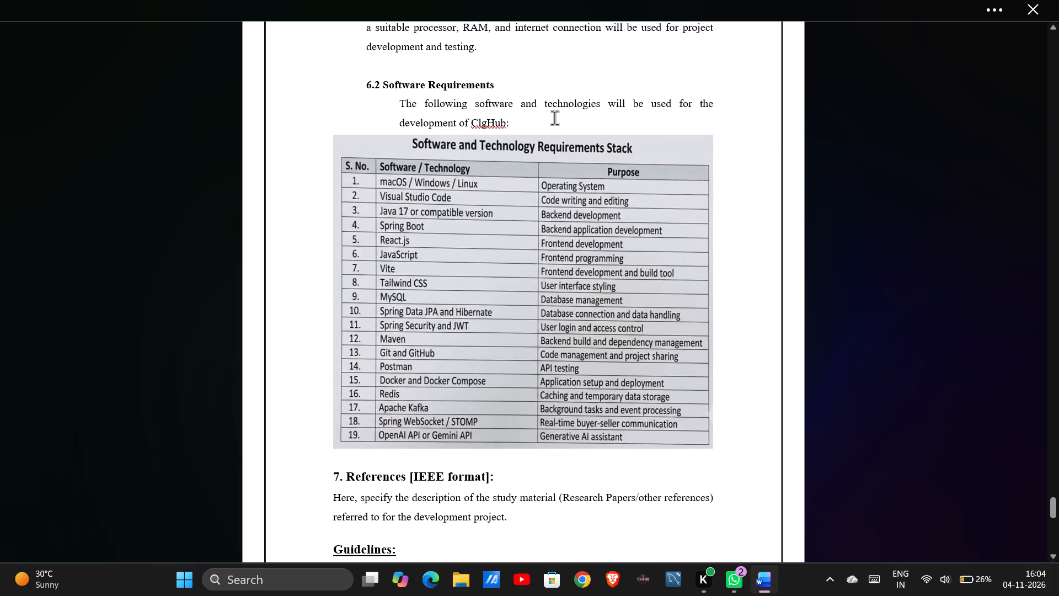
pyautogui.press('Return')
pyautogui.press('Return')
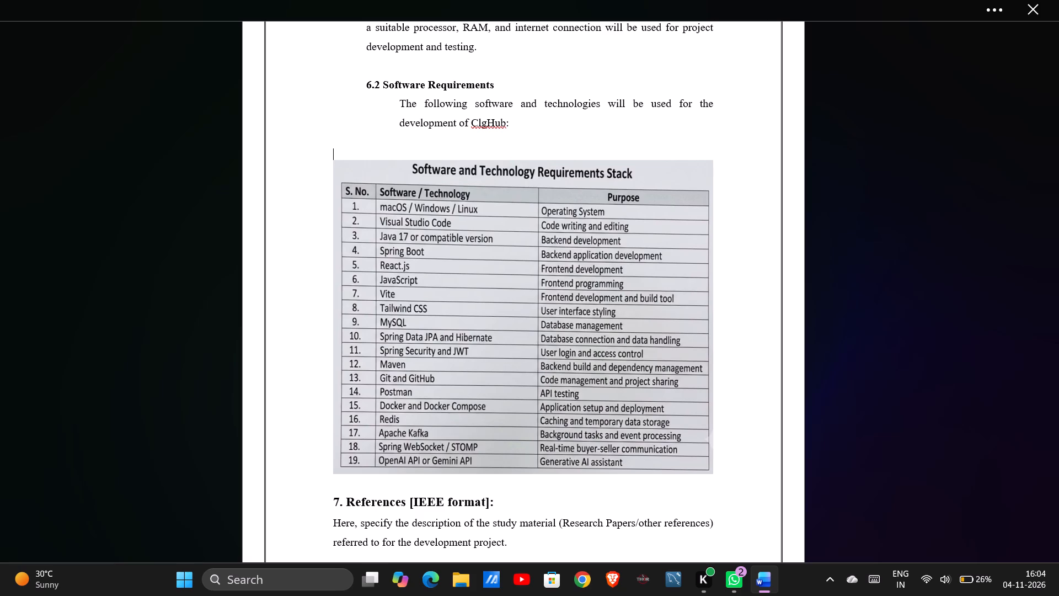
# Widen the software requirements table picture so it extends slightly past the right text margin but stays inside the page border.
pyautogui.click(710, 435)
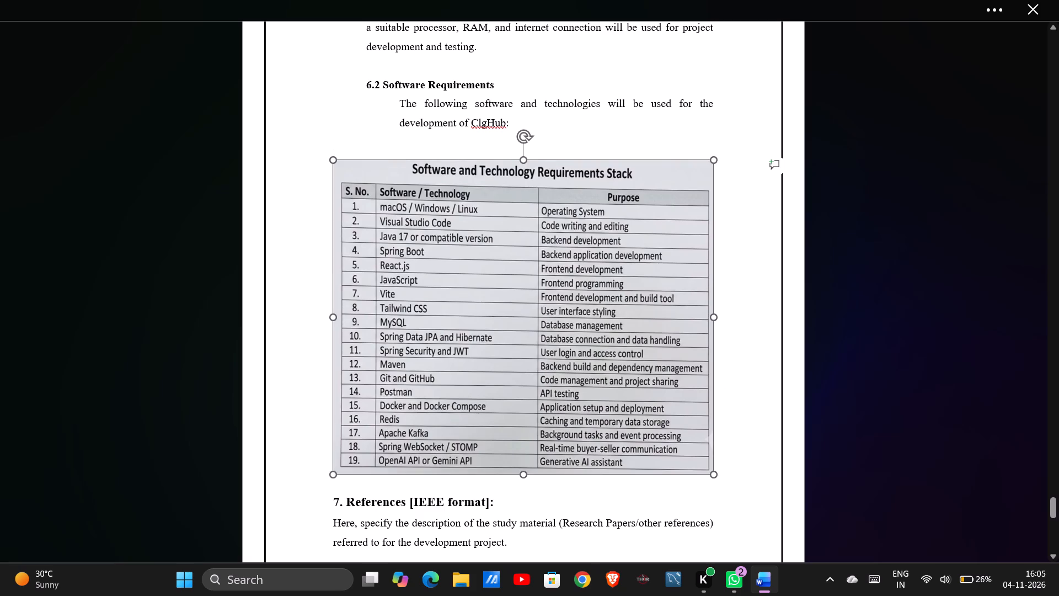
pyautogui.moveTo(713, 317); pyautogui.dragTo(723, 315)
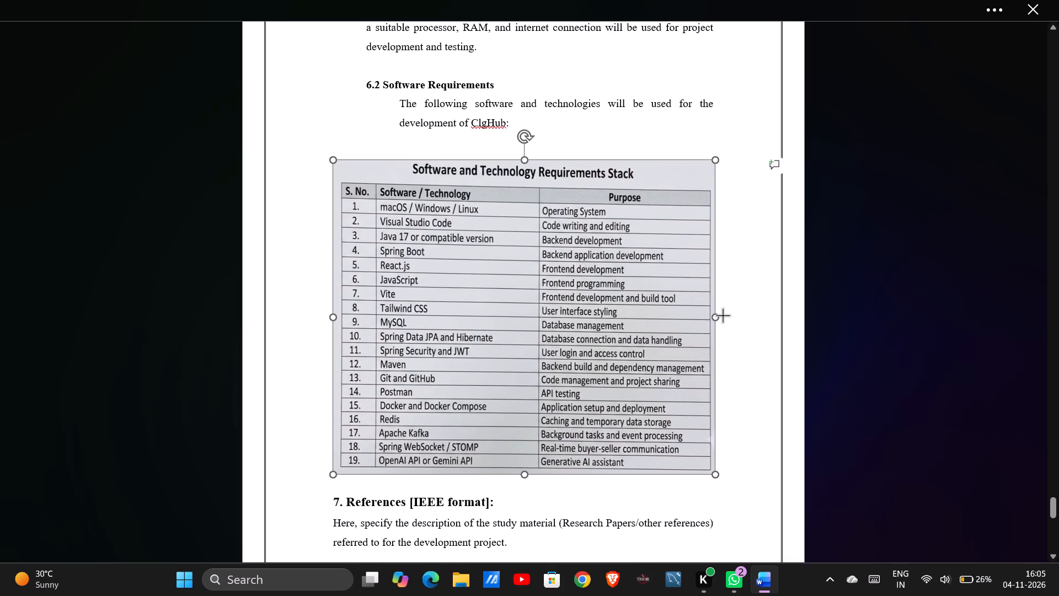
pyautogui.moveTo(723, 315); pyautogui.dragTo(755, 315)
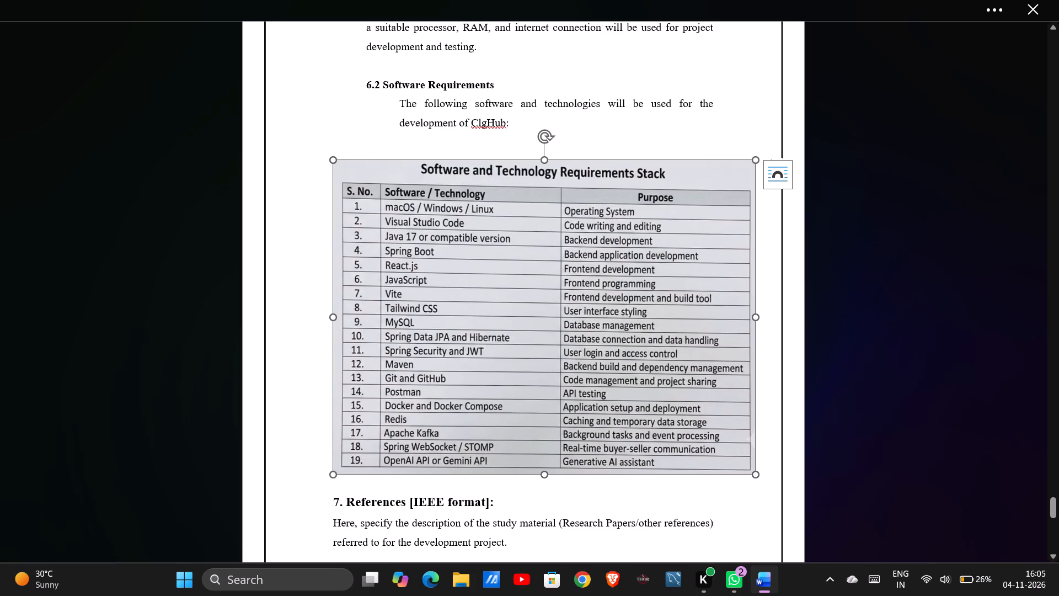
pyautogui.moveTo(334, 317); pyautogui.dragTo(317, 311)
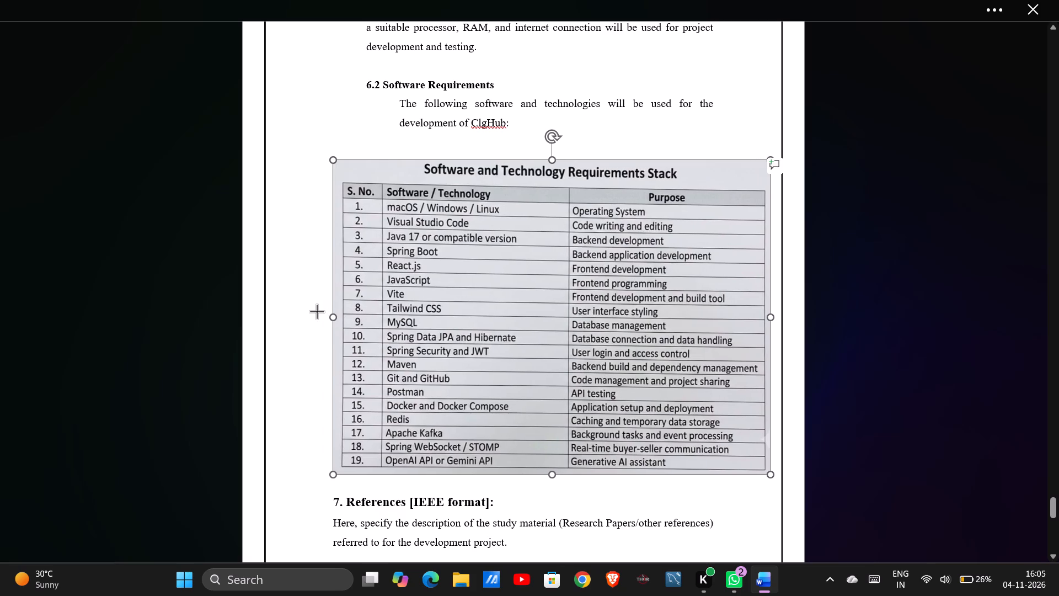
pyautogui.moveTo(317, 311); pyautogui.dragTo(351, 313)
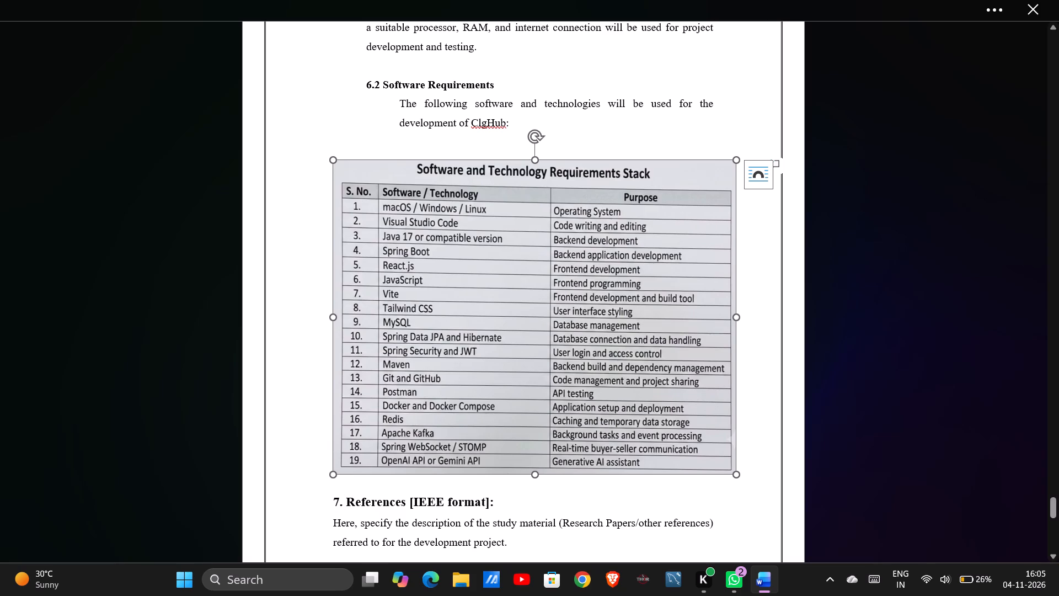
# Stretch the software requirements table picture further down until only the section 7 heading fits below it on the page.
pyautogui.click(458, 496)
pyautogui.scroll(-2, 458, 496)
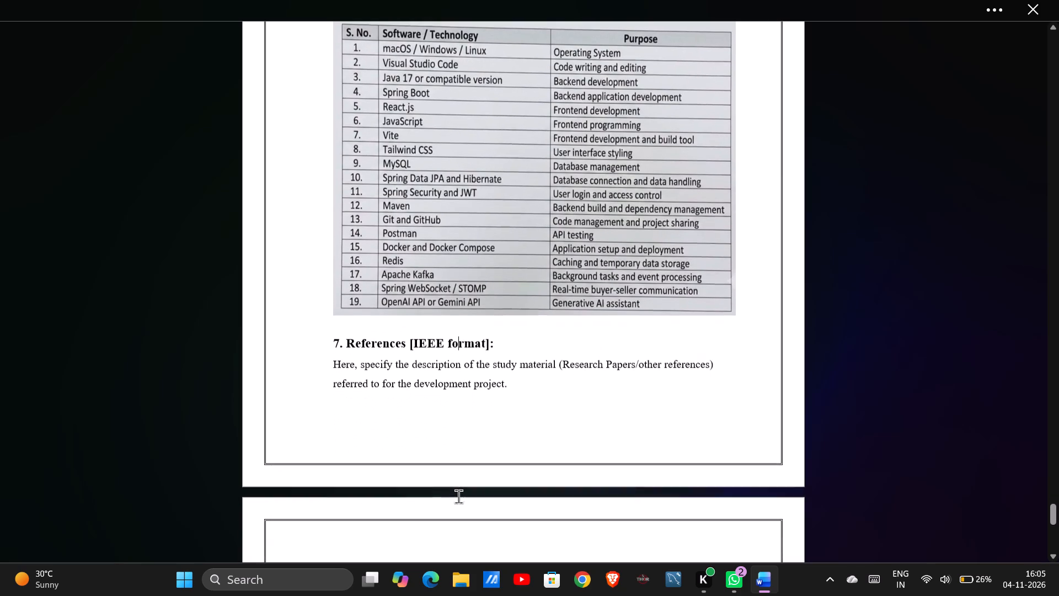
pyautogui.click(529, 311)
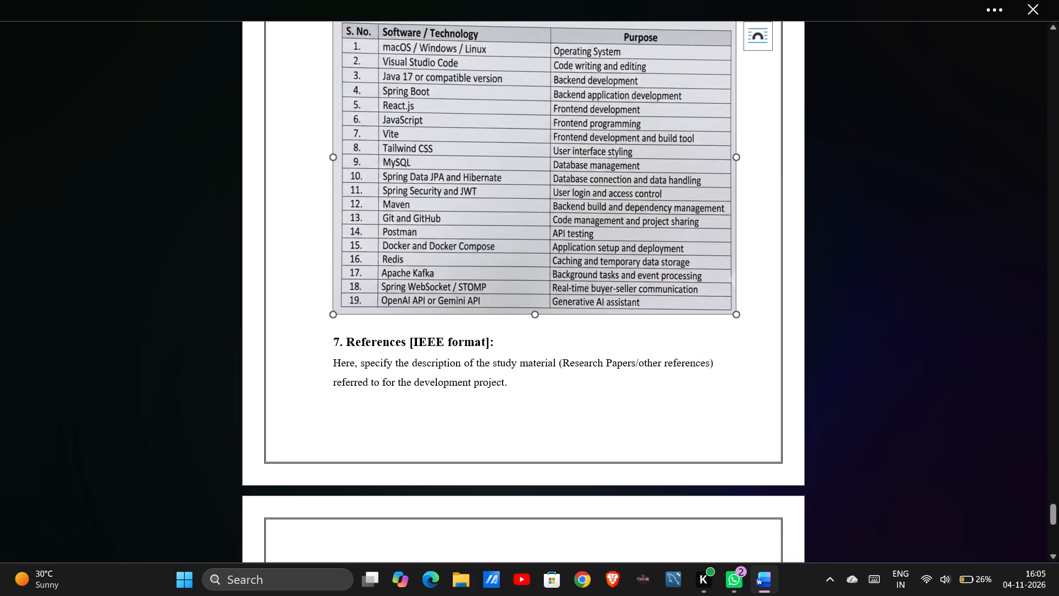
pyautogui.moveTo(536, 313); pyautogui.dragTo(536, 329)
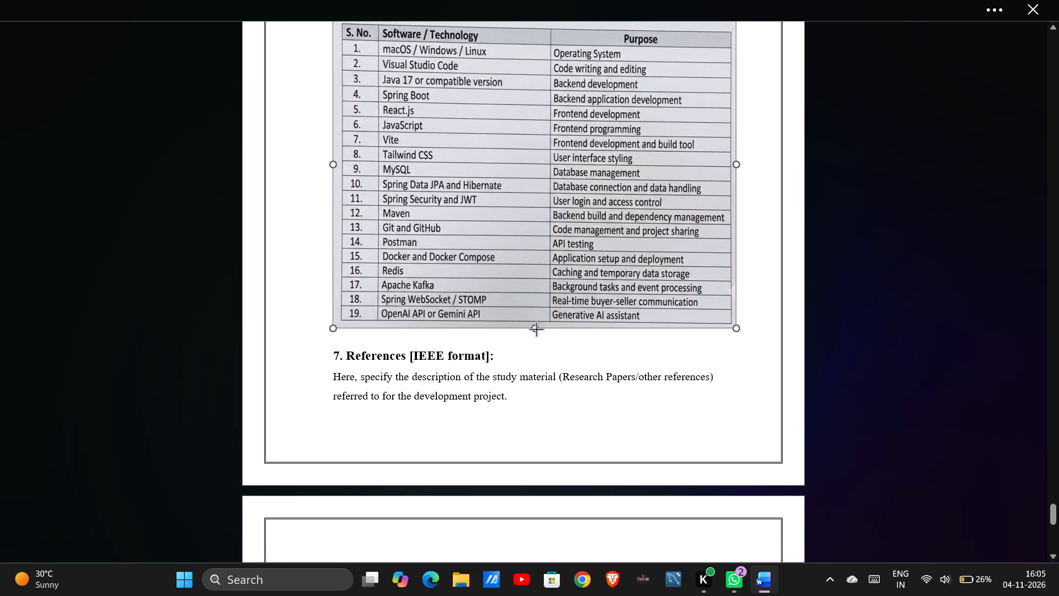
pyautogui.moveTo(536, 329); pyautogui.dragTo(537, 333)
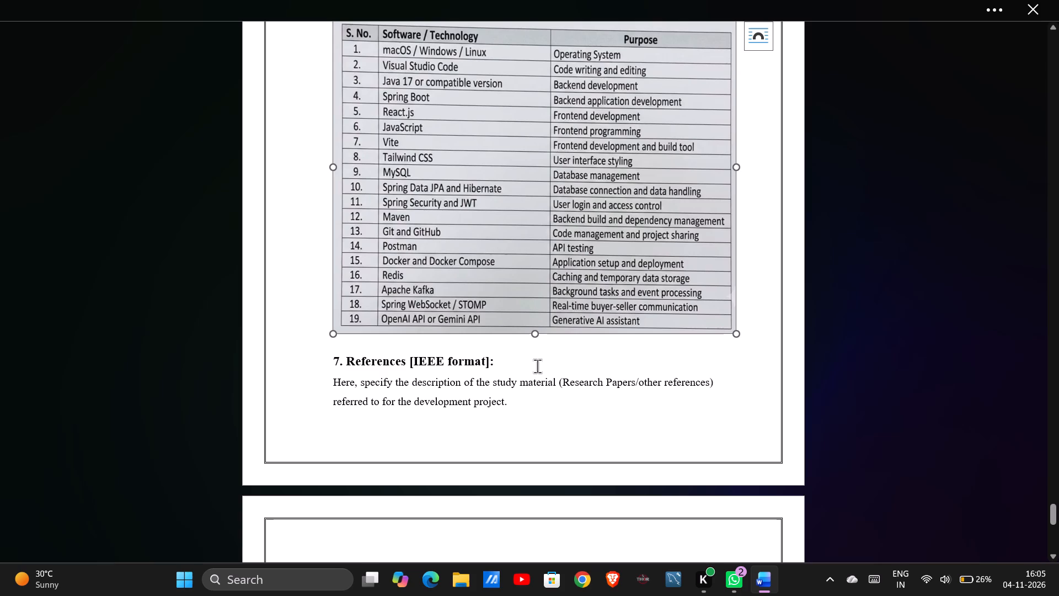
pyautogui.moveTo(535, 332); pyautogui.dragTo(535, 343)
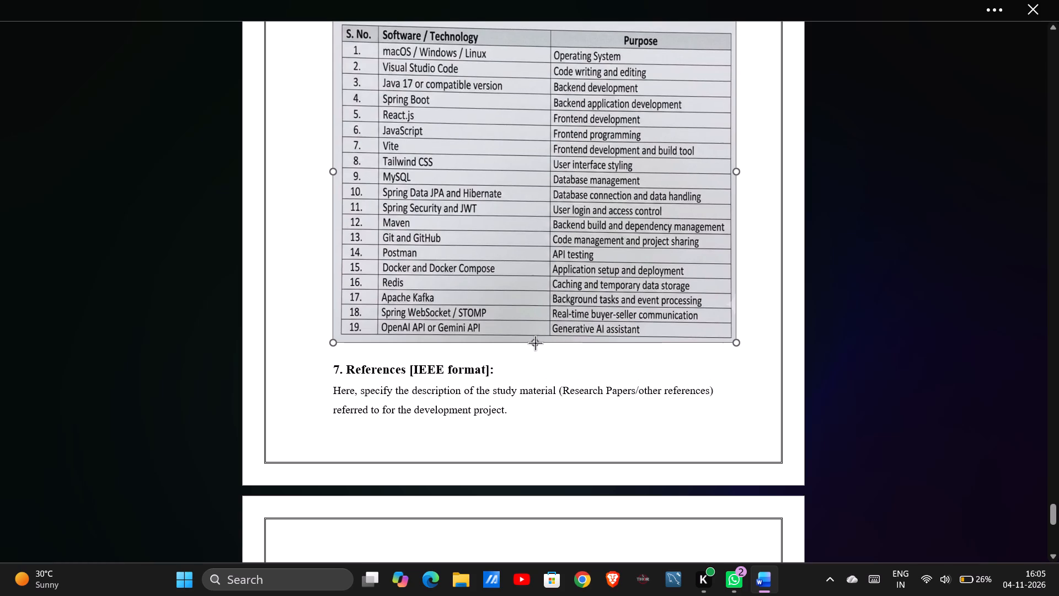
pyautogui.moveTo(535, 343); pyautogui.dragTo(534, 347)
pyautogui.scroll(1, 517, 356)
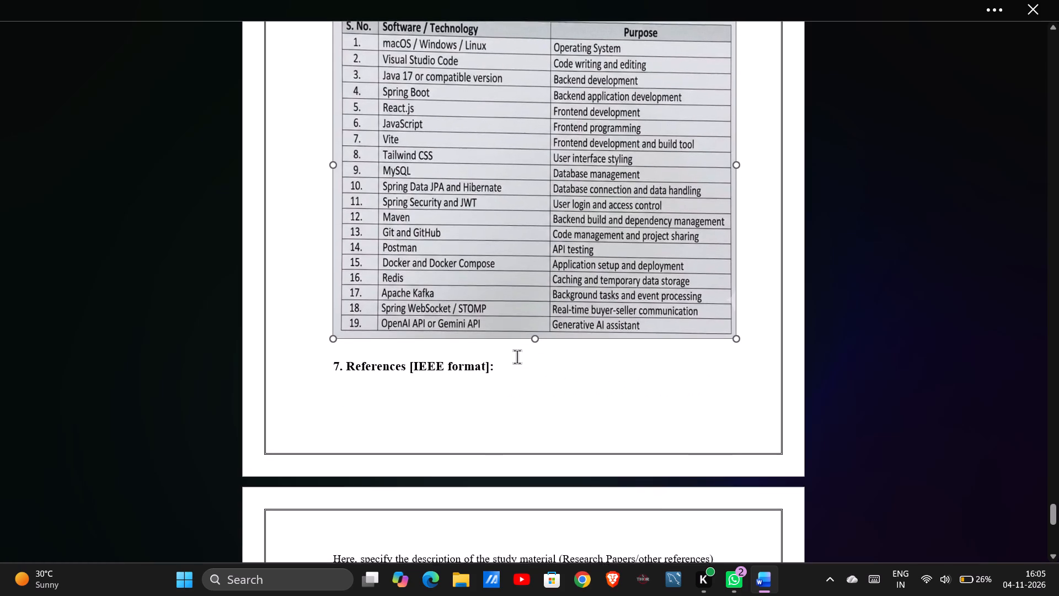
pyautogui.scroll(1, 517, 356)
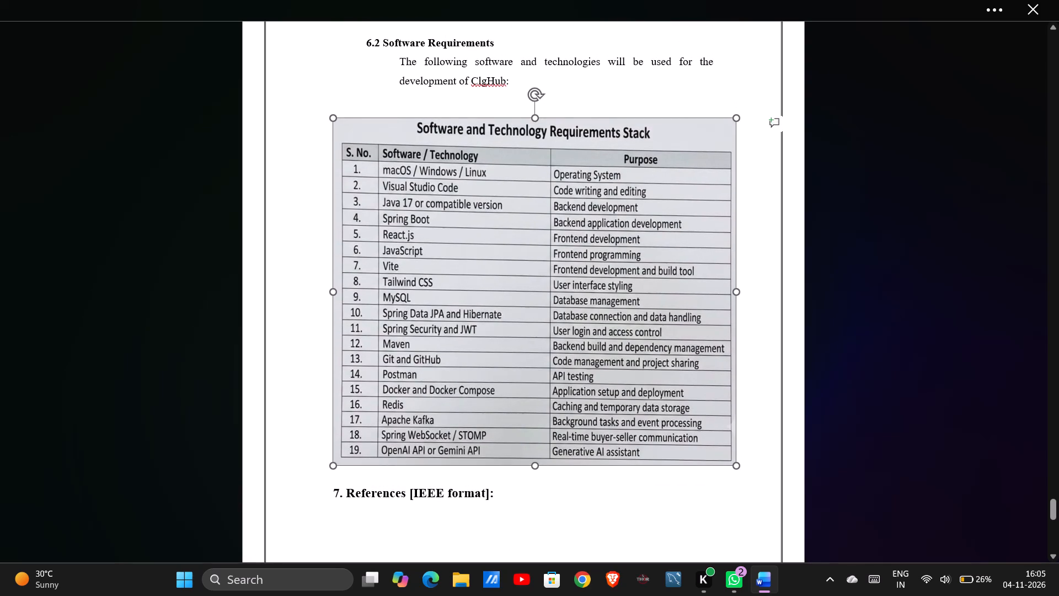
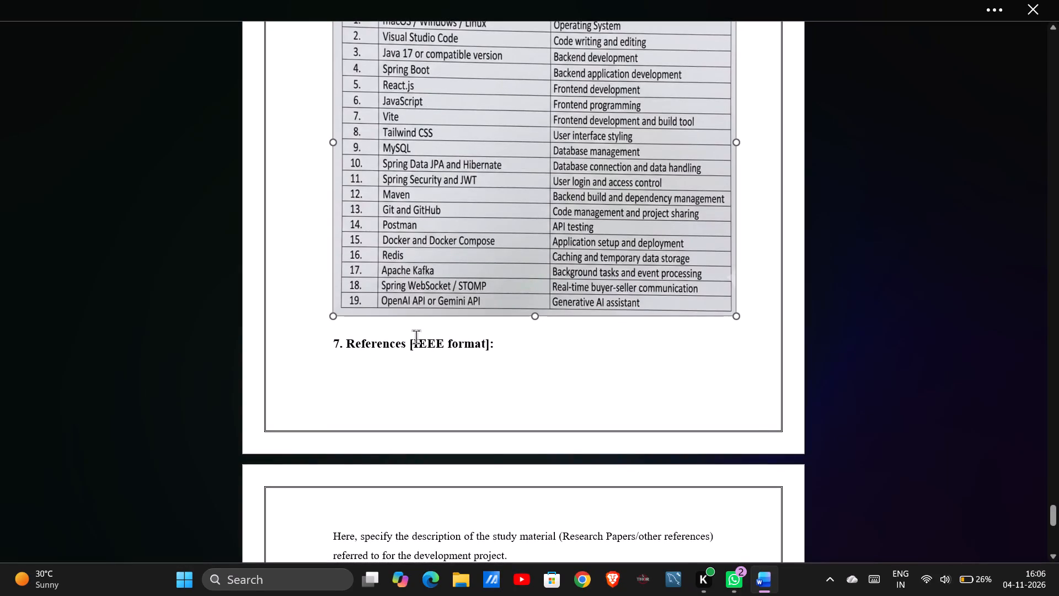
# Stretch the software requirements table picture further down until the section 7 References heading moves onto the next page.
pyautogui.click(334, 345)
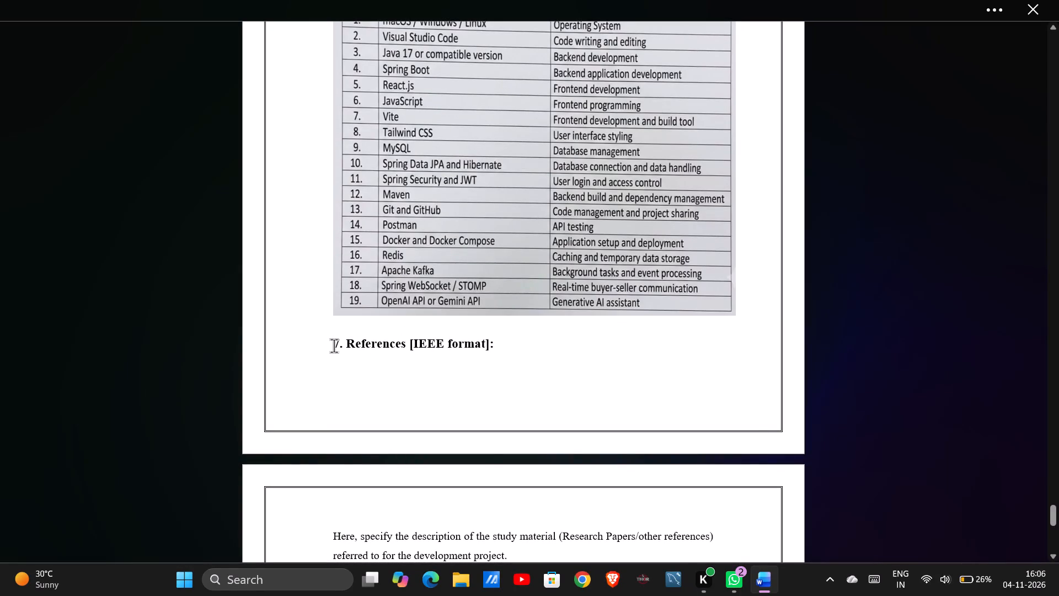
pyautogui.click(500, 311)
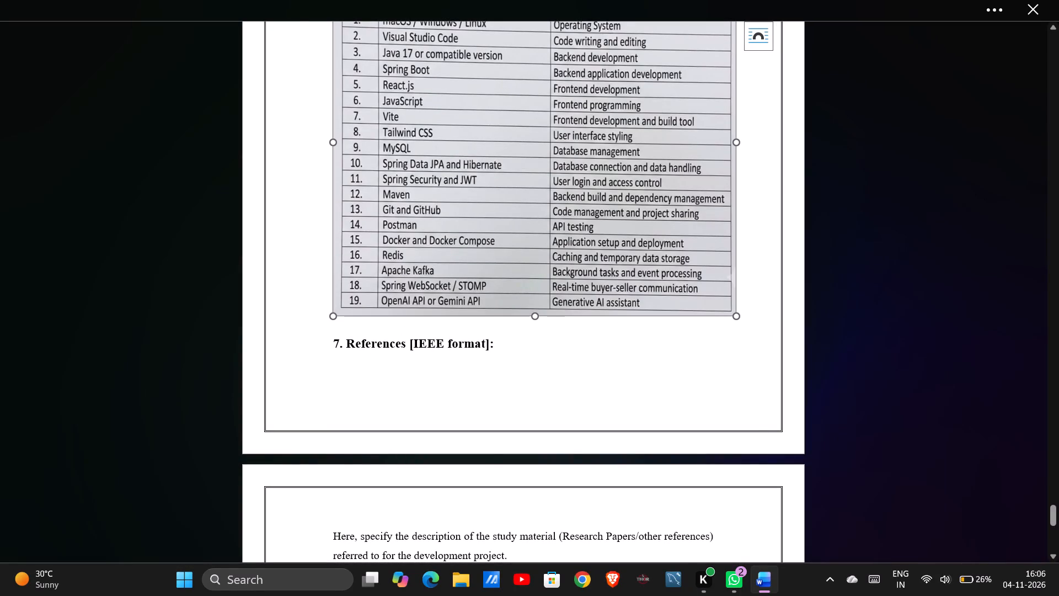
pyautogui.moveTo(536, 314); pyautogui.dragTo(539, 322)
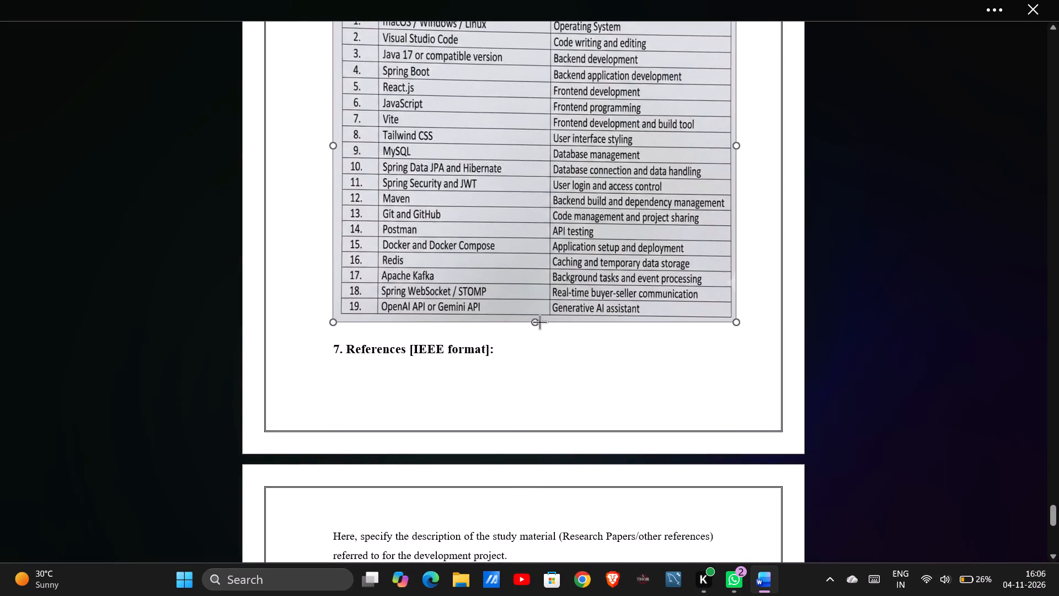
pyautogui.moveTo(539, 322); pyautogui.dragTo(544, 340)
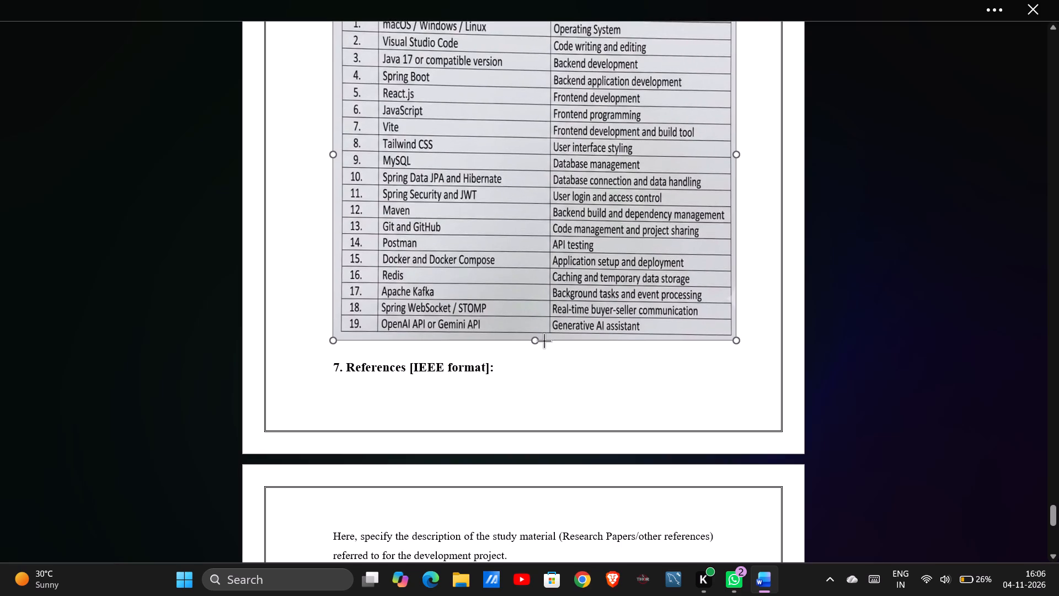
pyautogui.moveTo(544, 340); pyautogui.dragTo(545, 354)
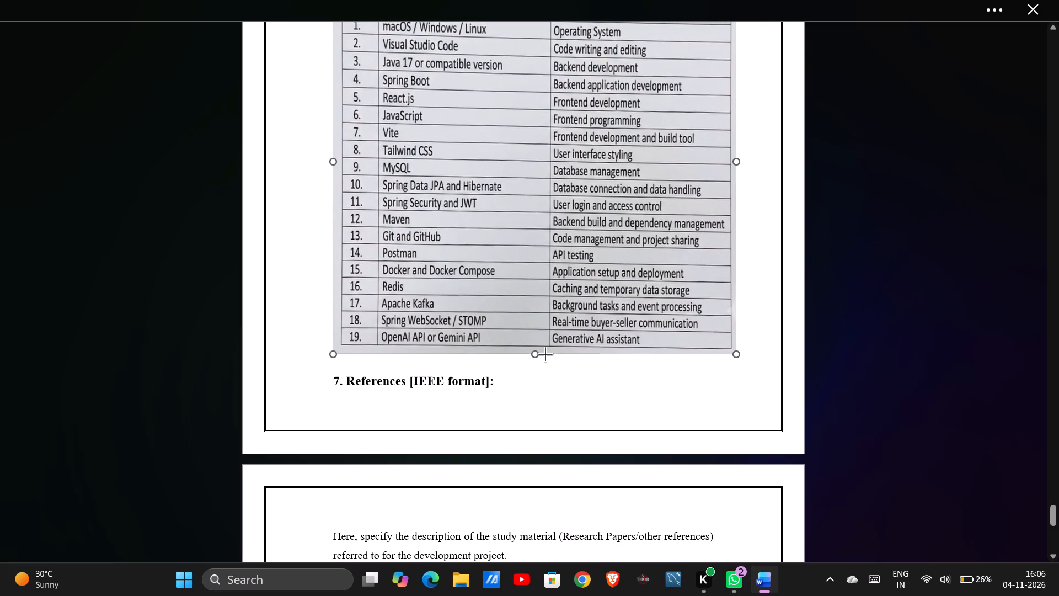
pyautogui.moveTo(545, 354); pyautogui.dragTo(545, 359)
pyautogui.scroll(1, 545, 359)
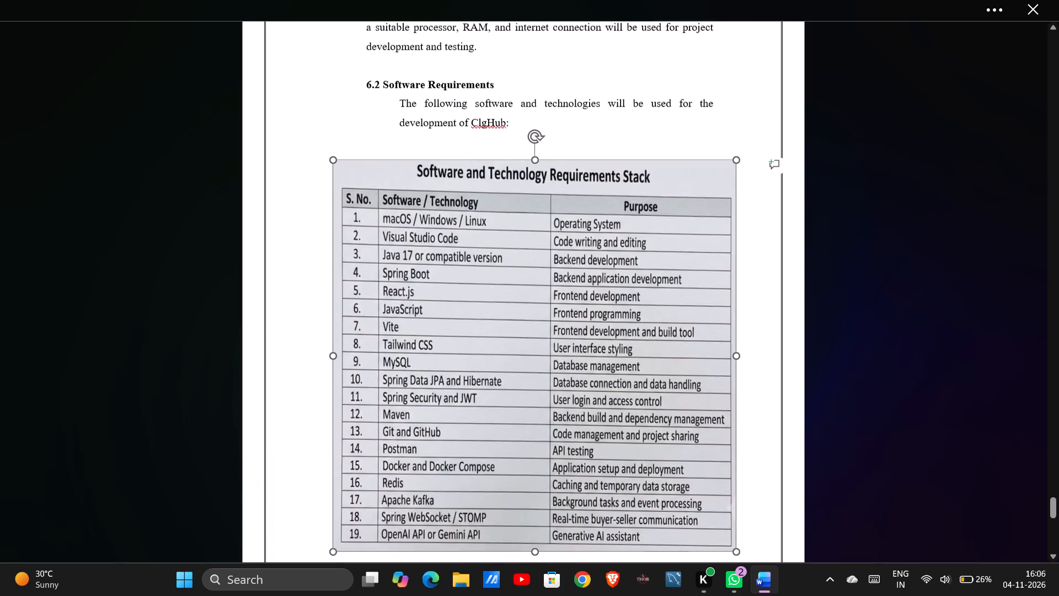
pyautogui.scroll(-1, 545, 359)
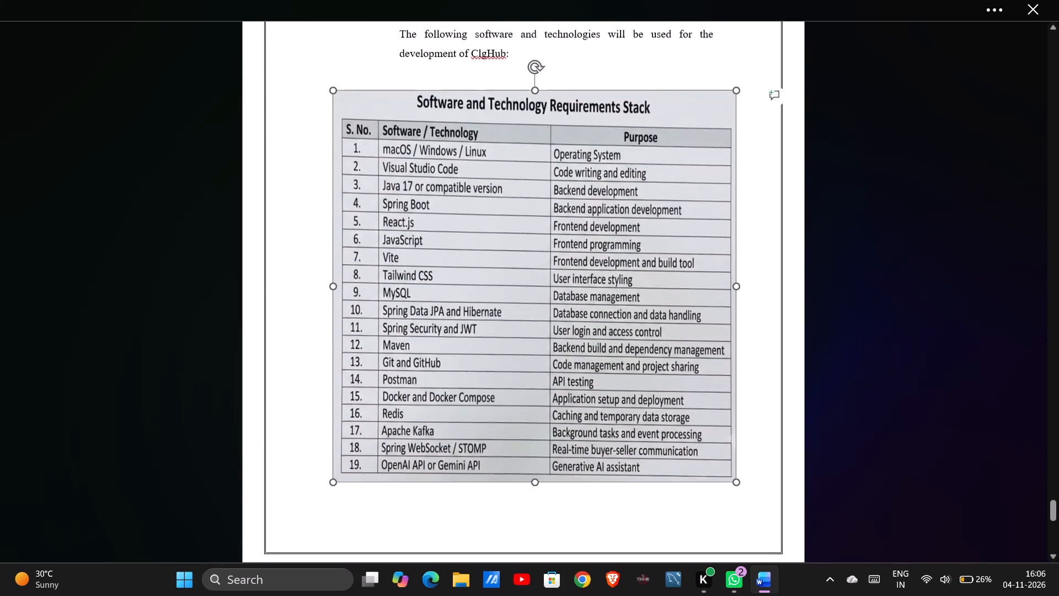
# Paste the copied technology descriptions, from Frontend to the closing tools-and-technologies sentence, on a new line directly above the section 7 References heading.
pyautogui.scroll(-2, 545, 359)
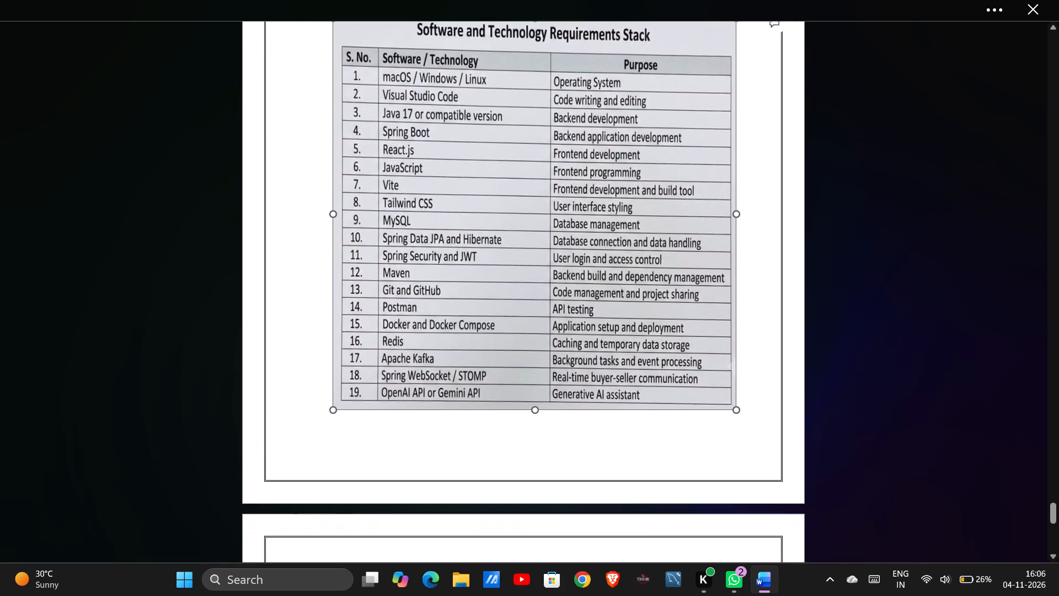
pyautogui.scroll(-1, 545, 359)
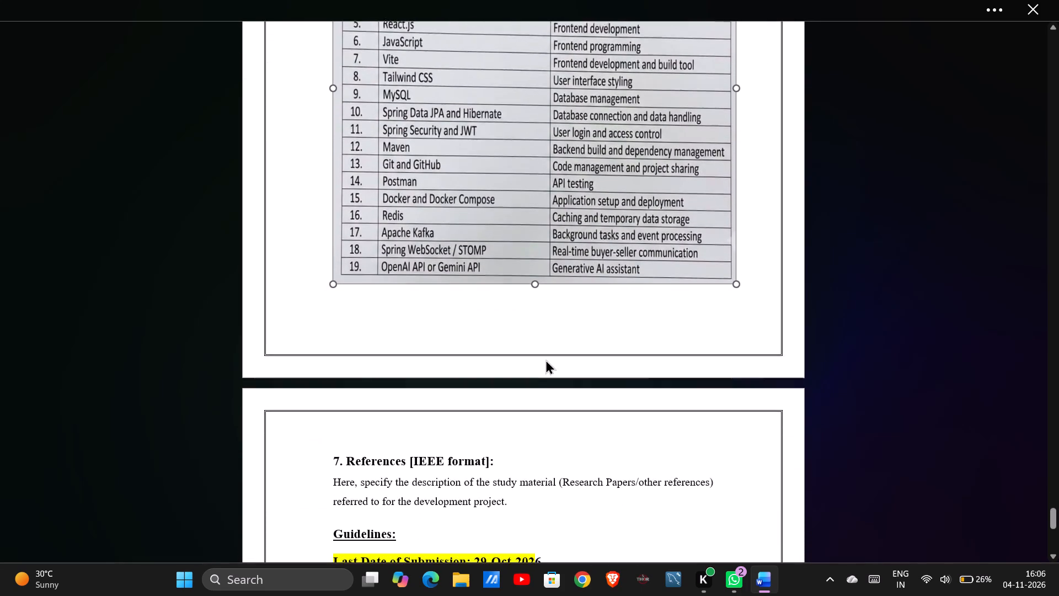
pyautogui.scroll(-1, 545, 359)
pyautogui.click(336, 387)
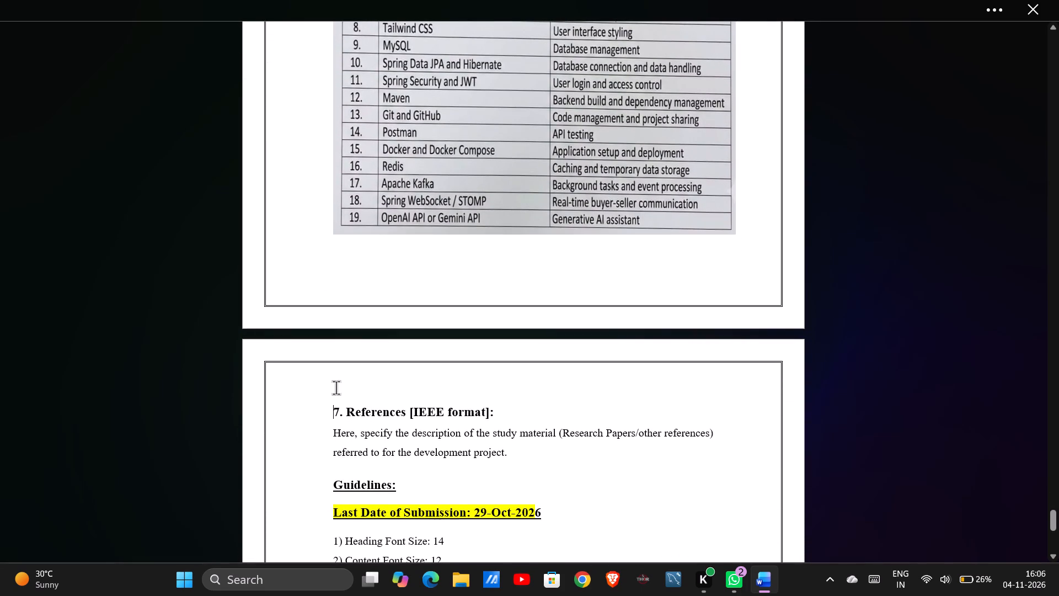
pyautogui.press('BackSpace')
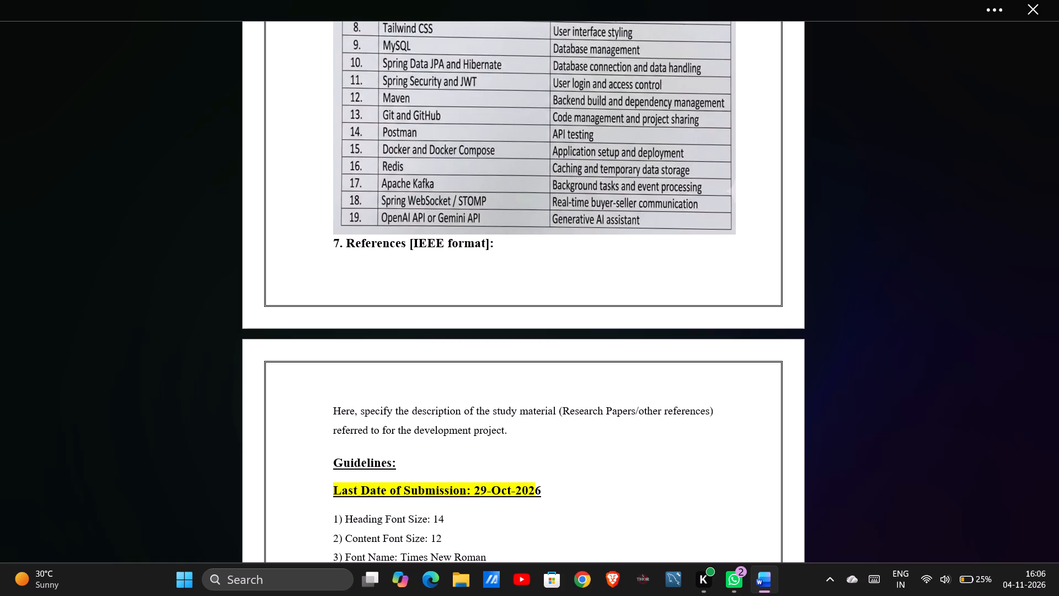
pyautogui.press('Return')
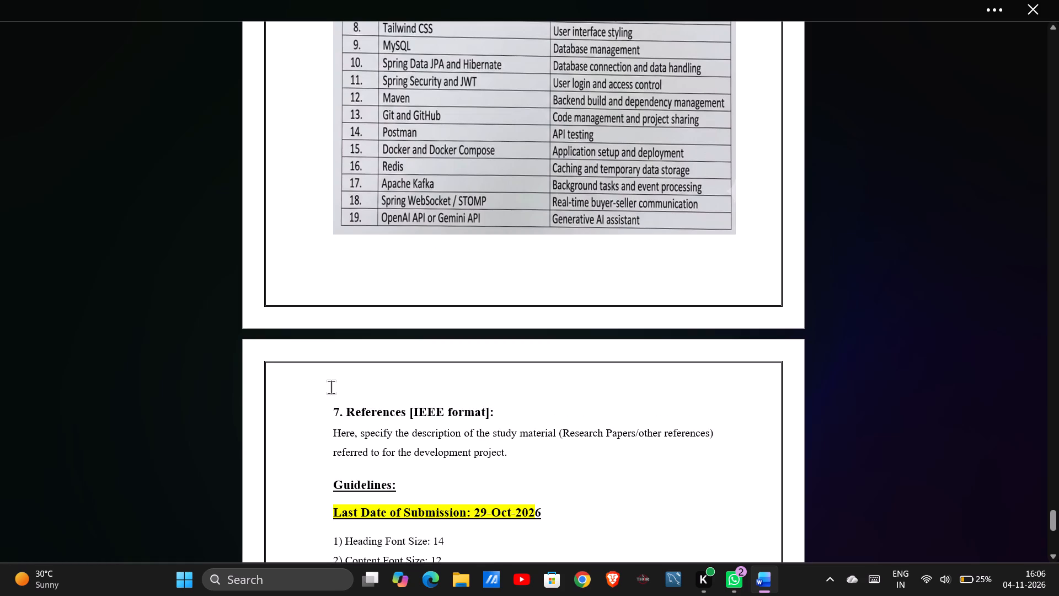
pyautogui.press('Return')
pyautogui.press('Up')
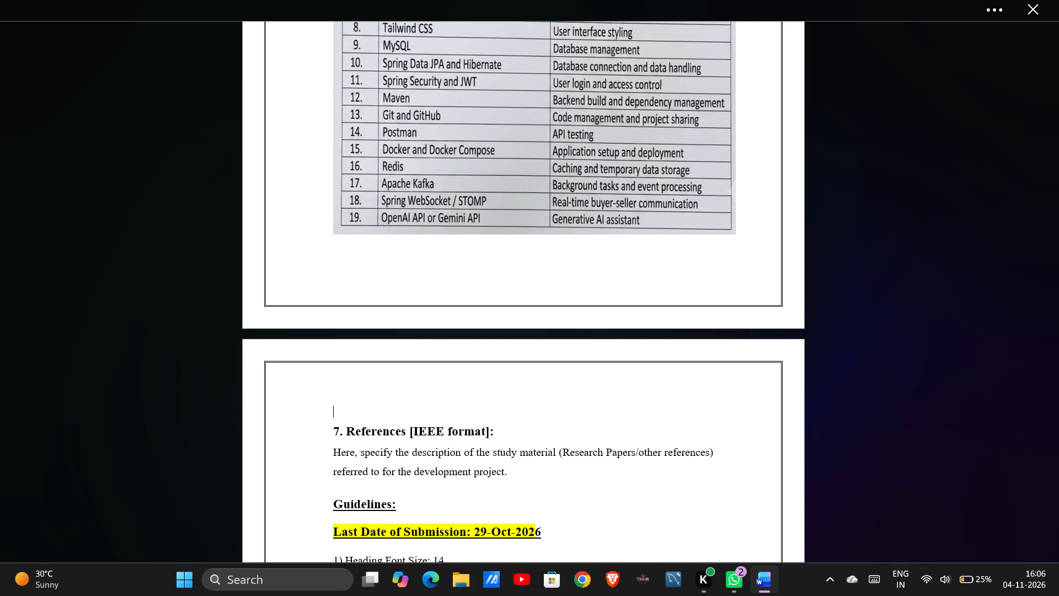
pyautogui.hotkey('ctrl', 'v')
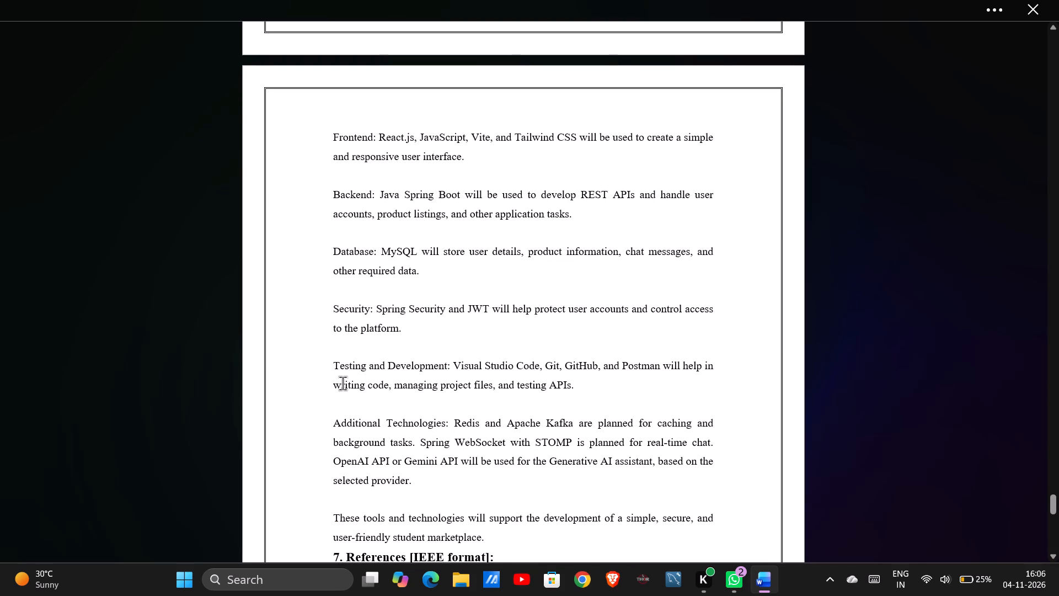
# Format the pasted paragraphs from Frontend through Additional Technologies as a bulleted list, leaving out the closing tools-and-technologies sentence.
pyautogui.scroll(1, 343, 383)
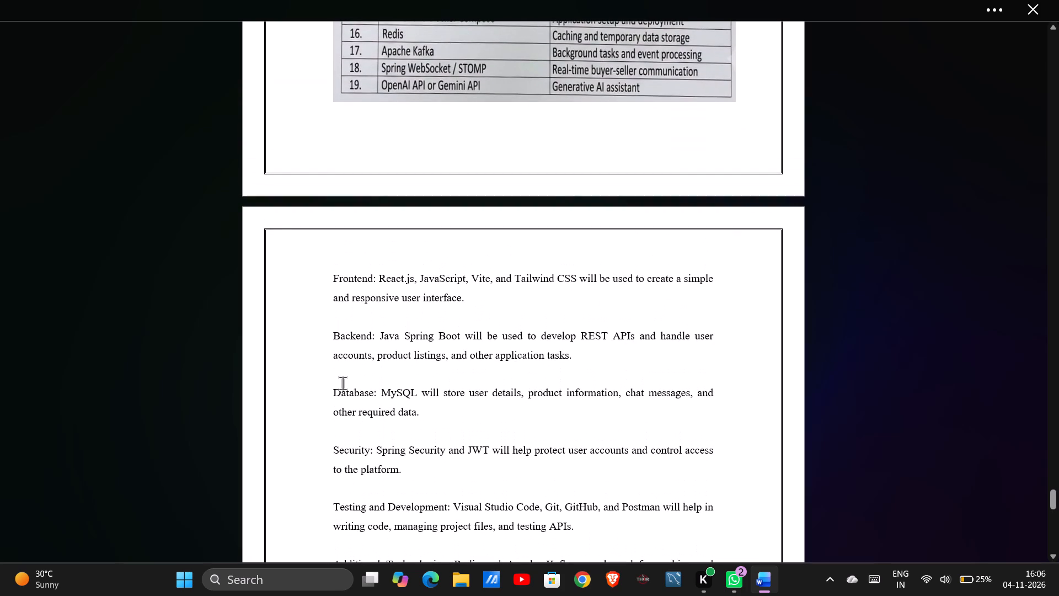
pyautogui.click(333, 276)
pyautogui.moveTo(333, 277); pyautogui.dragTo(374, 445)
pyautogui.moveTo(334, 280); pyautogui.dragTo(338, 326)
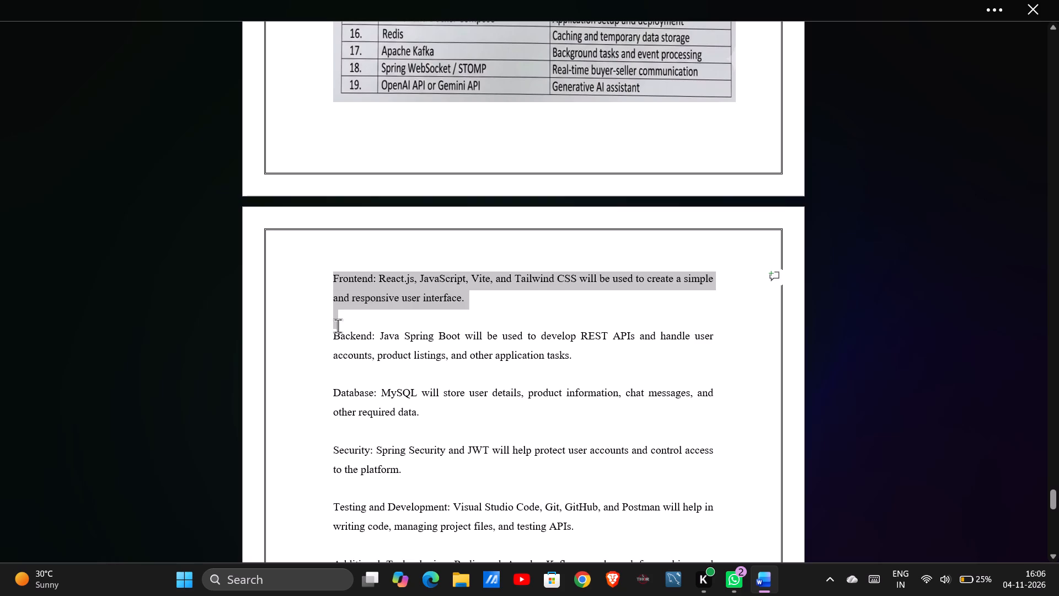
pyautogui.moveTo(338, 326); pyautogui.dragTo(441, 574)
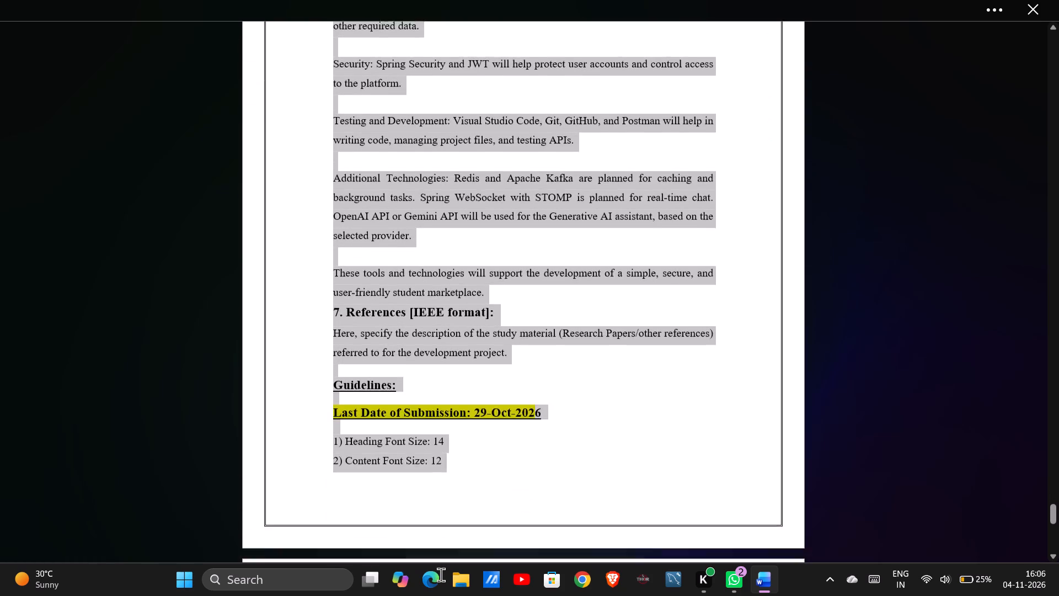
pyautogui.moveTo(441, 574); pyautogui.dragTo(484, 247)
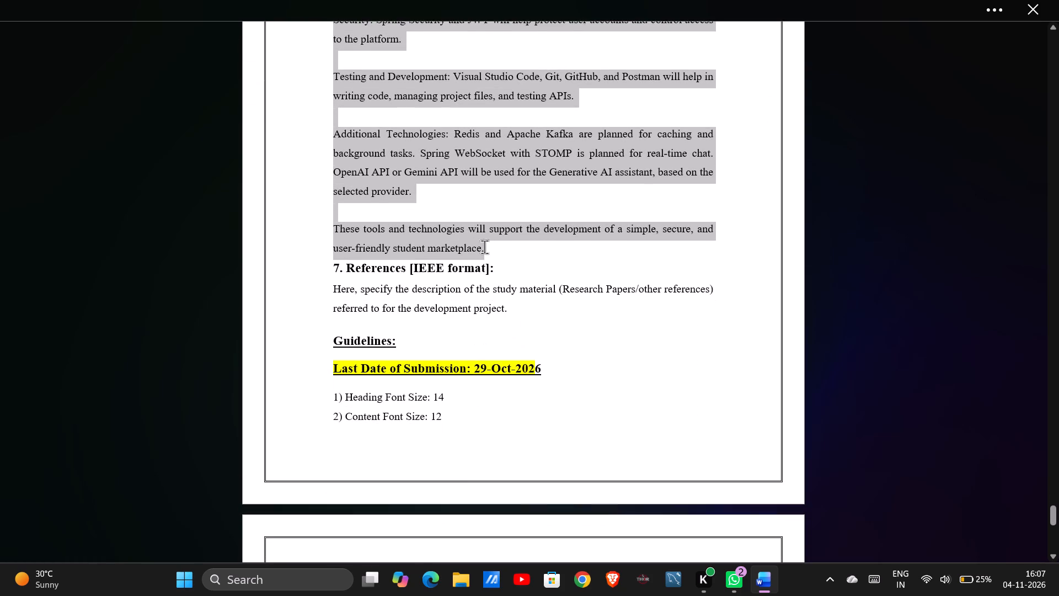
pyautogui.moveTo(484, 247); pyautogui.dragTo(443, 198)
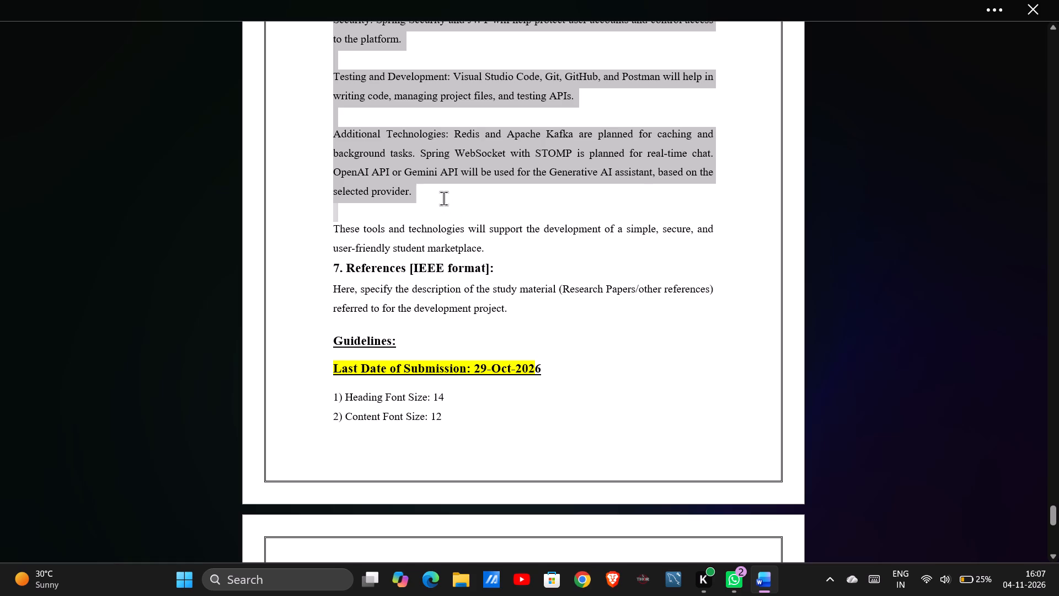
pyautogui.moveTo(443, 198); pyautogui.dragTo(430, 194)
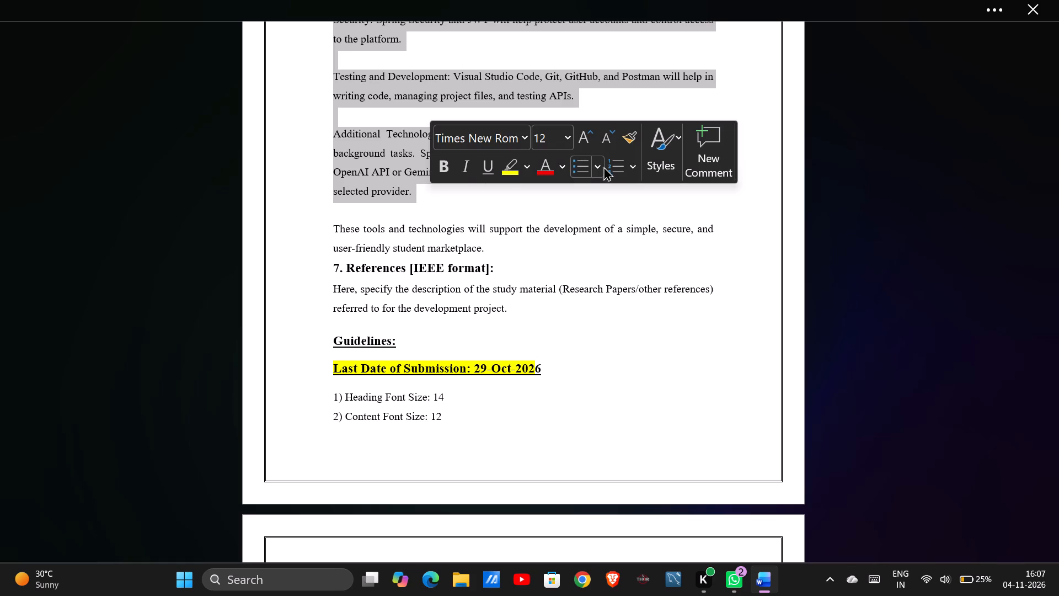
pyautogui.click(581, 164)
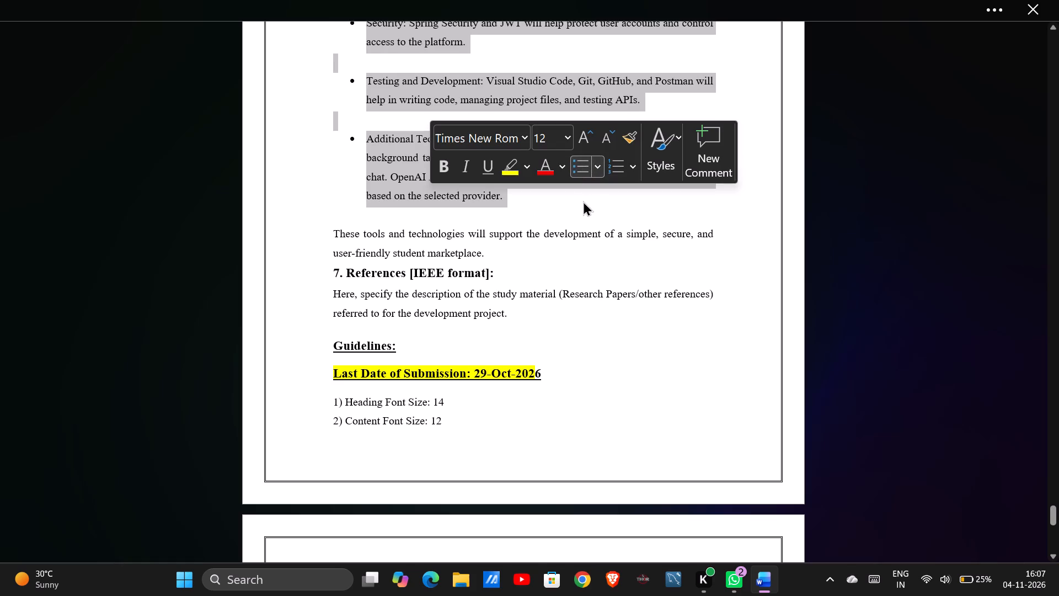
pyautogui.click(576, 212)
# Bold the labels "Frontend:", "Backend:" and "Database:" at the start of the first three bulleted items.
pyautogui.scroll(1, 576, 212)
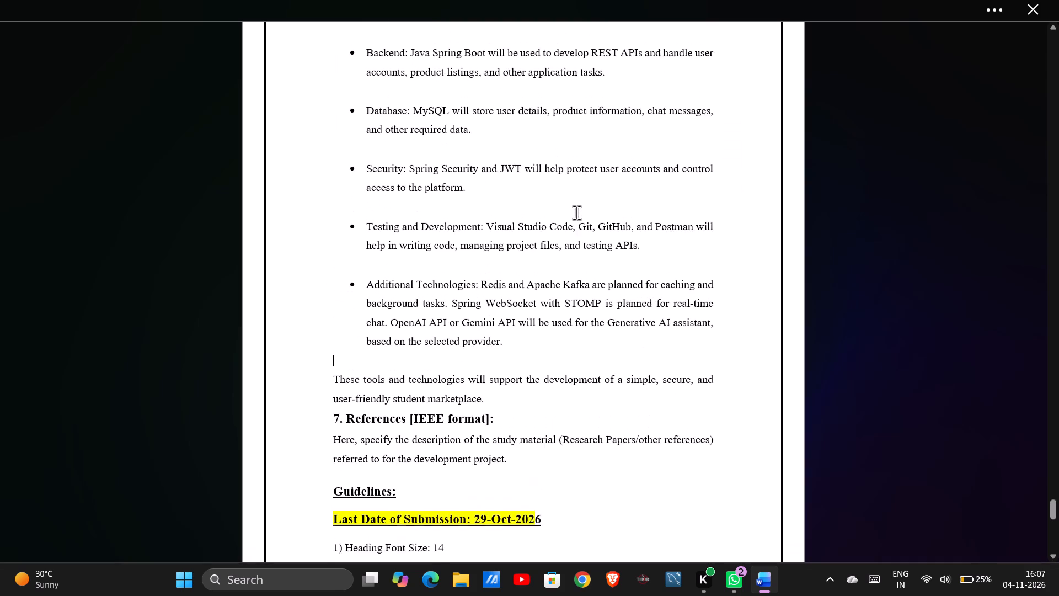
pyautogui.scroll(2, 576, 212)
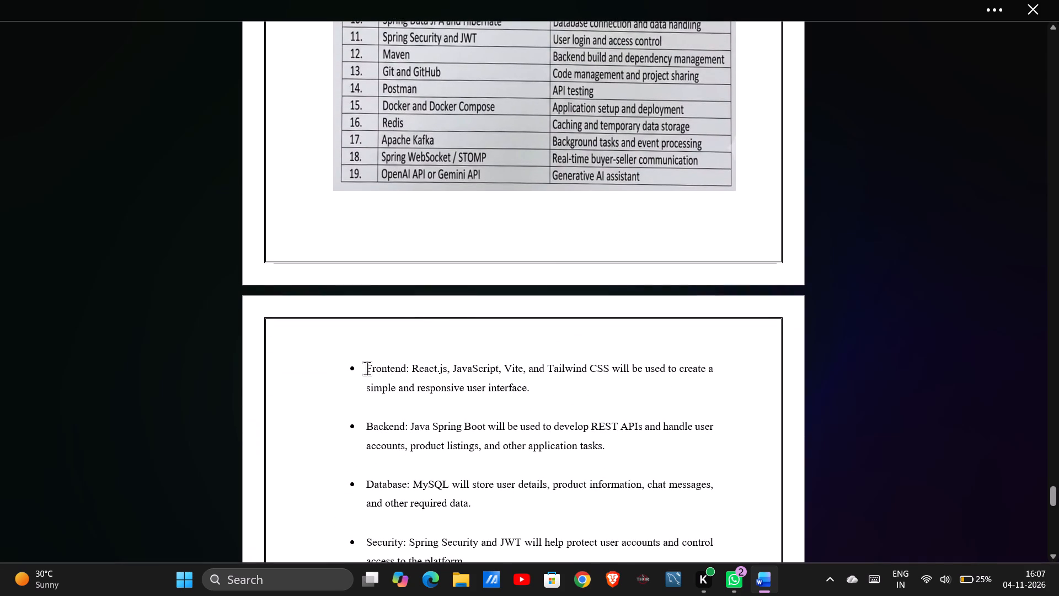
pyautogui.moveTo(367, 368); pyautogui.dragTo(409, 365)
pyautogui.click(418, 338)
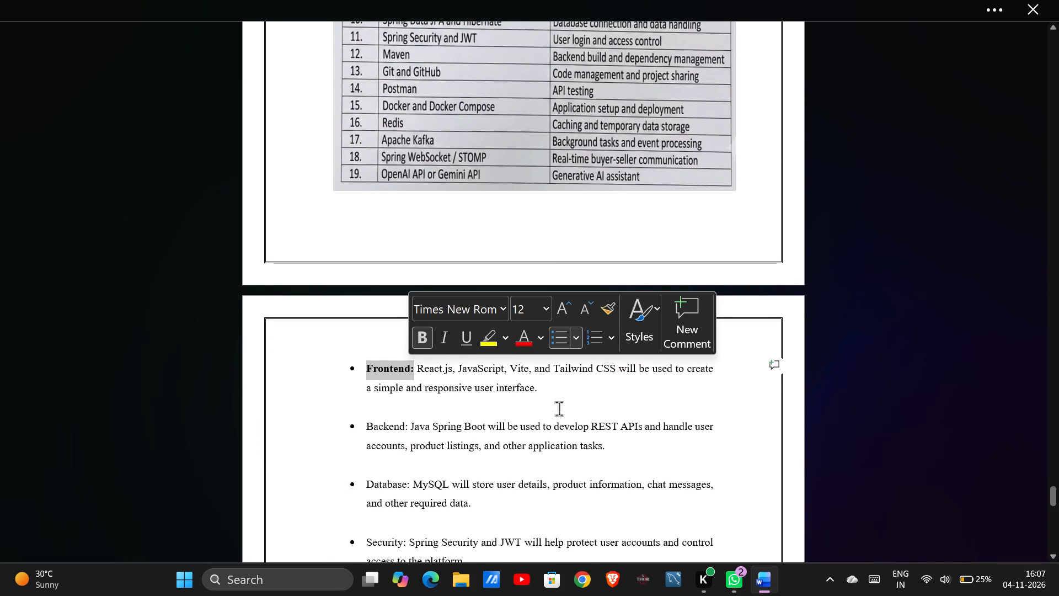
pyautogui.click(574, 389)
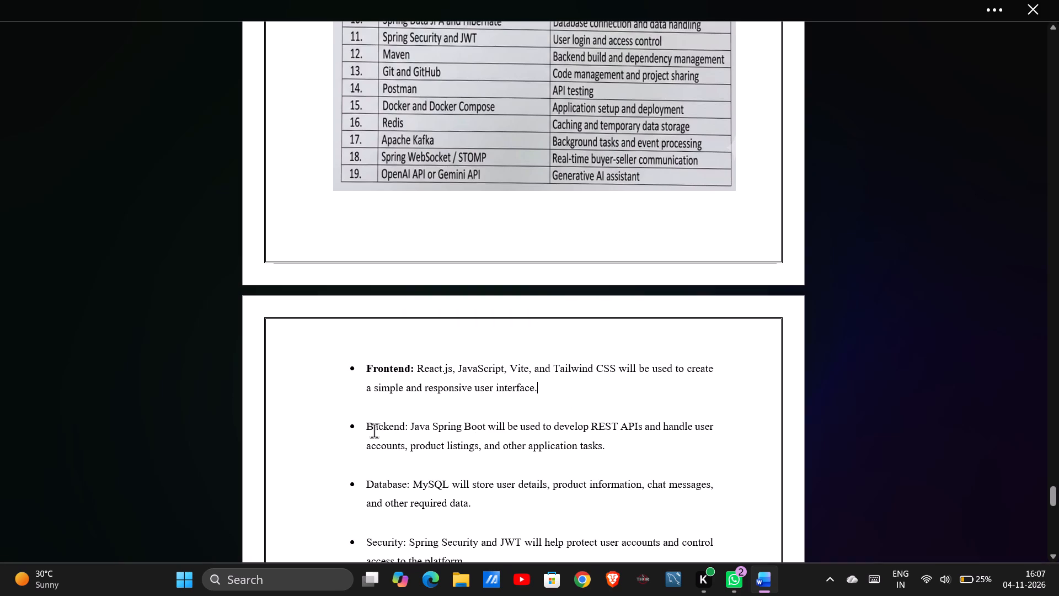
pyautogui.moveTo(364, 424); pyautogui.dragTo(401, 424)
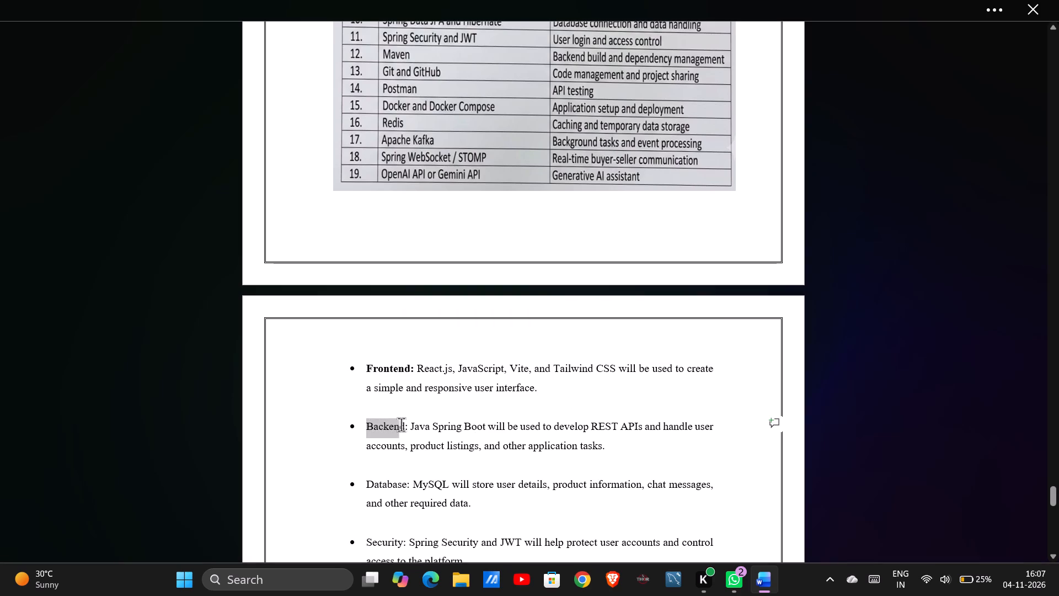
pyautogui.moveTo(401, 424); pyautogui.dragTo(407, 425)
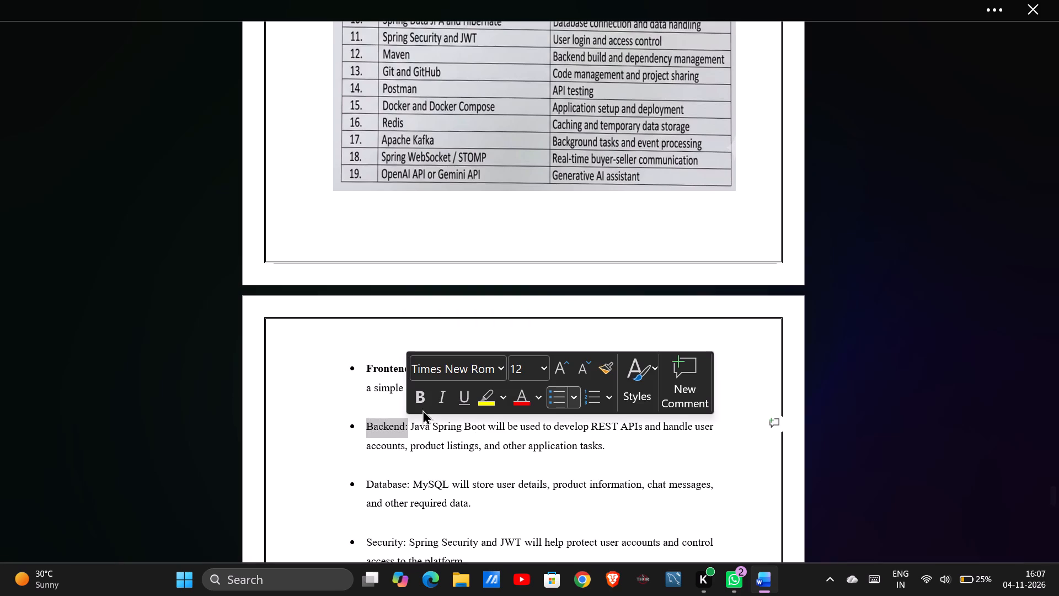
pyautogui.click(420, 395)
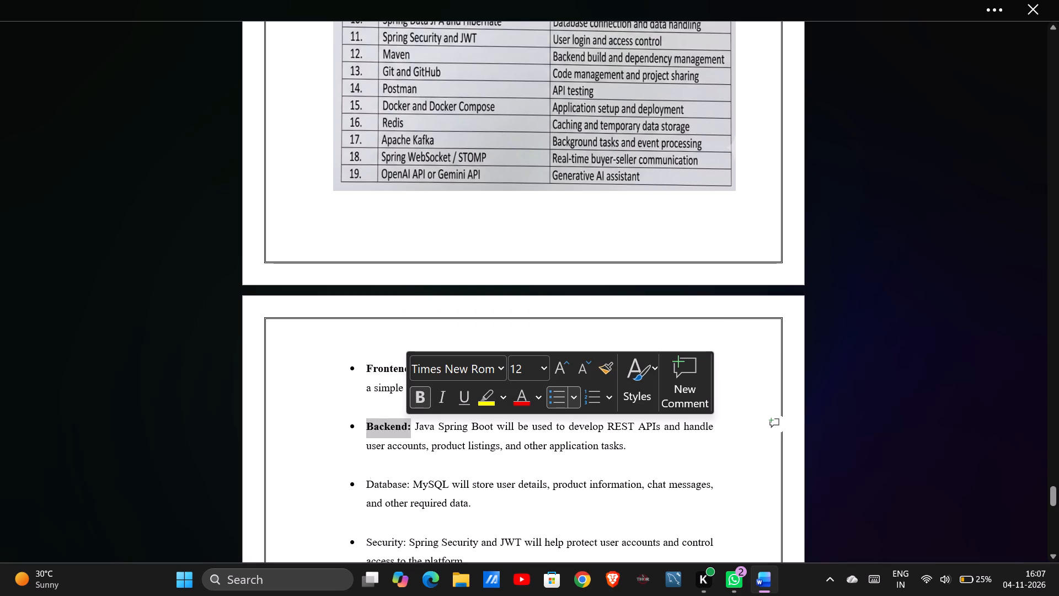
pyautogui.moveTo(366, 482); pyautogui.dragTo(400, 485)
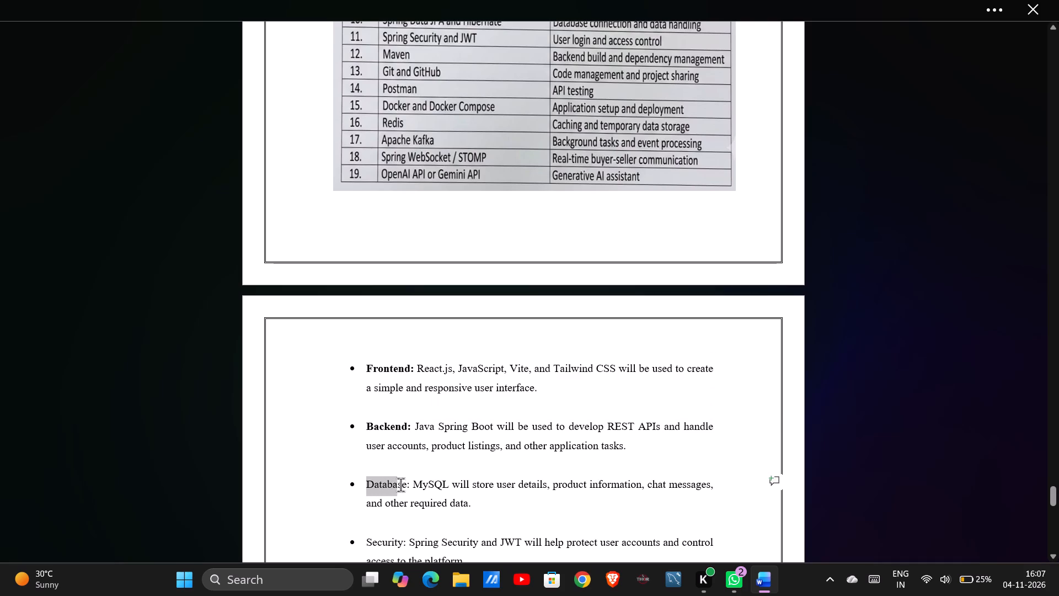
pyautogui.moveTo(400, 485); pyautogui.dragTo(409, 483)
pyautogui.click(426, 461)
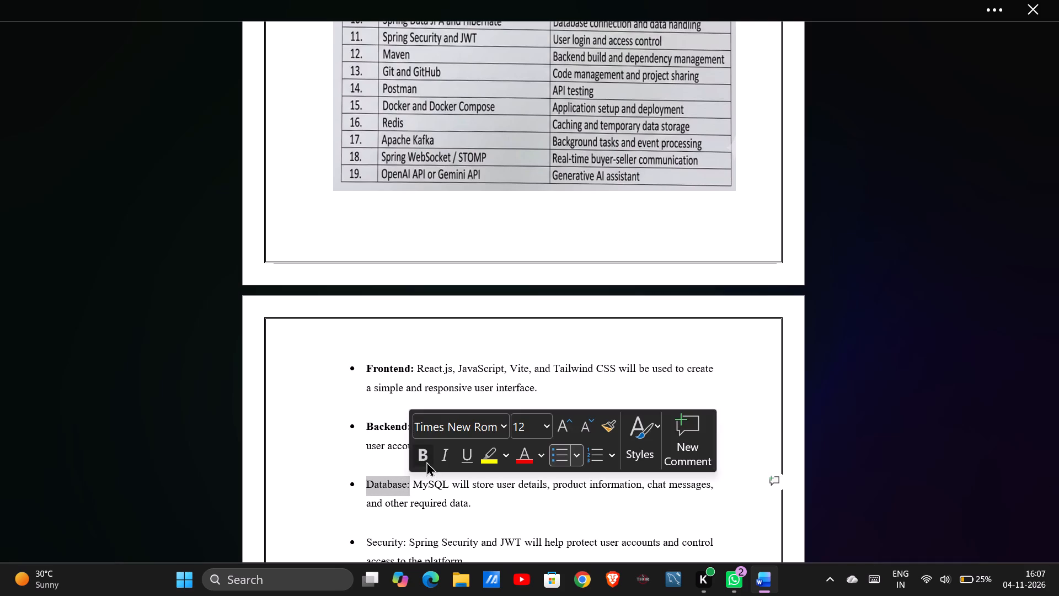
# Bold the labels "Security:" and "Testing and Development:" at the start of the fourth and fifth bulleted items.
pyautogui.scroll(-2, 426, 461)
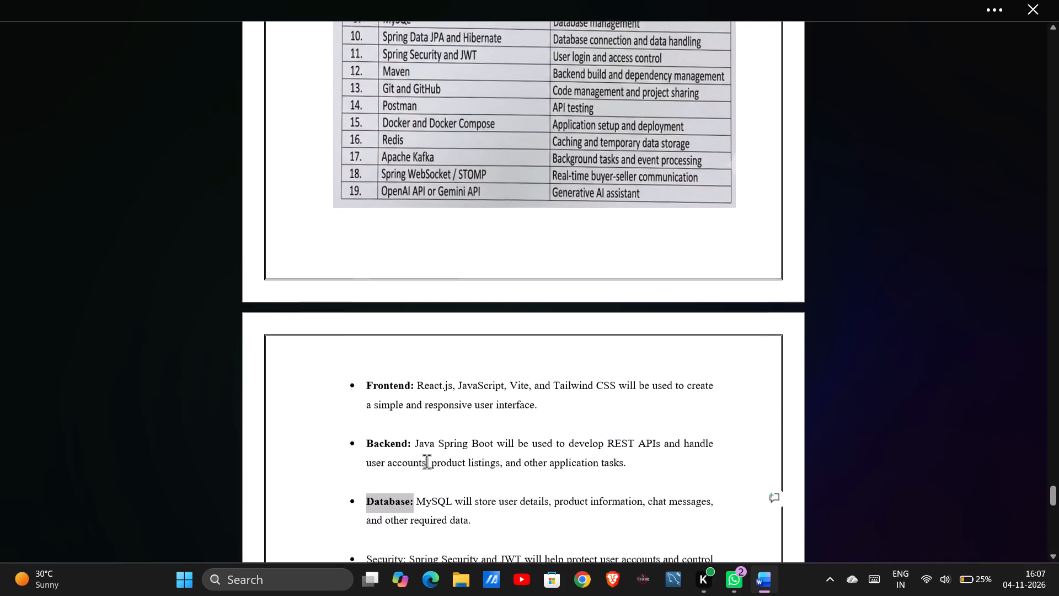
pyautogui.scroll(-1, 426, 461)
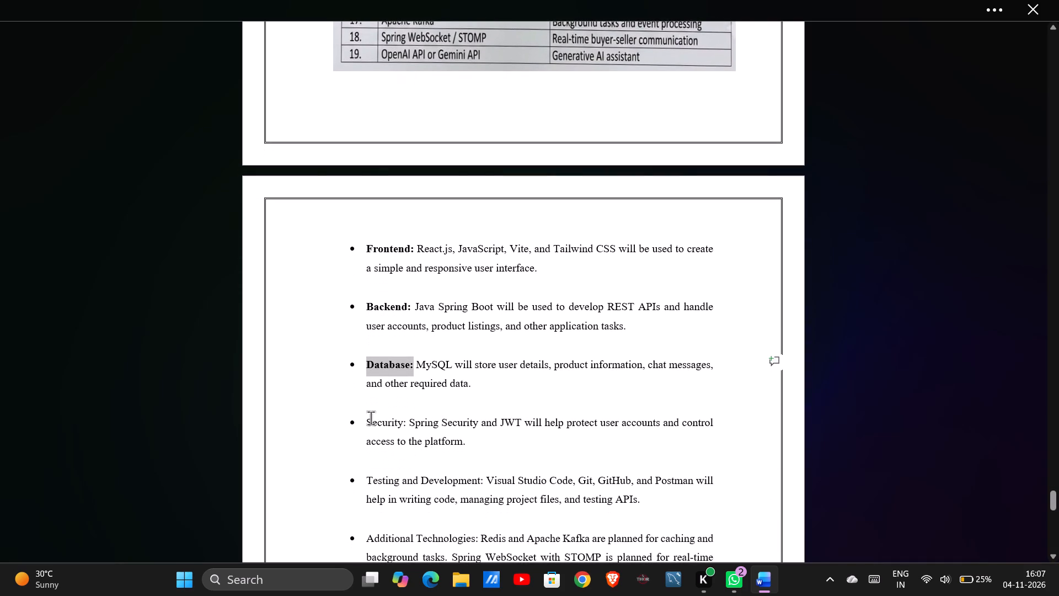
pyautogui.moveTo(367, 422); pyautogui.dragTo(400, 422)
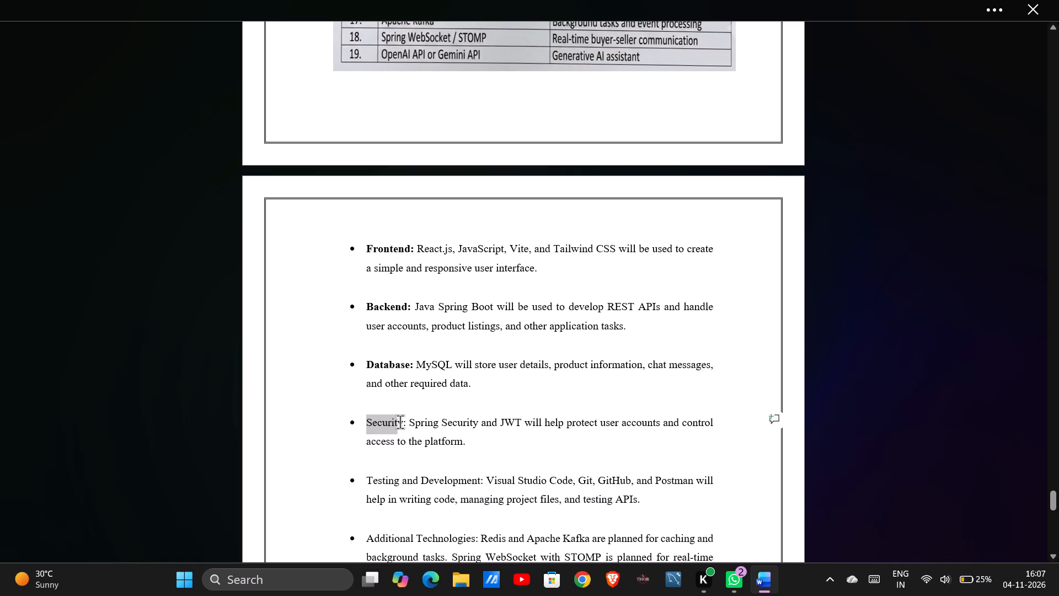
pyautogui.moveTo(400, 422); pyautogui.dragTo(405, 422)
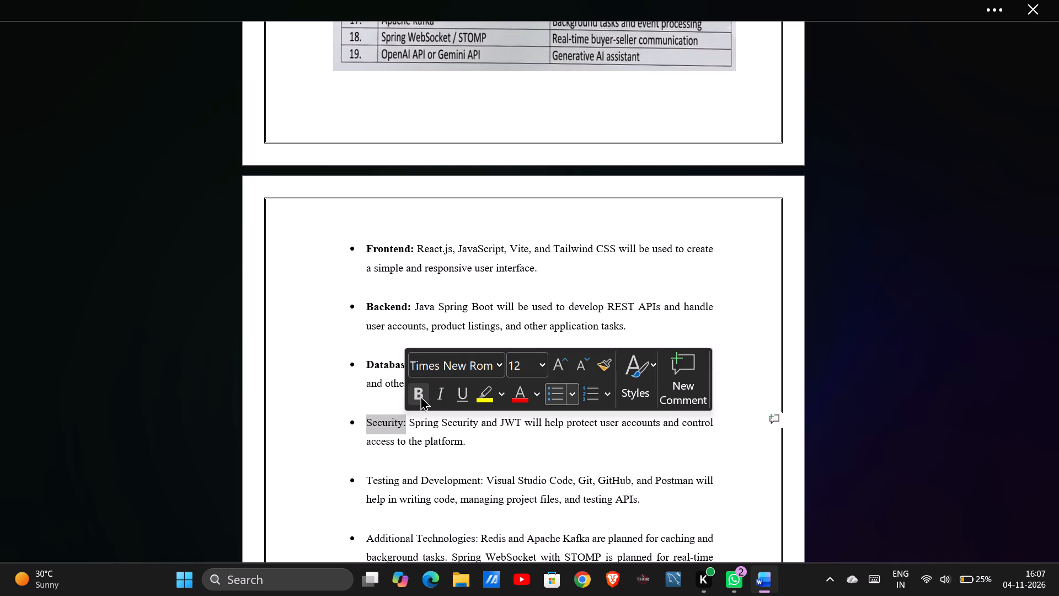
pyautogui.click(420, 396)
pyautogui.scroll(-1, 439, 458)
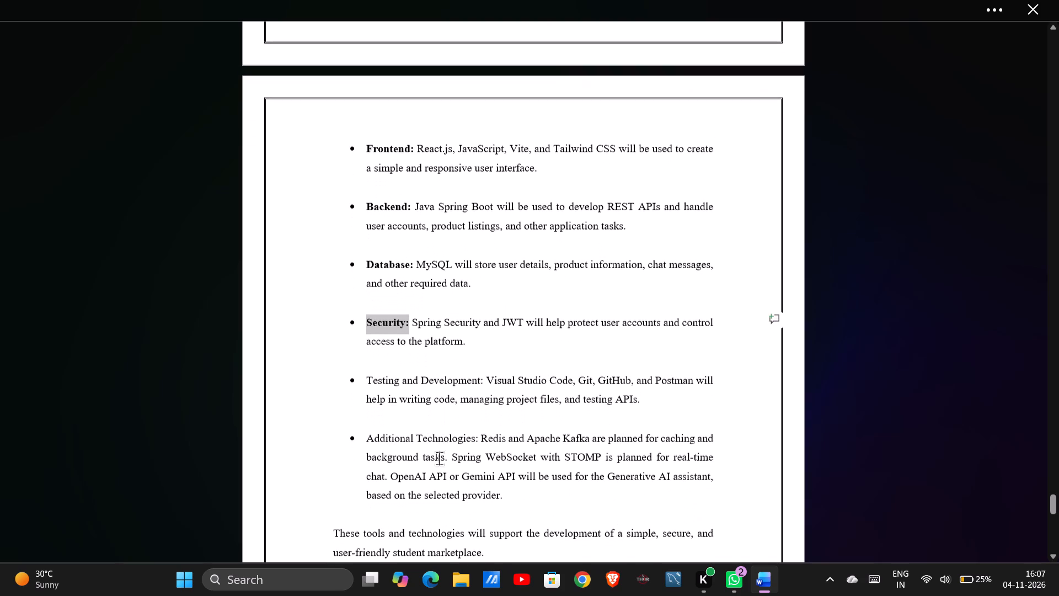
pyautogui.scroll(-1, 439, 458)
pyautogui.moveTo(365, 379); pyautogui.dragTo(456, 376)
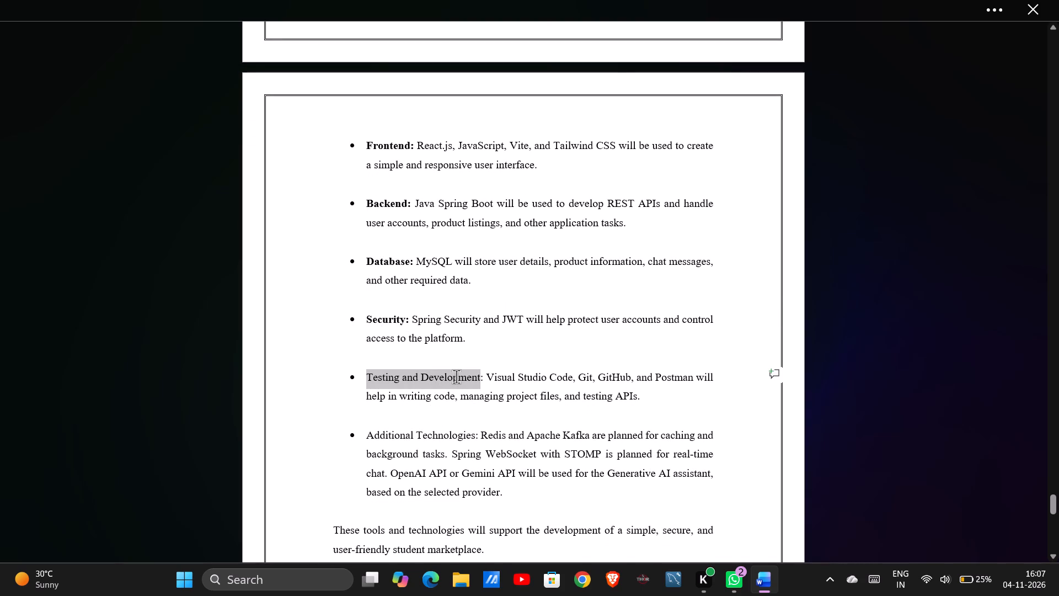
pyautogui.moveTo(456, 376); pyautogui.dragTo(484, 379)
pyautogui.click(491, 359)
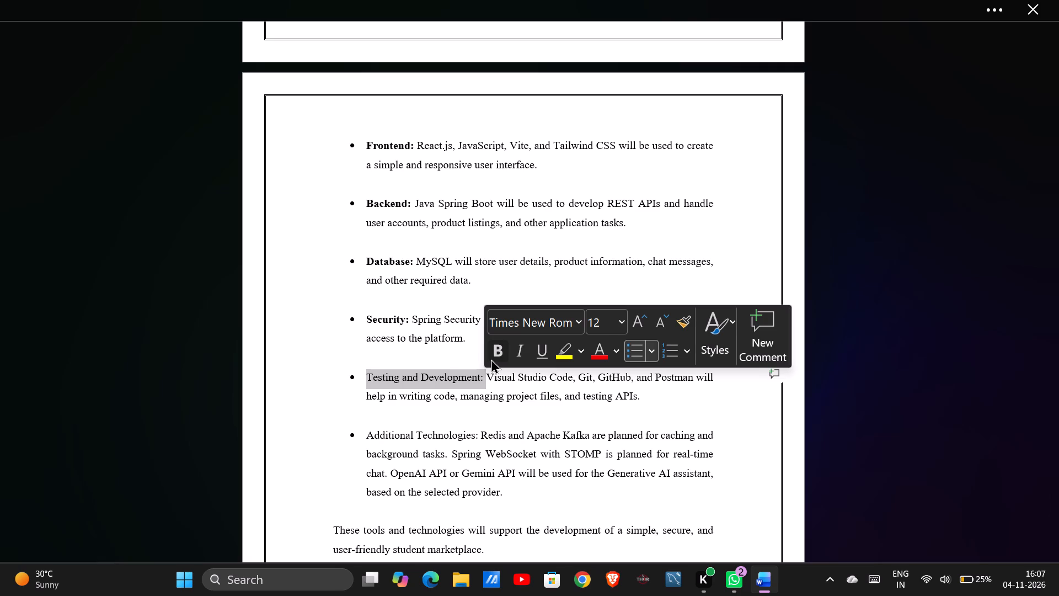
# Bold the label "Additional Technologies:" at the start of the last bulleted item.
pyautogui.click(506, 428)
pyautogui.scroll(-1, 506, 428)
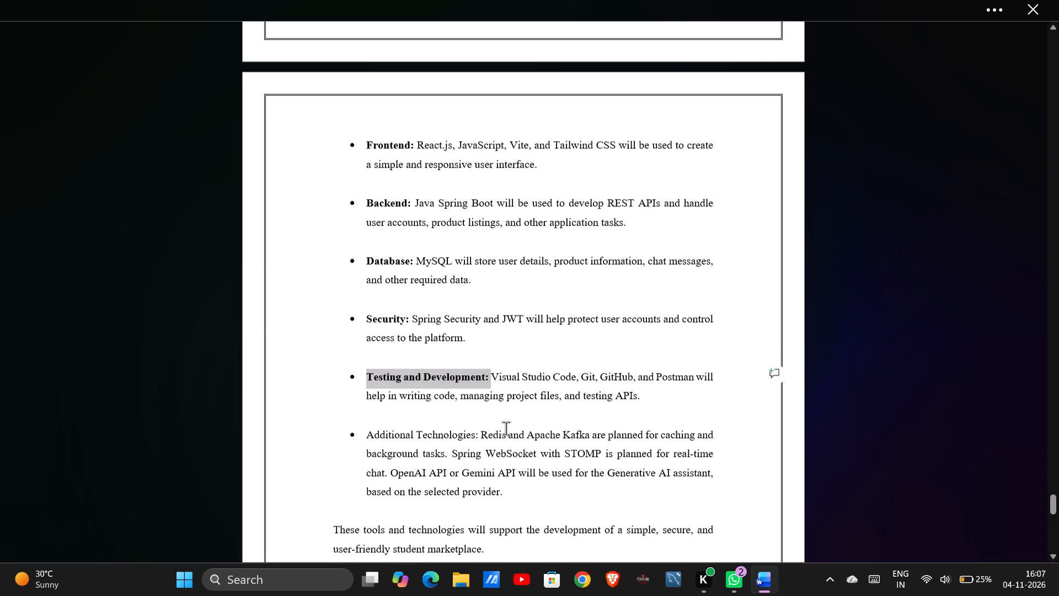
pyautogui.scroll(-1, 506, 428)
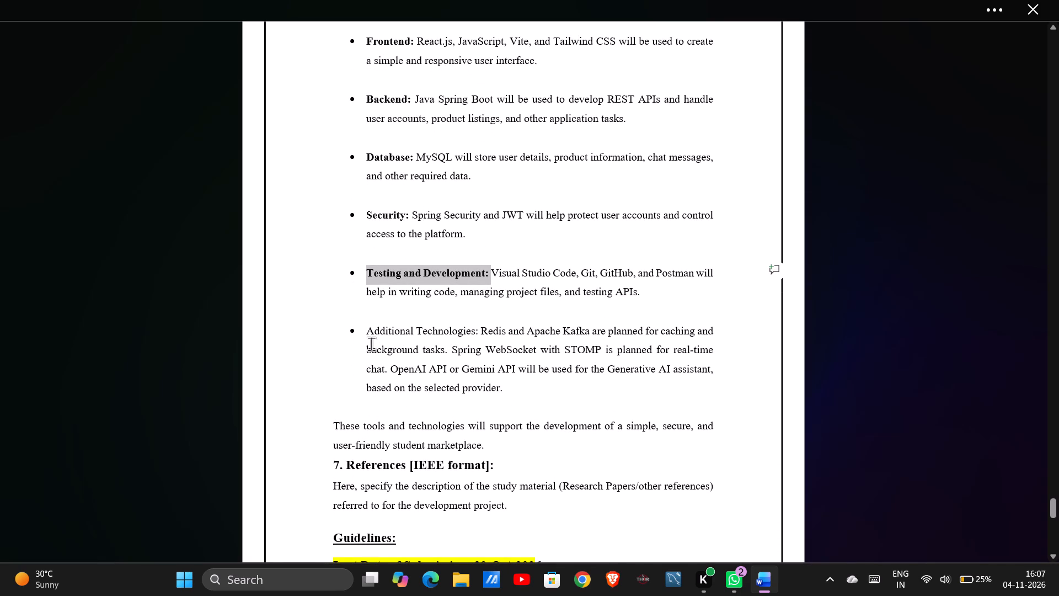
pyautogui.moveTo(367, 334); pyautogui.dragTo(467, 330)
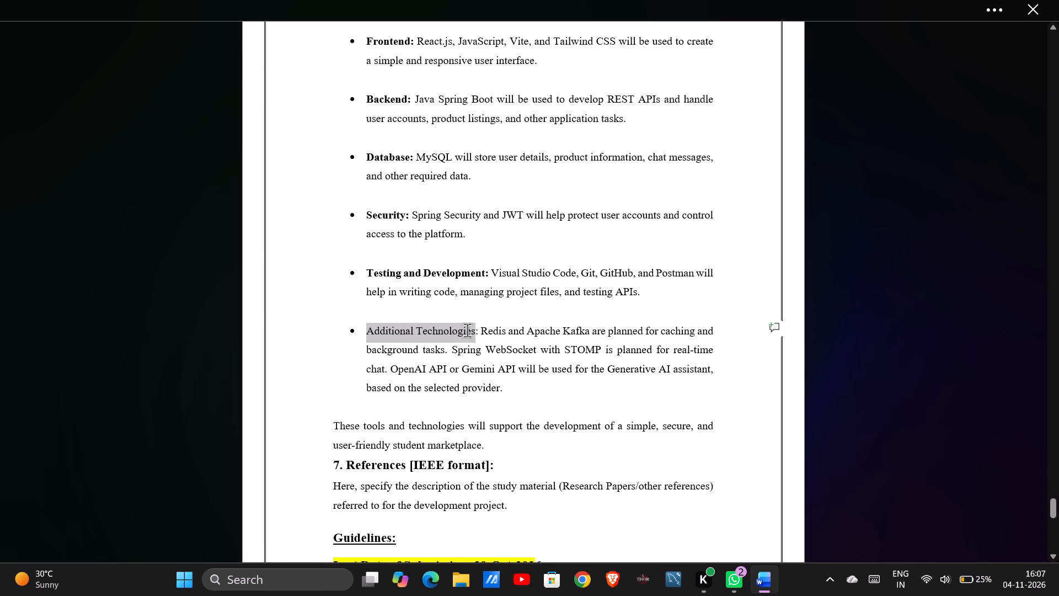
pyautogui.moveTo(467, 330); pyautogui.dragTo(478, 333)
pyautogui.click(490, 312)
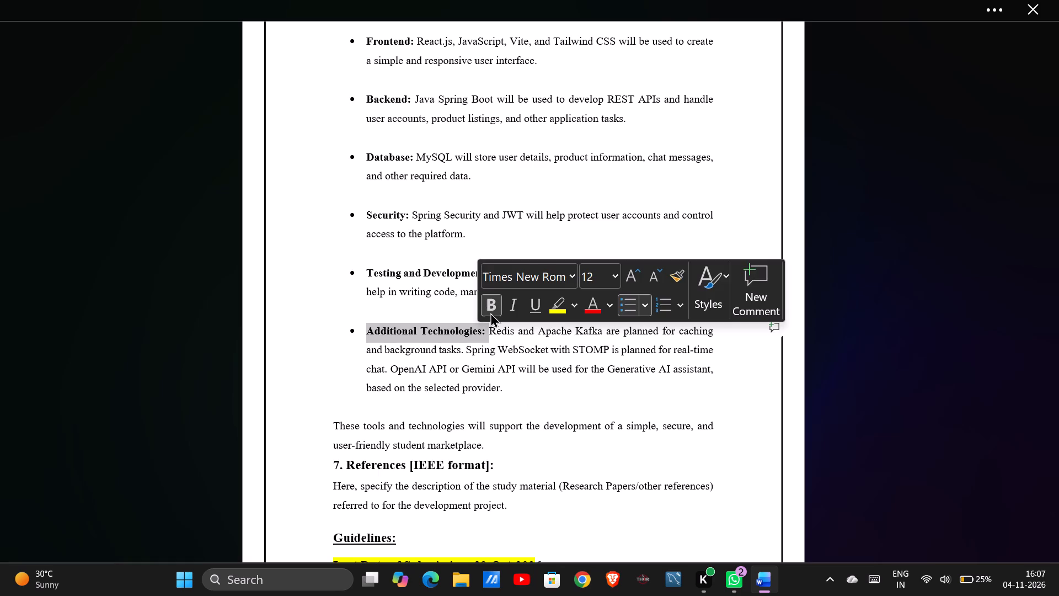
pyautogui.click(509, 403)
# Review the synopsis layout from section 5.9 through the section 6 tables and technology list, including the closing Guidelines pages.
pyautogui.scroll(-1, 509, 403)
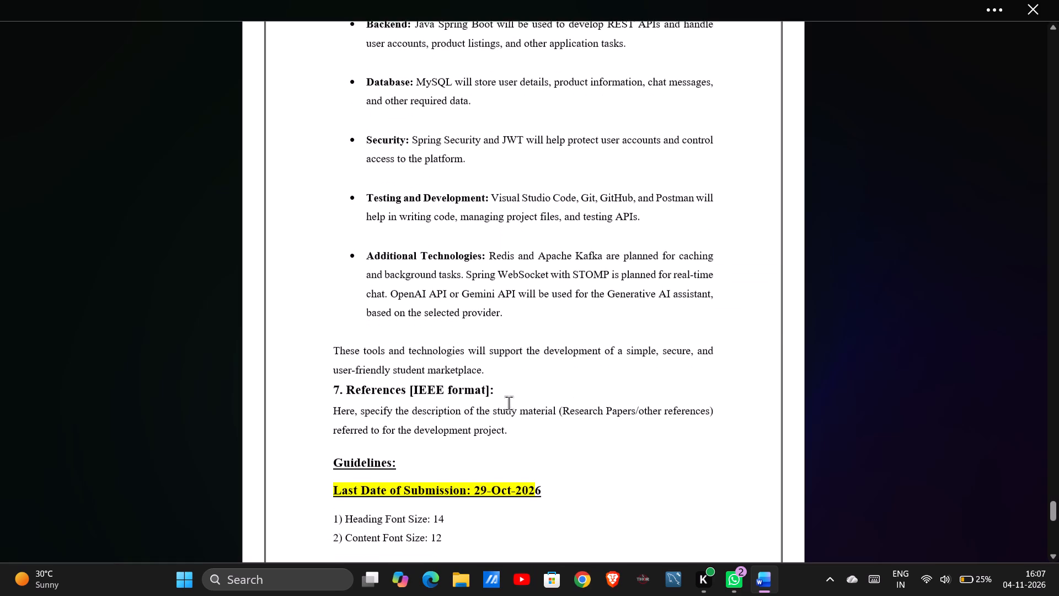
pyautogui.scroll(-3, 509, 403)
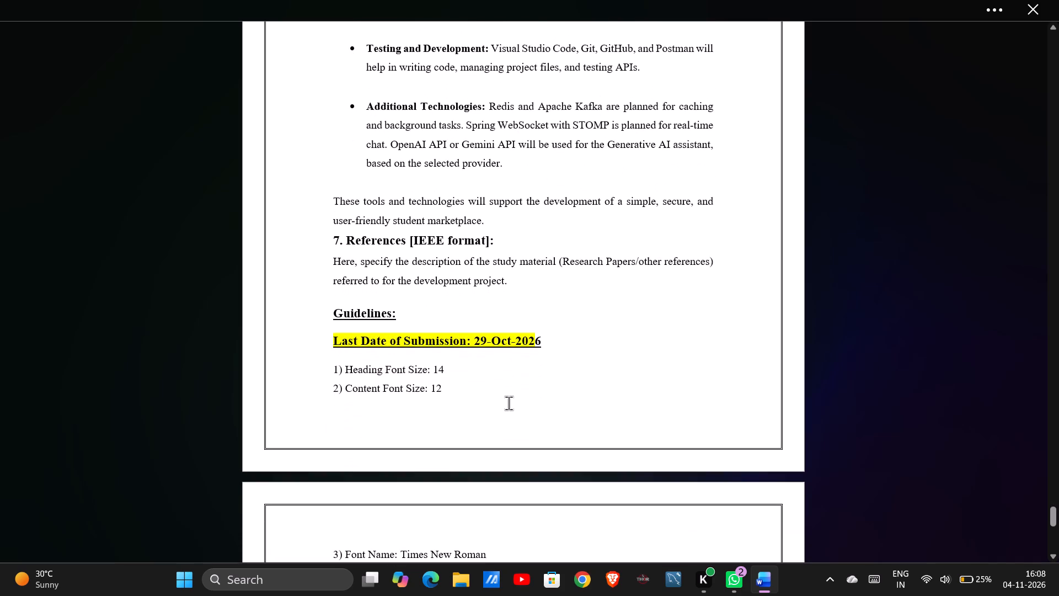
pyautogui.scroll(-7, 509, 403)
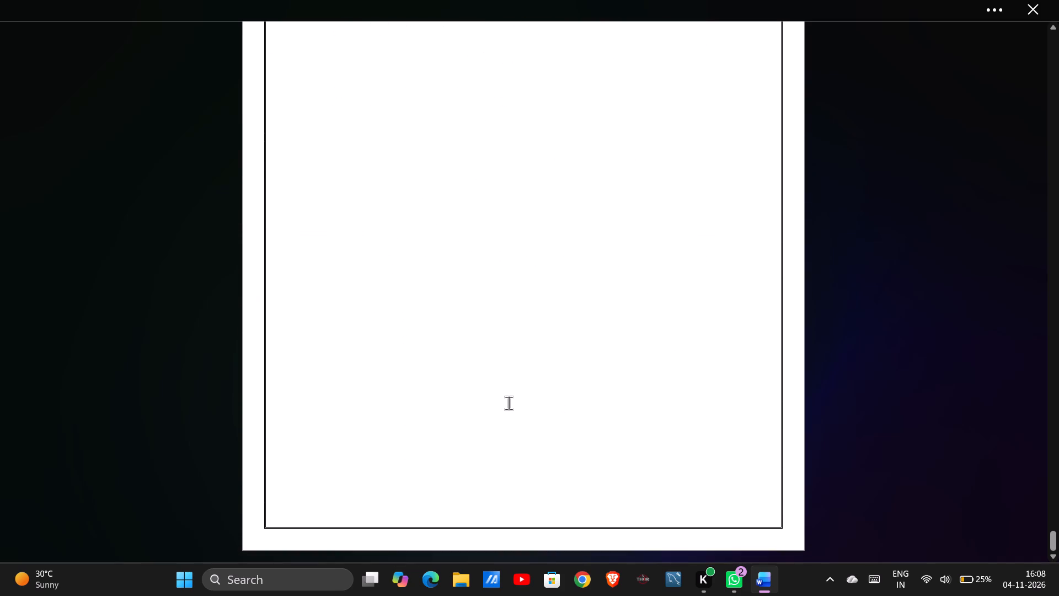
pyautogui.scroll(8, 509, 403)
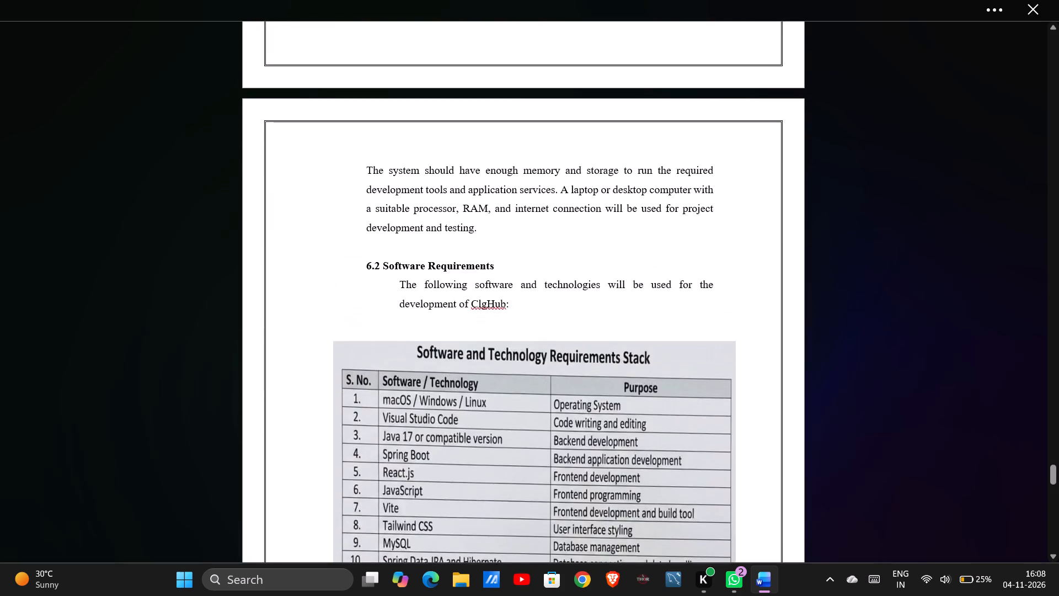
pyautogui.scroll(3, 509, 403)
pyautogui.scroll(-3, 509, 403)
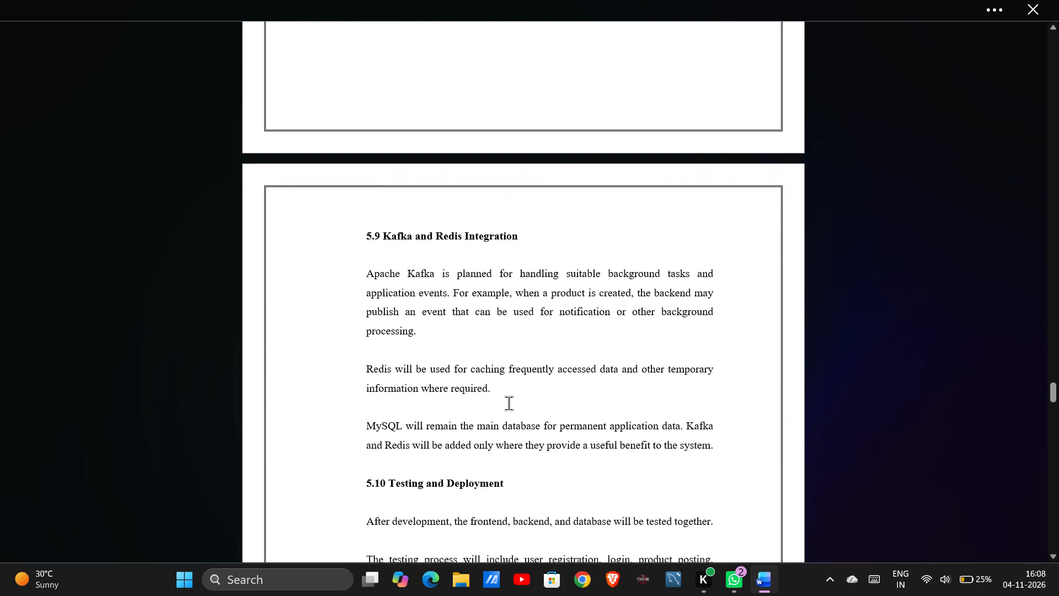
pyautogui.scroll(-3, 509, 403)
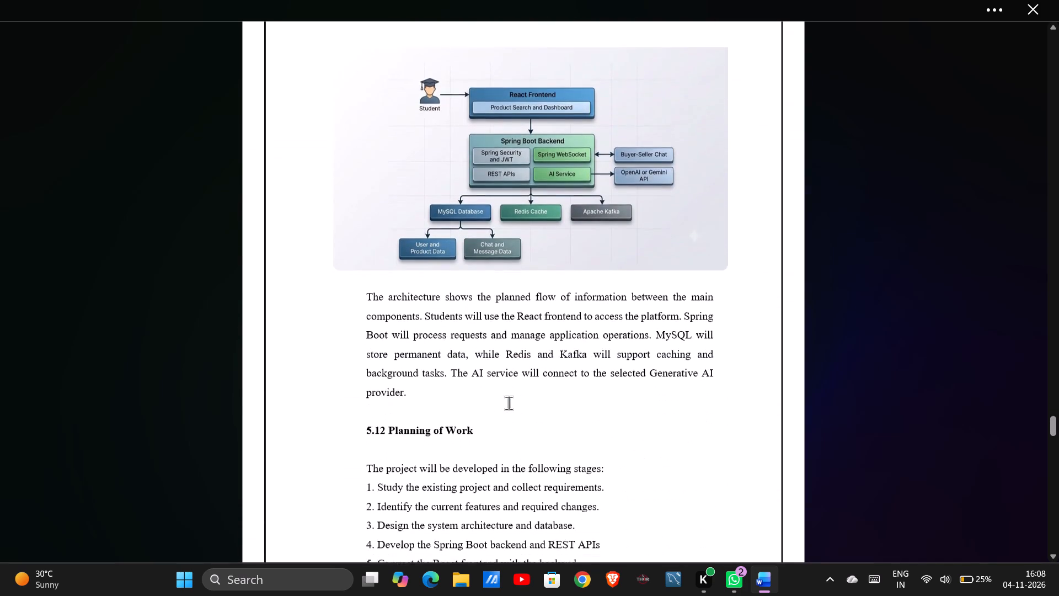
pyautogui.scroll(-3, 509, 403)
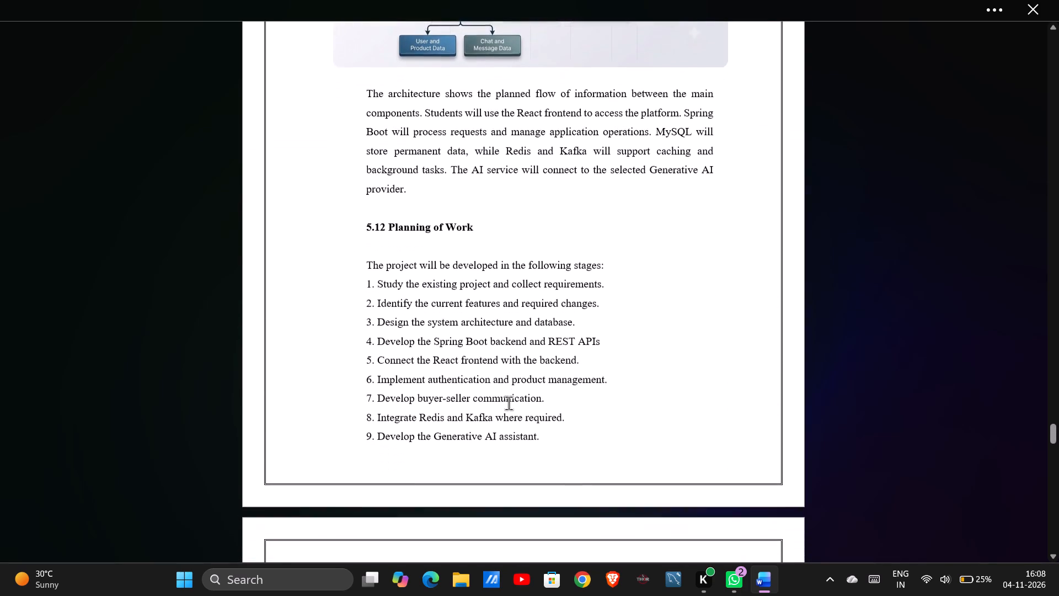
pyautogui.scroll(-2, 509, 403)
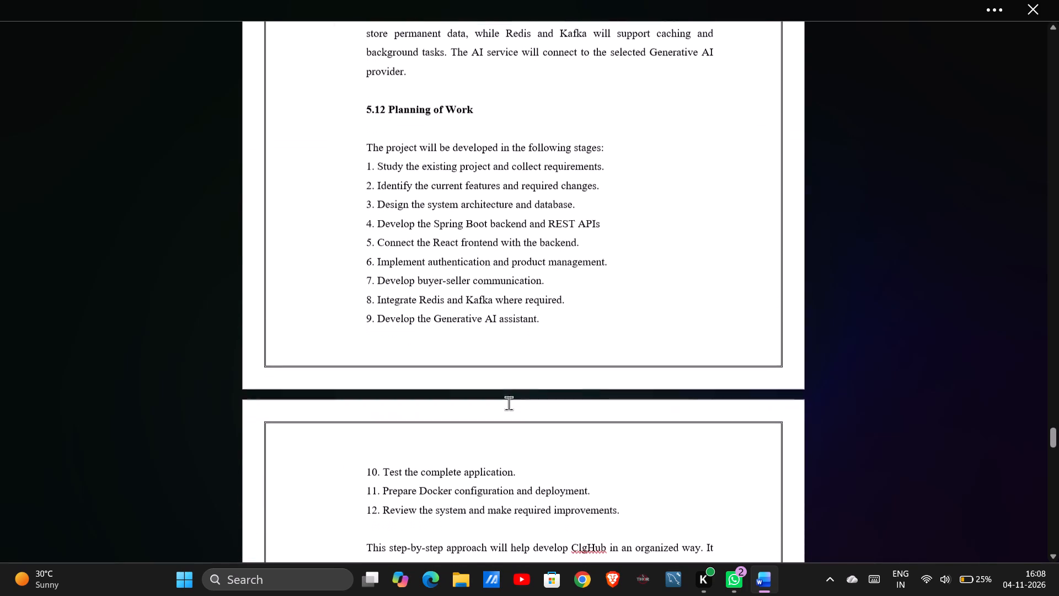
pyautogui.scroll(-2, 509, 403)
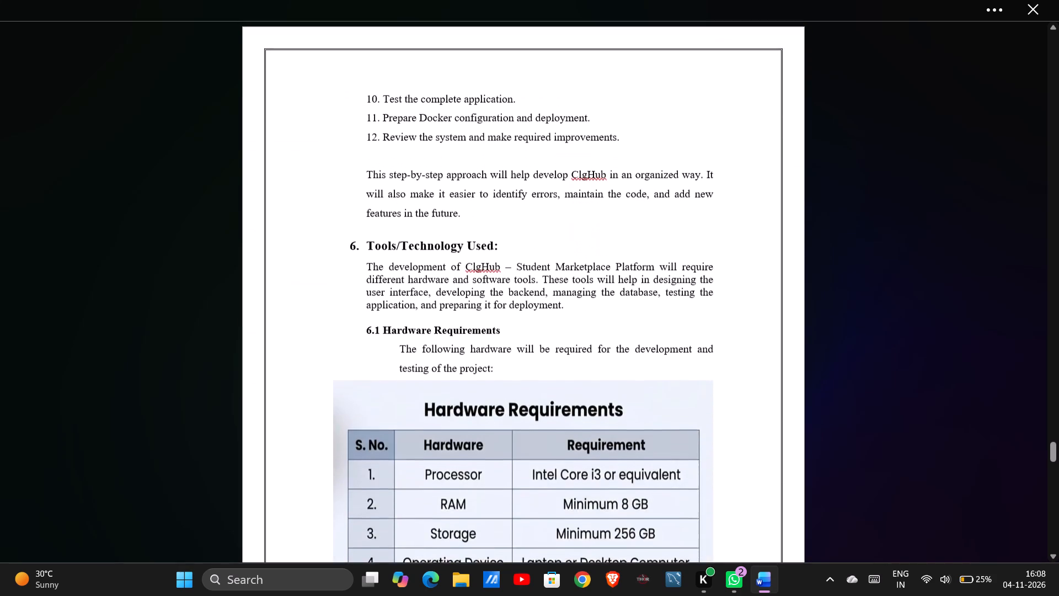
pyautogui.scroll(-2, 509, 403)
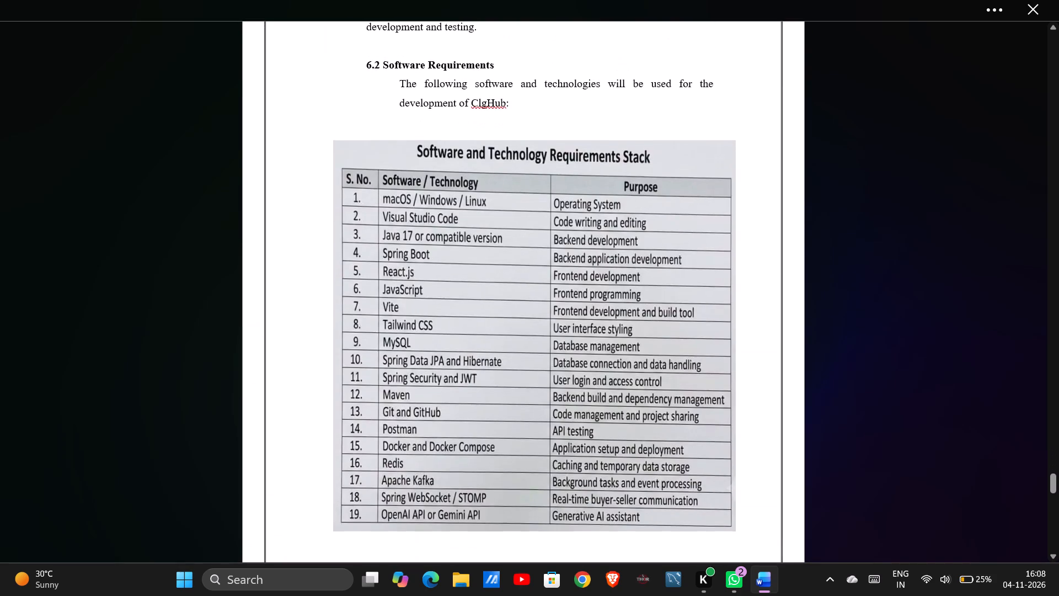
pyautogui.scroll(-2, 509, 403)
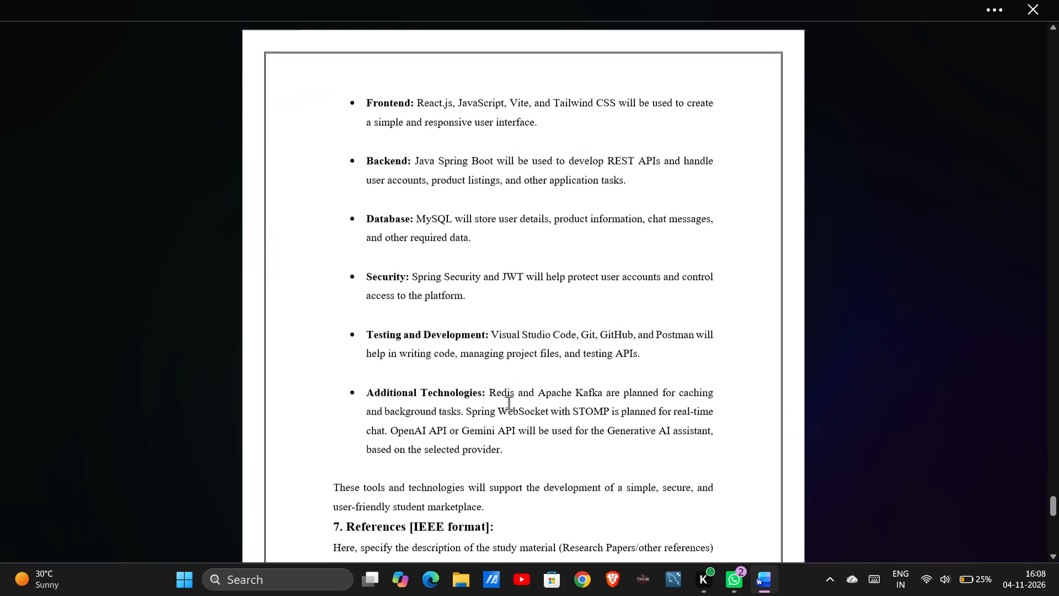
# Place the text cursor at the end of the closing tools-and-technologies sentence, directly above the section 7 References heading.
pyautogui.scroll(-1, 509, 403)
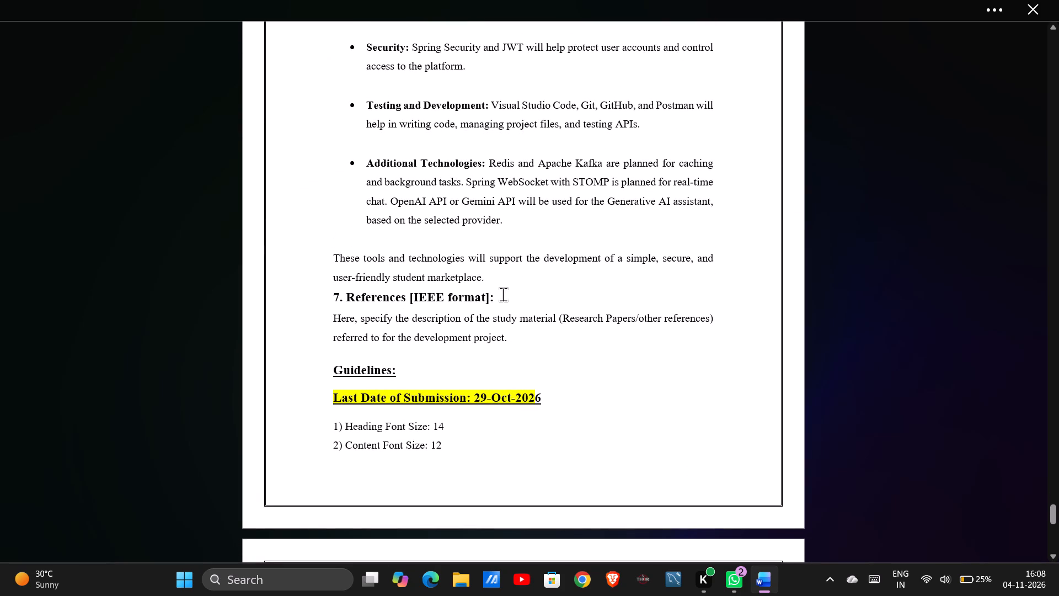
pyautogui.click(491, 283)
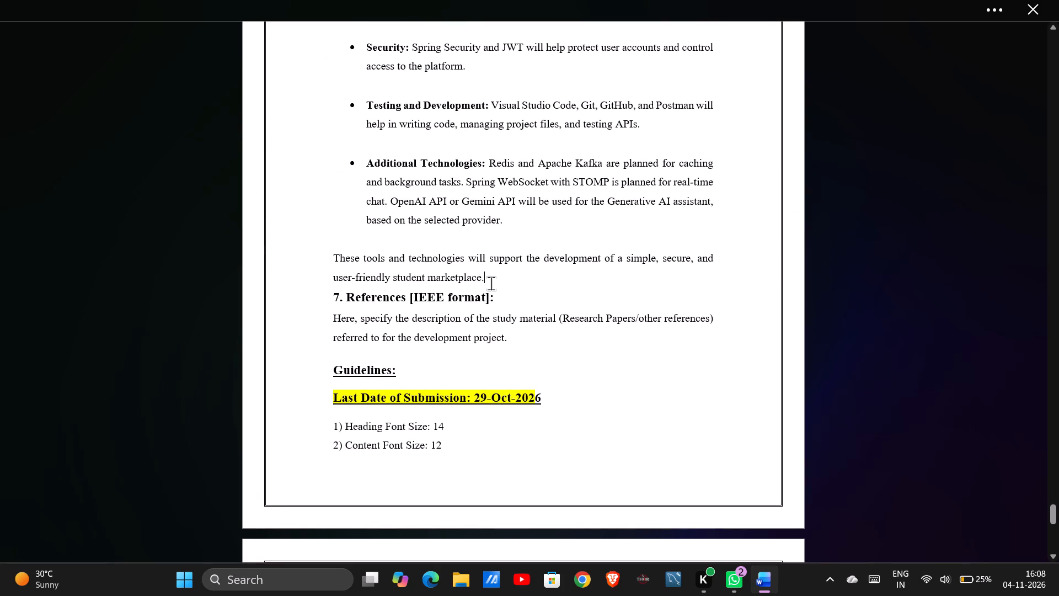
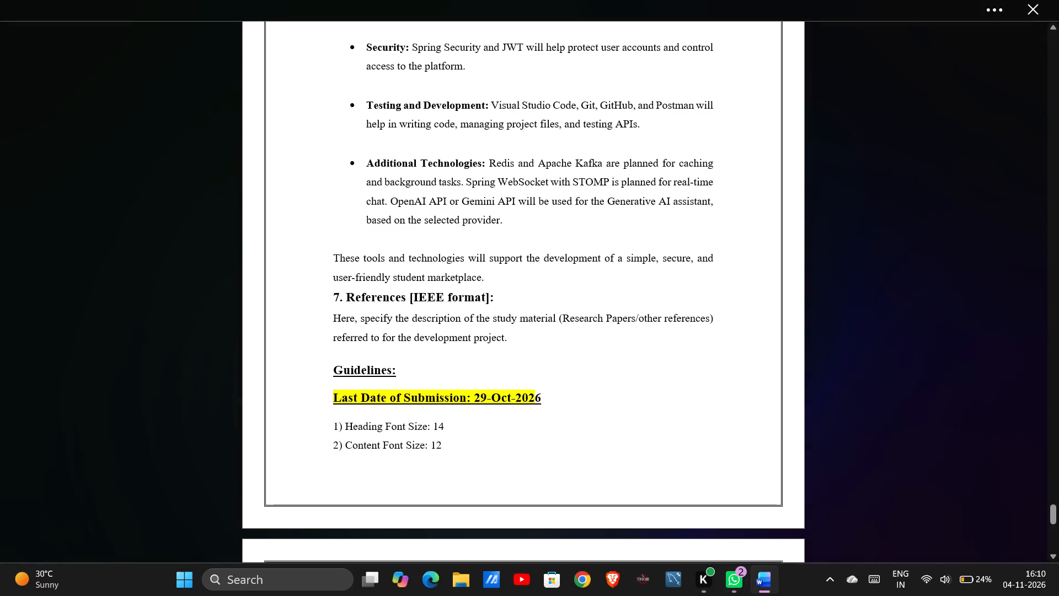
# Format the section heading "7. References [IEEE format]:" as a numbered list item, matching number 7.
pyautogui.moveTo(330, 297); pyautogui.dragTo(373, 294)
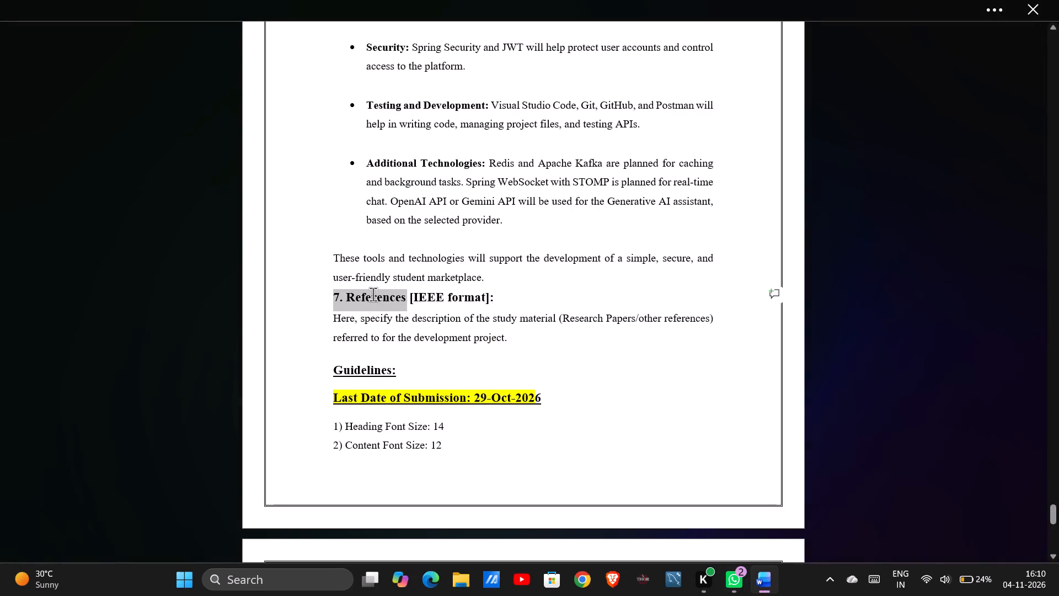
pyautogui.moveTo(373, 294); pyautogui.dragTo(493, 294)
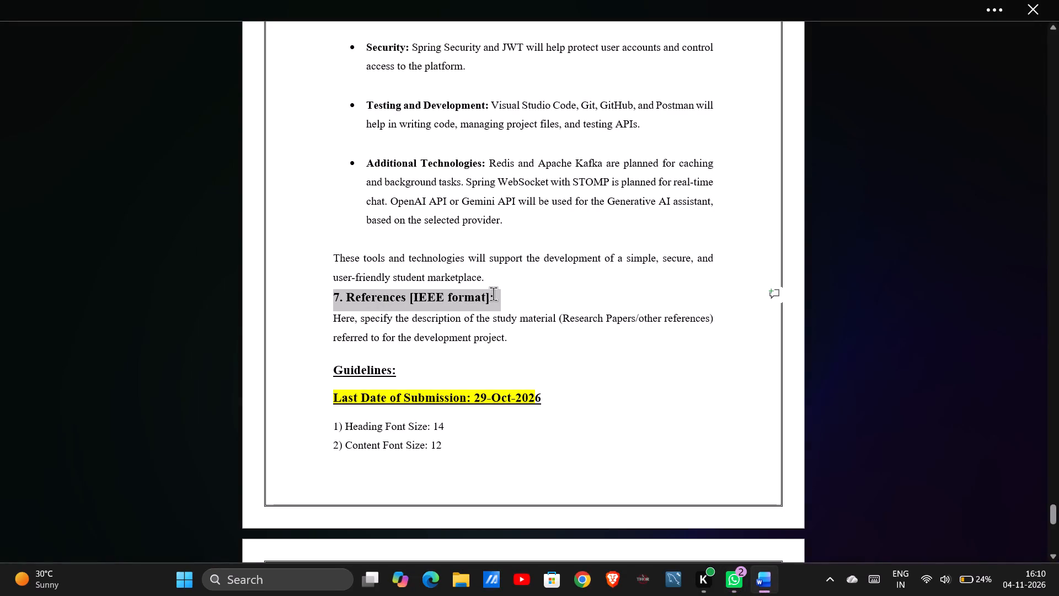
pyautogui.moveTo(493, 294); pyautogui.dragTo(490, 294)
pyautogui.moveTo(490, 294); pyautogui.dragTo(493, 295)
pyautogui.hotkey('shift', 'Left')
pyautogui.rightClick(466, 296)
pyautogui.click(648, 171)
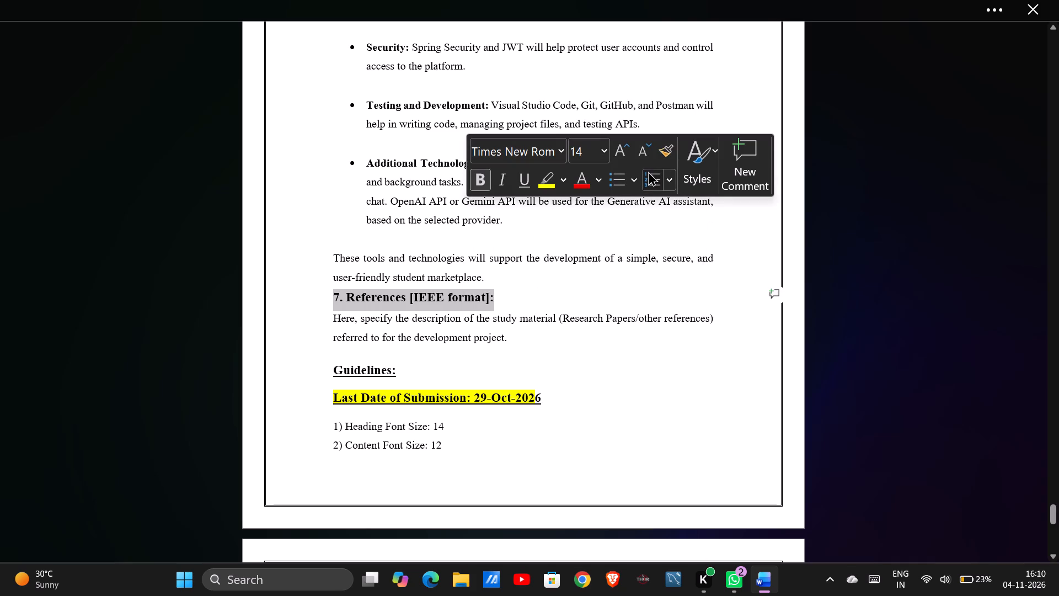
# Replace the placeholder paragraph under the References heading with the copied reference list, entries [1] to [10].
pyautogui.click(333, 317)
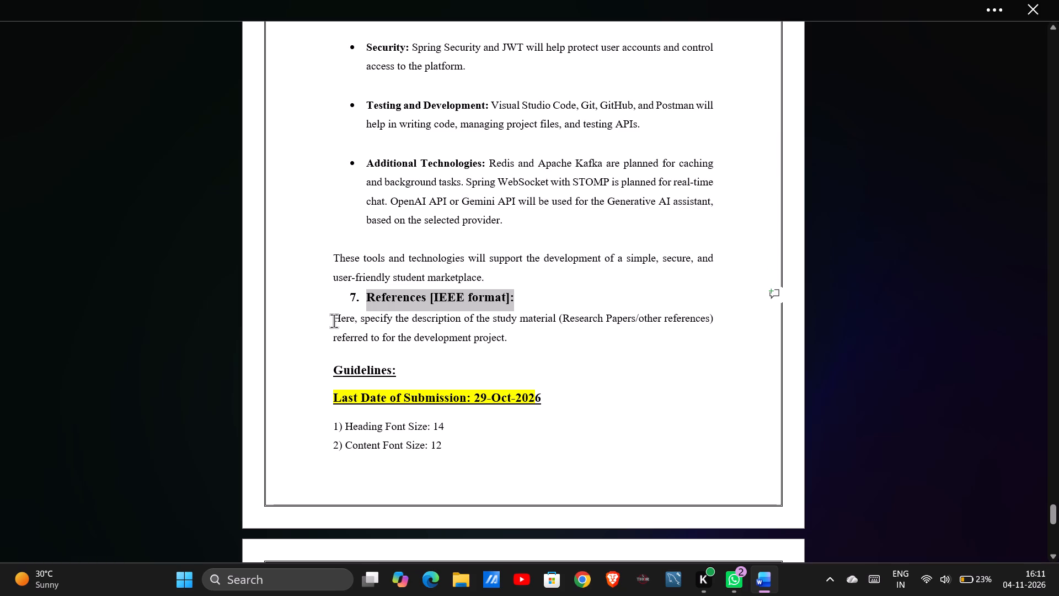
pyautogui.moveTo(334, 321); pyautogui.dragTo(494, 328)
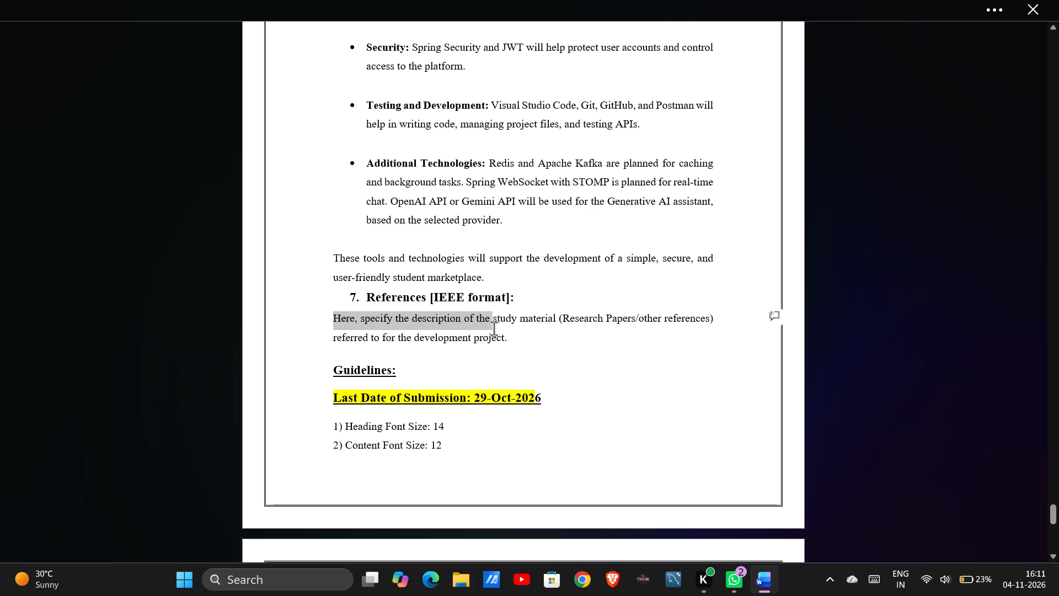
pyautogui.moveTo(494, 328); pyautogui.dragTo(507, 336)
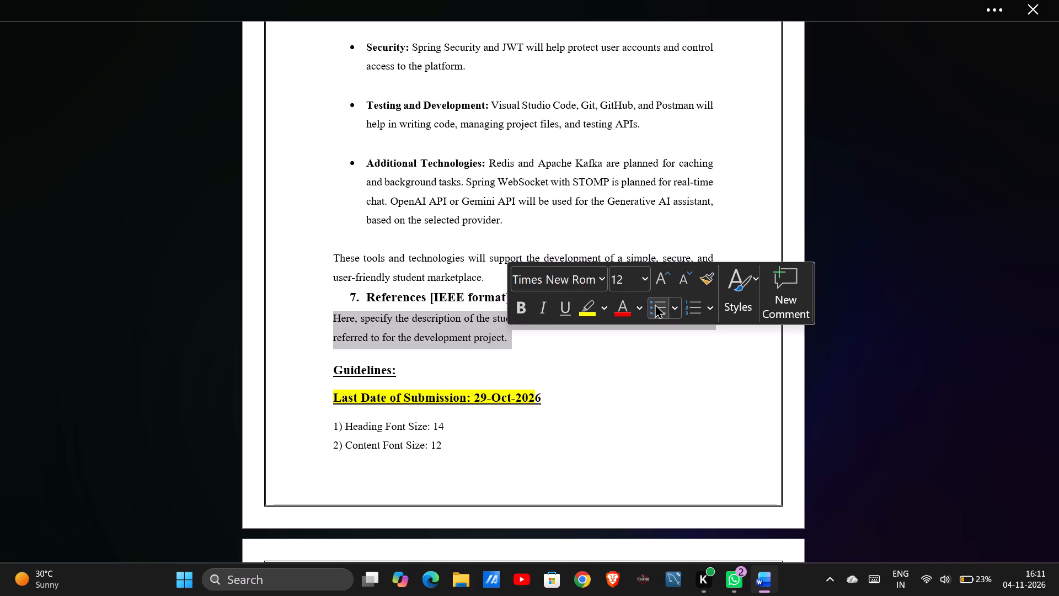
pyautogui.click(657, 304)
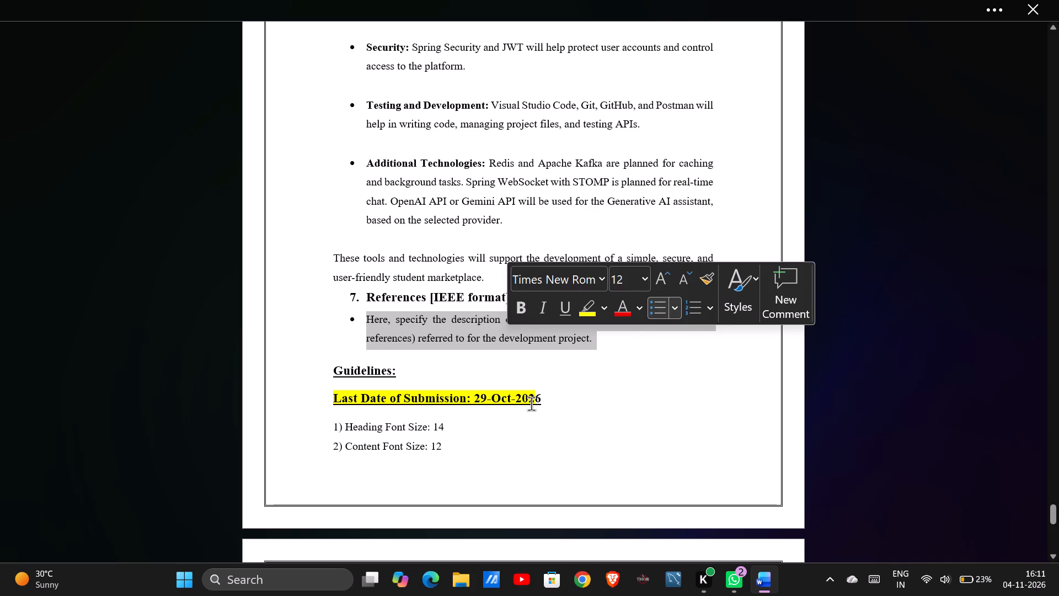
pyautogui.hotkey('ctrl', 'v')
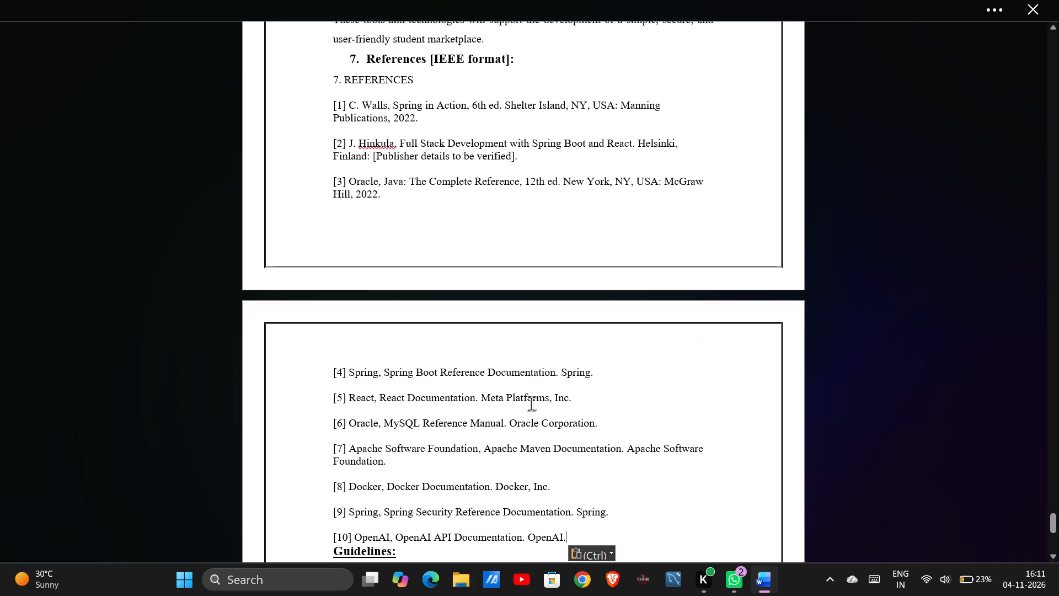
# Delete the duplicate "7. REFERENCES" line and the empty line after it, so entry [1] directly follows the section heading.
pyautogui.click(419, 83)
pyautogui.press('BackSpace')
pyautogui.press('BackSpace')
pyautogui.press('BackSpace')
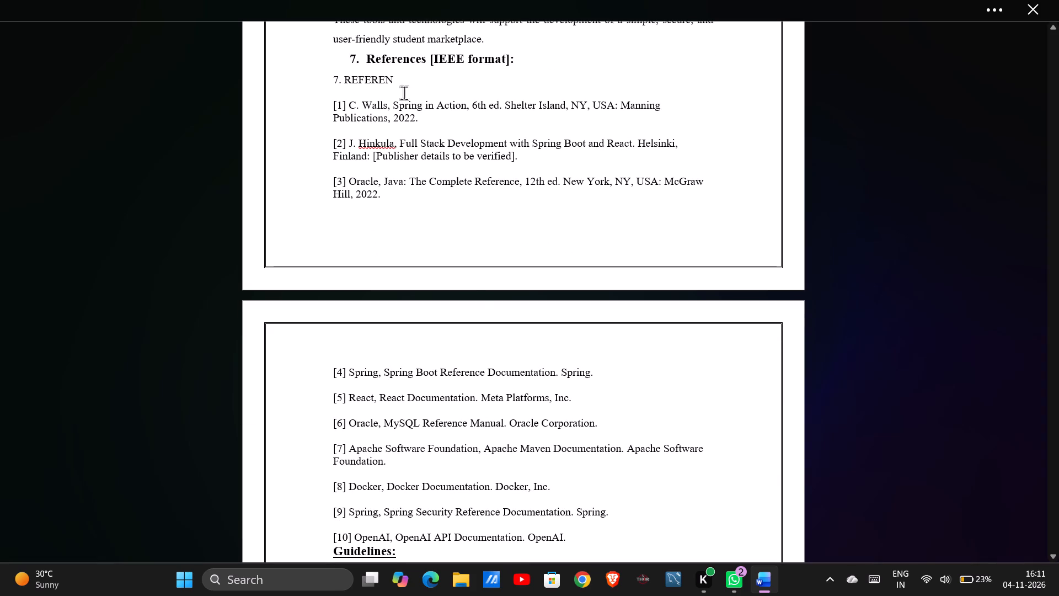
pyautogui.click(363, 89)
pyautogui.press('BackSpace')
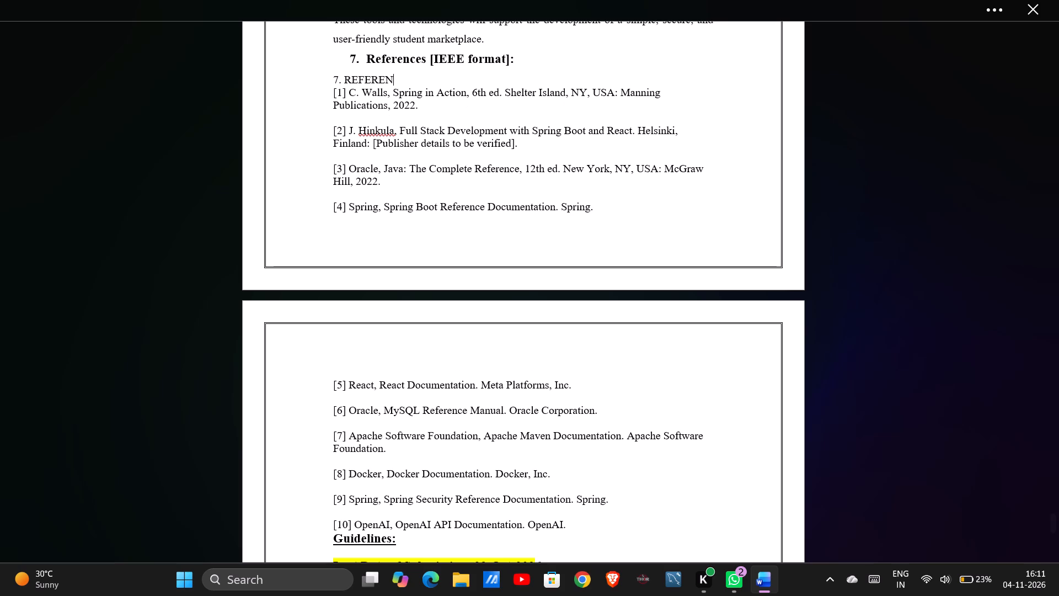
pyautogui.press('BackSpace')
pyautogui.press('BackSpace')
pyautogui.press('BackSpace')
pyautogui.press('BackSpace')
pyautogui.press('BackSpace')
pyautogui.press('BackSpace')
pyautogui.press('BackSpace')
pyautogui.press('BackSpace')
pyautogui.press('BackSpace')
pyautogui.press('BackSpace')
pyautogui.press('BackSpace')
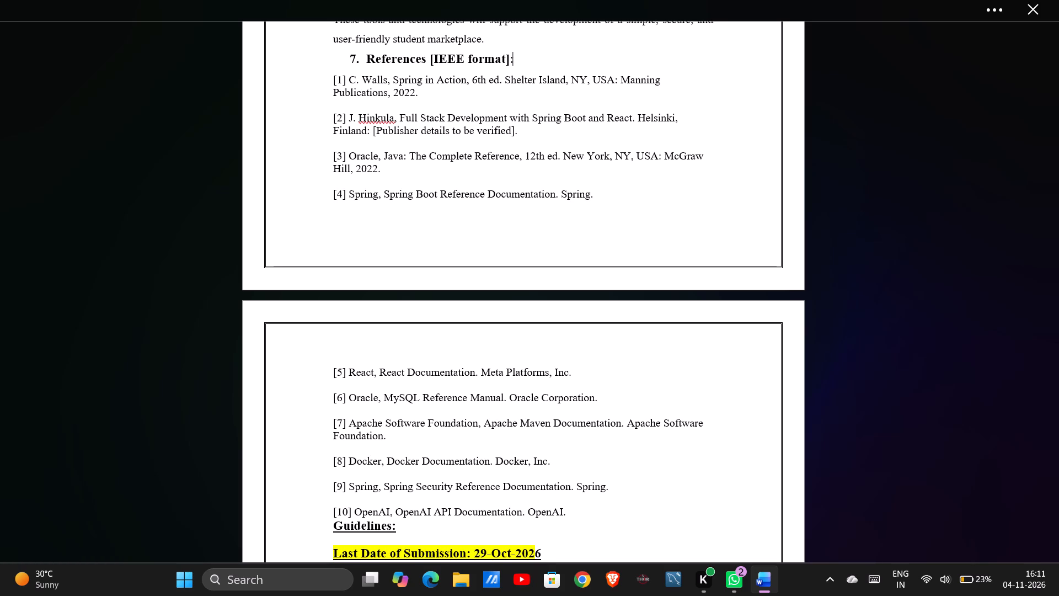
# Add blank lines after the closing tools-and-technologies sentence to move the section 7 References heading down the page.
pyautogui.scroll(1, 363, 89)
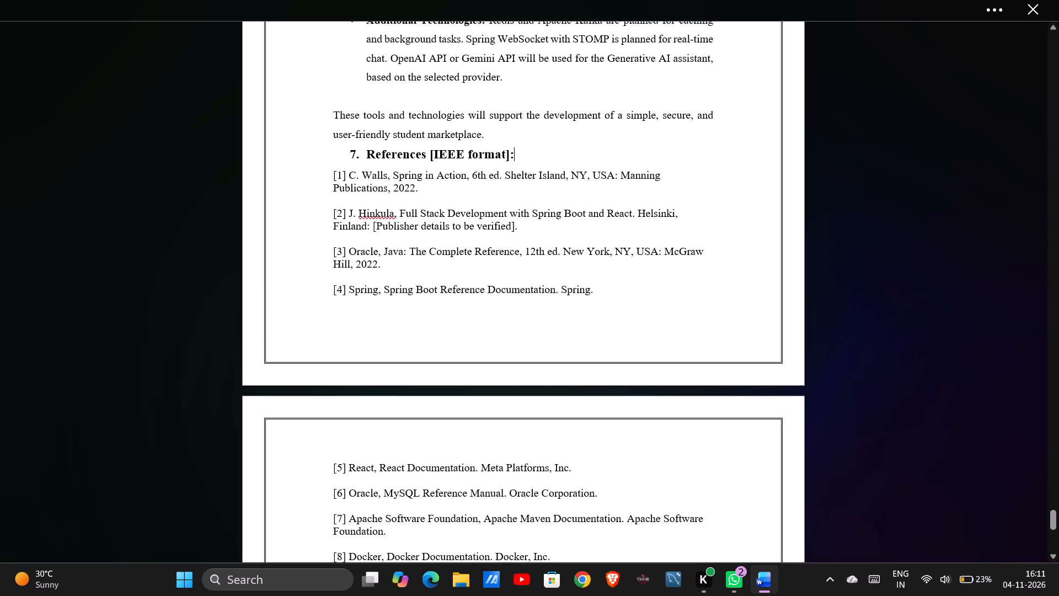
pyautogui.click(352, 154)
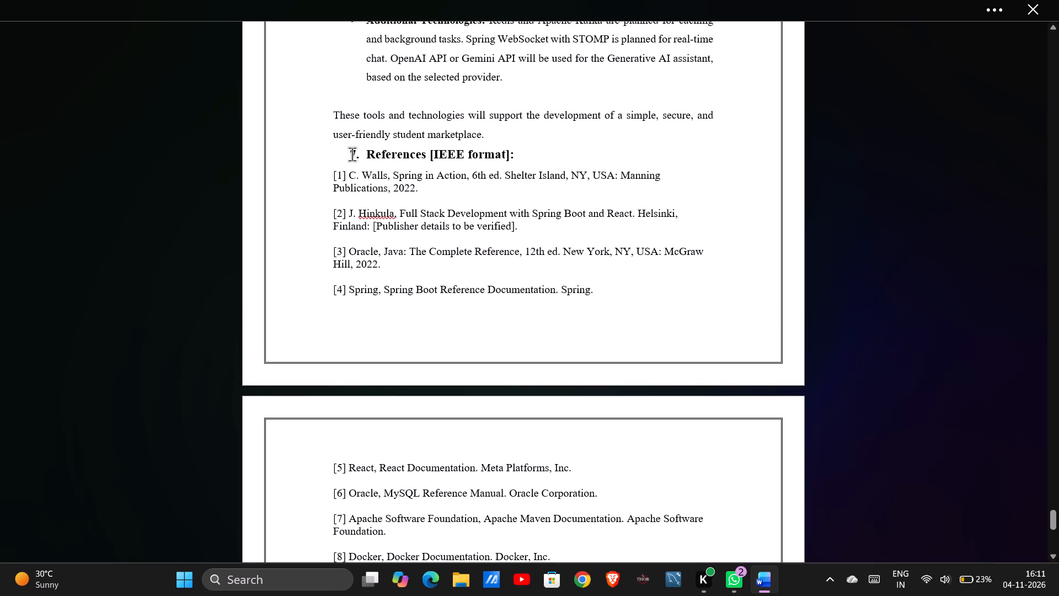
pyautogui.click(352, 154)
pyautogui.click(493, 139)
pyautogui.press('Return')
pyautogui.press('Return')
pyautogui.press('Return')
pyautogui.press('Return')
pyautogui.press('Return')
pyautogui.press('Return')
pyautogui.press('Return')
pyautogui.press('Return')
pyautogui.press('Return')
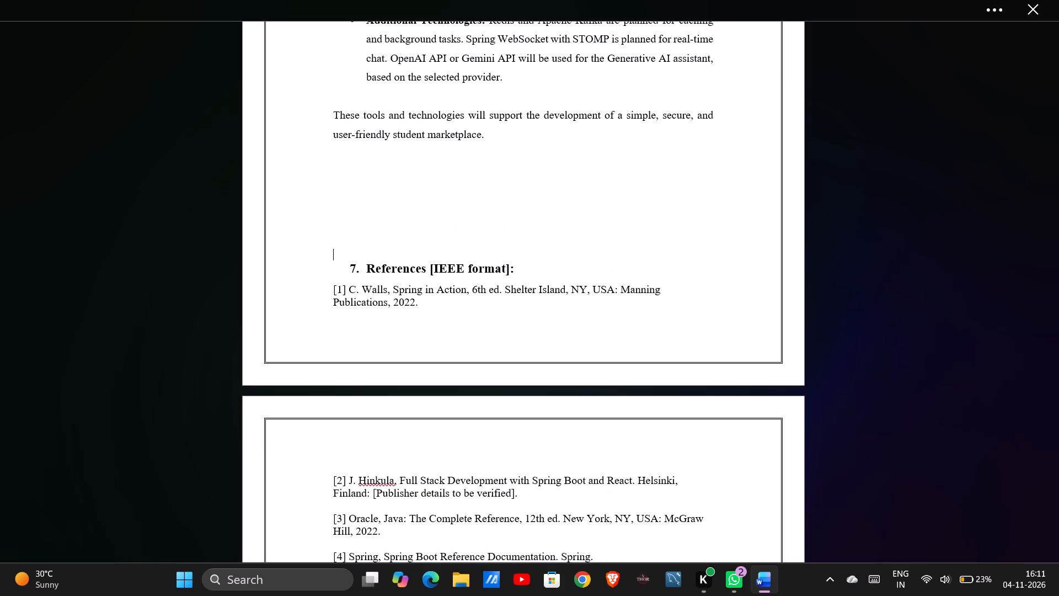
pyautogui.press('Return')
pyautogui.press('Return')
pyautogui.press('Return')
pyautogui.press('Return')
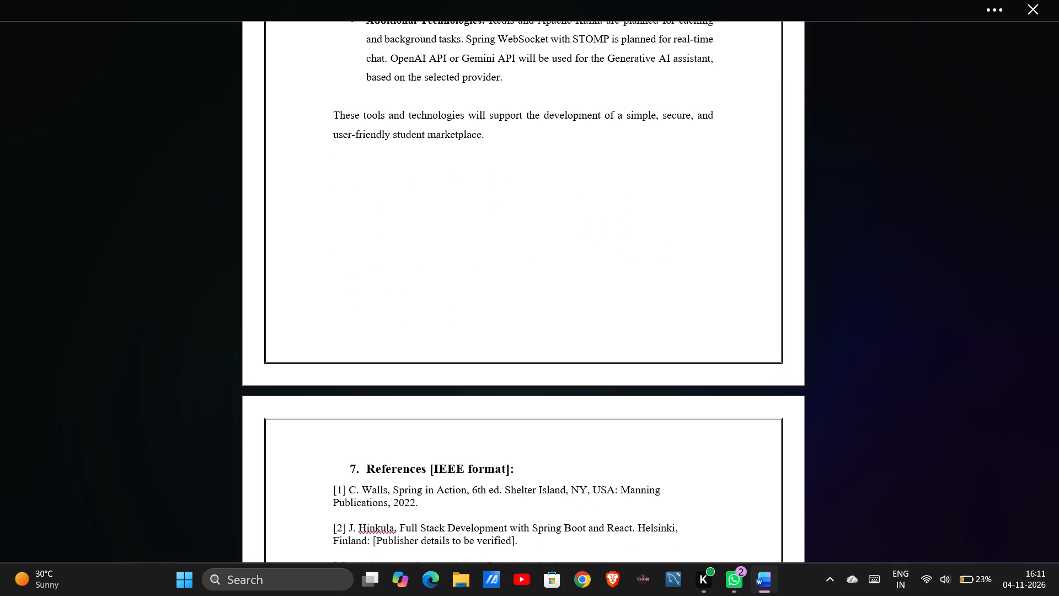
pyautogui.press('BackSpace')
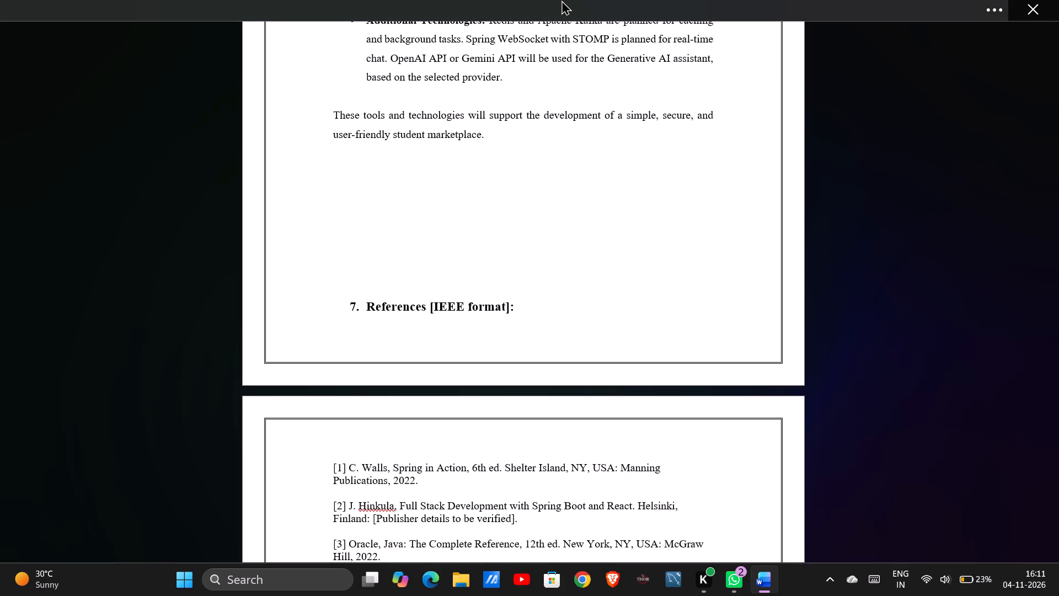
# Insert a page break before the section 7 References heading and remove the extra empty line above the heading.
pyautogui.click(473, 8)
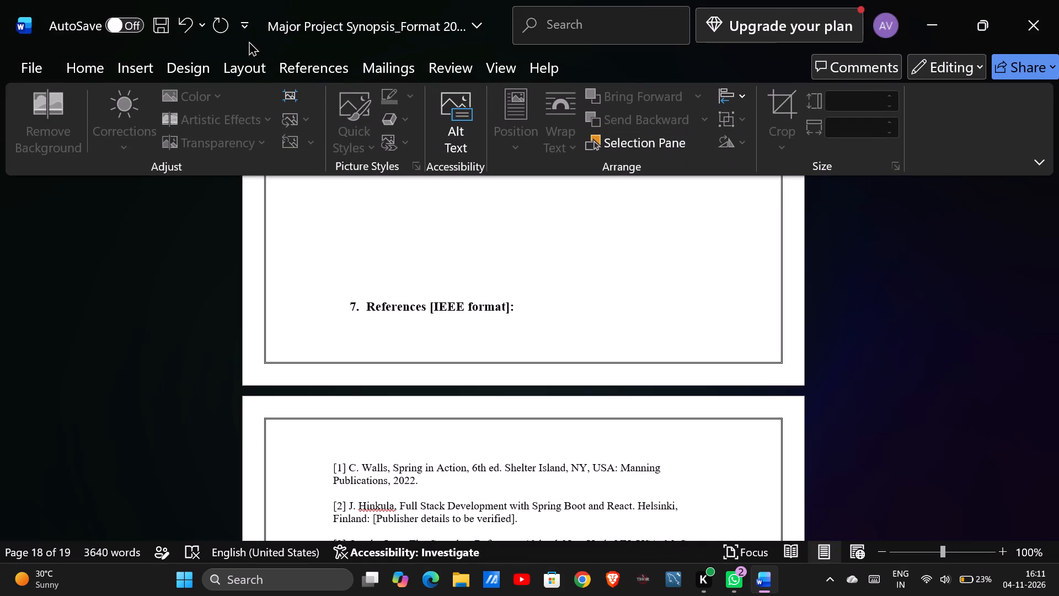
pyautogui.click(239, 65)
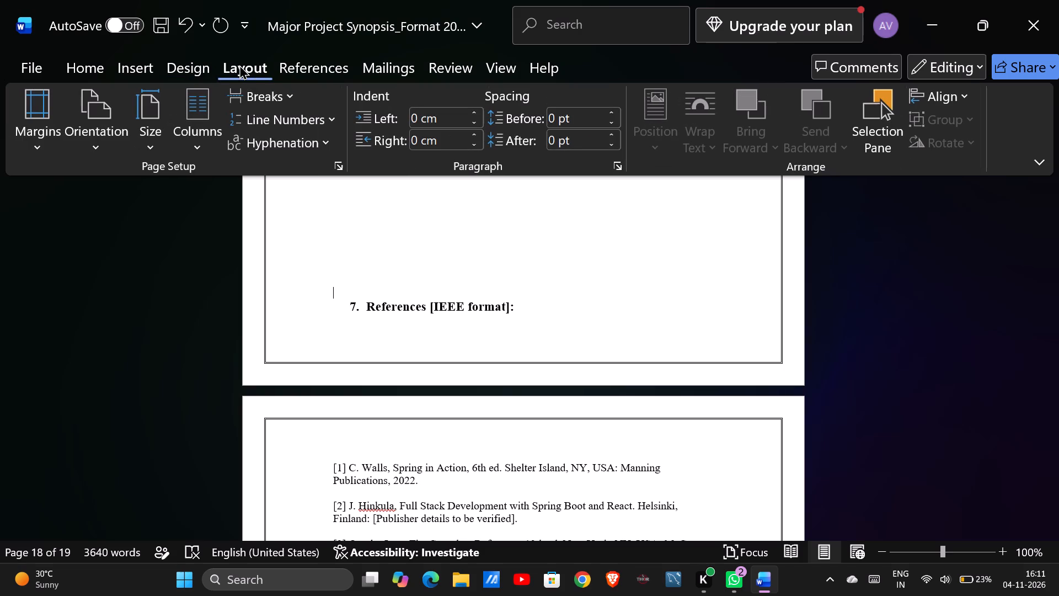
pyautogui.click(267, 88)
pyautogui.click(286, 154)
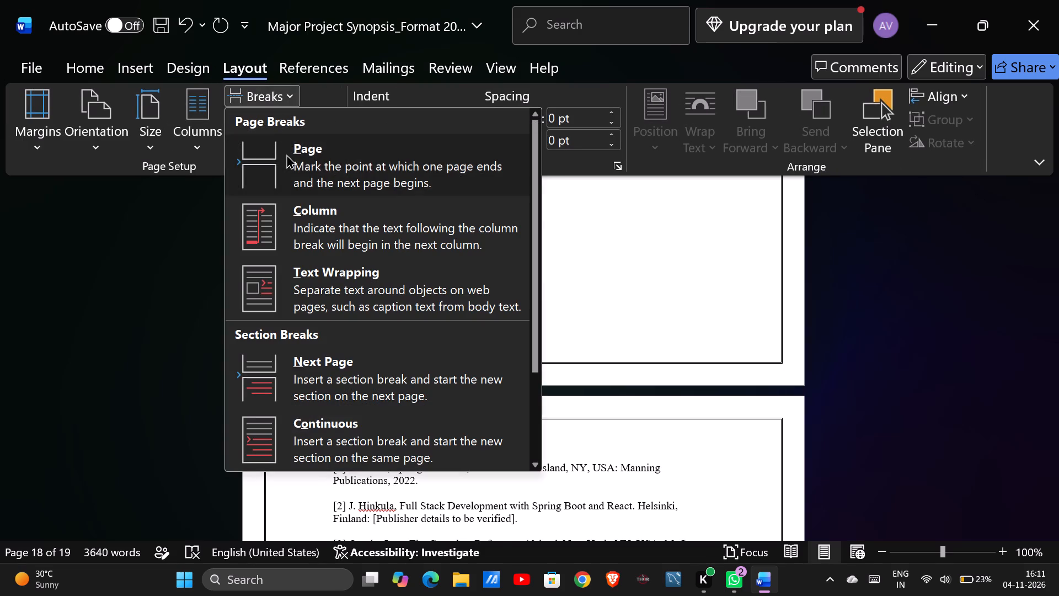
pyautogui.press('BackSpace')
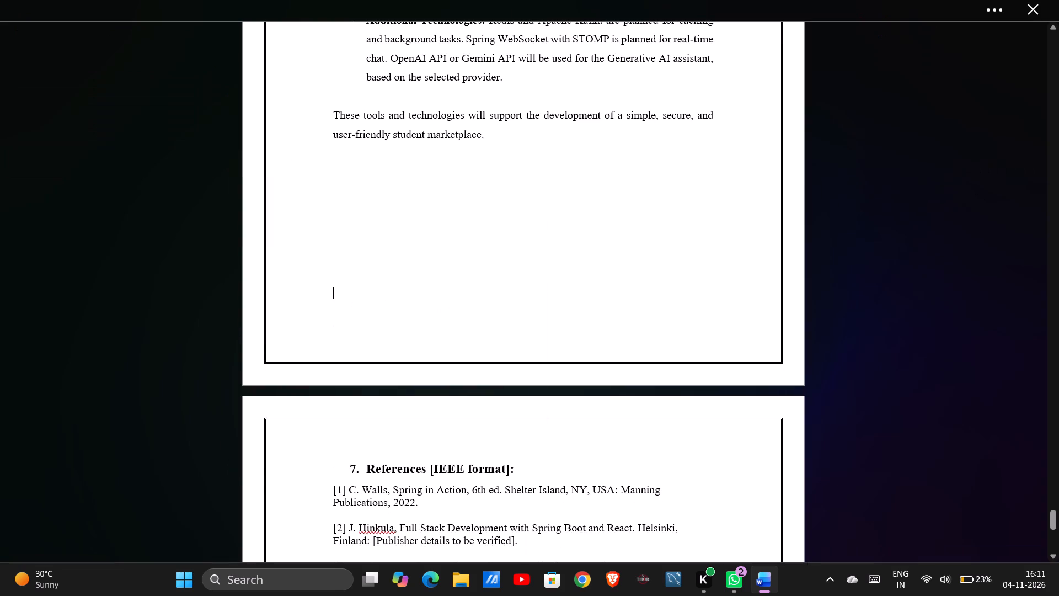
# Apply bullets to reference entries [1] to [10] under the section 7 heading.
pyautogui.click(351, 465)
pyautogui.scroll(-1, 361, 419)
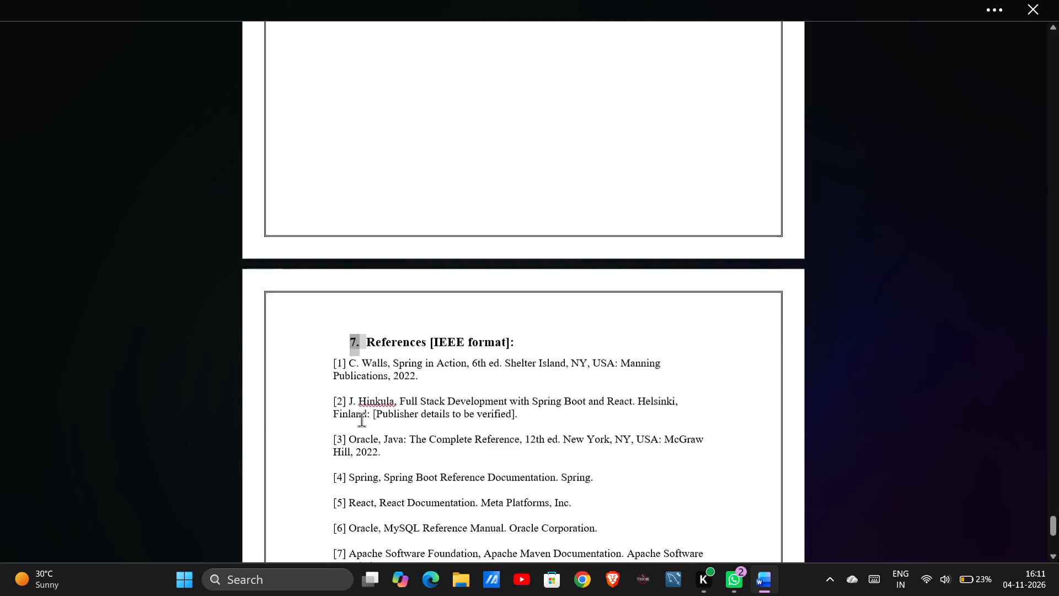
pyautogui.scroll(-2, 361, 419)
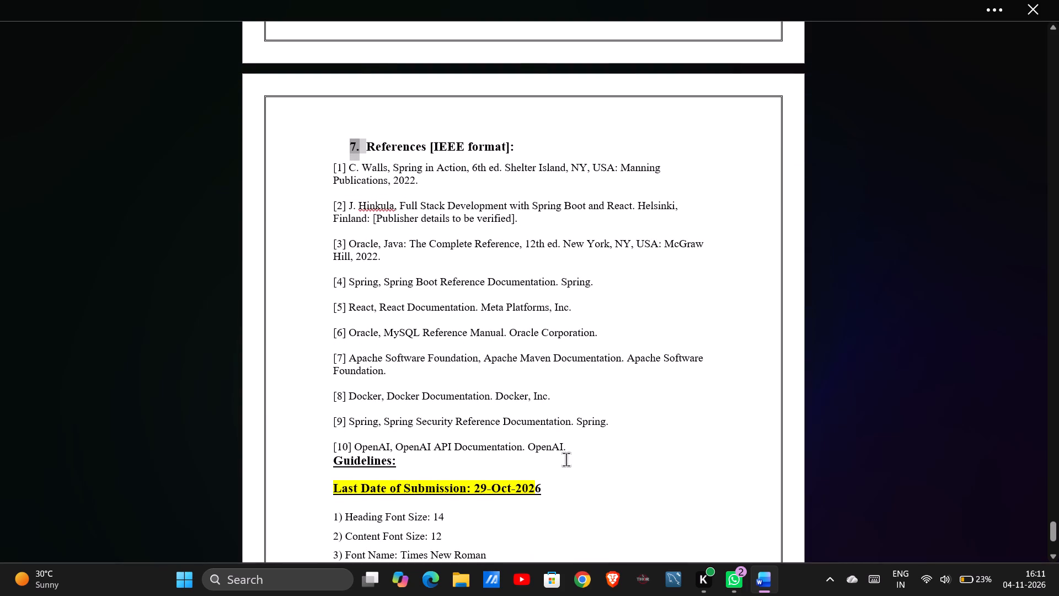
pyautogui.moveTo(573, 449); pyautogui.dragTo(325, 175)
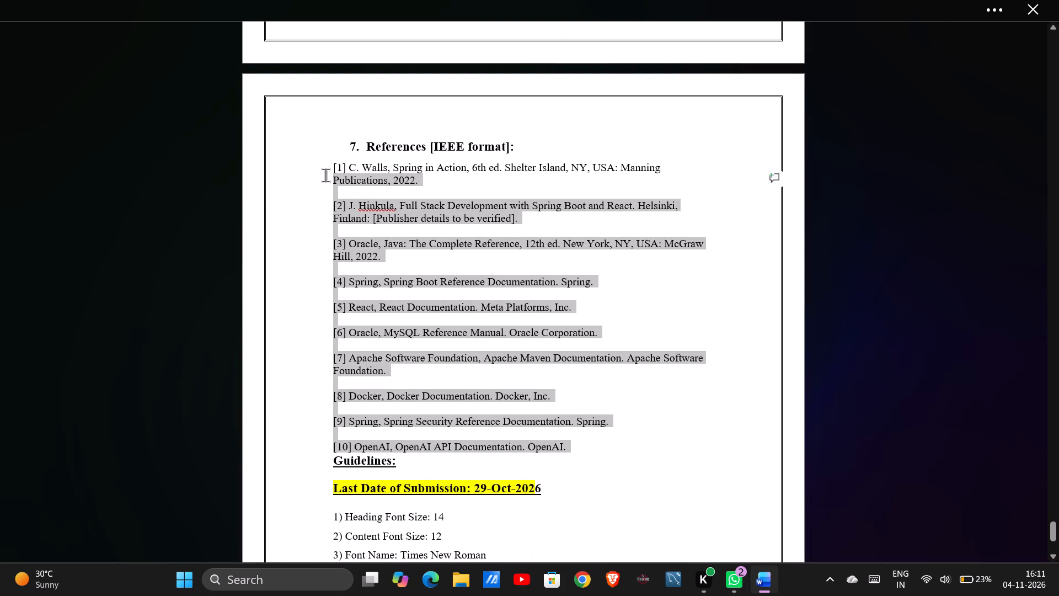
pyautogui.moveTo(325, 175); pyautogui.dragTo(324, 171)
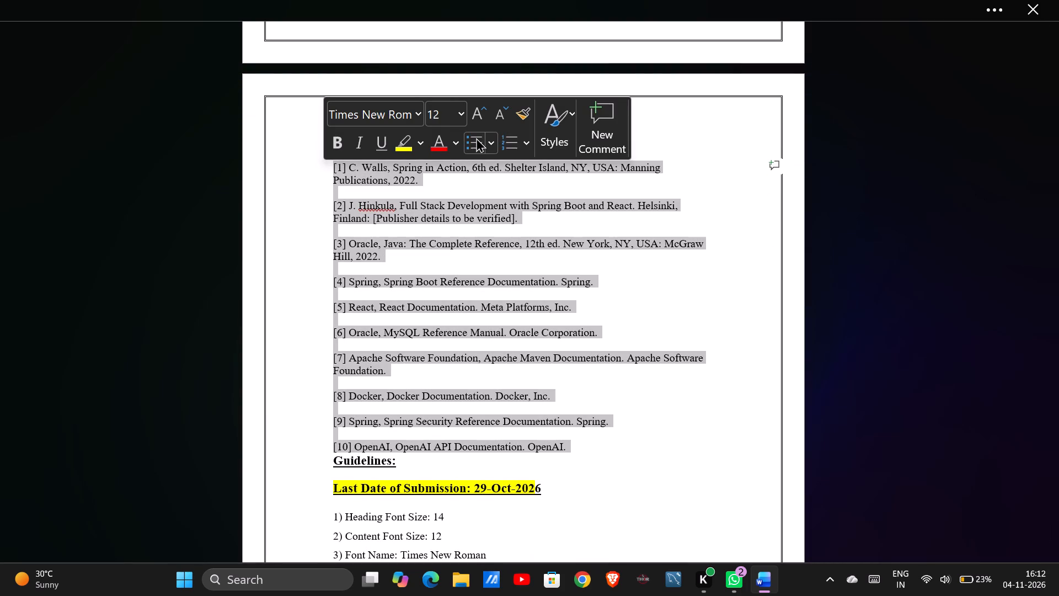
pyautogui.click(470, 135)
pyautogui.click(341, 197)
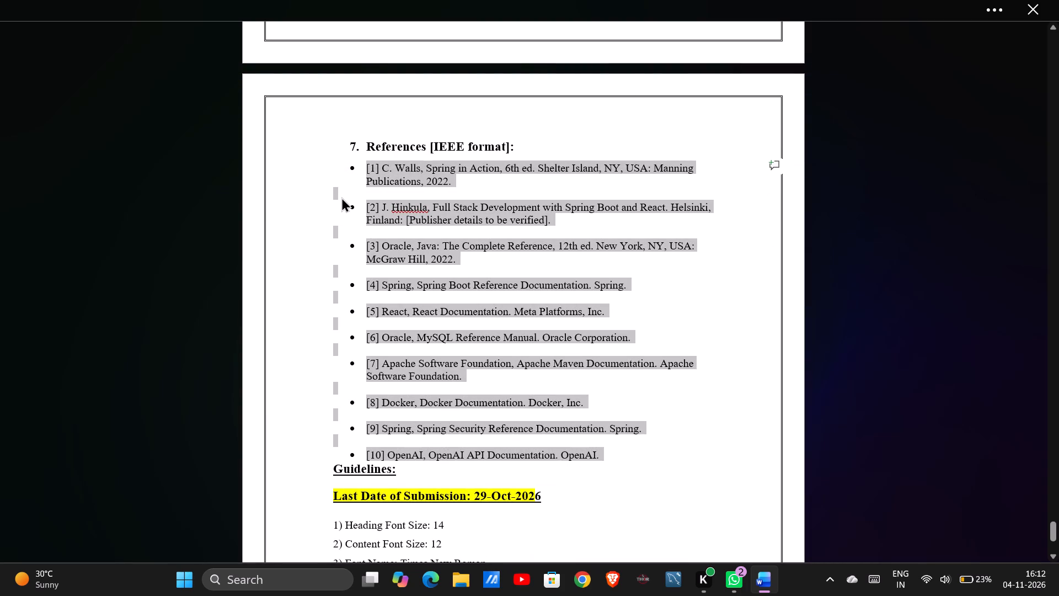
# Remove the bullets from reference entries [1] and [2] while keeping their indentation.
pyautogui.click(363, 162)
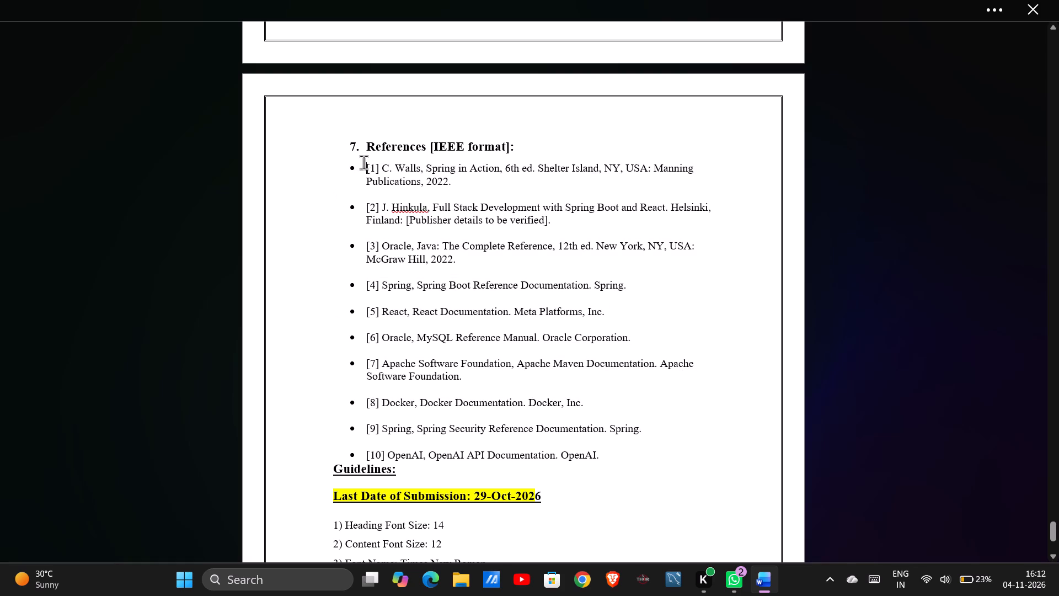
pyautogui.press('BackSpace')
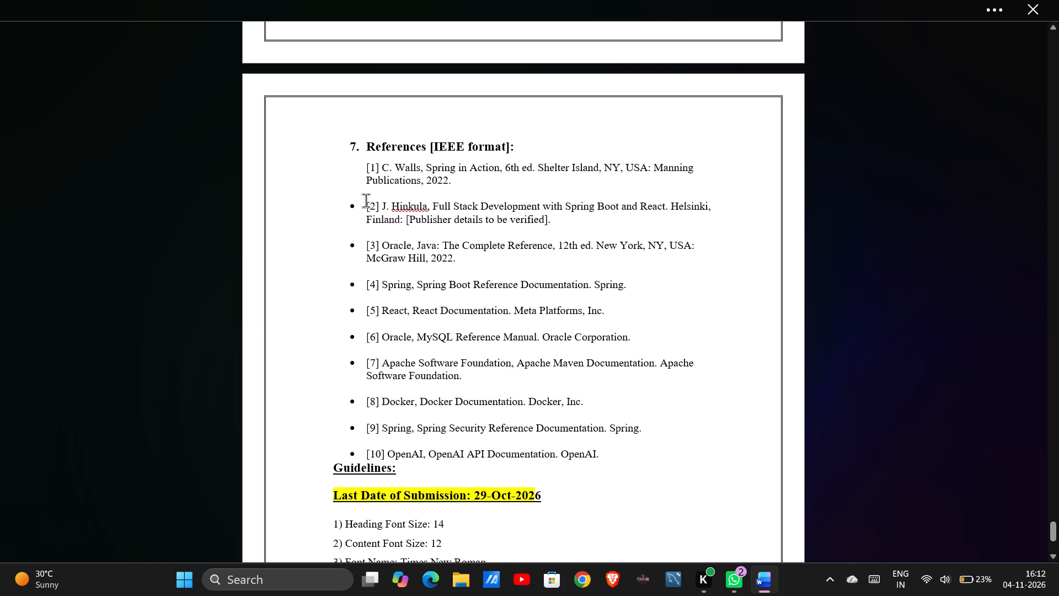
pyautogui.click(366, 200)
pyautogui.press('BackSpace')
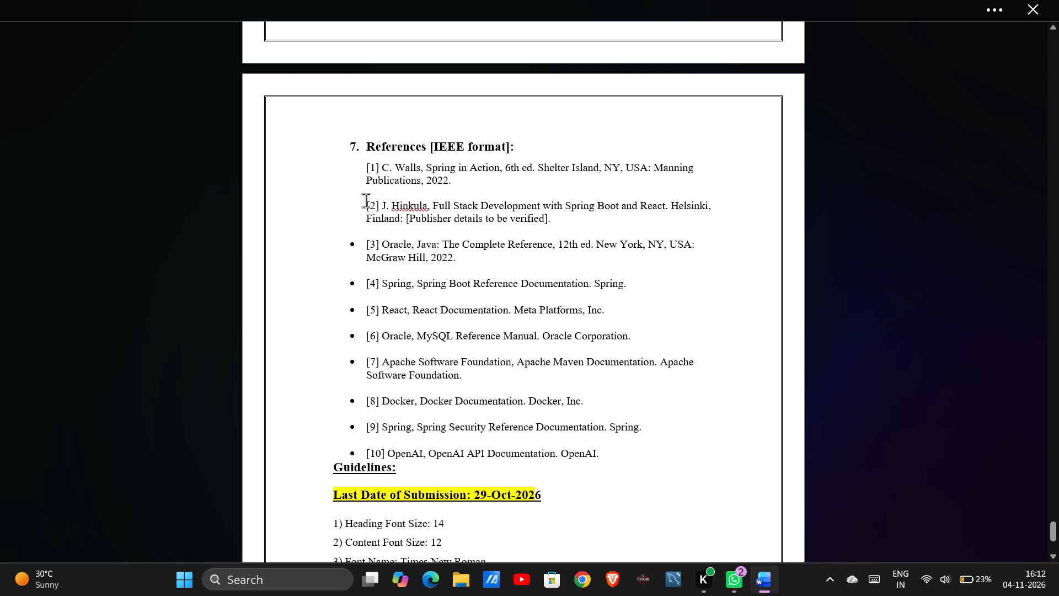
# Insert a blank line between the section 7 References heading and entry [1].
pyautogui.click(541, 140)
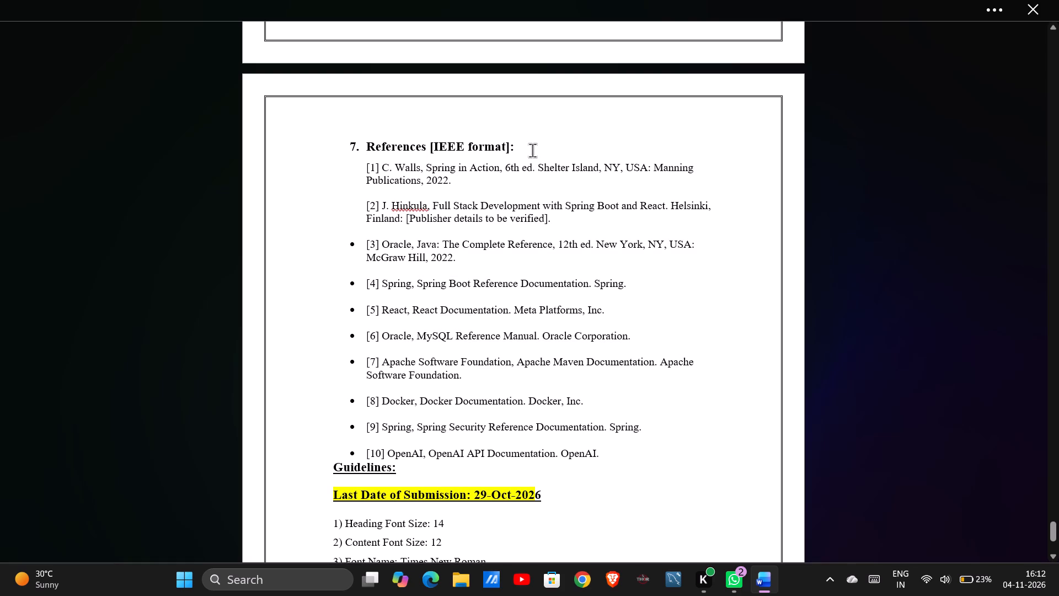
pyautogui.click(532, 148)
pyautogui.press('Return')
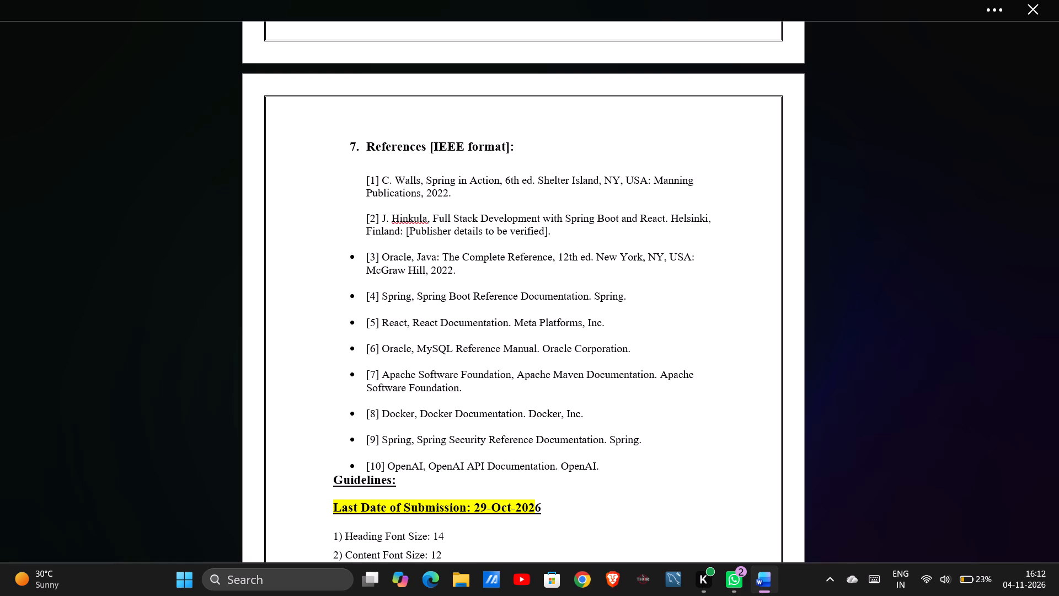
# Remove the bullets from reference entries [3] to [6], keeping their text aligned with entries [1] and [2].
pyautogui.click(363, 254)
pyautogui.press('BackSpace')
pyautogui.press('BackSpace')
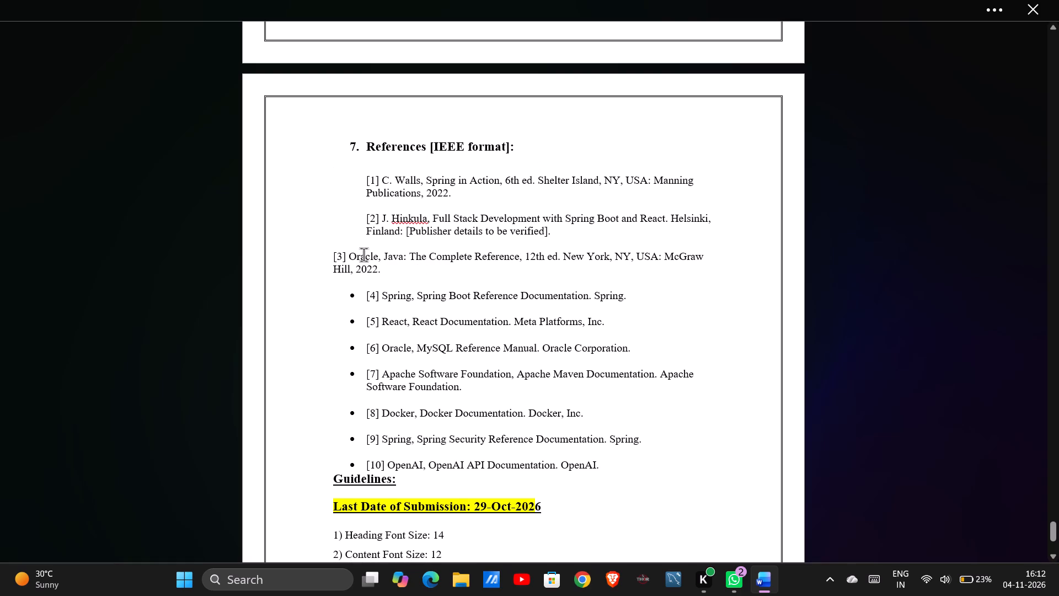
pyautogui.hotkey('ctrl', 'z')
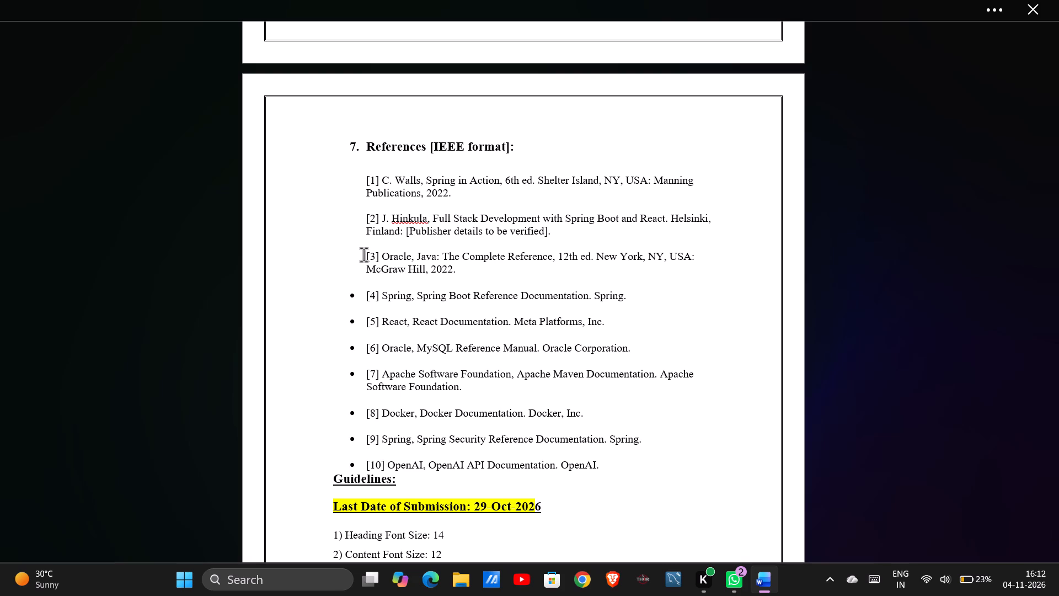
pyautogui.press('Down')
pyautogui.press('Down')
pyautogui.press('Down')
pyautogui.press('BackSpace')
pyautogui.press('Down')
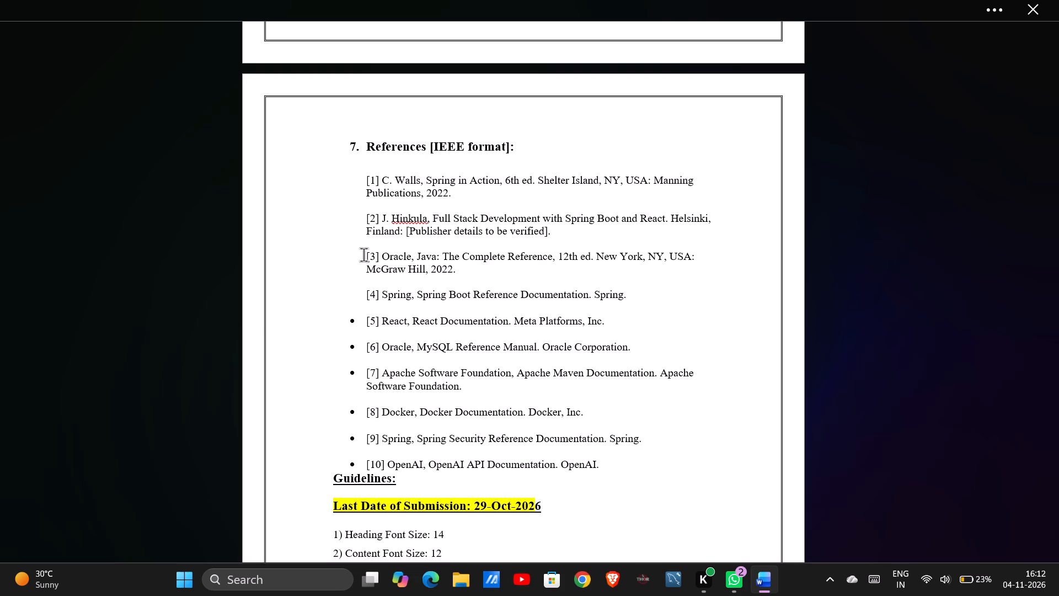
pyautogui.press('Down')
pyautogui.press('BackSpace')
pyautogui.press('Down')
pyautogui.press('Down')
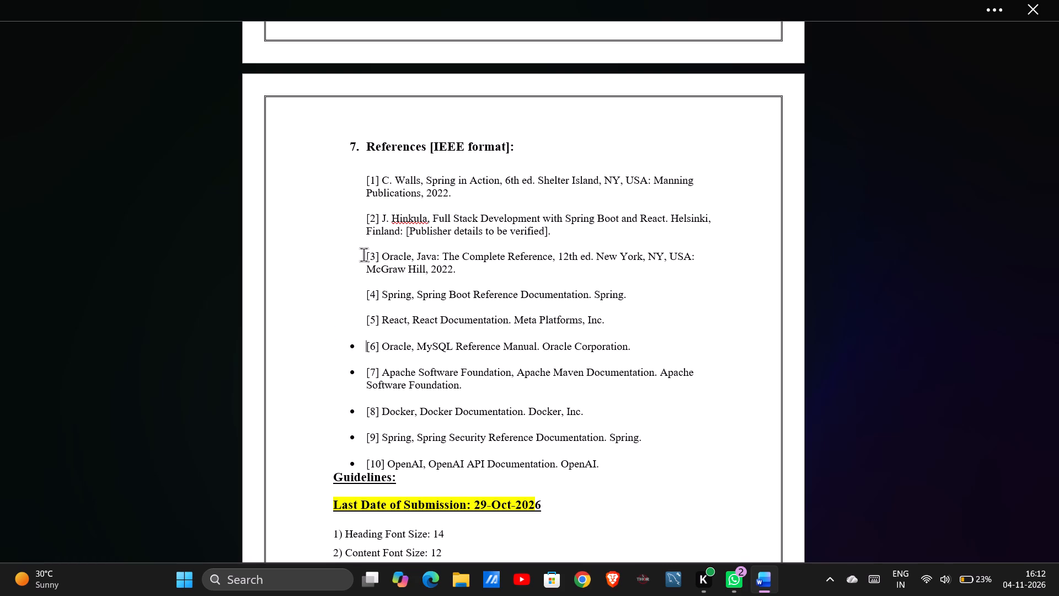
pyautogui.press('BackSpace')
# Remove the bullets from reference entries [7] to [10], keeping their indentation.
pyautogui.press('Down')
pyautogui.press('Down')
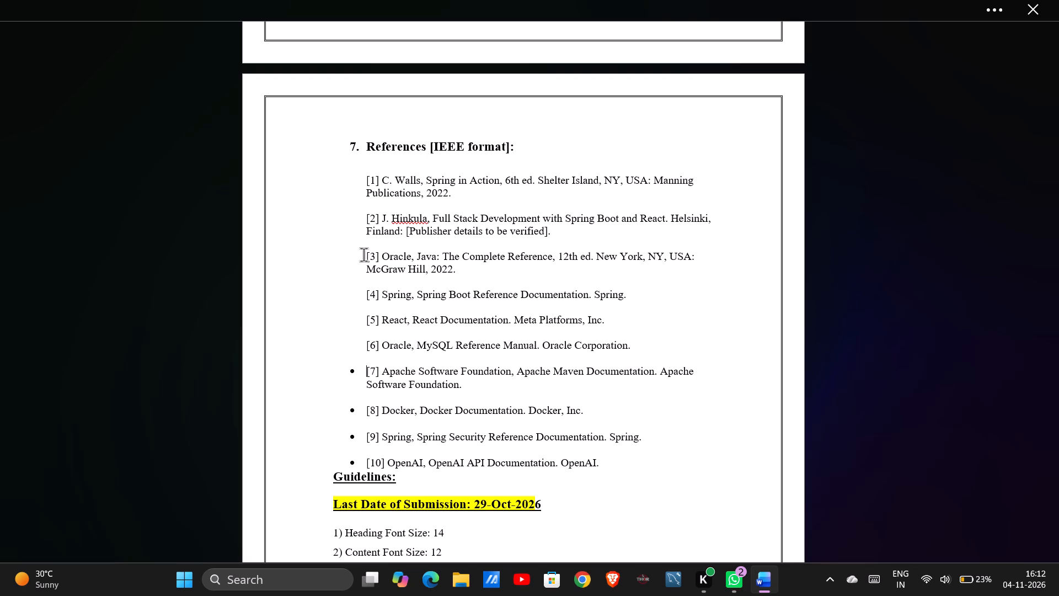
pyautogui.press('BackSpace')
pyautogui.press('Down')
pyautogui.press('Down')
pyautogui.press('Down')
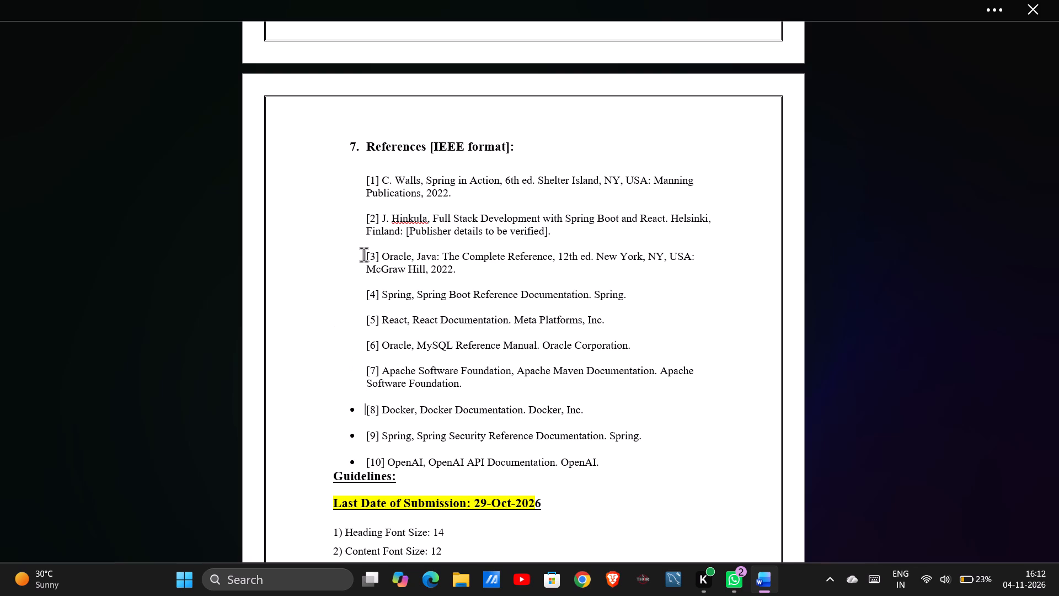
pyautogui.press('BackSpace')
pyautogui.press('Down')
pyautogui.press('Down')
pyautogui.press('BackSpace')
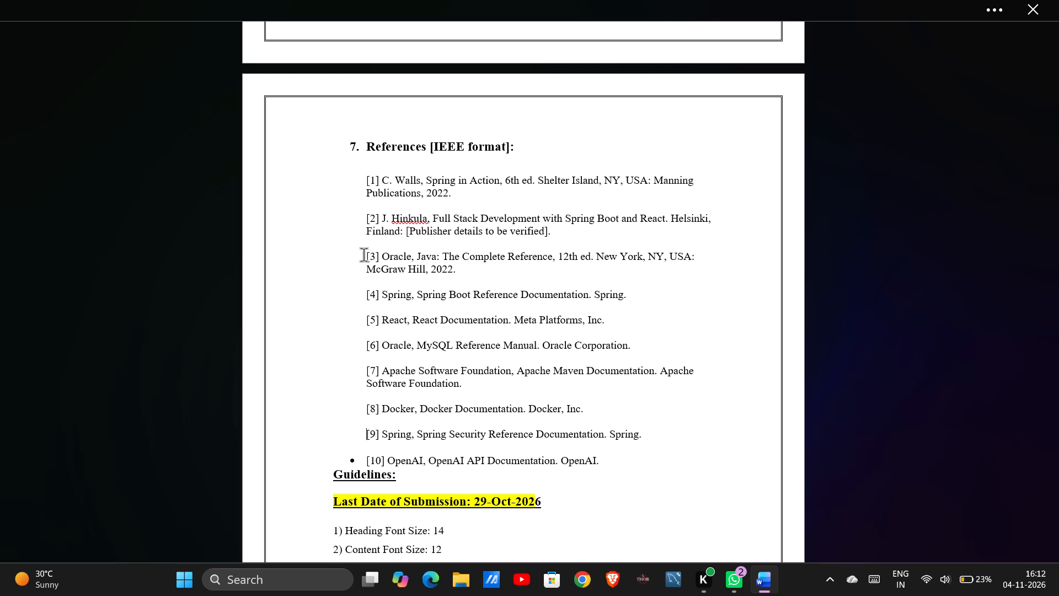
pyautogui.press('Down')
pyautogui.press('Down')
pyautogui.press('BackSpace')
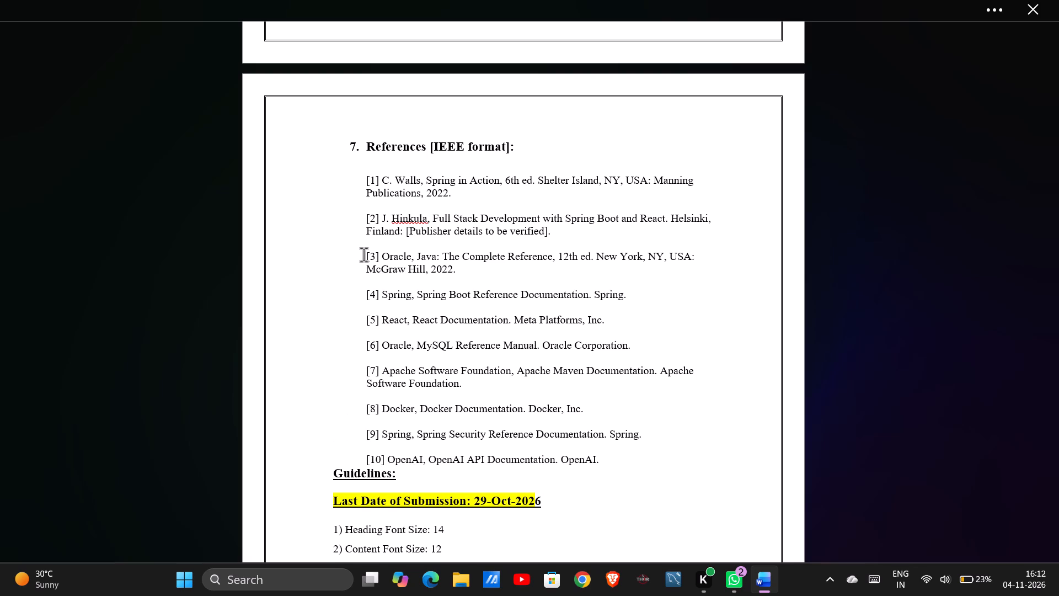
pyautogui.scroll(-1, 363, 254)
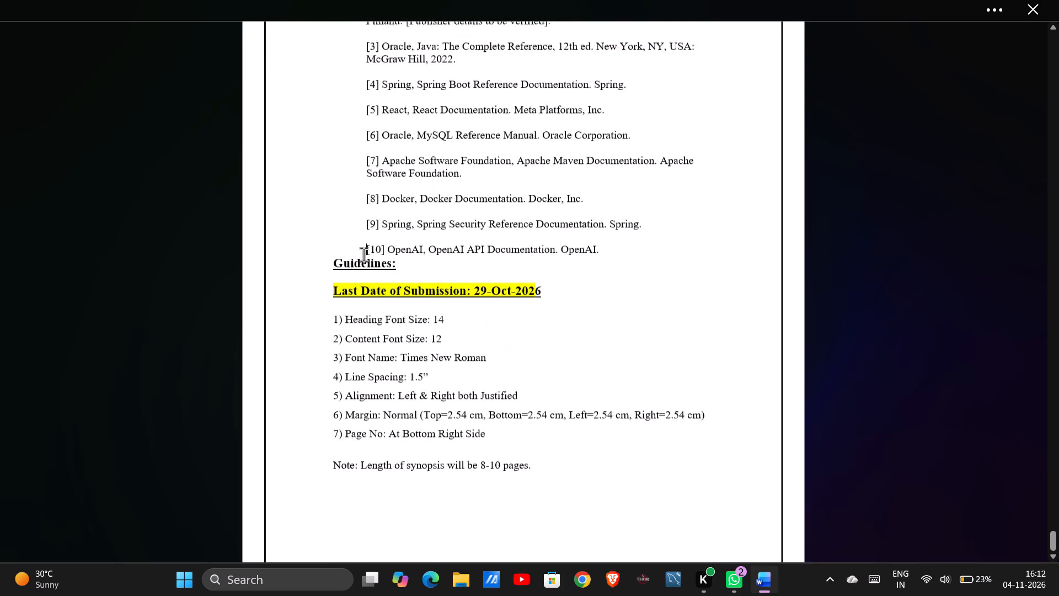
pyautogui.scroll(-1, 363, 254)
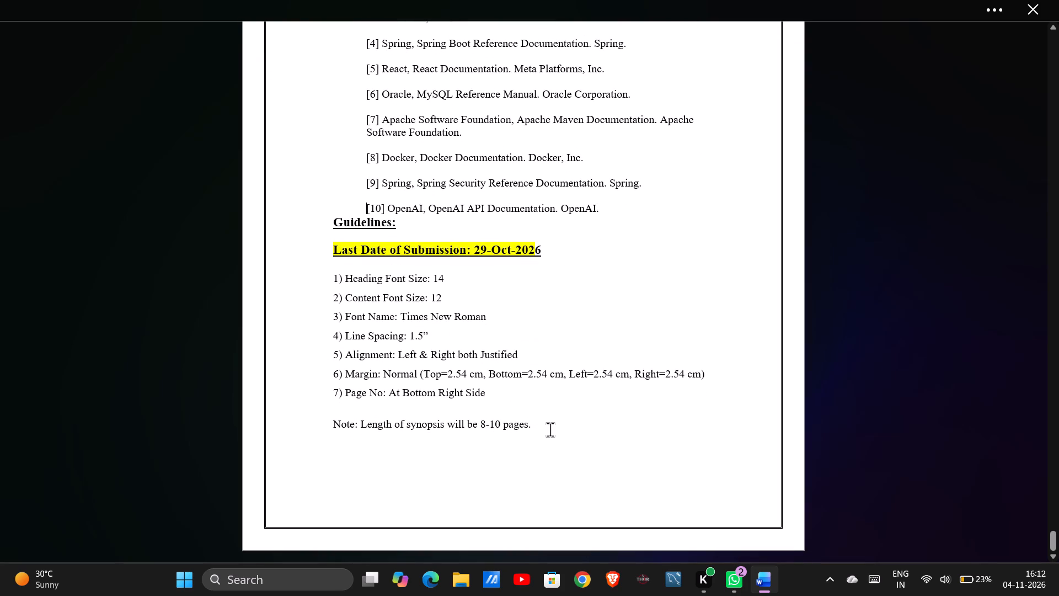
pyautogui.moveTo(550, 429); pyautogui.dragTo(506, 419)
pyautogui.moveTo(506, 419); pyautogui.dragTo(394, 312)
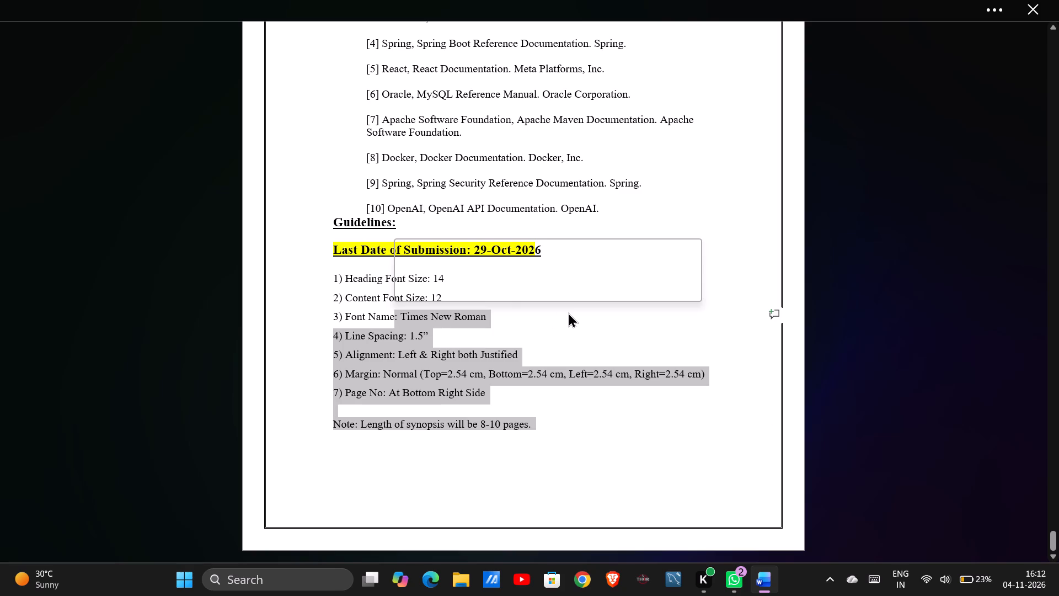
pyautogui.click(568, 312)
# Set the page number format to start at 2, using the 1, 2, 3 number style.
pyautogui.scroll(1, 568, 312)
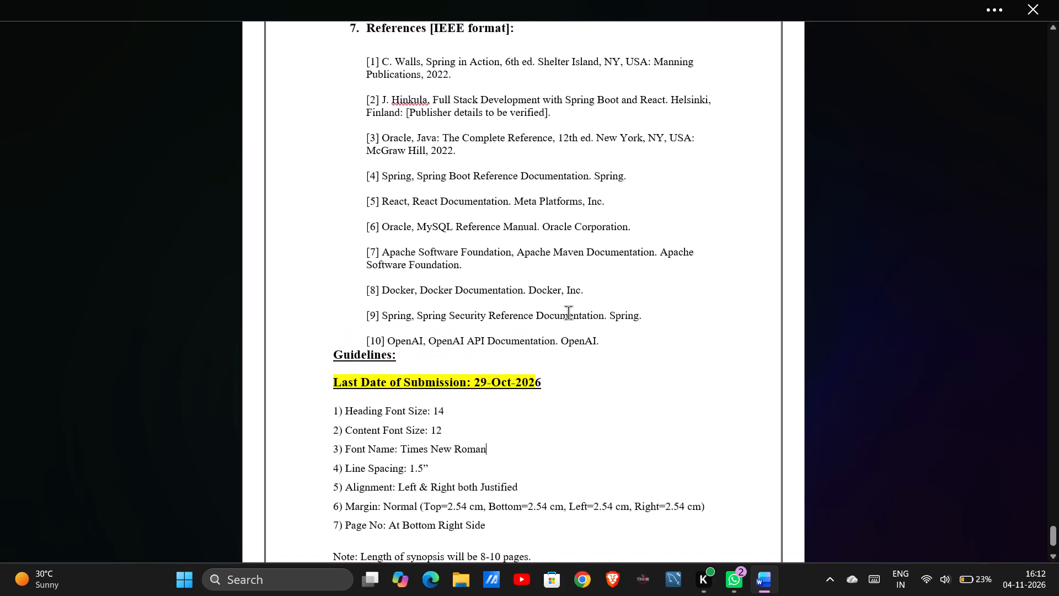
pyautogui.scroll(13, 568, 312)
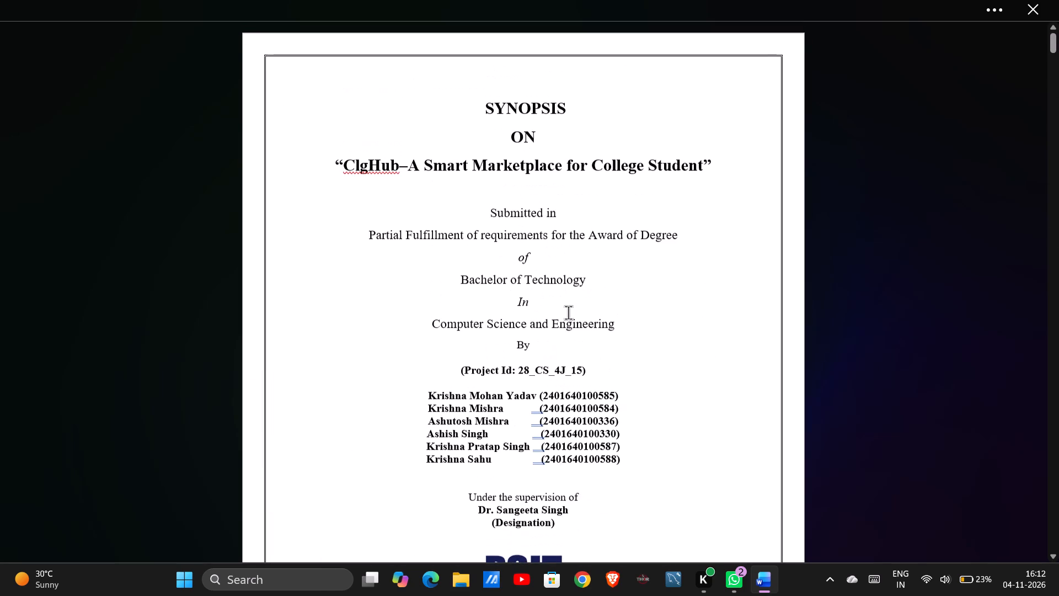
pyautogui.click(406, 0)
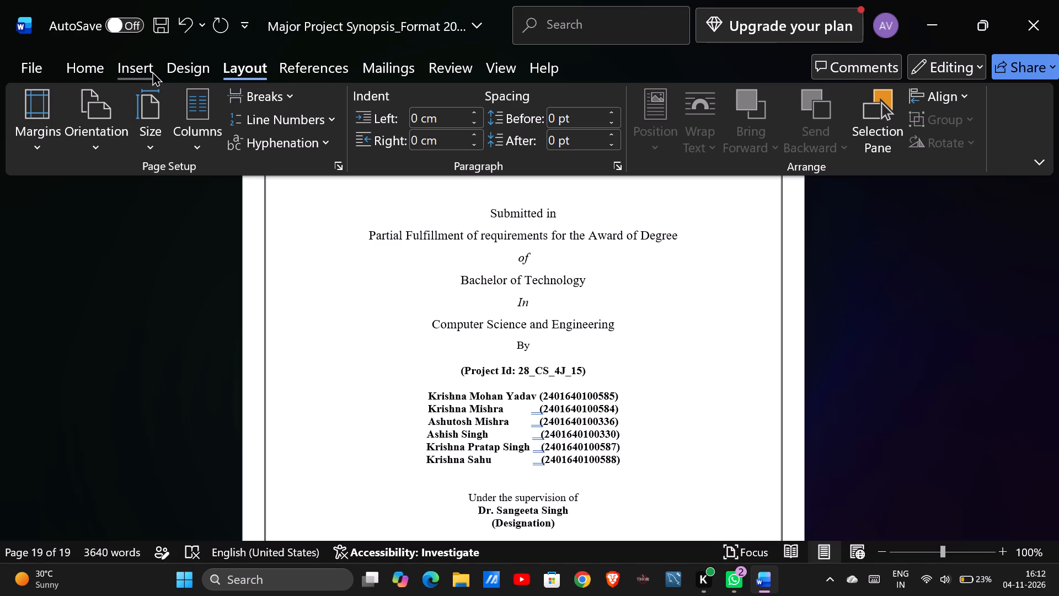
pyautogui.click(75, 71)
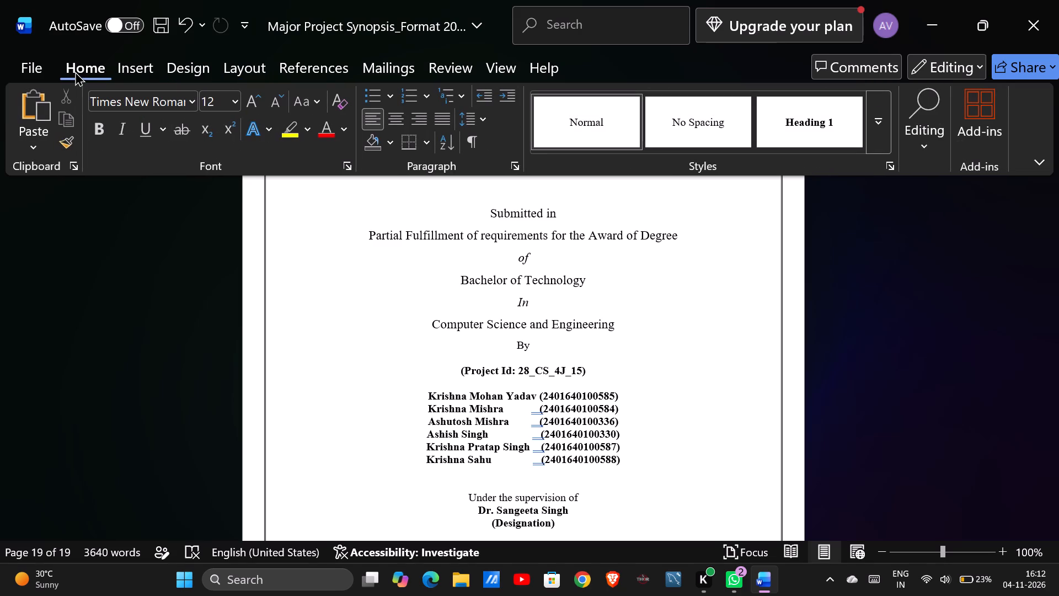
pyautogui.click(141, 66)
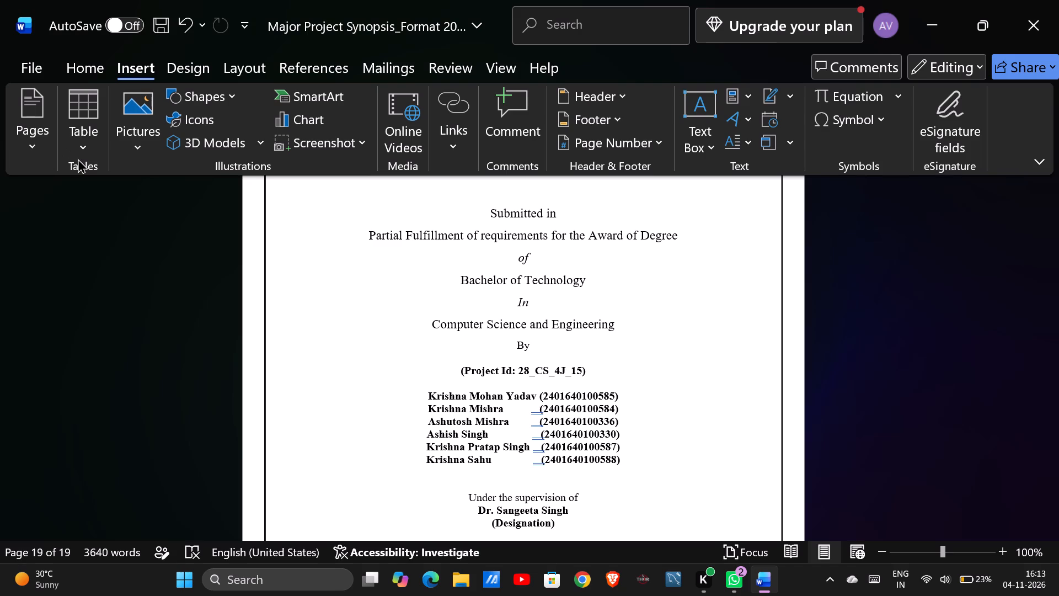
pyautogui.click(626, 135)
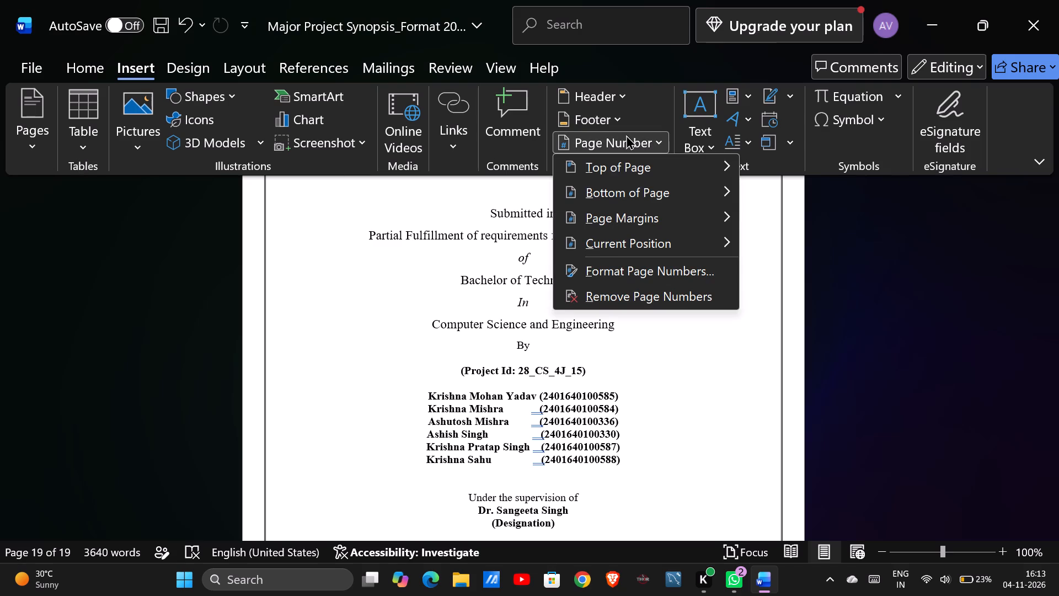
pyautogui.click(626, 135)
pyautogui.click(625, 164)
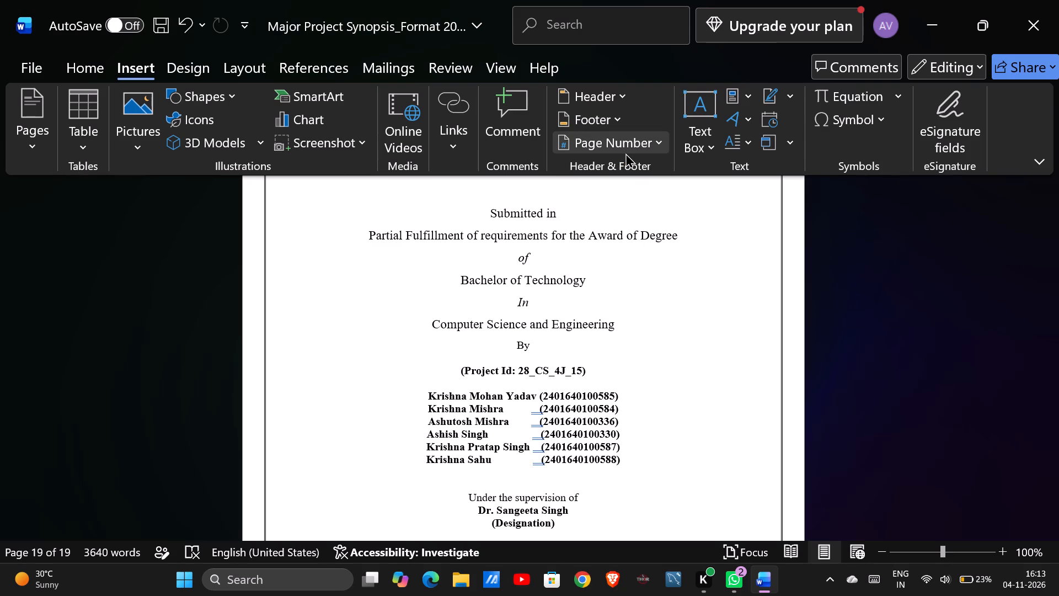
pyautogui.click(625, 153)
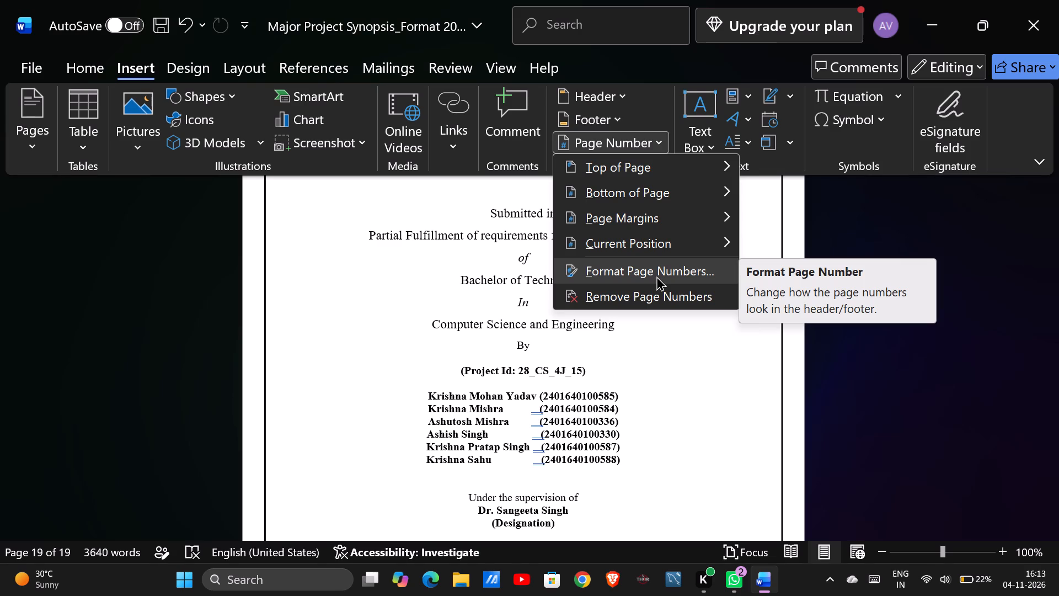
pyautogui.click(656, 276)
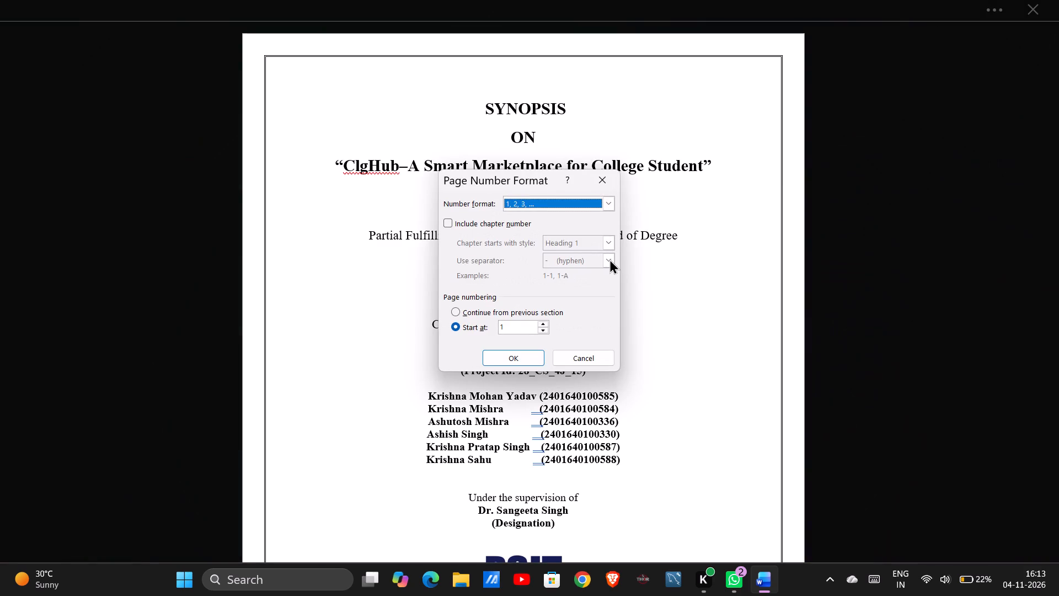
pyautogui.click(540, 322)
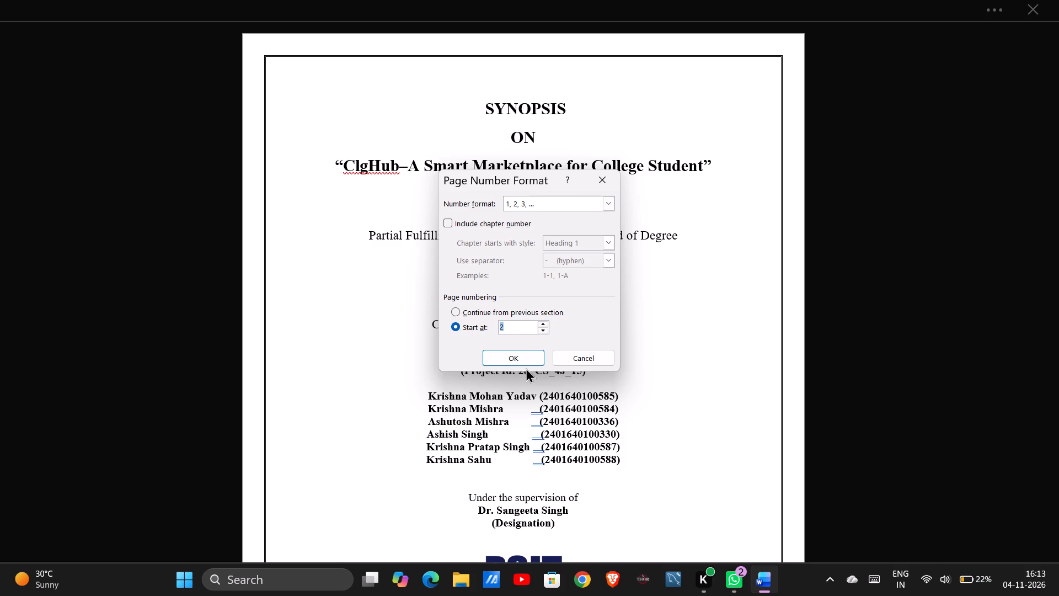
pyautogui.click(525, 350)
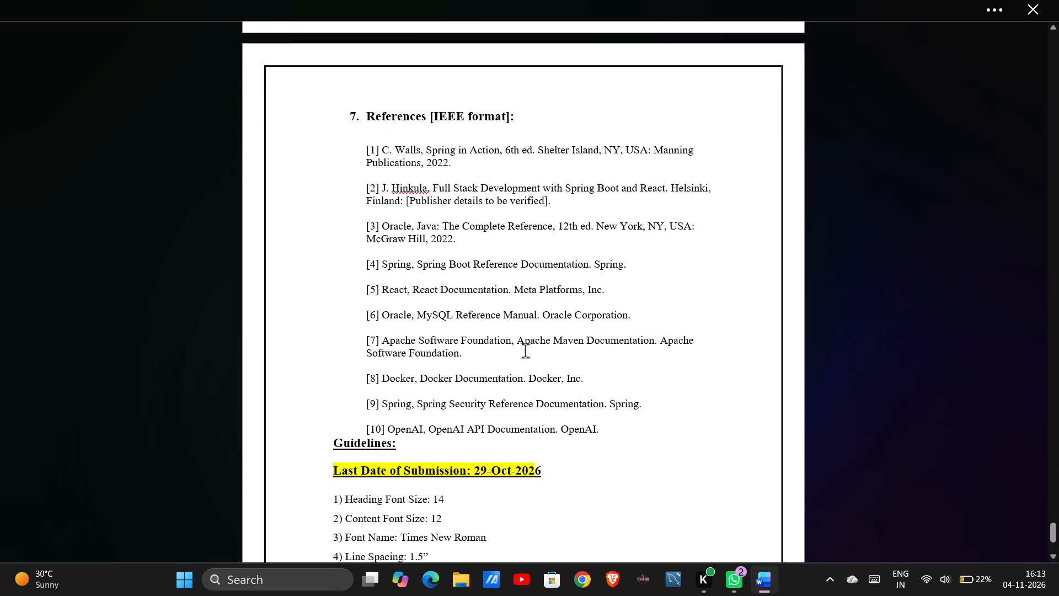
# Check the pages from the Guidelines back to the cover page and Introduction for page numbers.
pyautogui.scroll(-3, 528, 294)
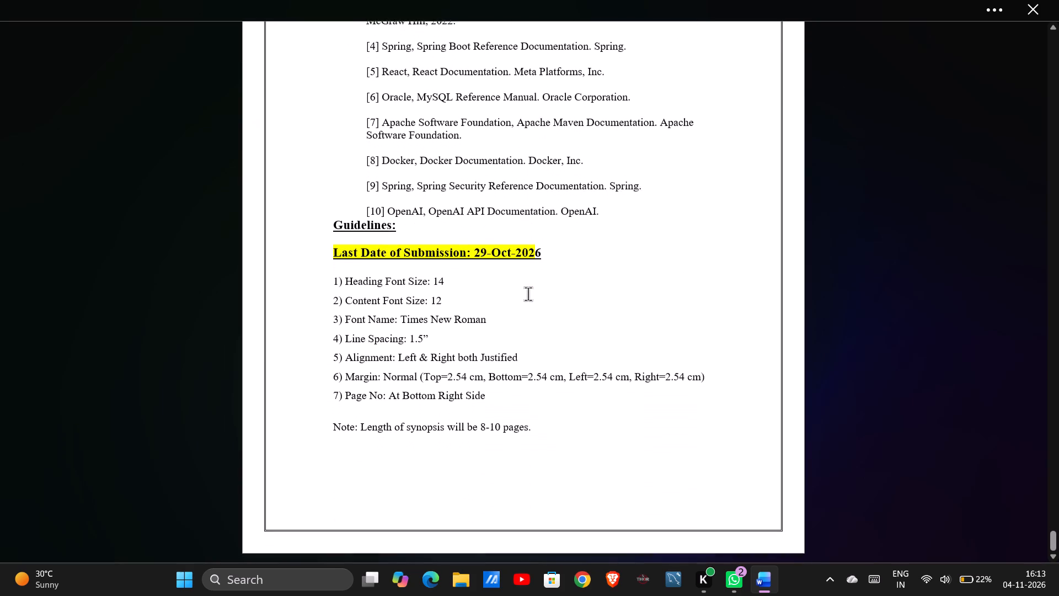
pyautogui.scroll(8, 528, 294)
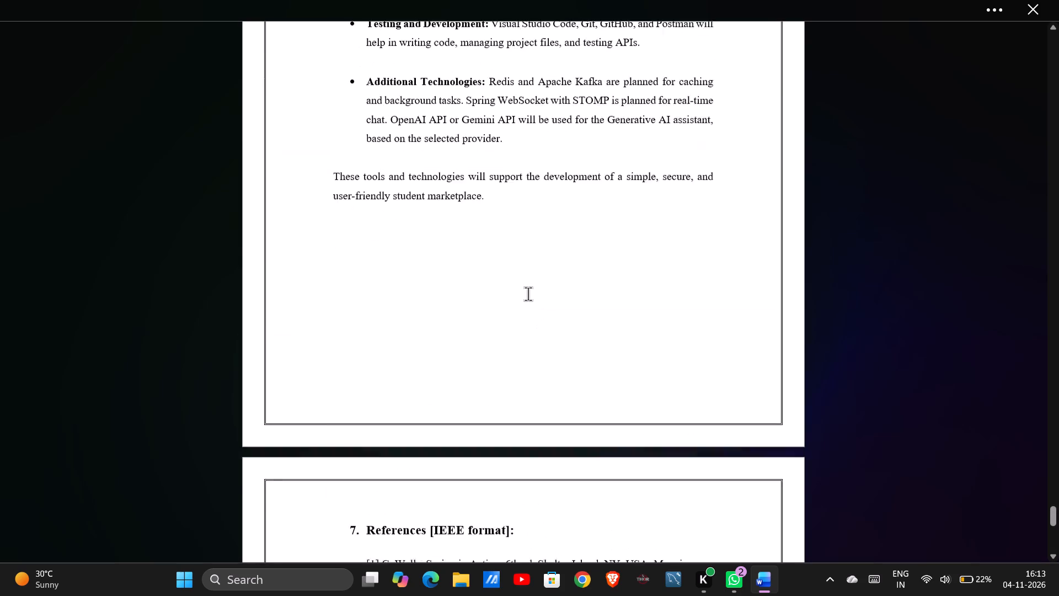
pyautogui.scroll(17, 528, 294)
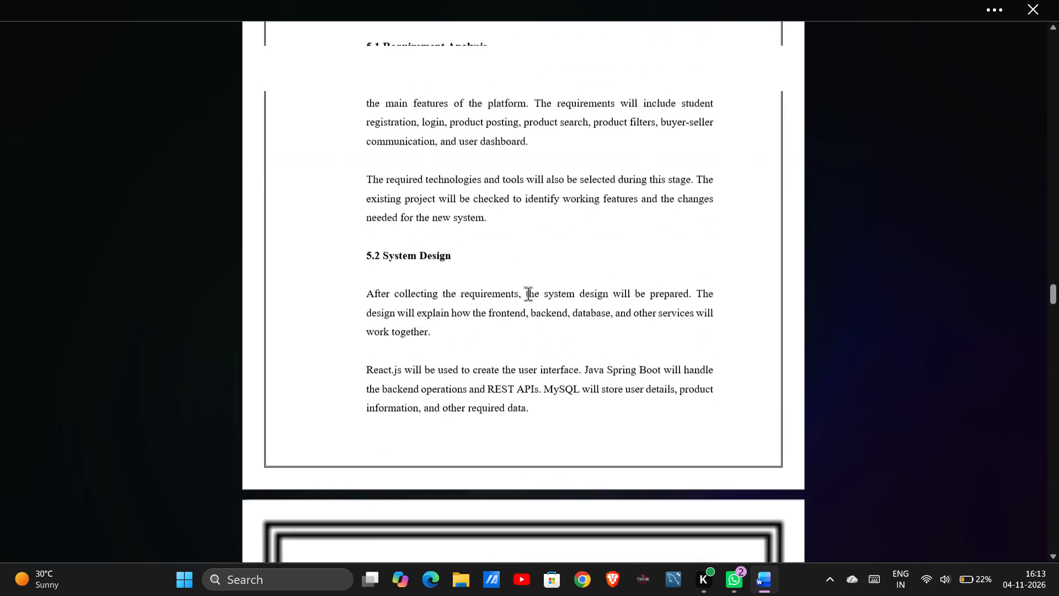
pyautogui.scroll(1, 528, 294)
pyautogui.scroll(-3, 528, 294)
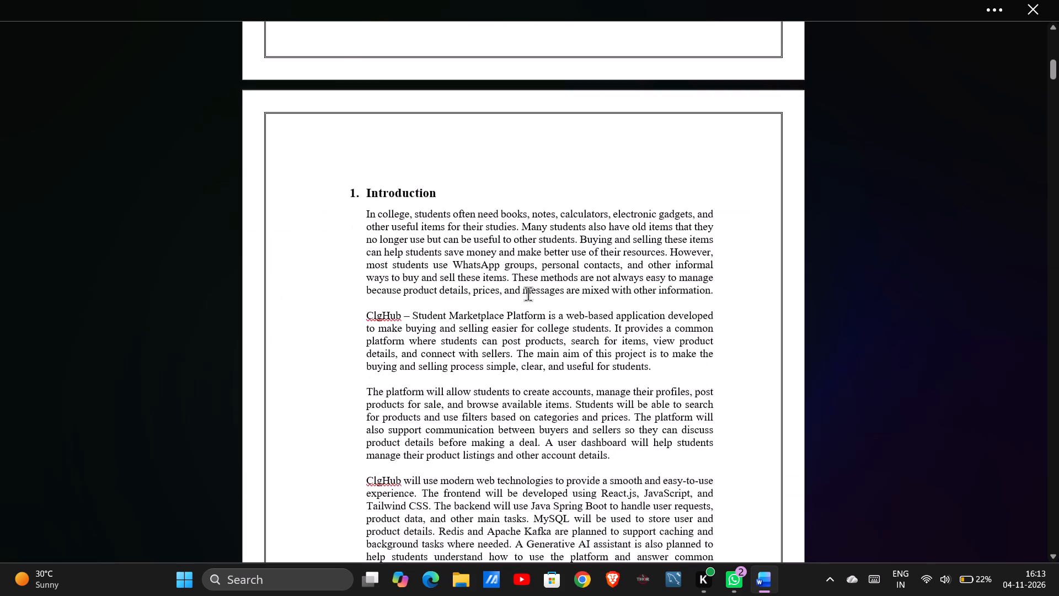
pyautogui.scroll(-1, 528, 294)
pyautogui.scroll(2, 528, 294)
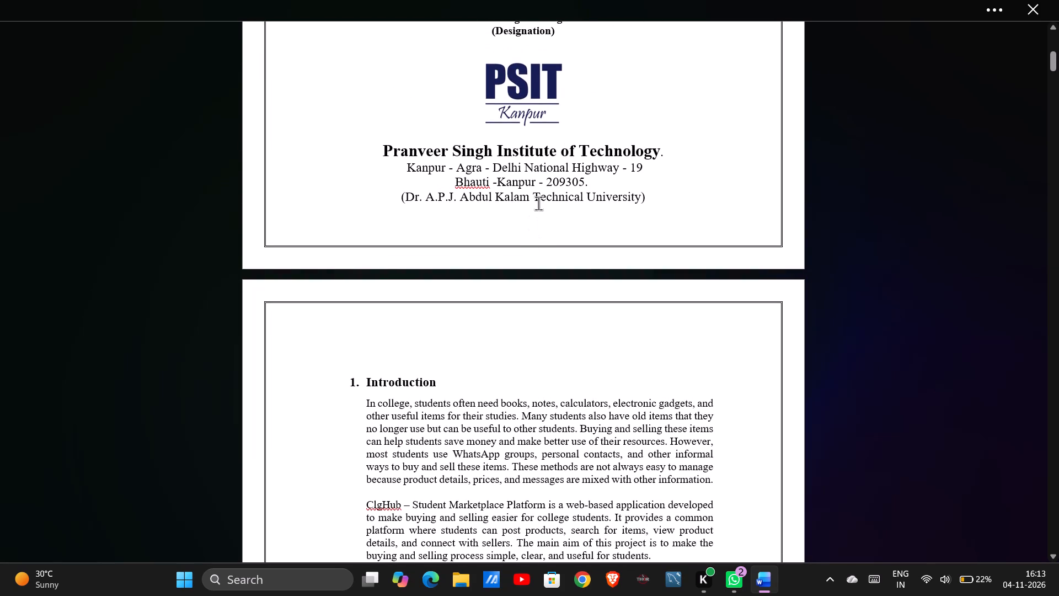
# From the cover page, browse the page number styles available for the current position.
pyautogui.click(538, 203)
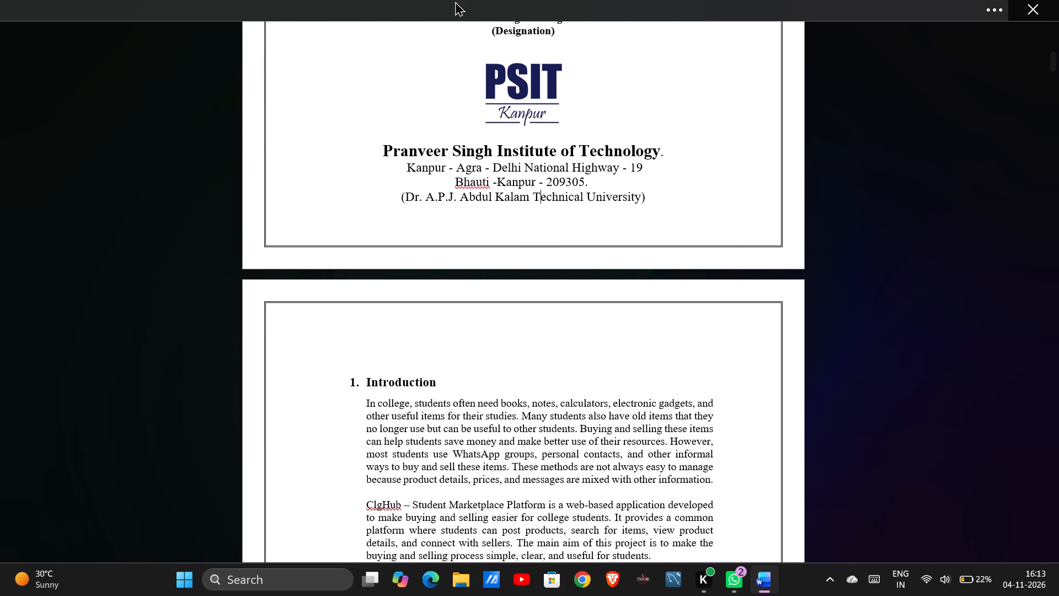
pyautogui.click(455, 1)
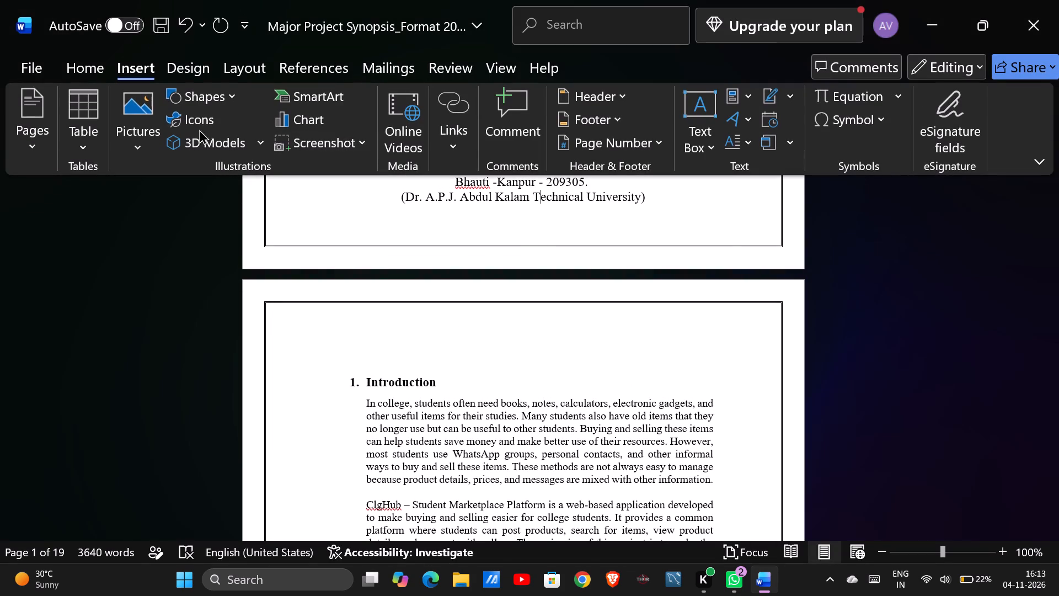
pyautogui.click(583, 152)
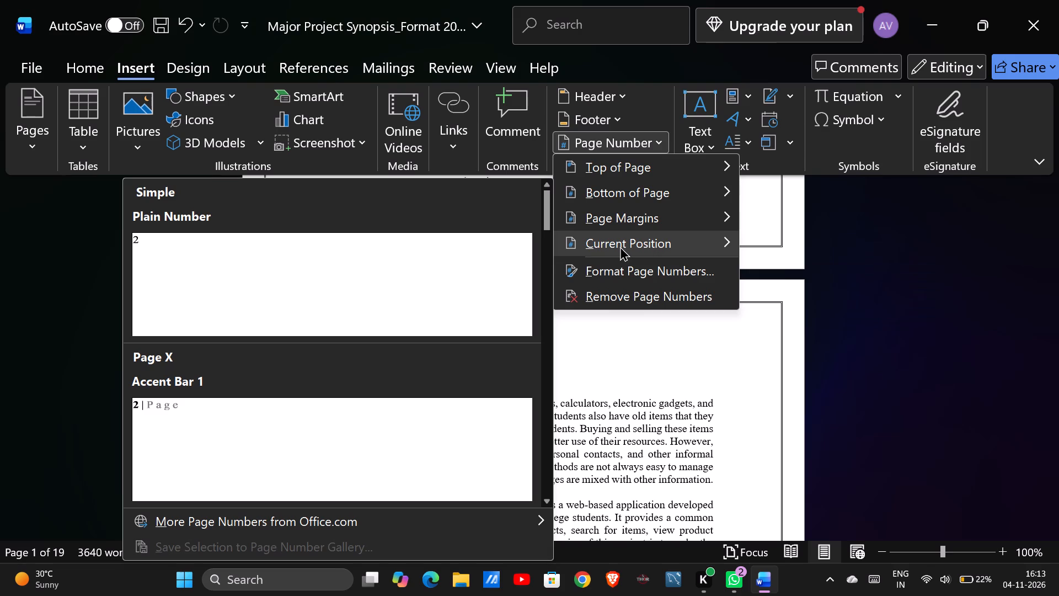
pyautogui.scroll(1, 447, 331)
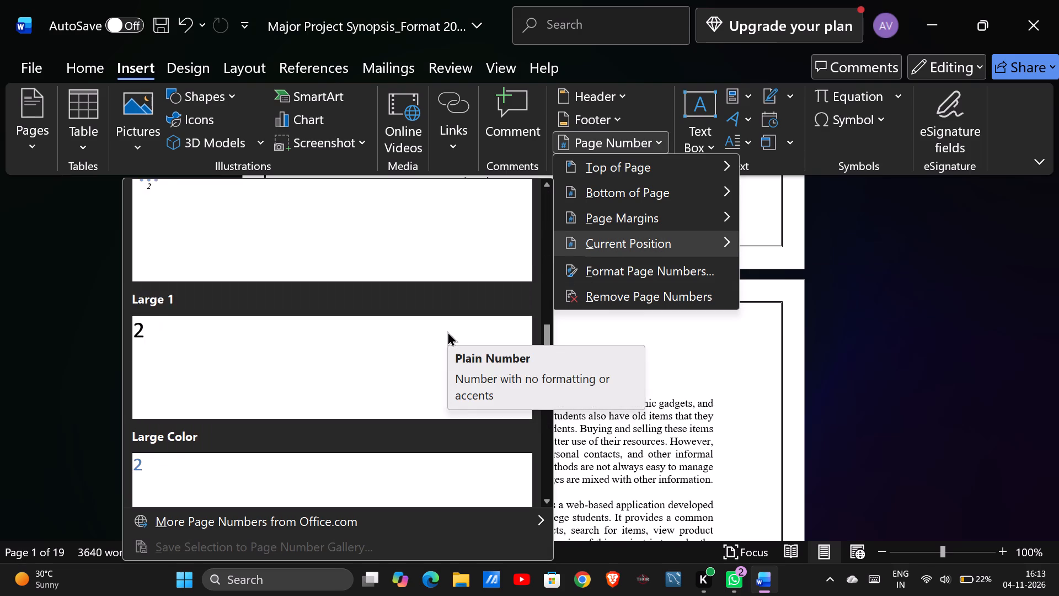
pyautogui.scroll(1, 447, 331)
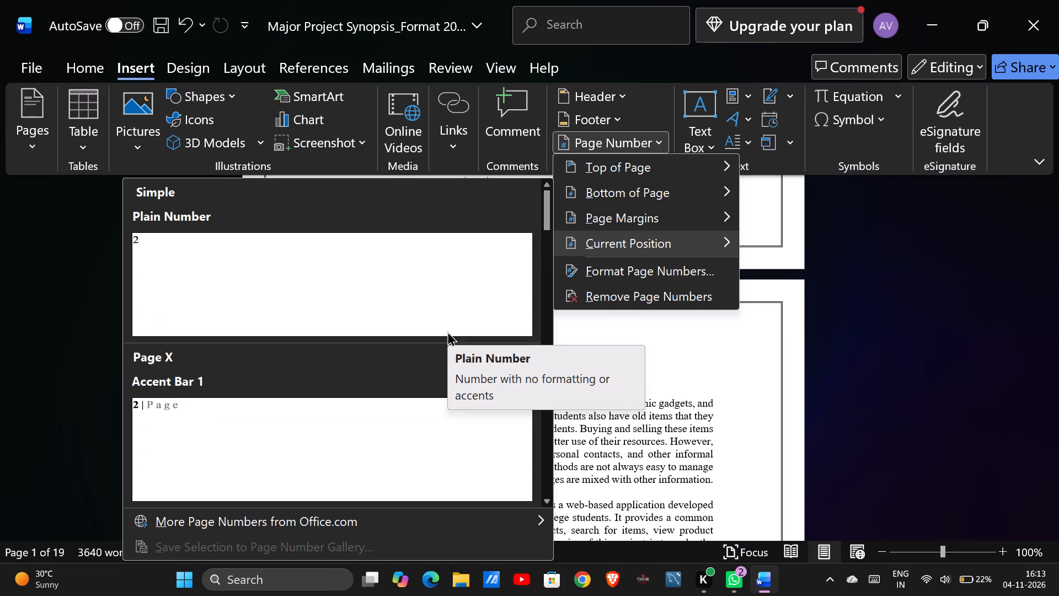
pyautogui.scroll(1, 447, 331)
pyautogui.scroll(1, 343, 409)
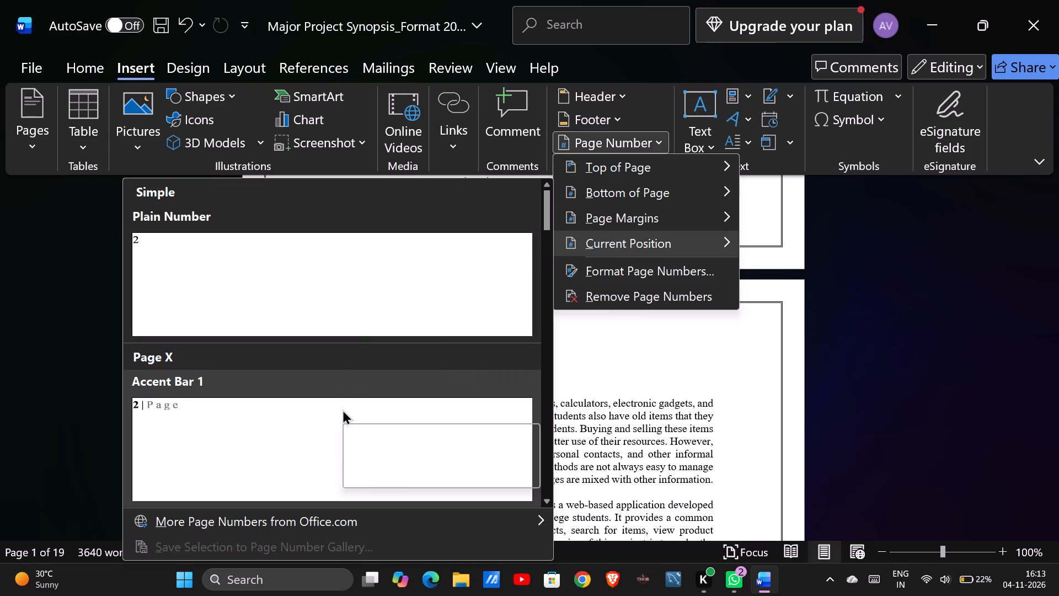
pyautogui.scroll(-1, 356, 360)
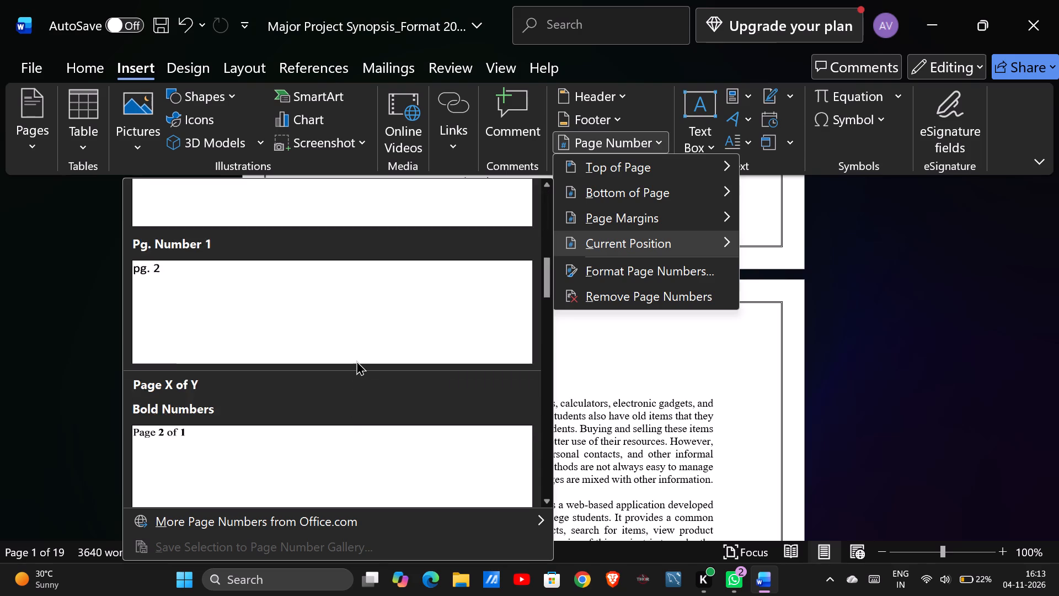
pyautogui.scroll(-1, 356, 360)
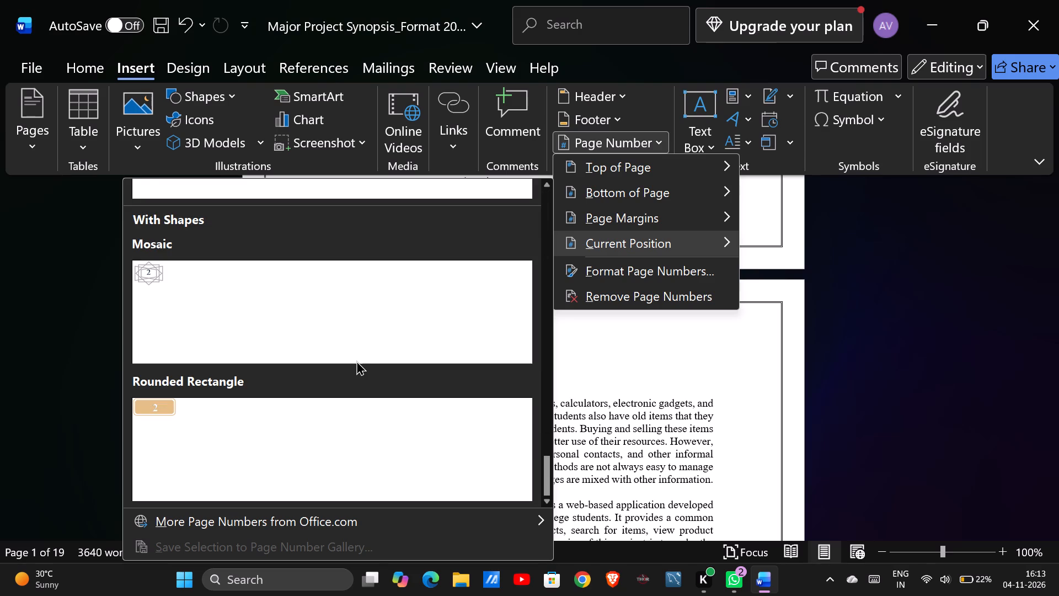
pyautogui.scroll(-2, 356, 360)
pyautogui.scroll(3, 356, 360)
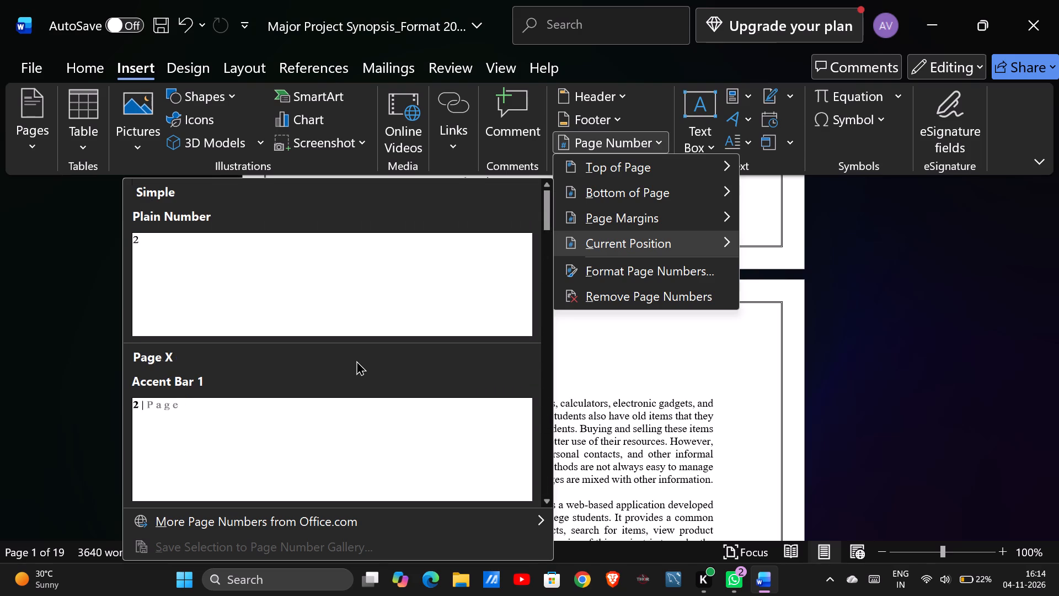
pyautogui.scroll(2, 356, 360)
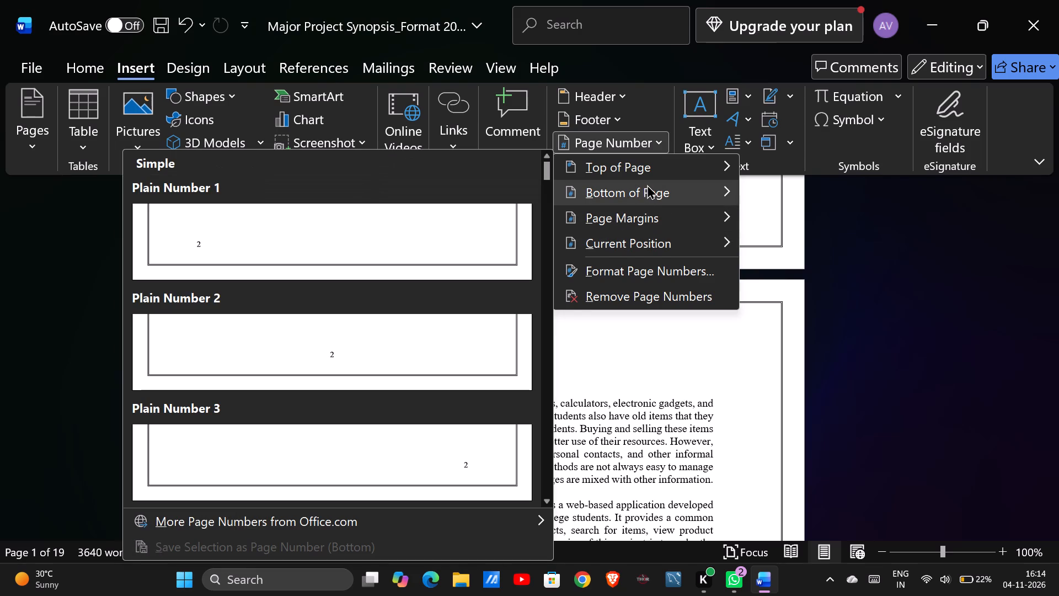
# Insert a Plain Number 3 page number at the bottom of the cover page after reviewing the bottom-of-page styles.
pyautogui.scroll(-1, 397, 406)
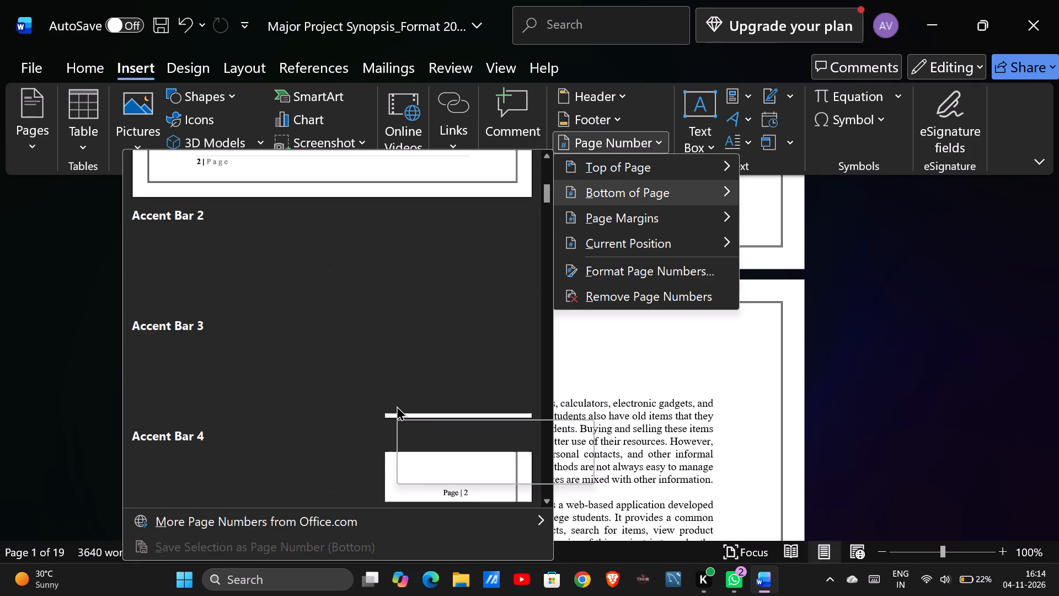
pyautogui.scroll(-1, 397, 406)
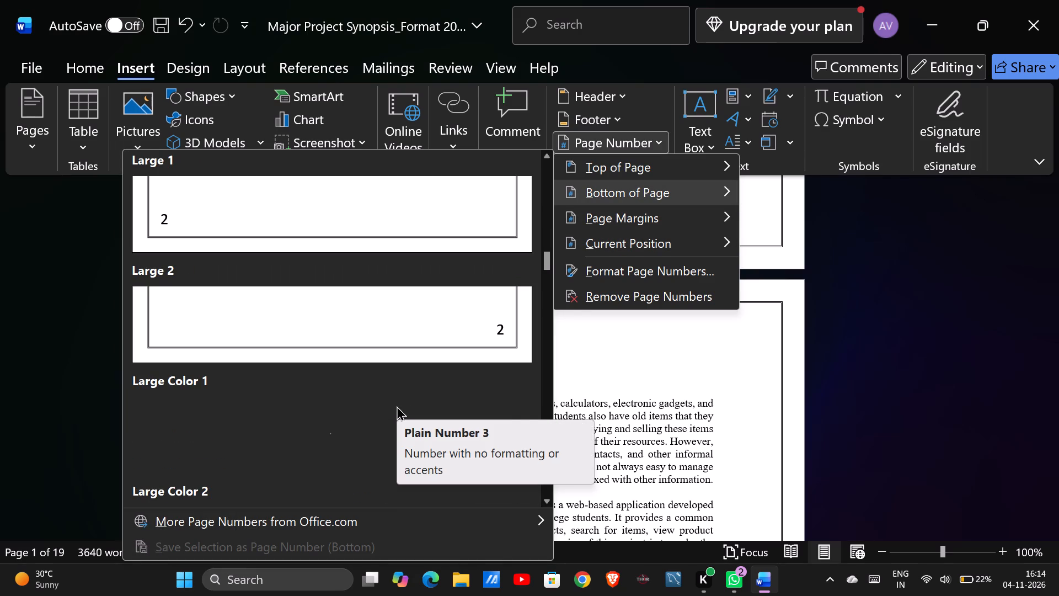
pyautogui.scroll(-2, 397, 406)
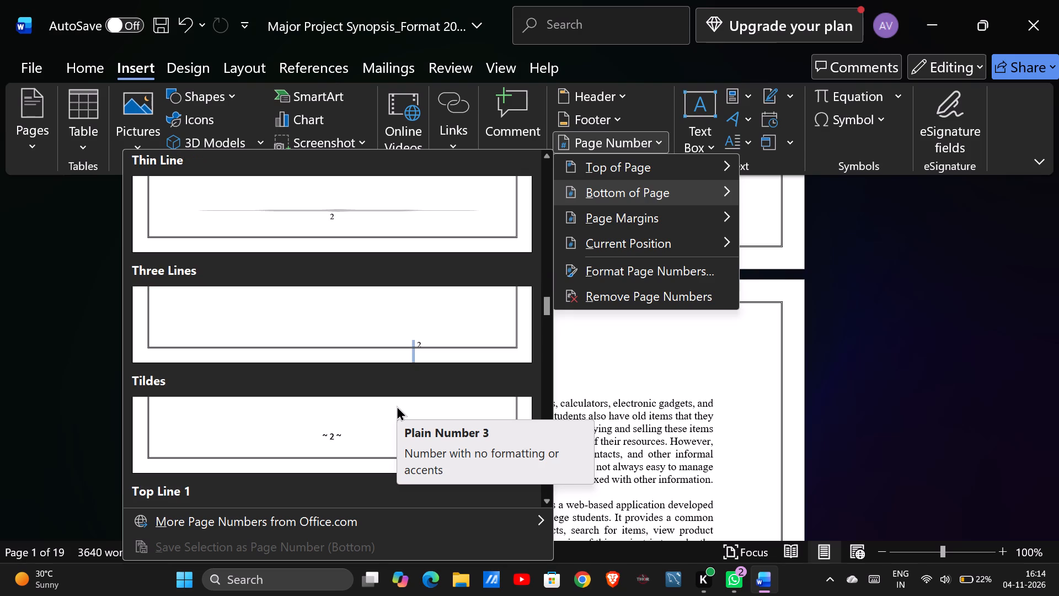
pyautogui.scroll(-2, 397, 406)
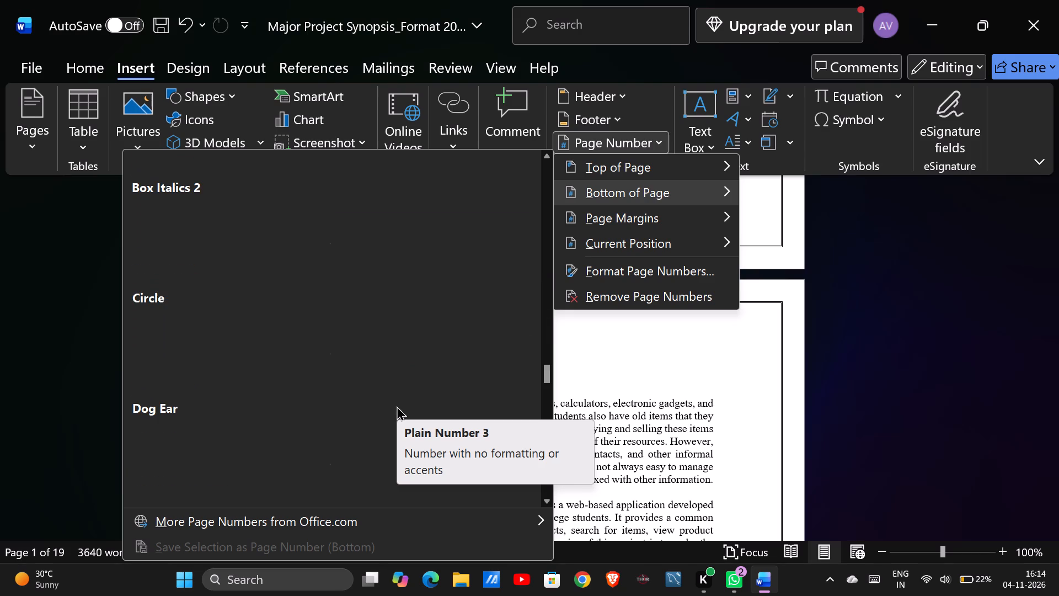
pyautogui.scroll(-4, 397, 406)
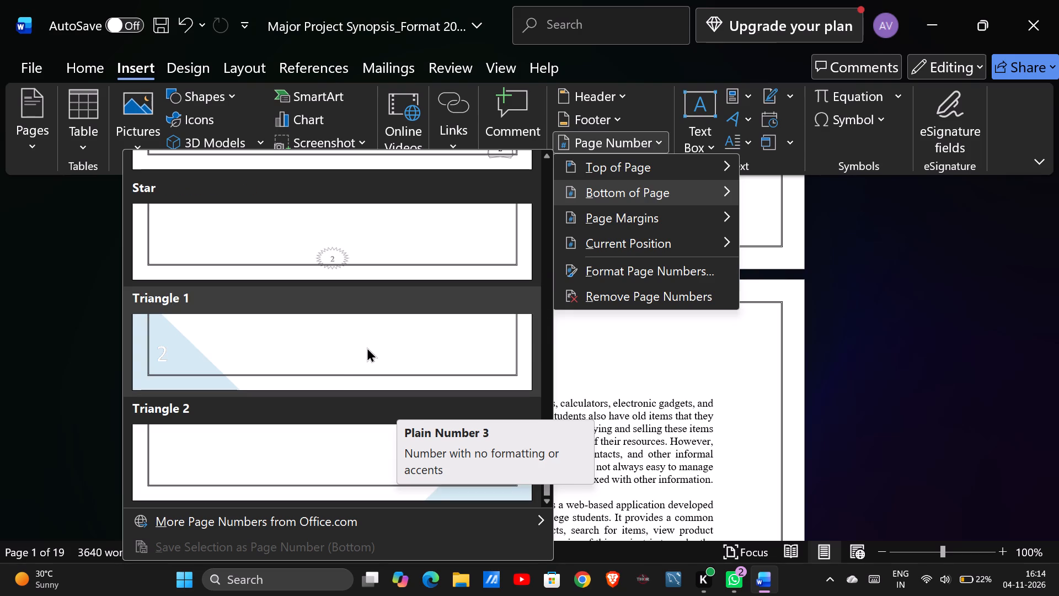
pyautogui.scroll(-2, 354, 386)
pyautogui.scroll(1, 354, 386)
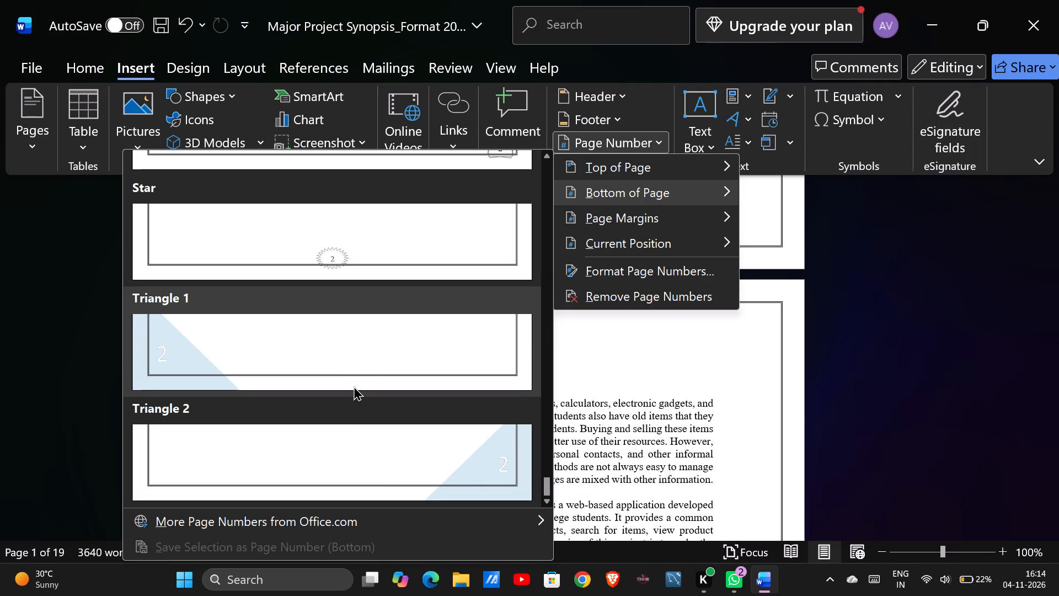
pyautogui.scroll(2, 354, 386)
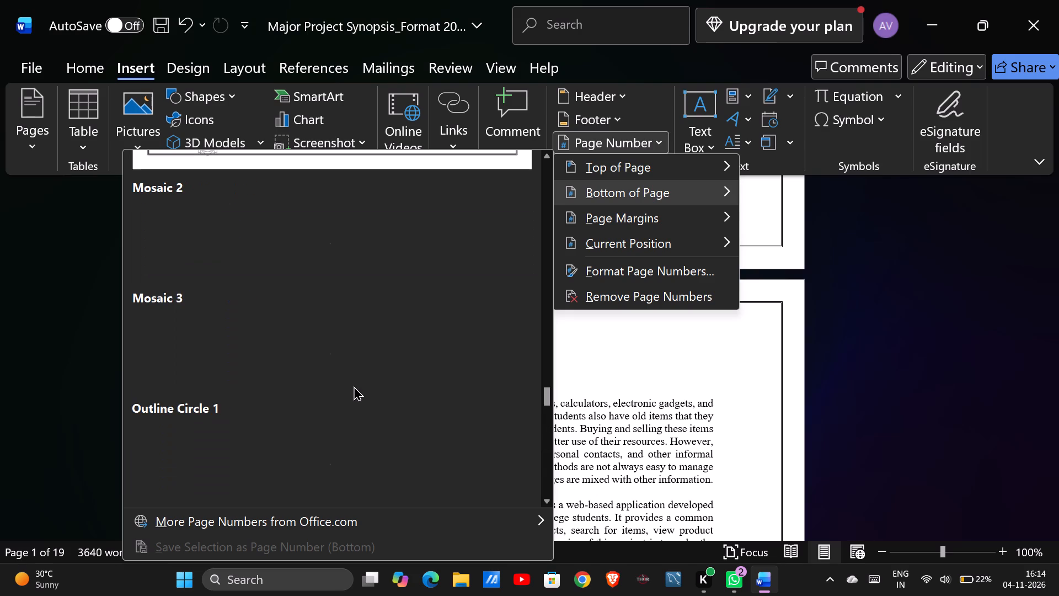
pyautogui.scroll(1, 354, 386)
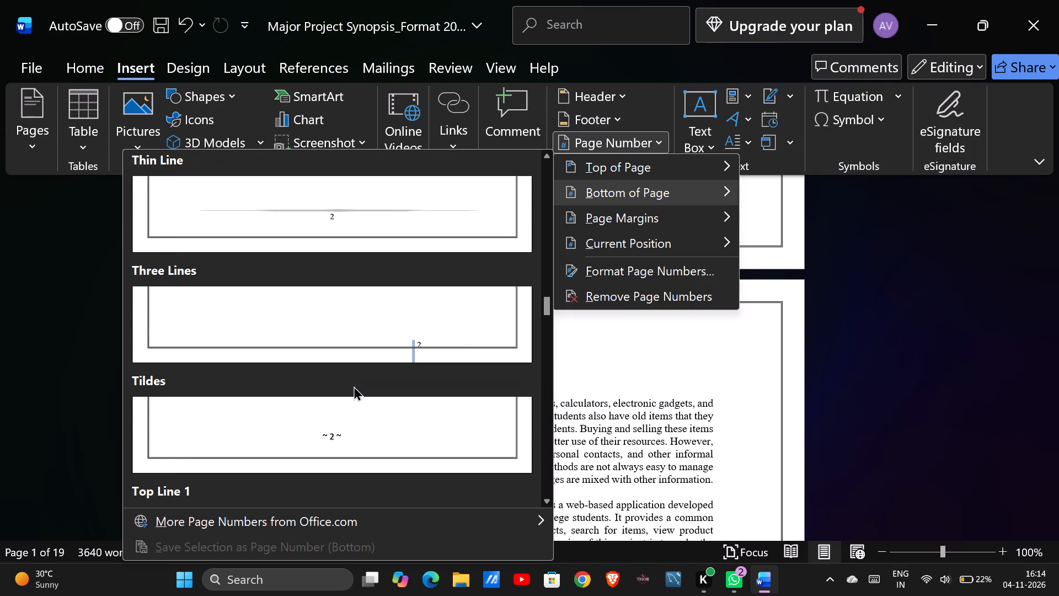
pyautogui.scroll(2, 354, 386)
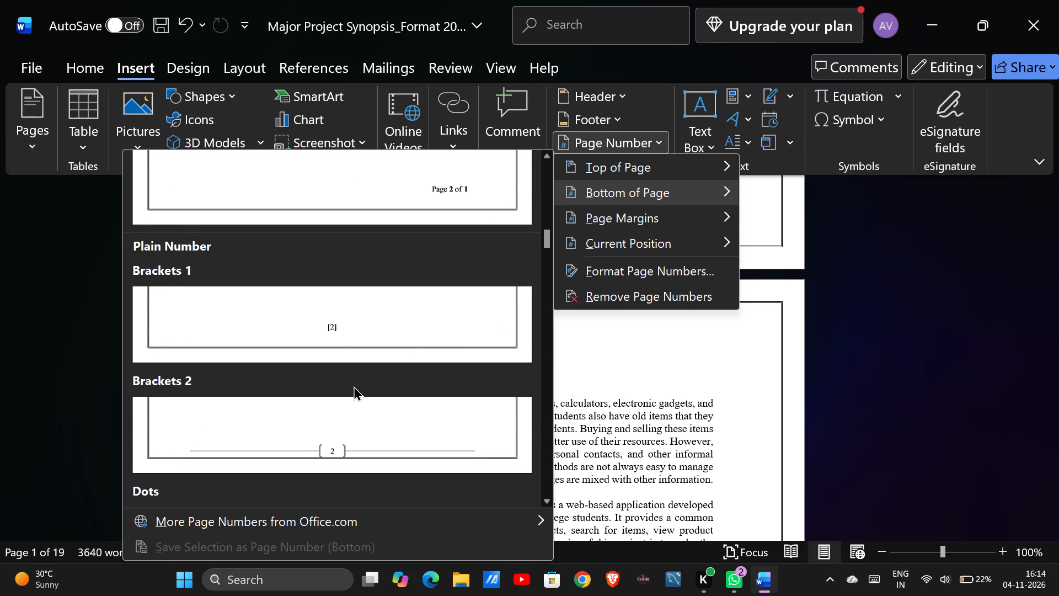
pyautogui.scroll(2, 354, 386)
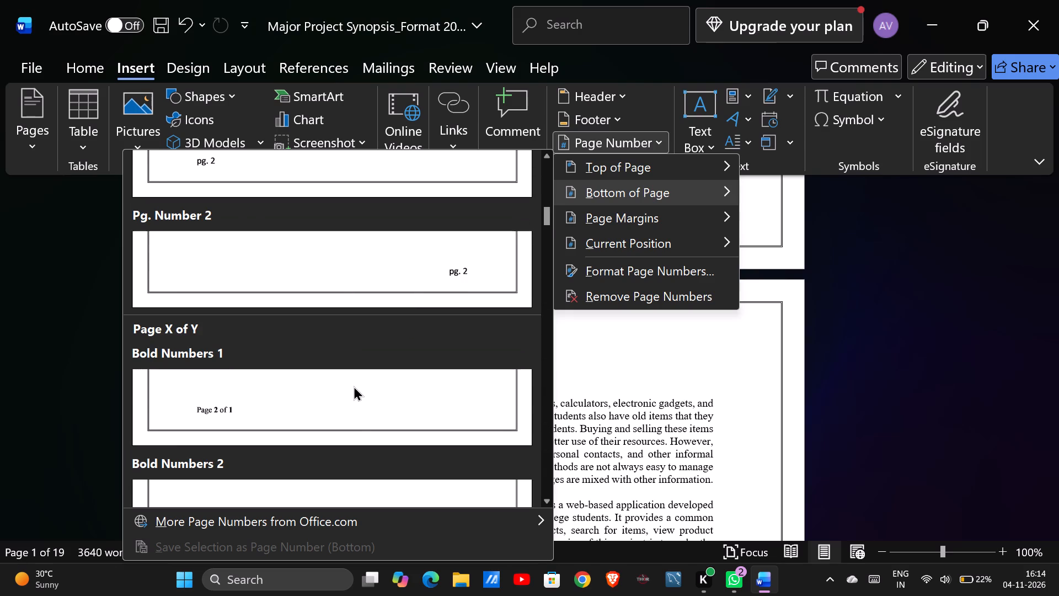
pyautogui.scroll(1, 354, 386)
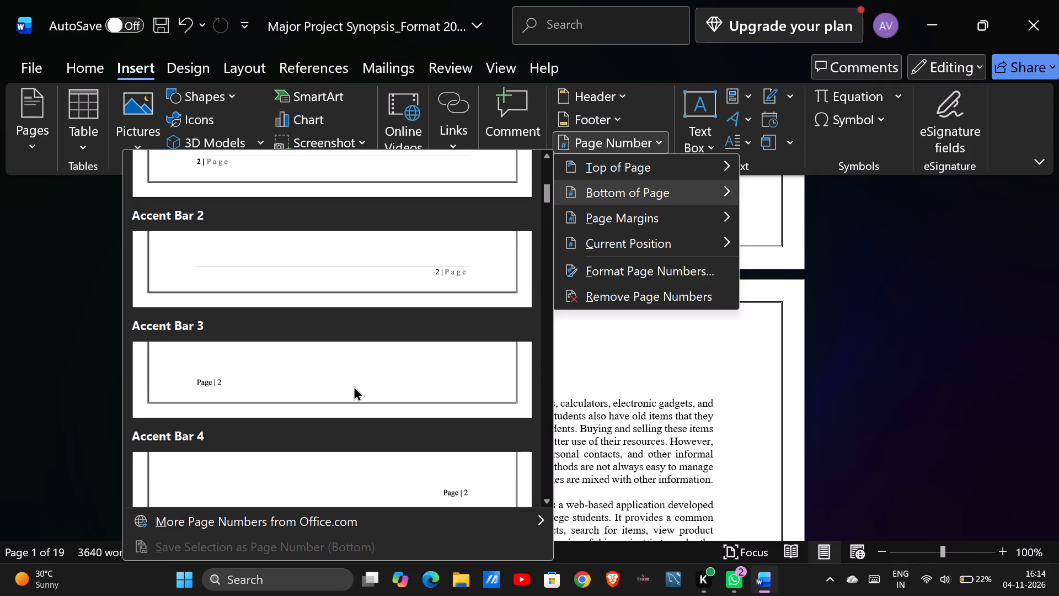
pyautogui.scroll(2, 354, 386)
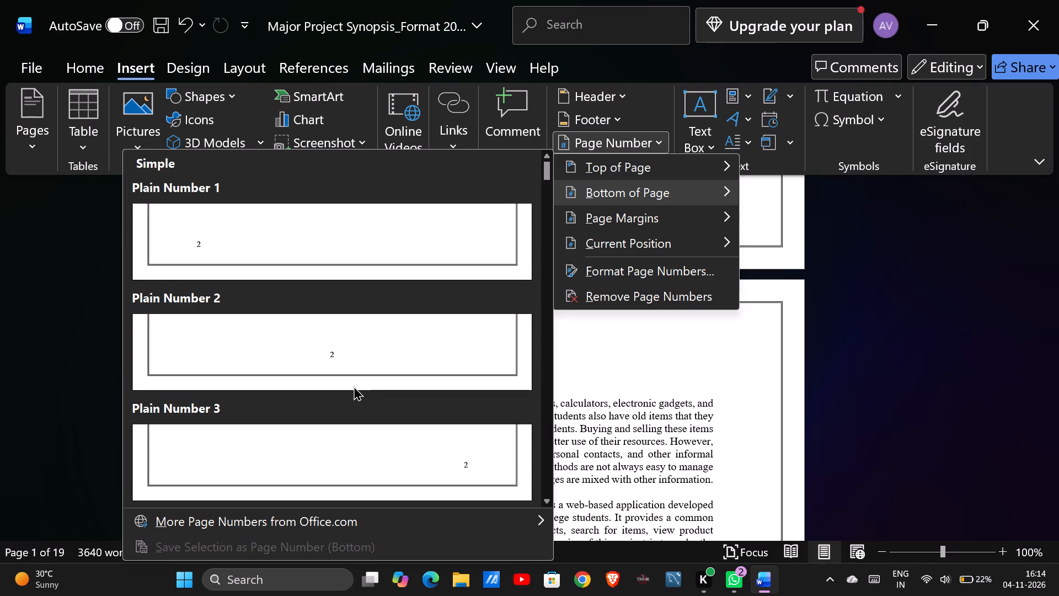
pyautogui.scroll(1, 354, 386)
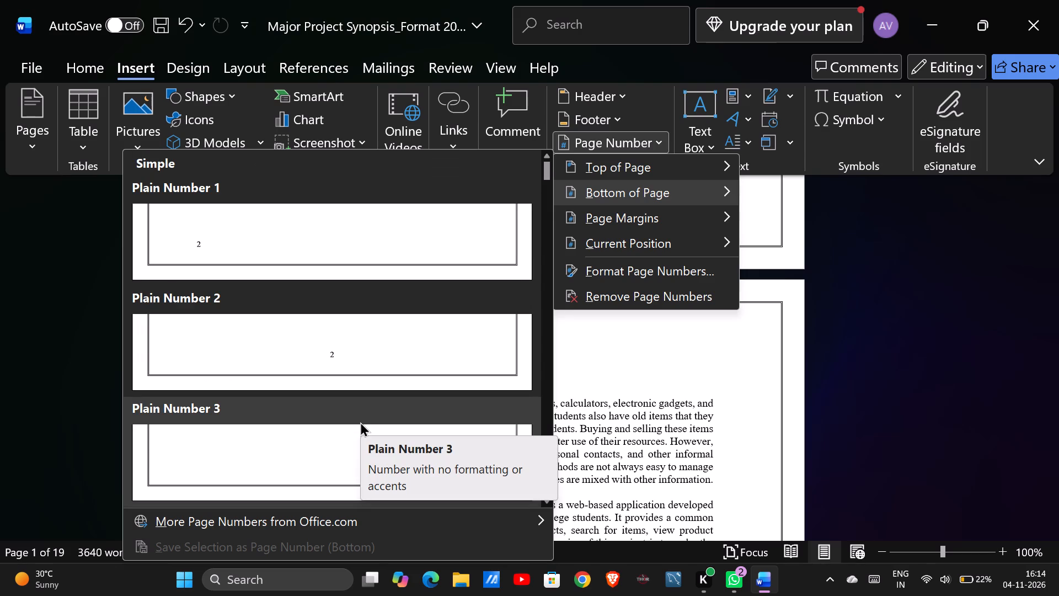
pyautogui.click(360, 422)
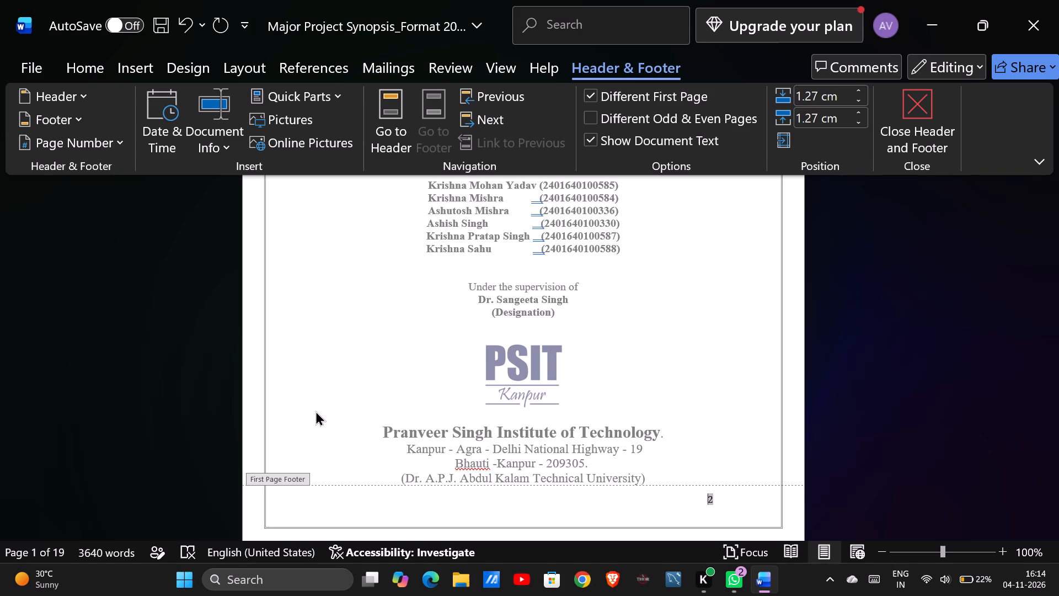
# Set the page numbering to start at 1, keeping the 1, 2, 3 number format.
pyautogui.scroll(-2, 315, 411)
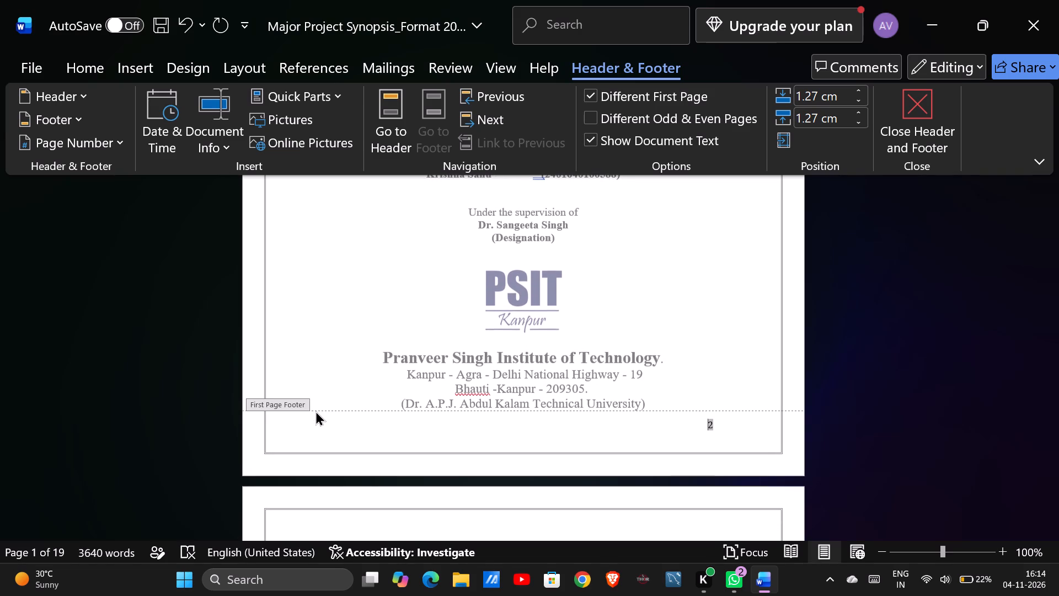
pyautogui.scroll(-2, 315, 411)
pyautogui.scroll(2, 315, 411)
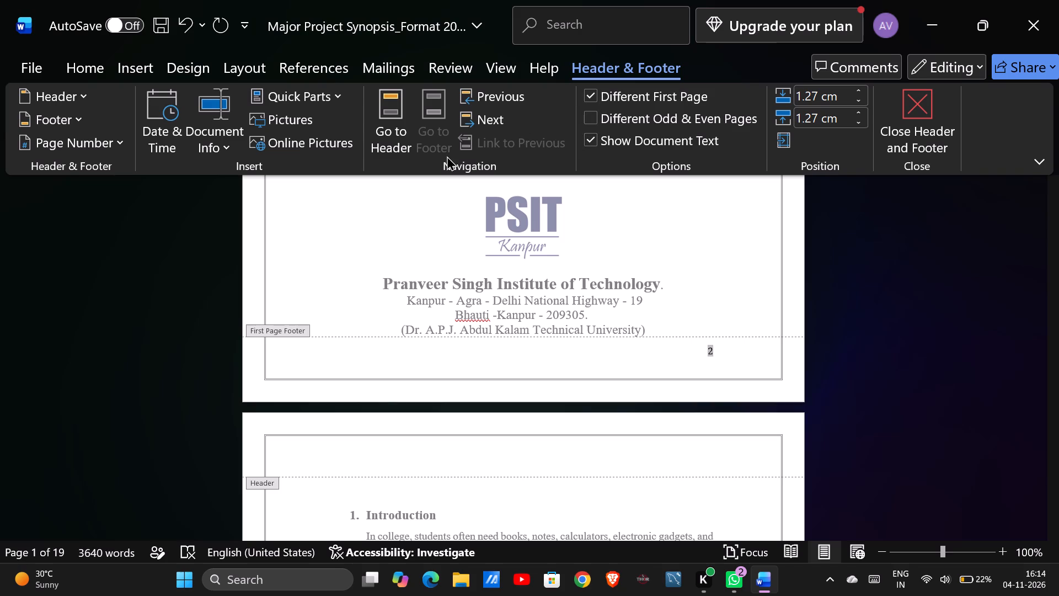
pyautogui.click(253, 73)
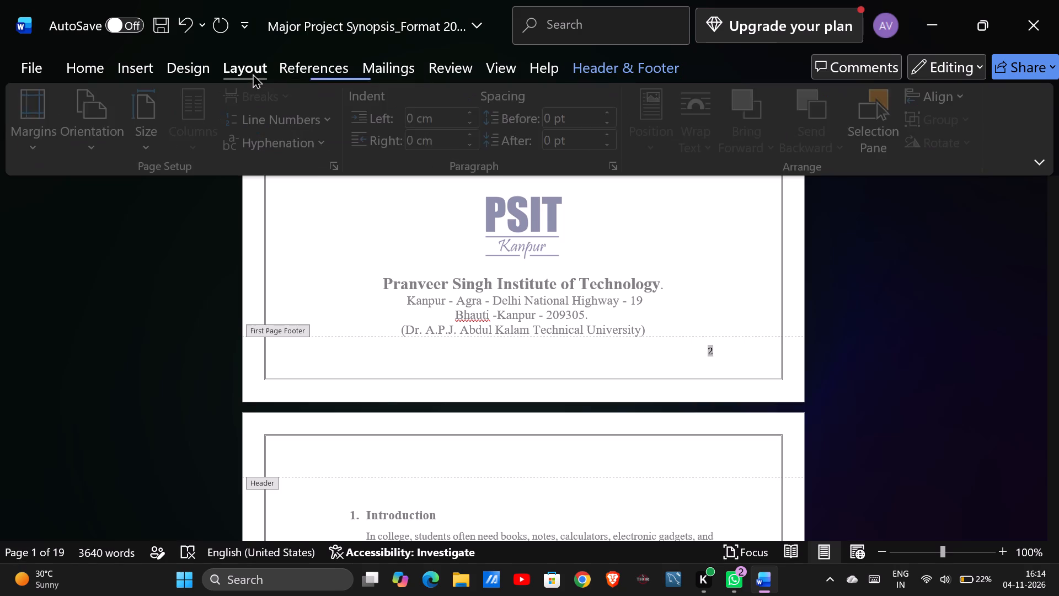
pyautogui.click(126, 61)
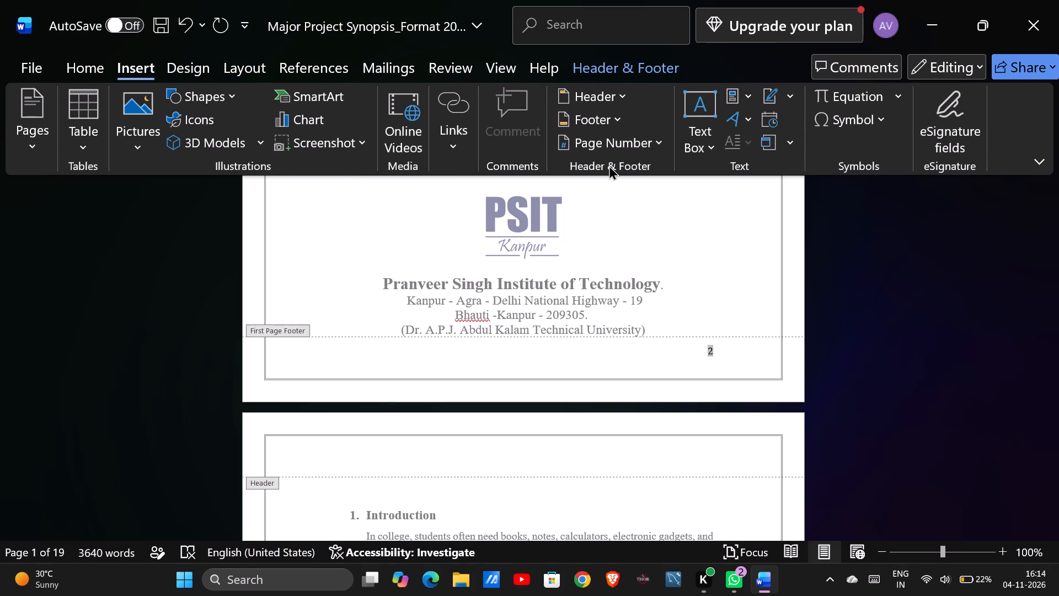
pyautogui.click(609, 165)
pyautogui.click(609, 165)
pyautogui.click(616, 150)
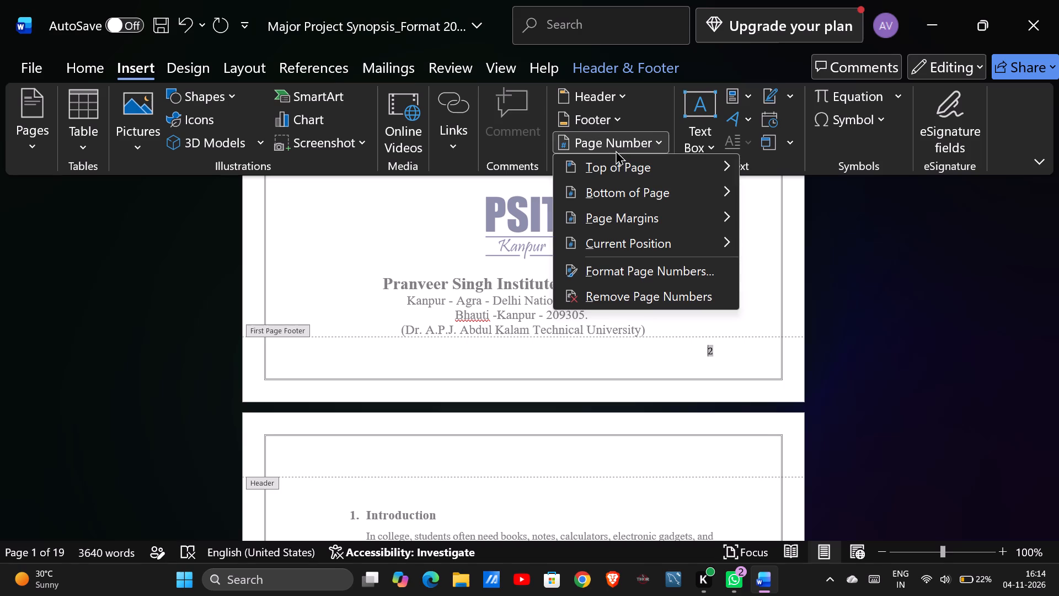
pyautogui.click(628, 281)
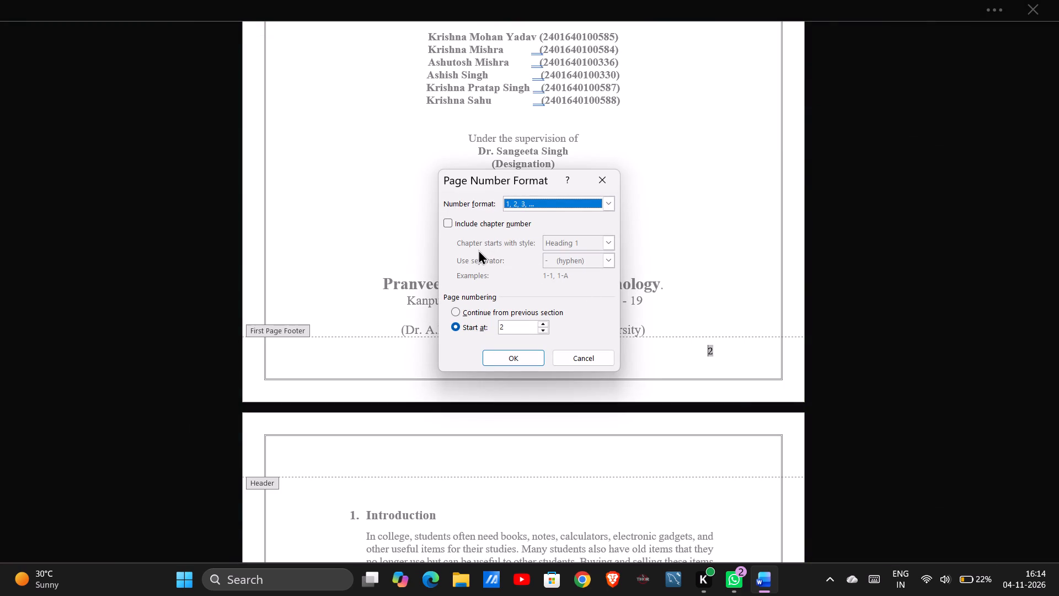
pyautogui.click(539, 329)
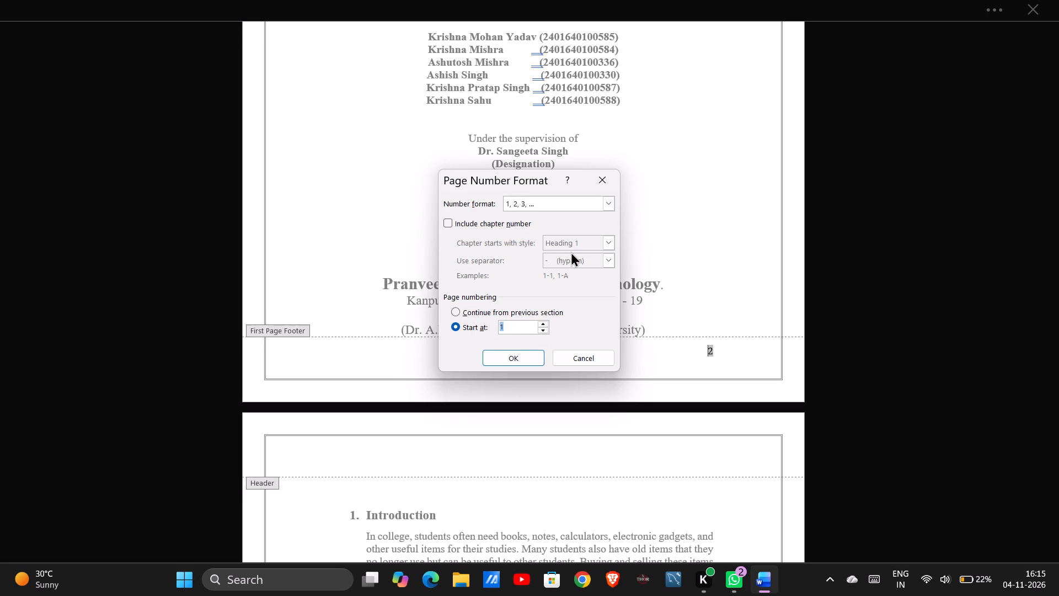
pyautogui.click(608, 199)
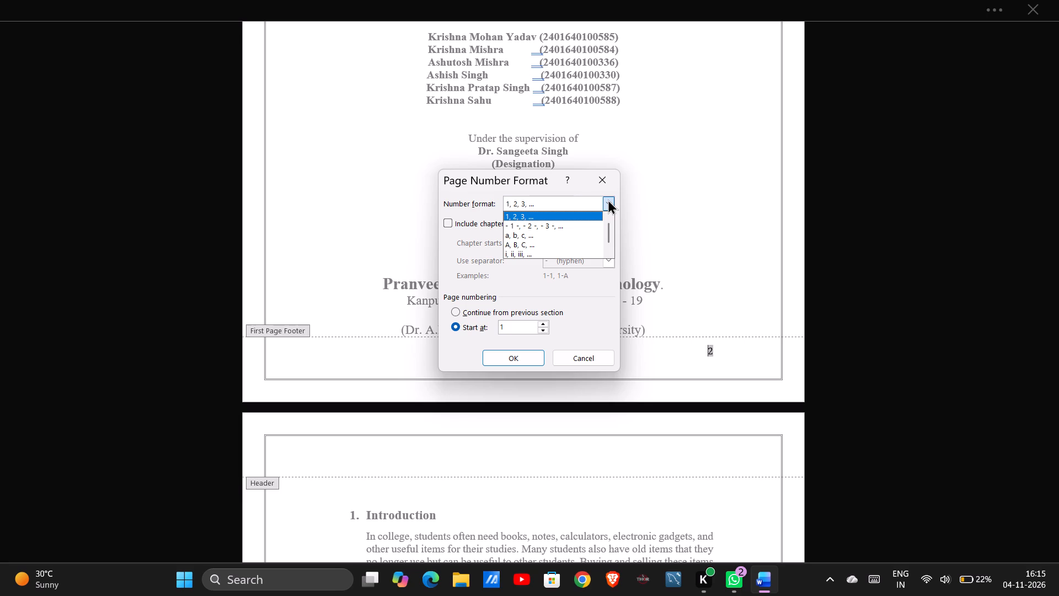
pyautogui.click(484, 188)
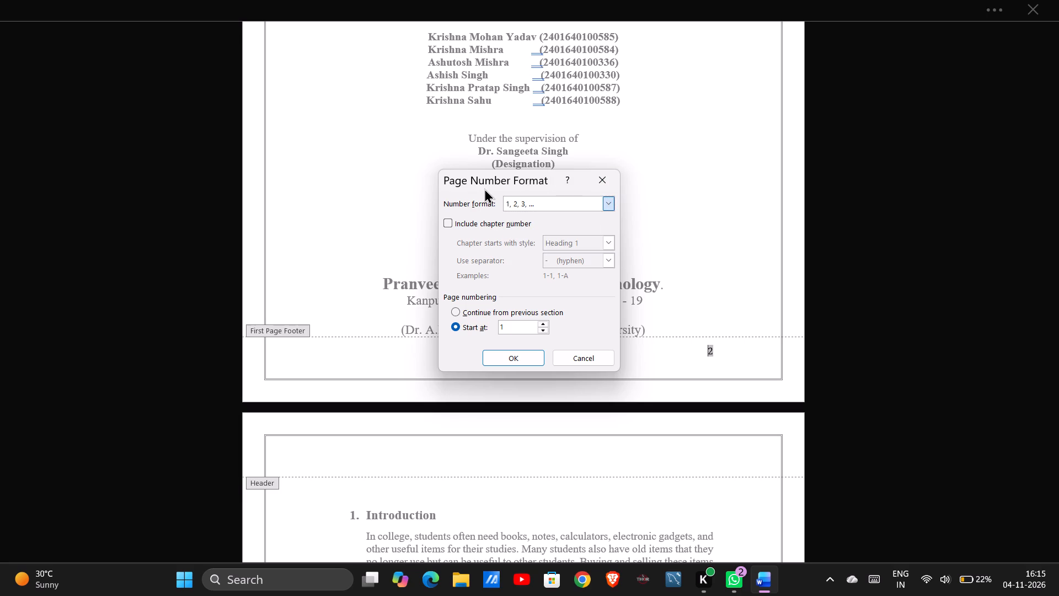
pyautogui.click(504, 356)
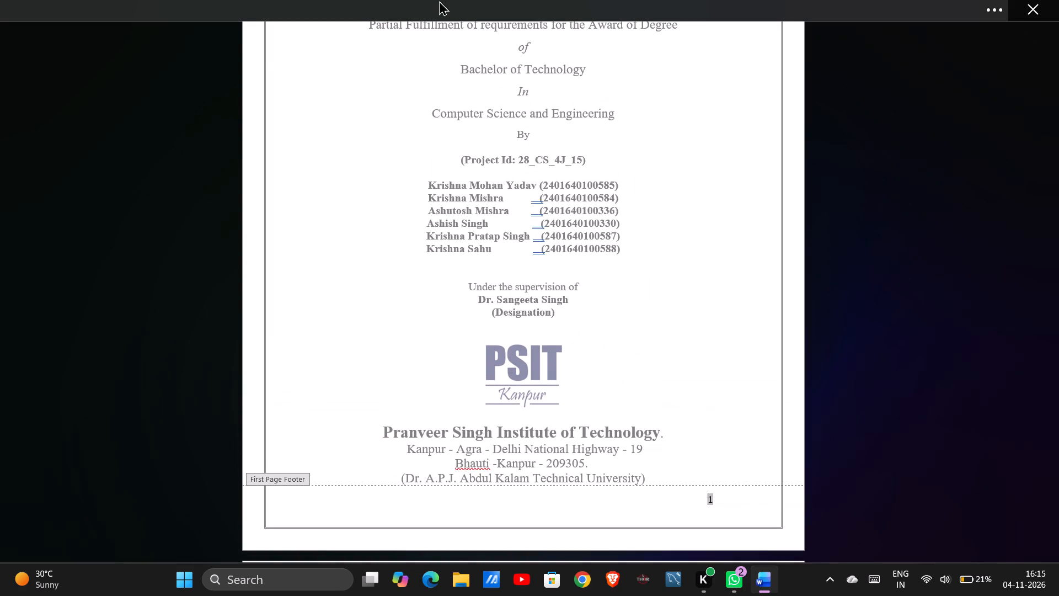
# Open the page number placement options while editing the cover page footer.
pyautogui.click(439, 1)
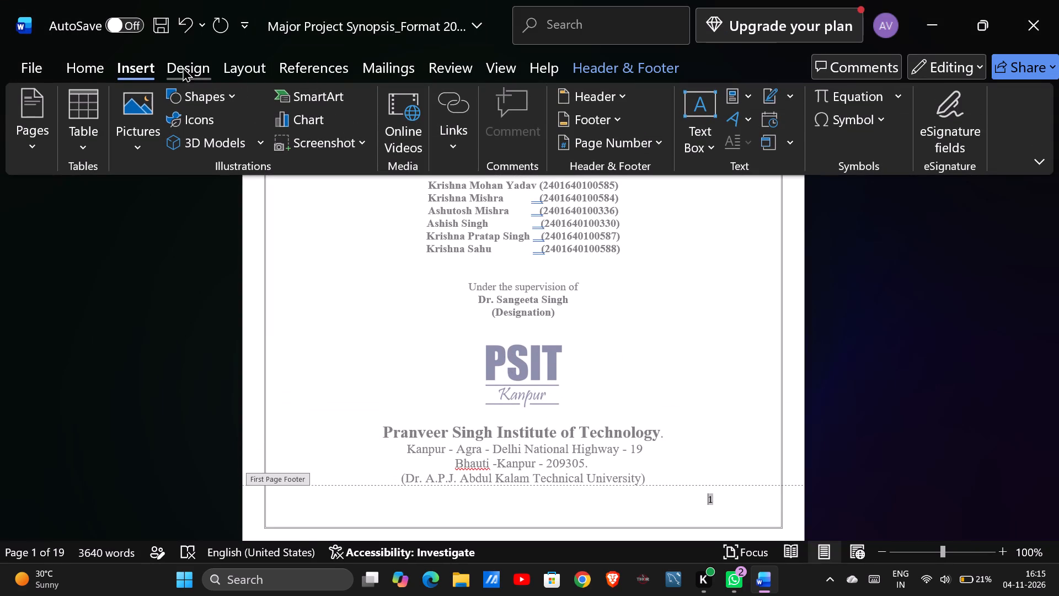
pyautogui.click(127, 66)
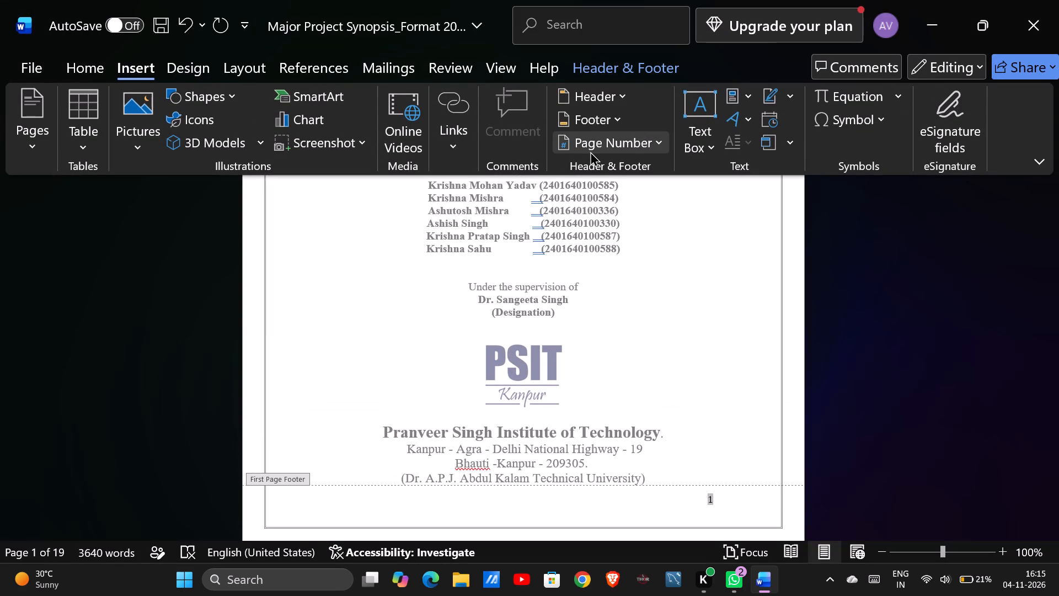
pyautogui.click(590, 151)
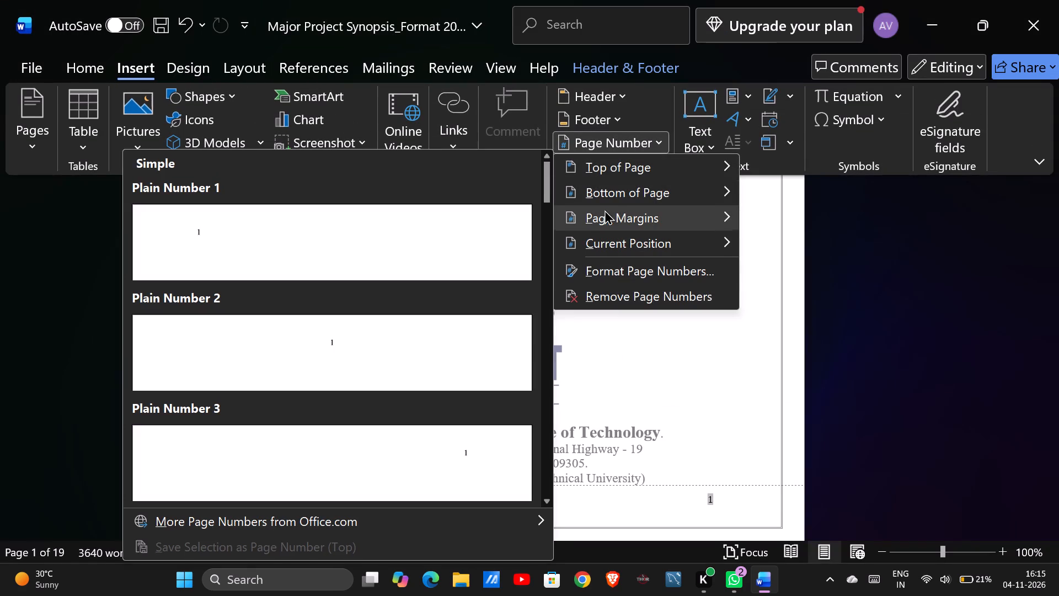
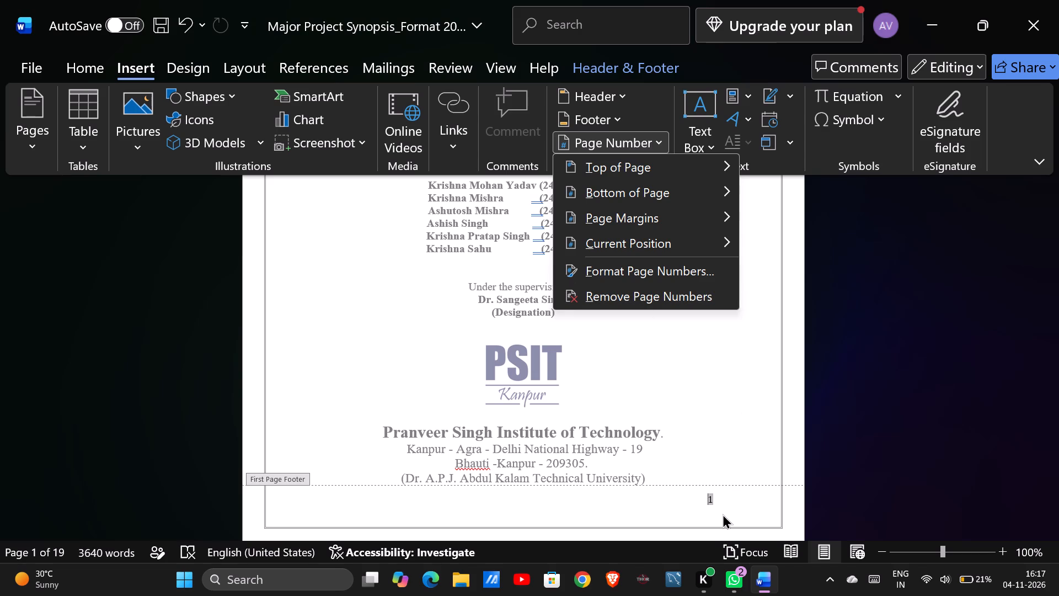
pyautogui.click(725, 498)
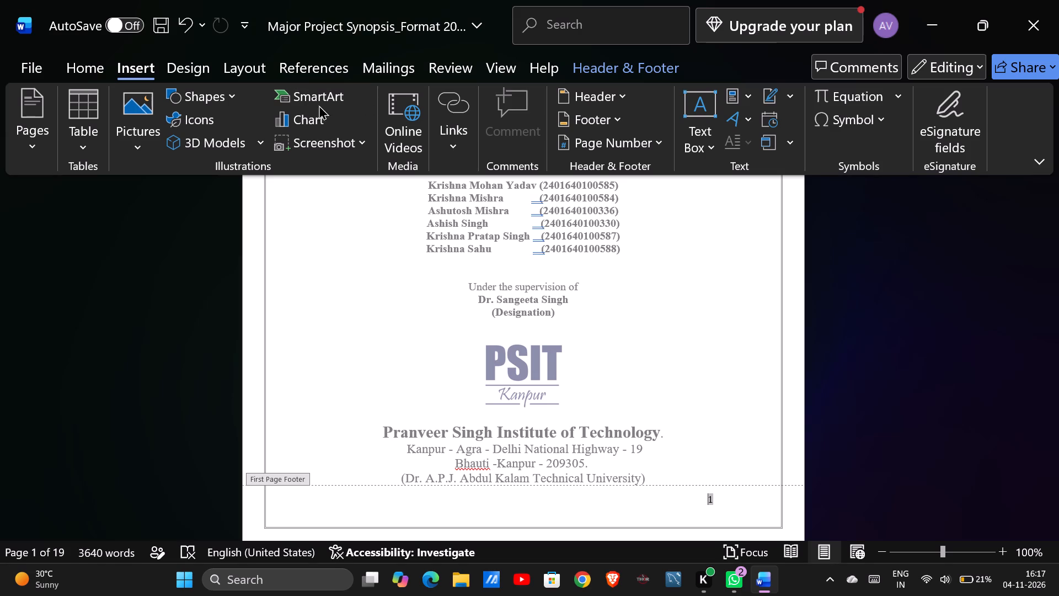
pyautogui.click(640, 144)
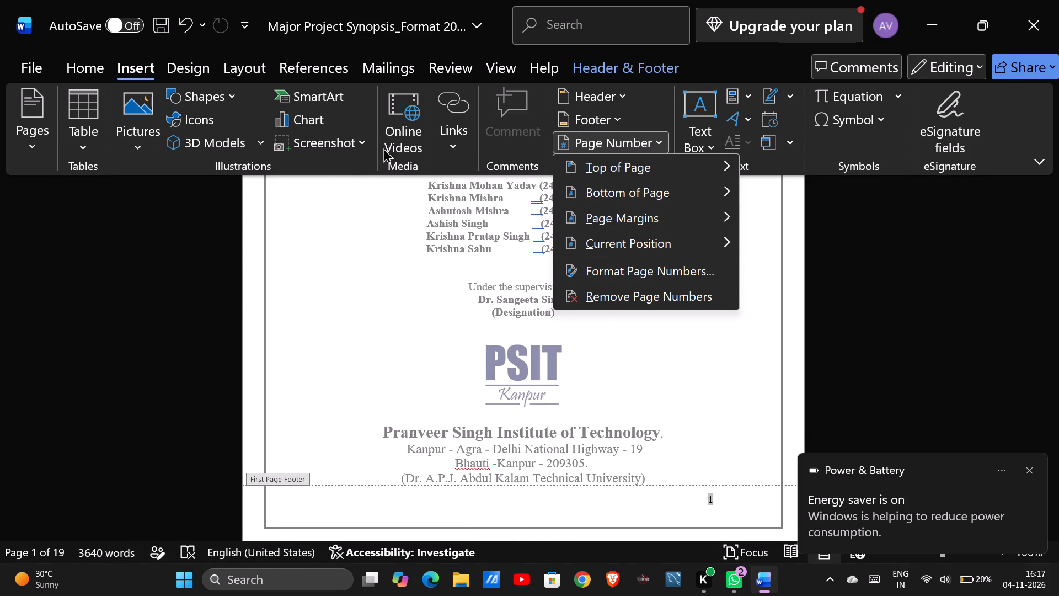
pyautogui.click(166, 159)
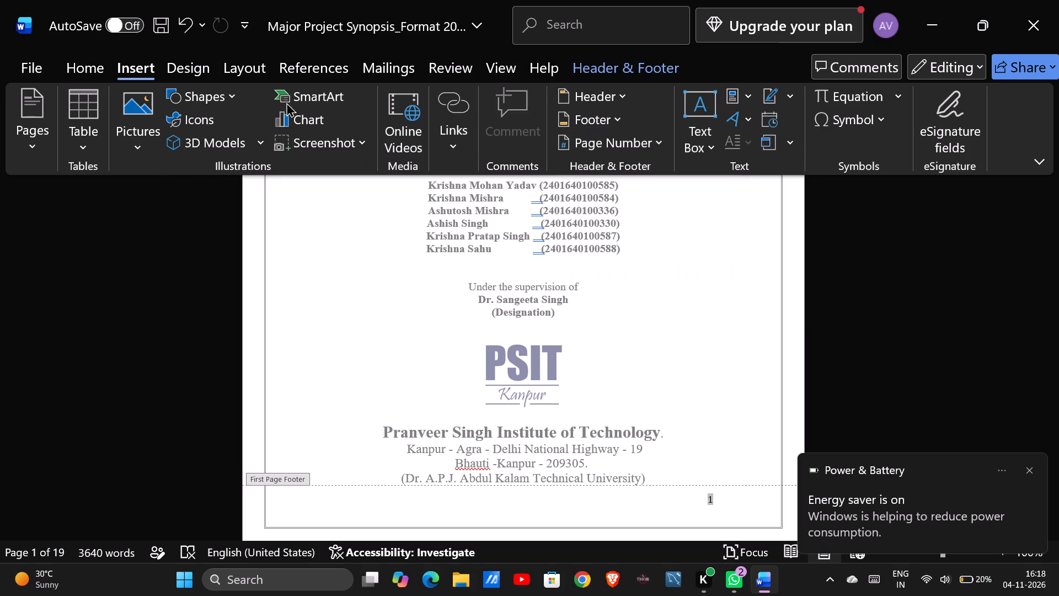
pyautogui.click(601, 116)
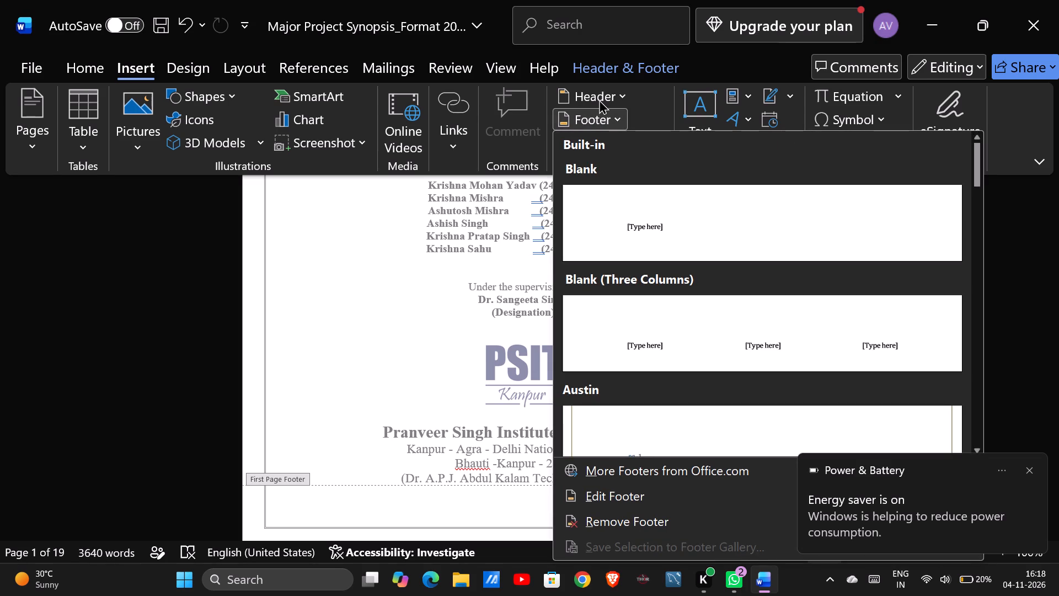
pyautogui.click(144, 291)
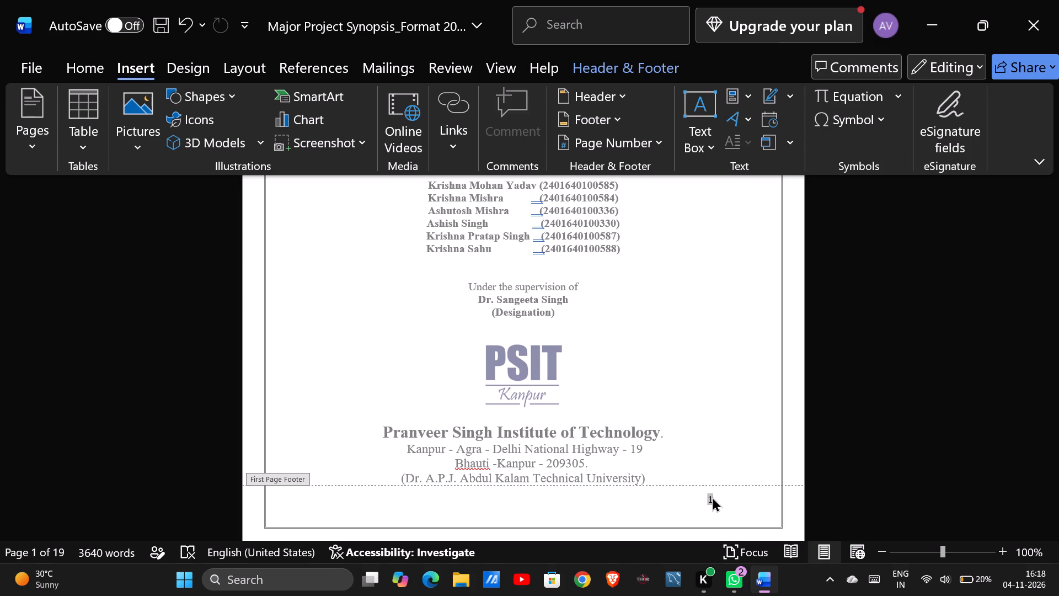
# Switch to Chrome and search Google for "word me page number 2nd page se kaise start kare".
pyautogui.click(574, 576)
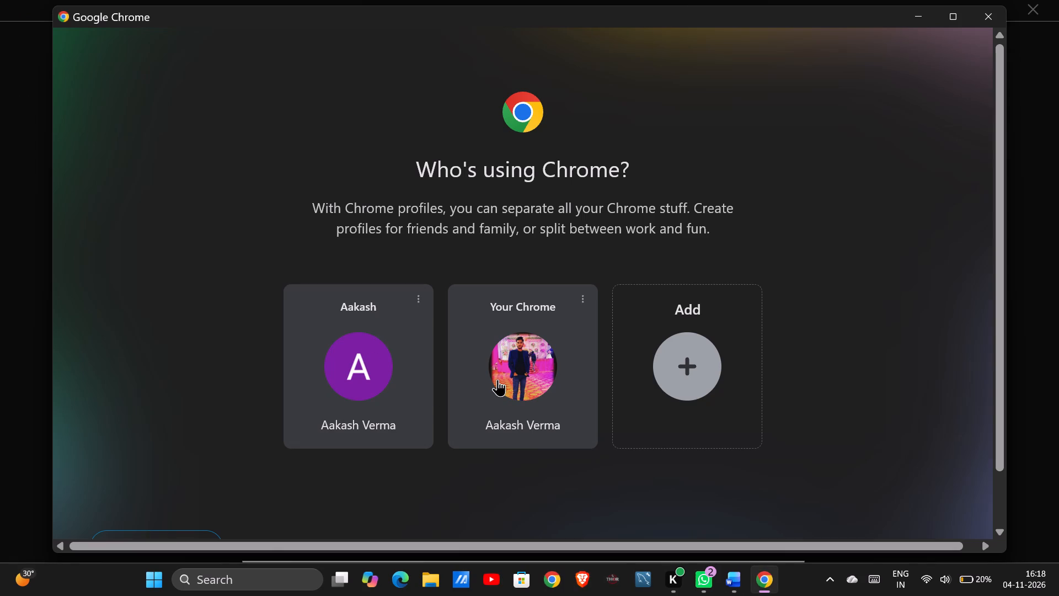
pyautogui.click(365, 348)
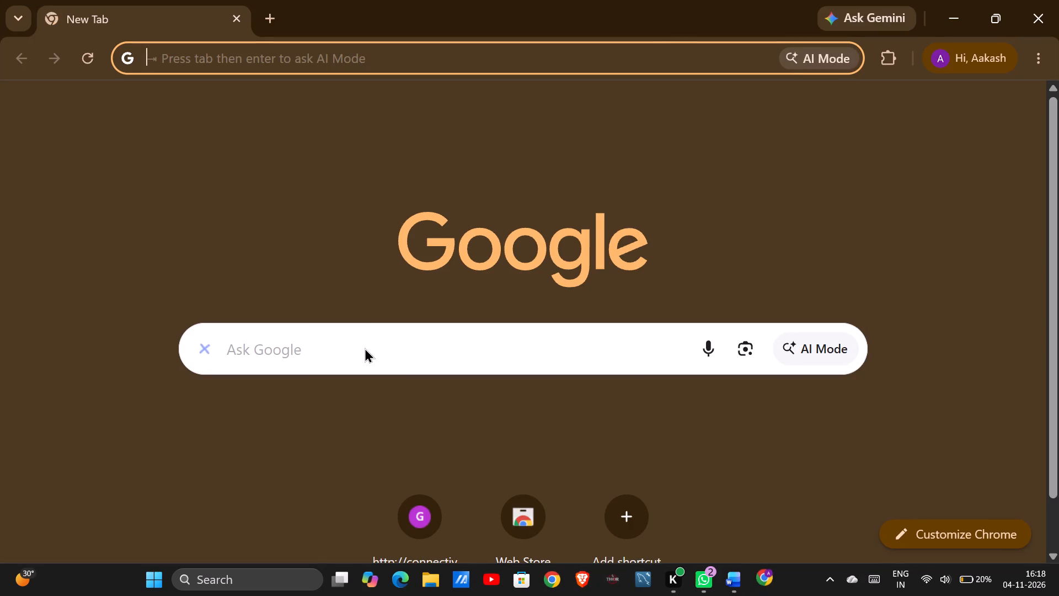
pyautogui.click(332, 344)
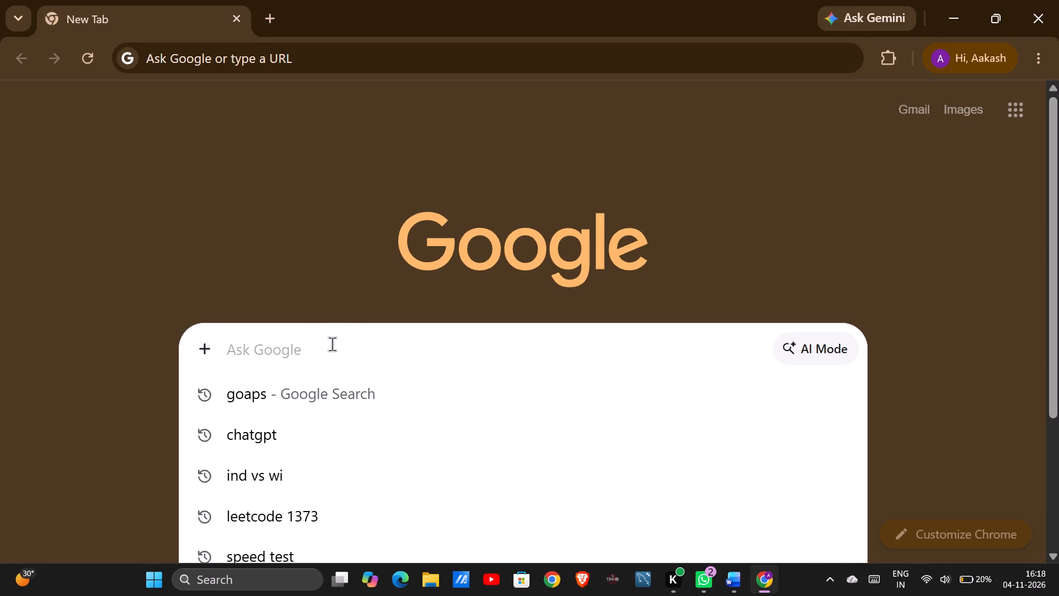
pyautogui.write('word me')
pyautogui.press('space')
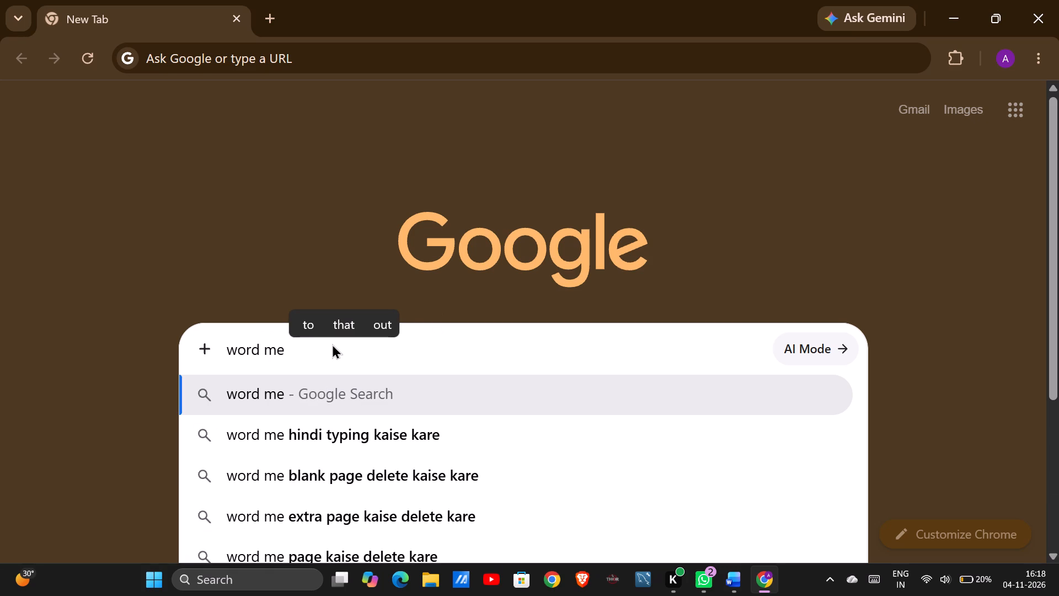
pyautogui.press('p')
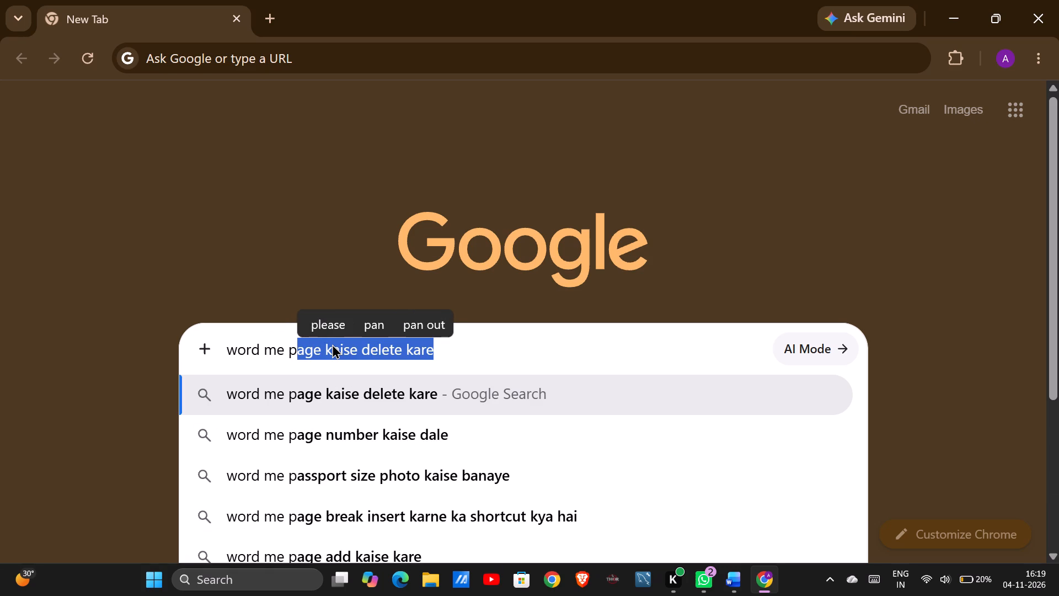
pyautogui.press('a')
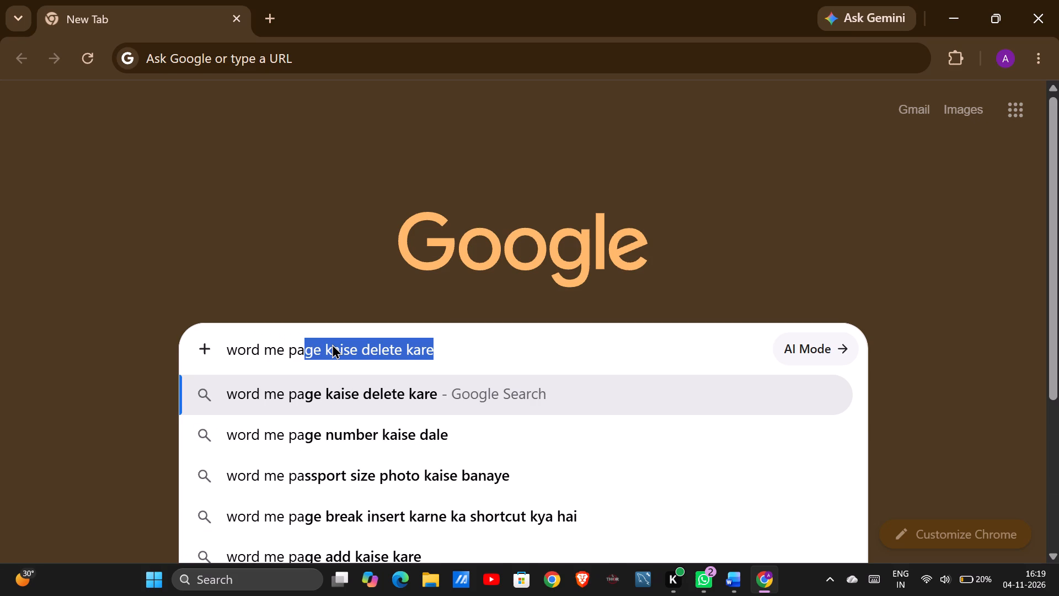
pyautogui.write('ge nu')
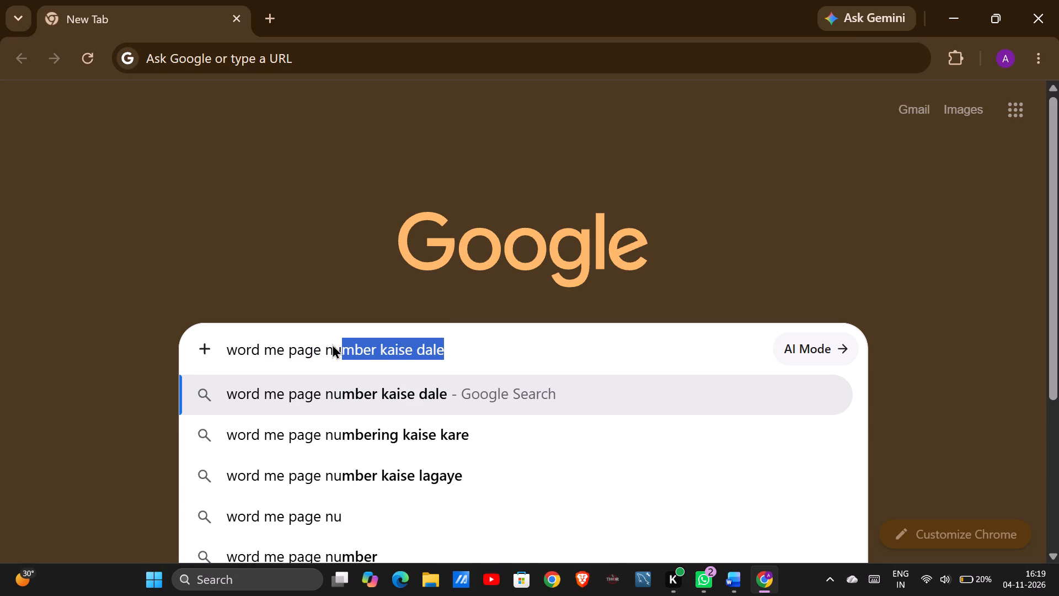
pyautogui.write('mber')
pyautogui.press('space')
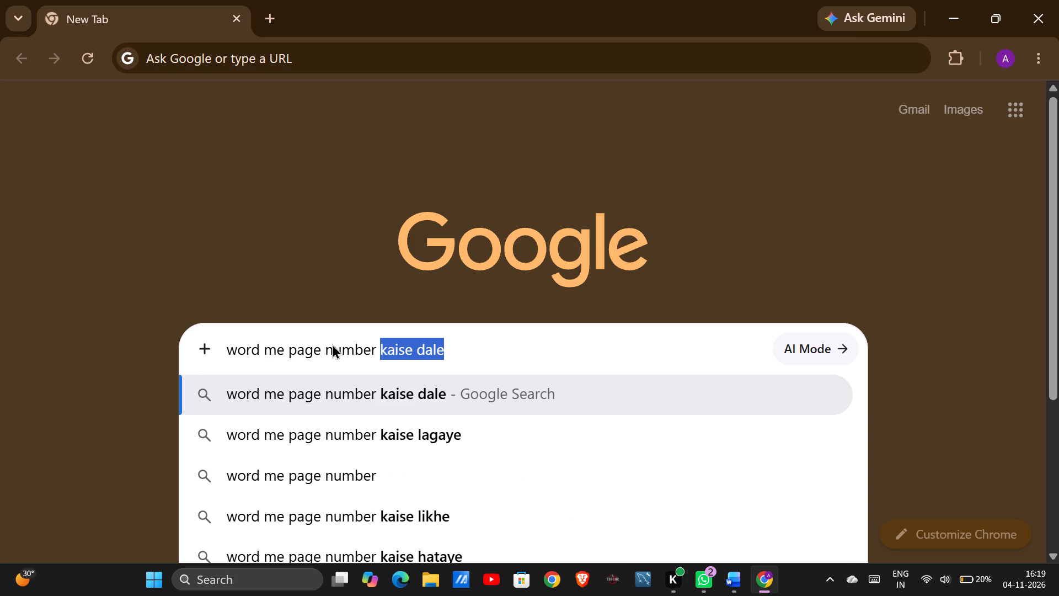
pyautogui.write('wnd')
pyautogui.press('space')
pyautogui.press('BackSpace')
pyautogui.press('BackSpace')
pyautogui.press('BackSpace')
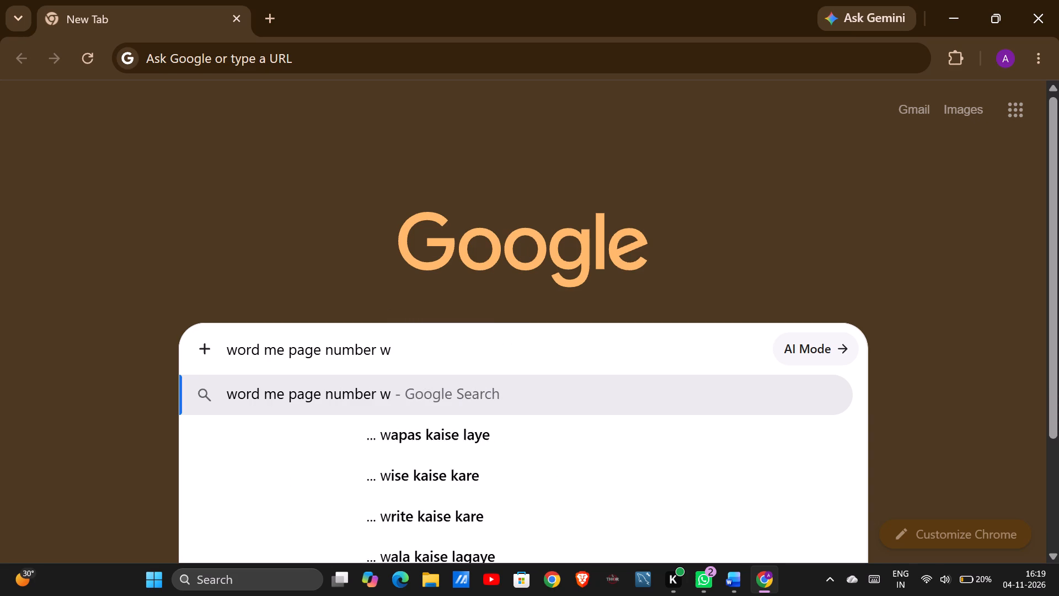
pyautogui.press('BackSpace')
pyautogui.write('2nd page se kasie')
pyautogui.press('space')
pyautogui.press('BackSpace')
pyautogui.press('BackSpace')
pyautogui.press('BackSpace')
pyautogui.press('BackSpace')
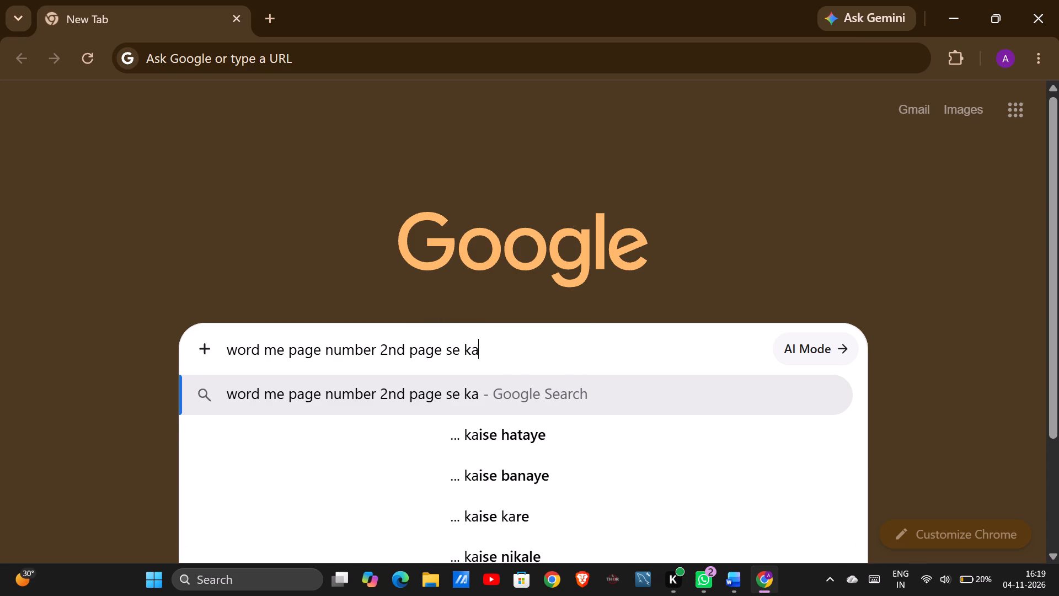
pyautogui.write('ise start kare')
pyautogui.press('Return')
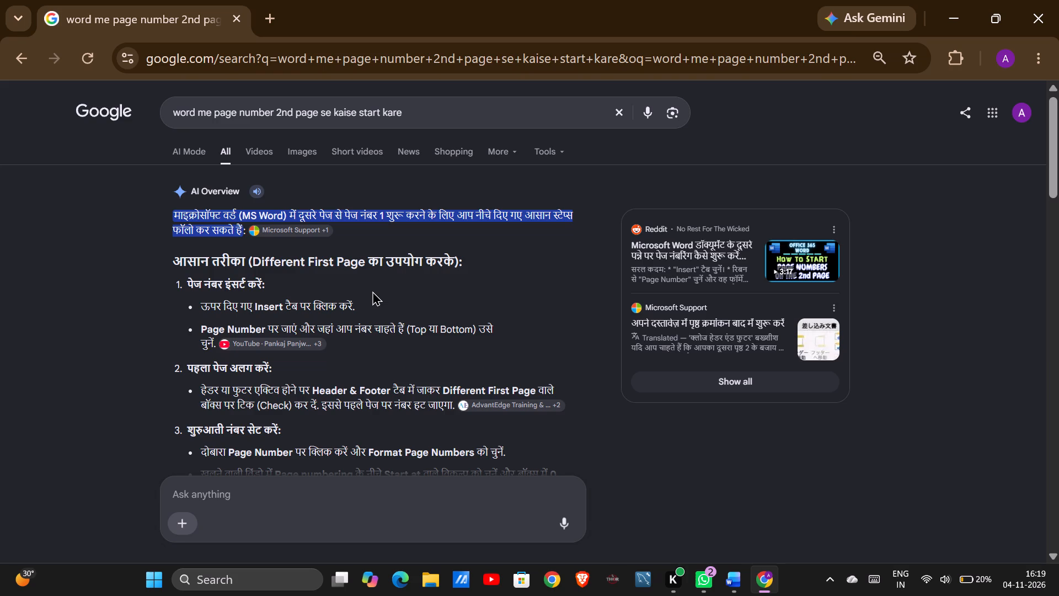
# Read the AI Overview instructions on using Different First Page to start numbering from the second page.
pyautogui.scroll(-1, 372, 291)
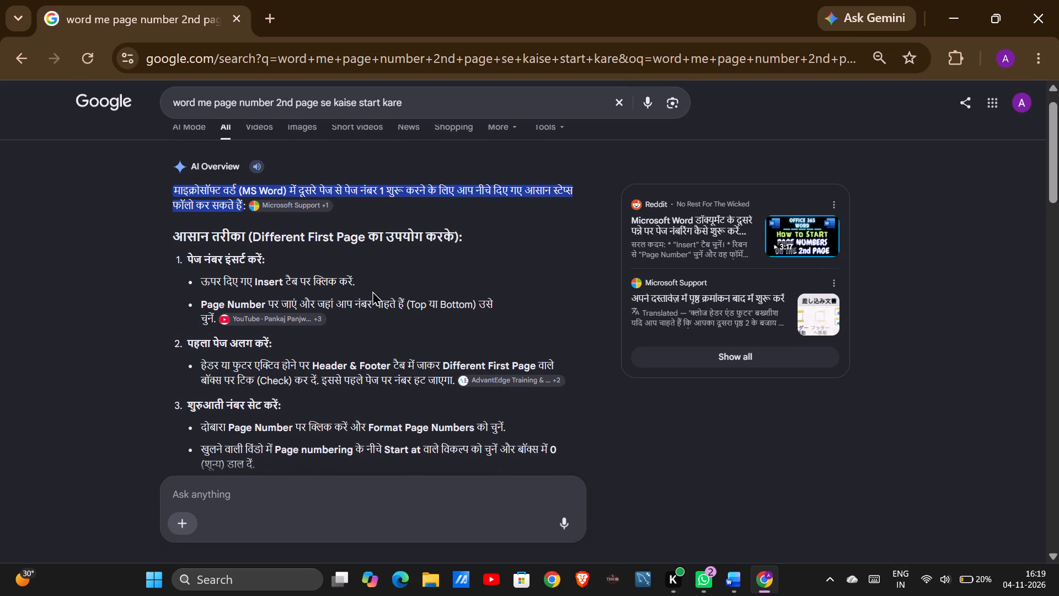
pyautogui.scroll(-1, 372, 291)
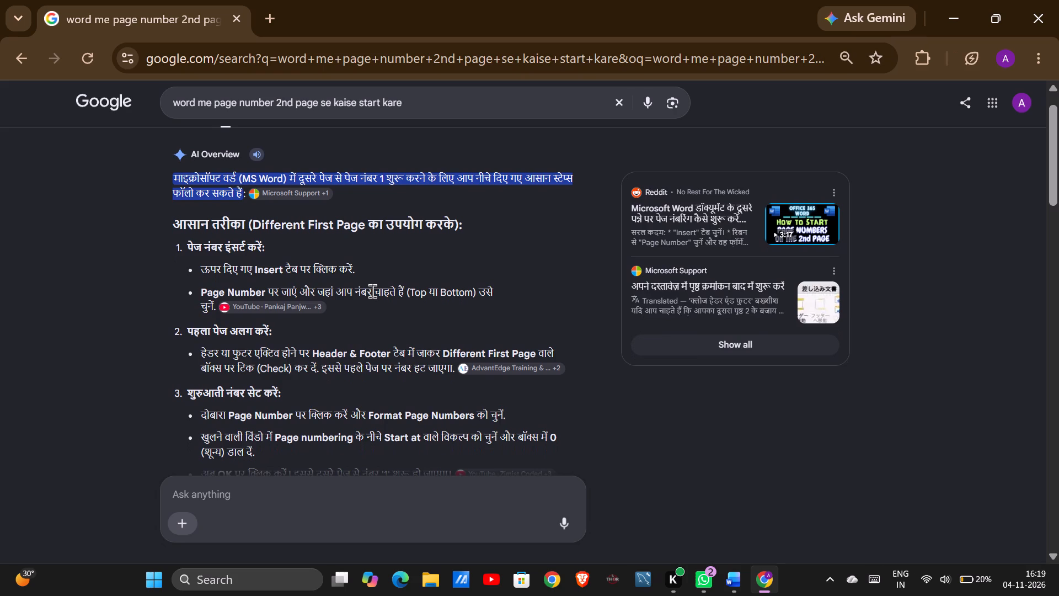
pyautogui.scroll(-1, 372, 291)
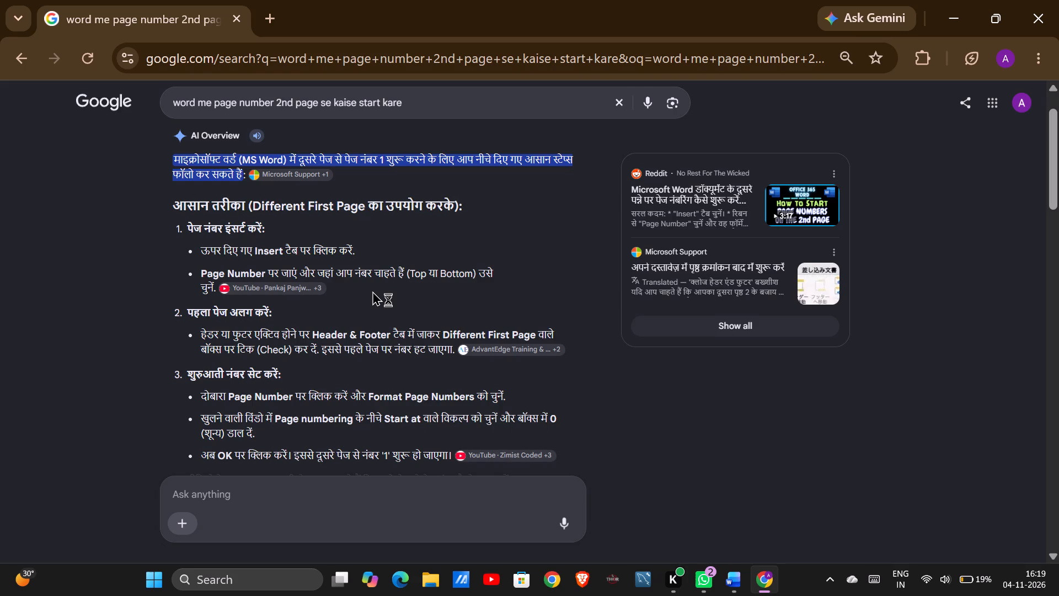
pyautogui.scroll(-2, 372, 291)
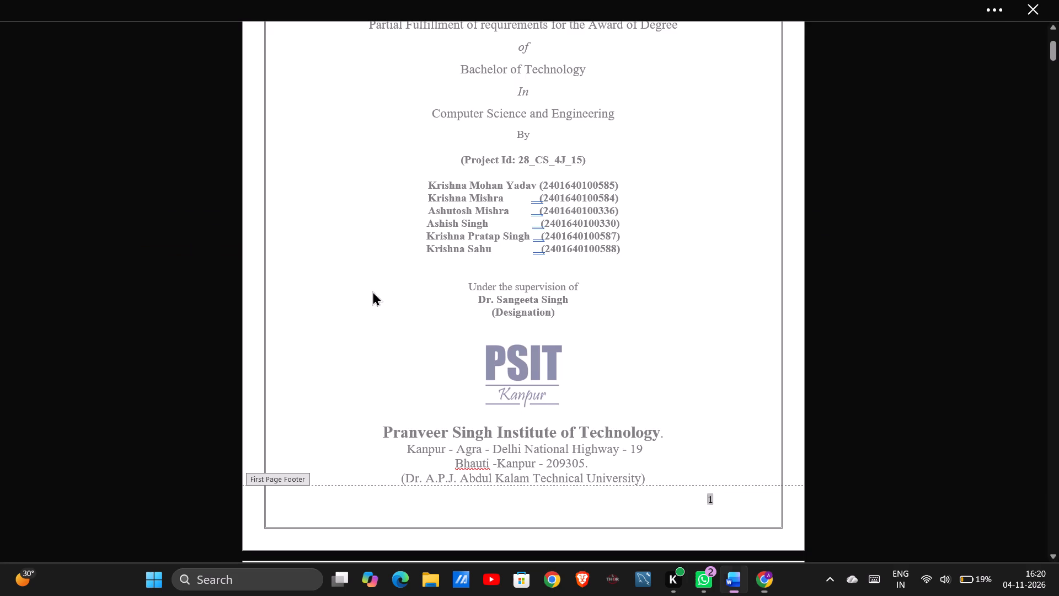
# Back in Word, set the page numbering to start at 0 in the page number format settings.
pyautogui.click(336, 1)
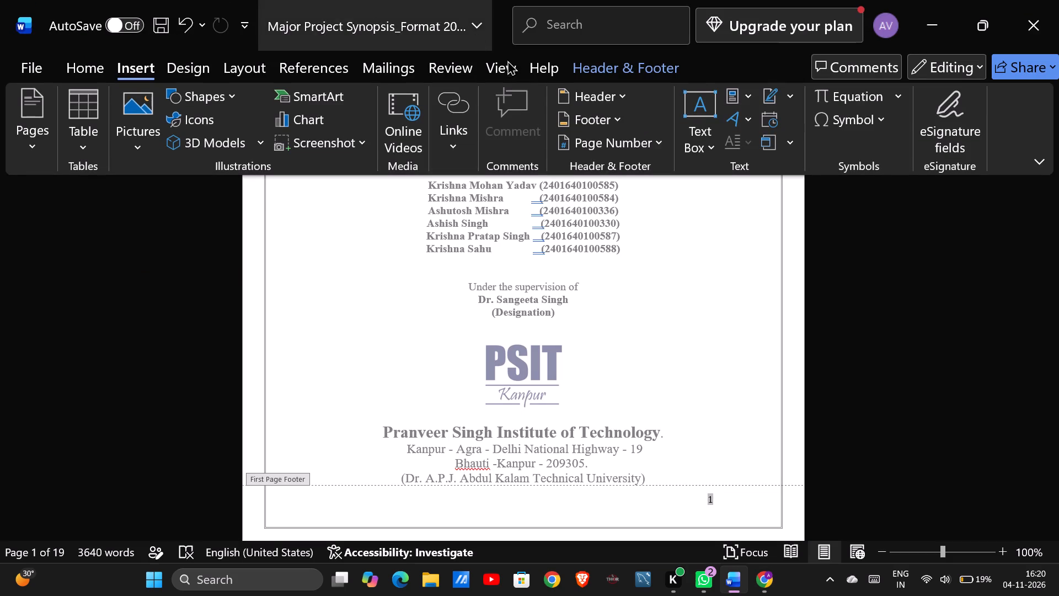
pyautogui.click(625, 58)
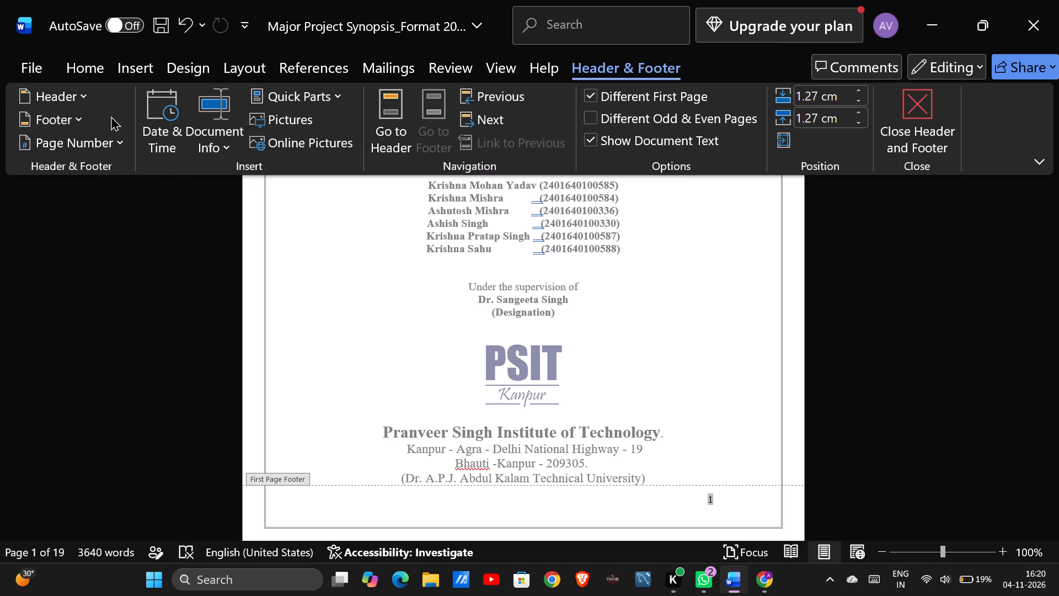
pyautogui.click(100, 157)
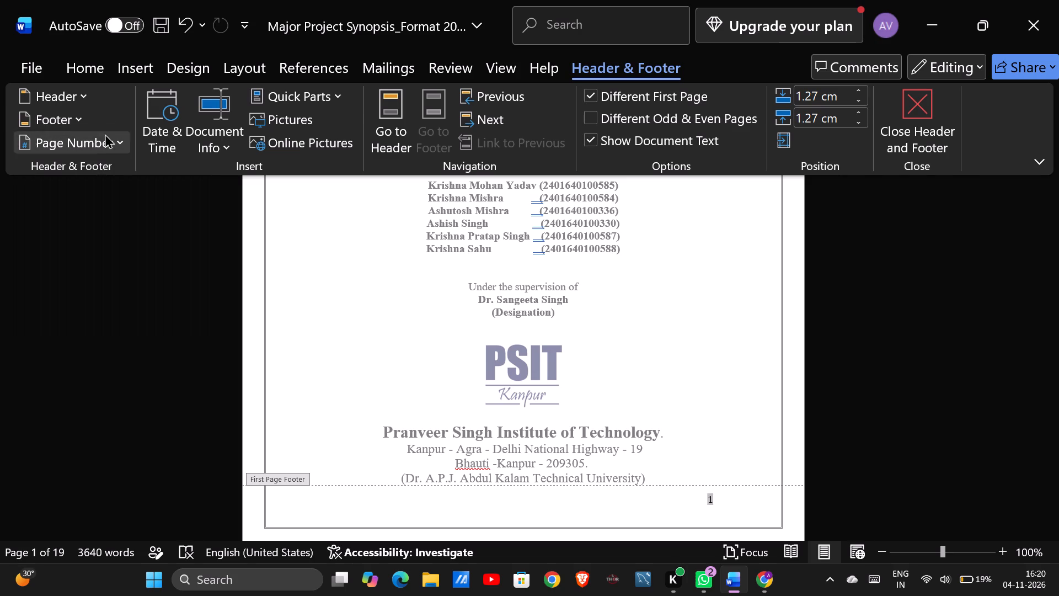
pyautogui.click(104, 142)
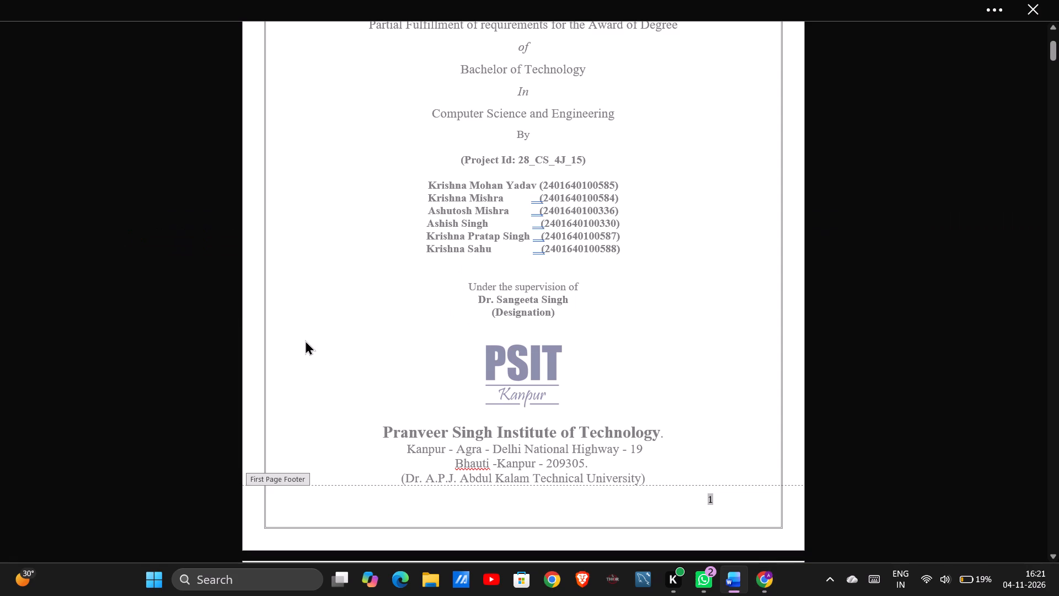
pyautogui.moveTo(220, 0); pyautogui.dragTo(81, 135)
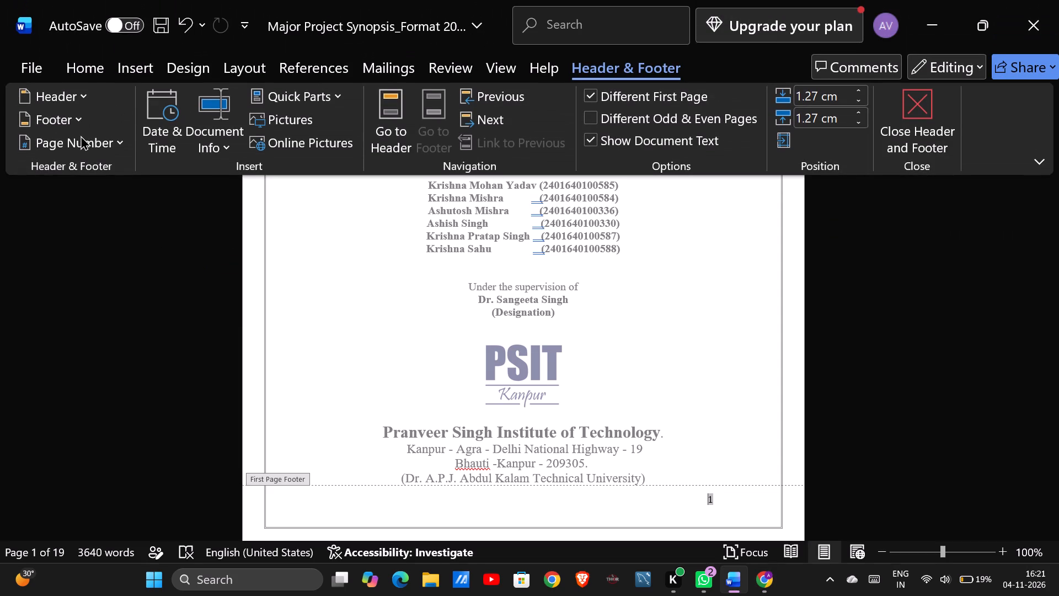
pyautogui.click(81, 135)
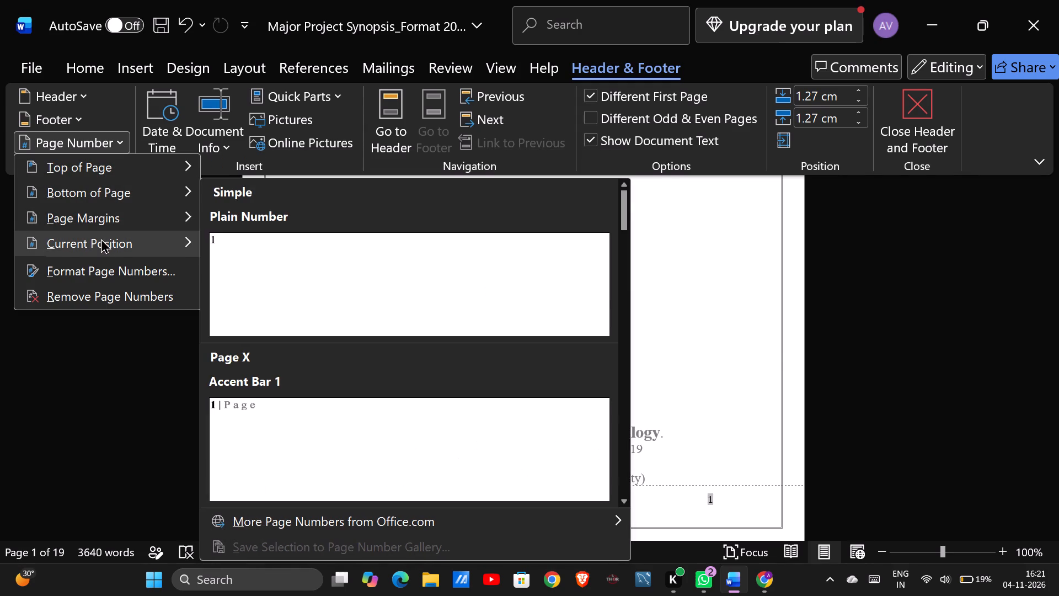
pyautogui.click(100, 269)
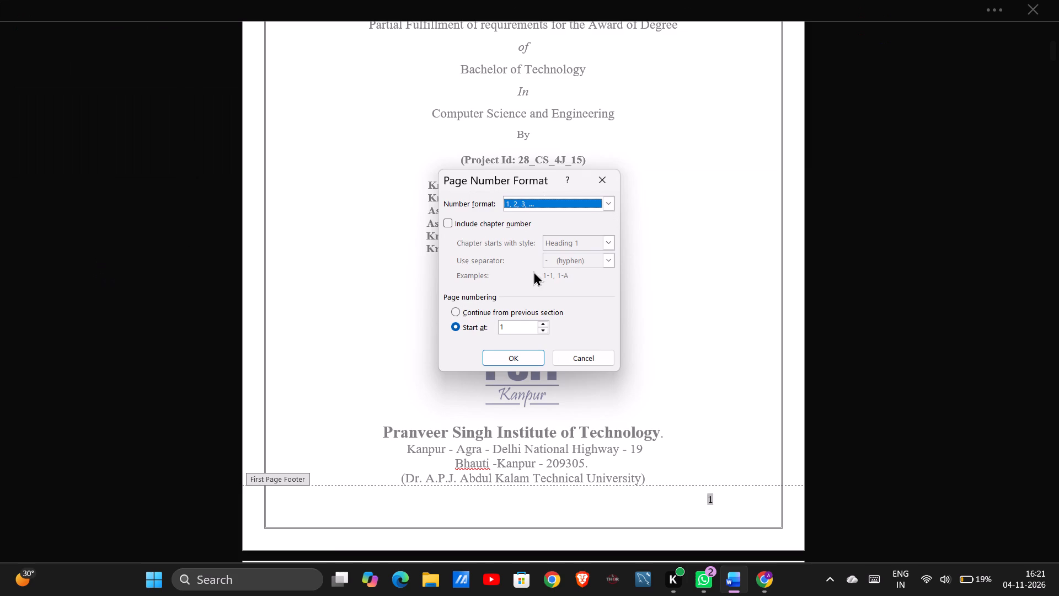
pyautogui.click(544, 319)
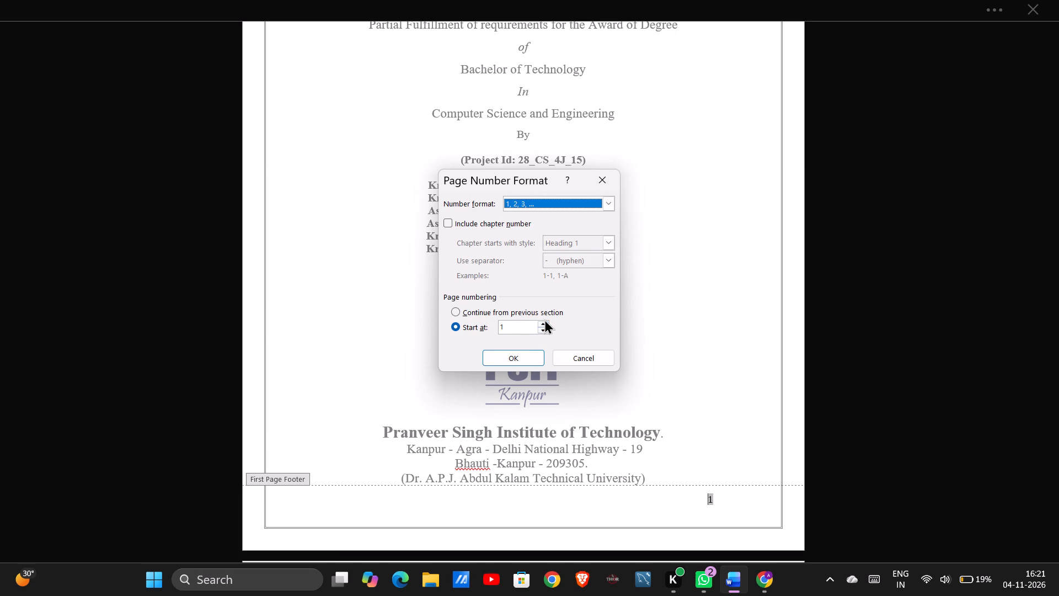
pyautogui.click(544, 322)
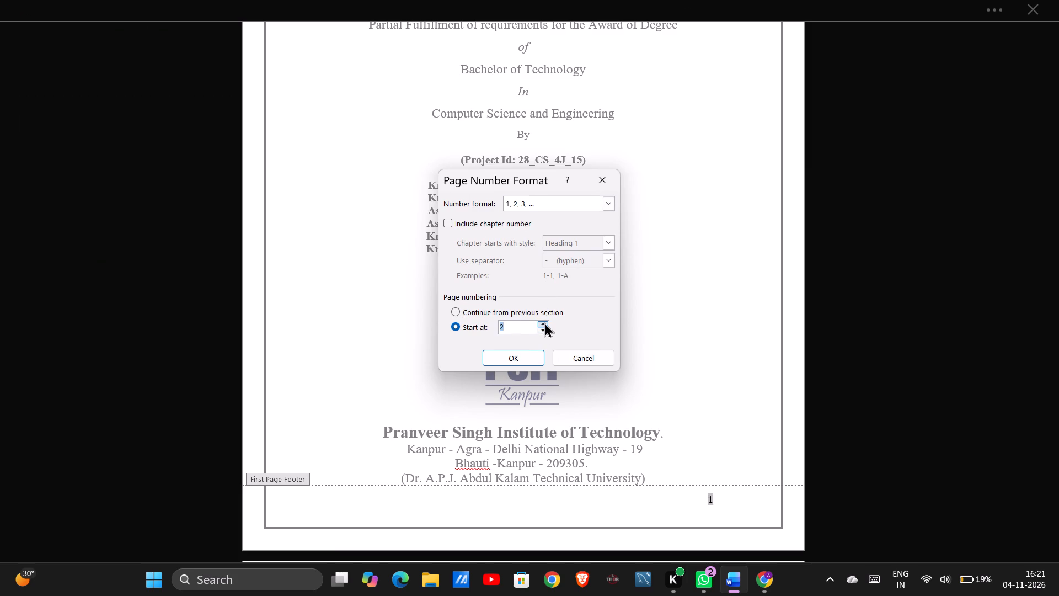
pyautogui.click(543, 328)
pyautogui.click(543, 328)
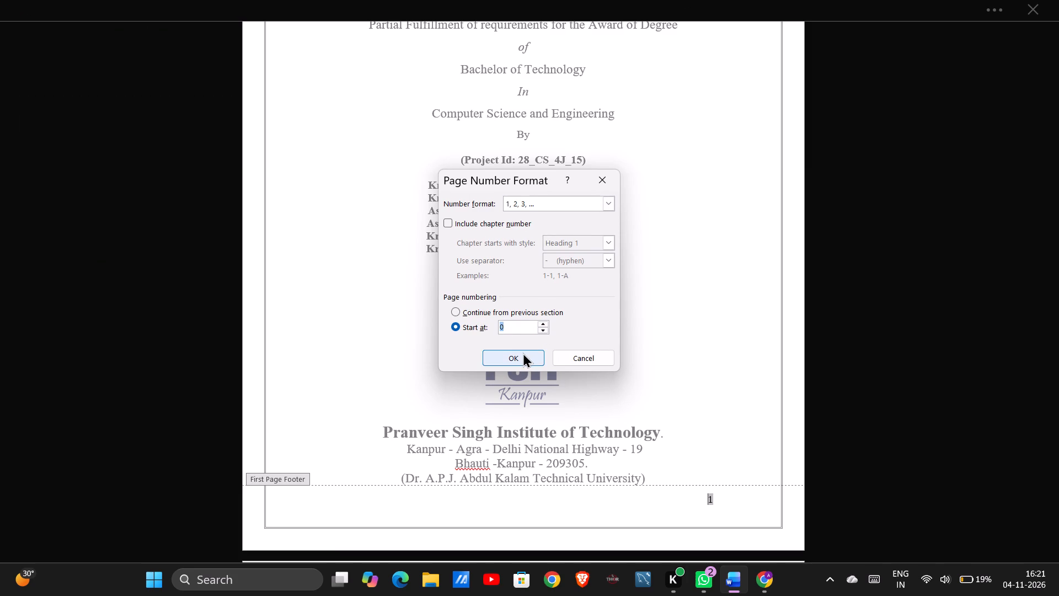
pyautogui.click(522, 353)
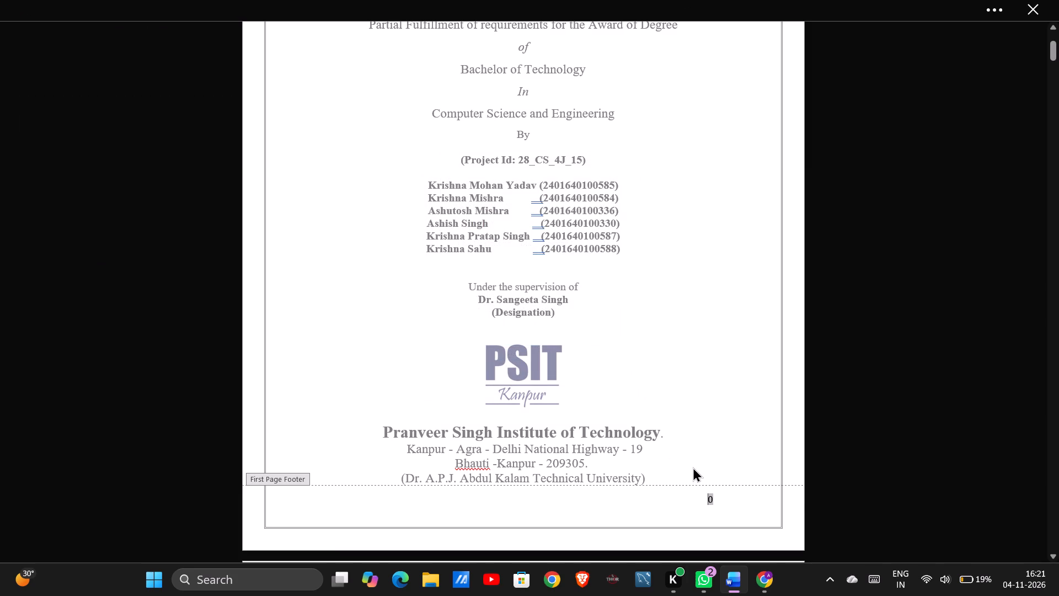
# Check the footers across the synopsis pages for page numbers, from the cover page through the Feasibility Study page.
pyautogui.scroll(-4, 805, 488)
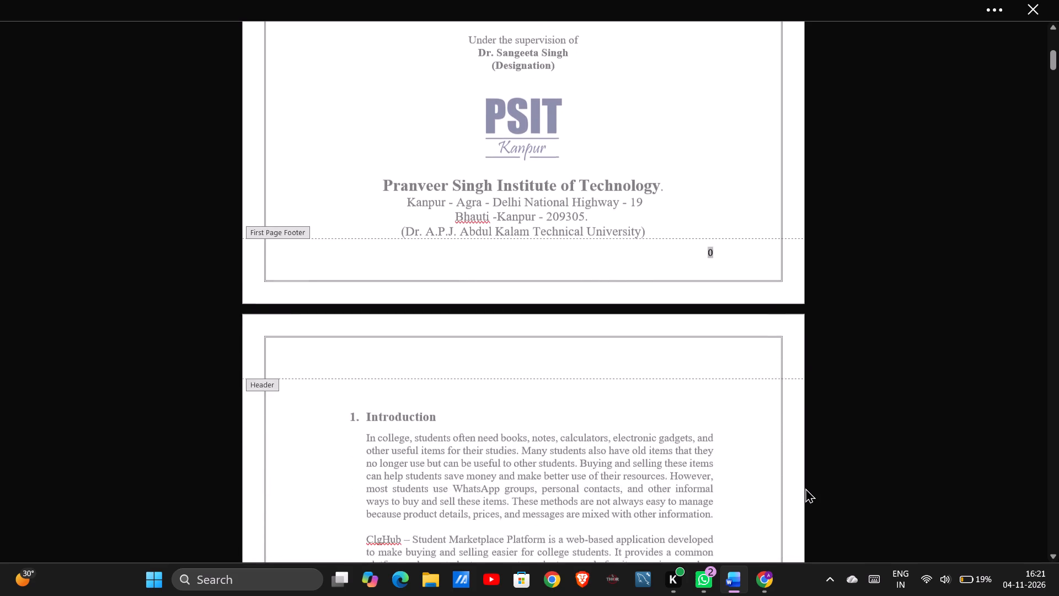
pyautogui.scroll(-4, 805, 488)
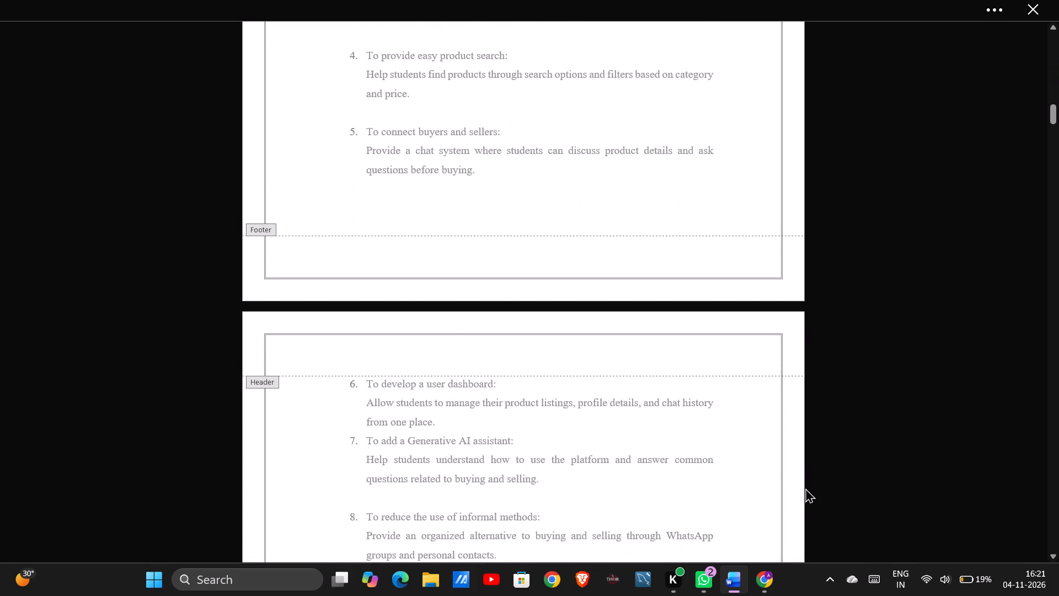
pyautogui.scroll(-3, 805, 488)
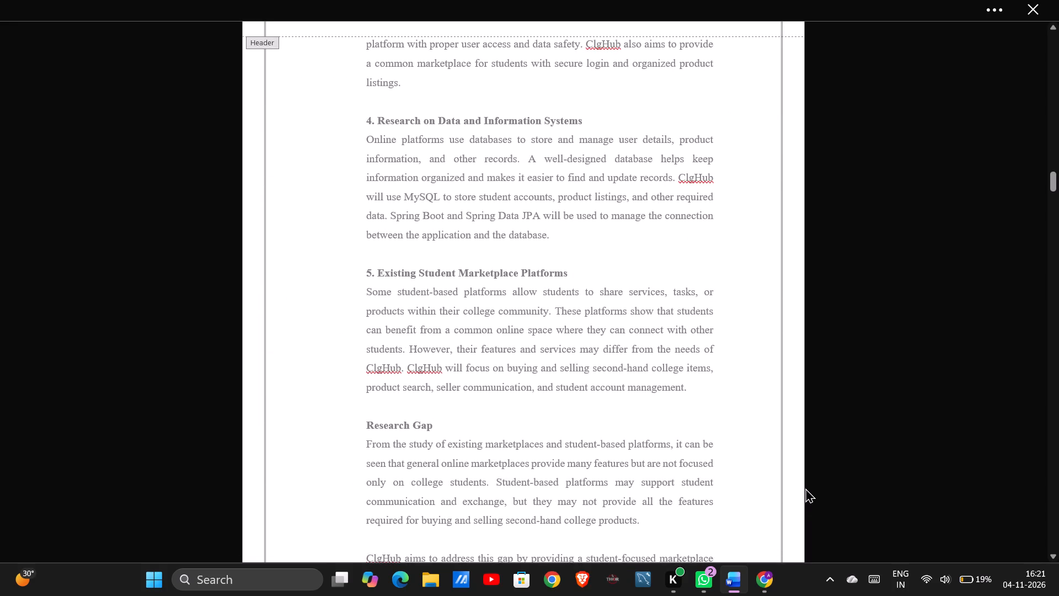
pyautogui.scroll(-4, 805, 488)
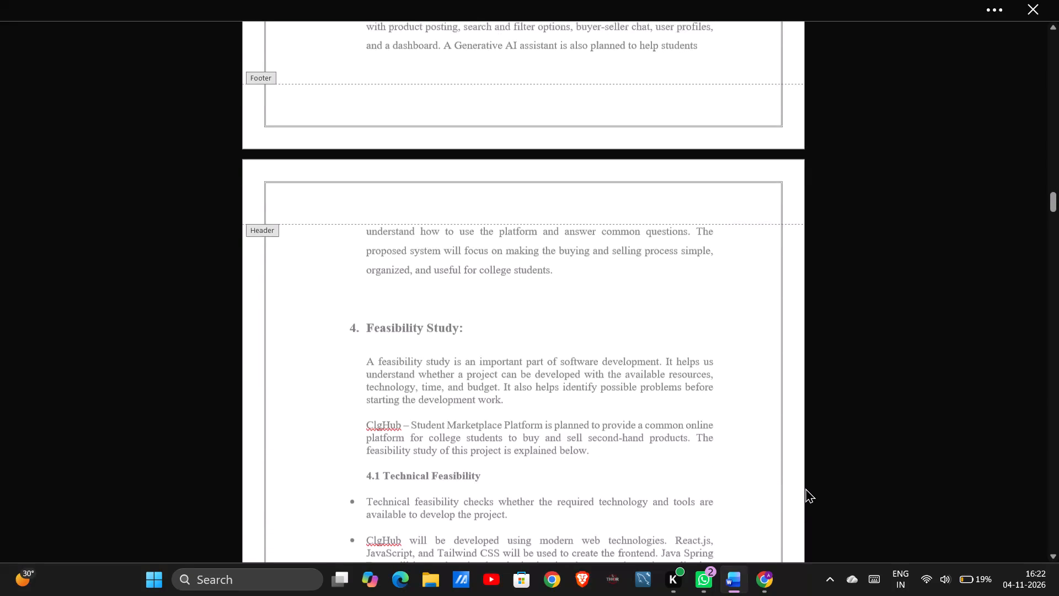
pyautogui.scroll(3, 805, 488)
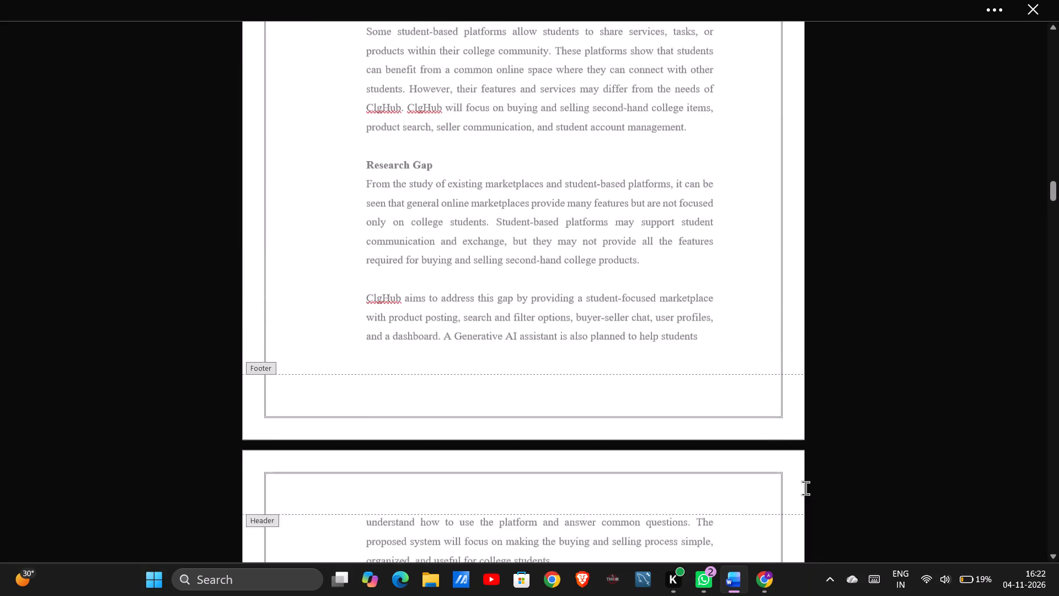
pyautogui.scroll(12, 805, 488)
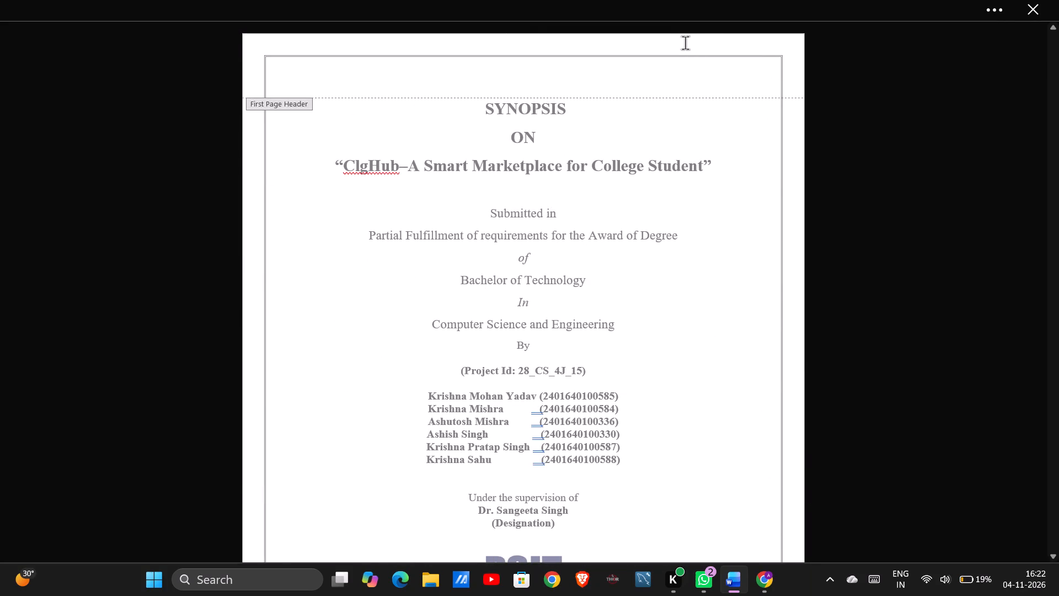
# Capture a screenshot showing the cover page footer together with the top of the Introduction page.
pyautogui.scroll(-2, 694, 135)
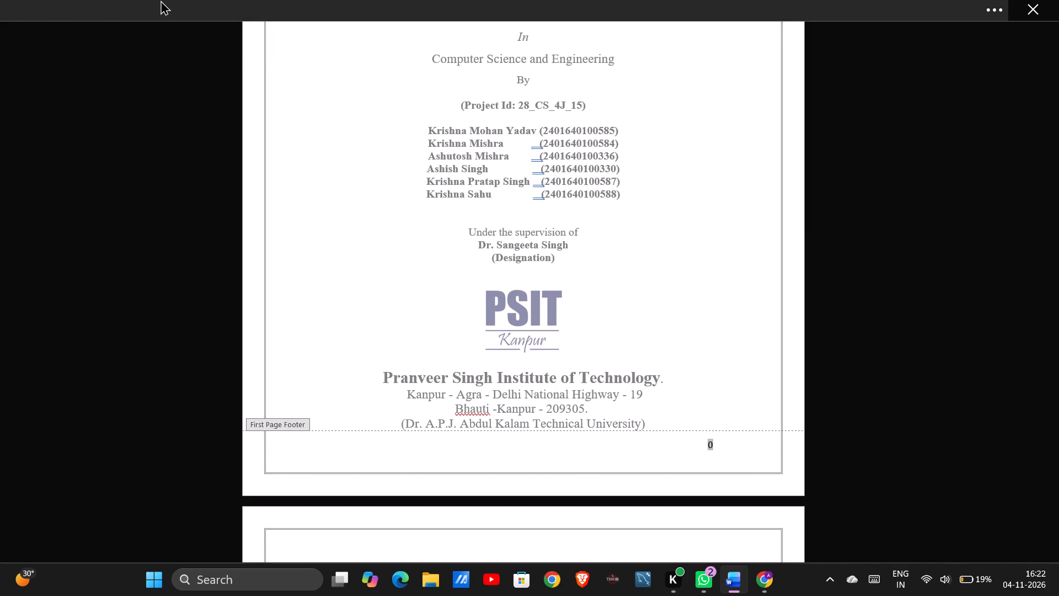
pyautogui.scroll(-1, 368, 222)
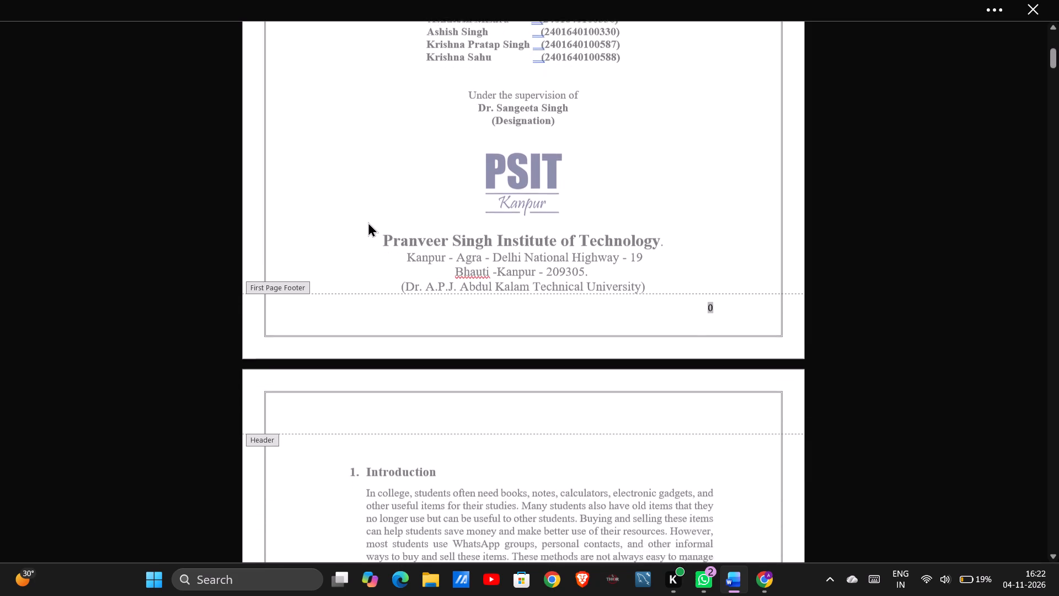
pyautogui.scroll(-1, 368, 222)
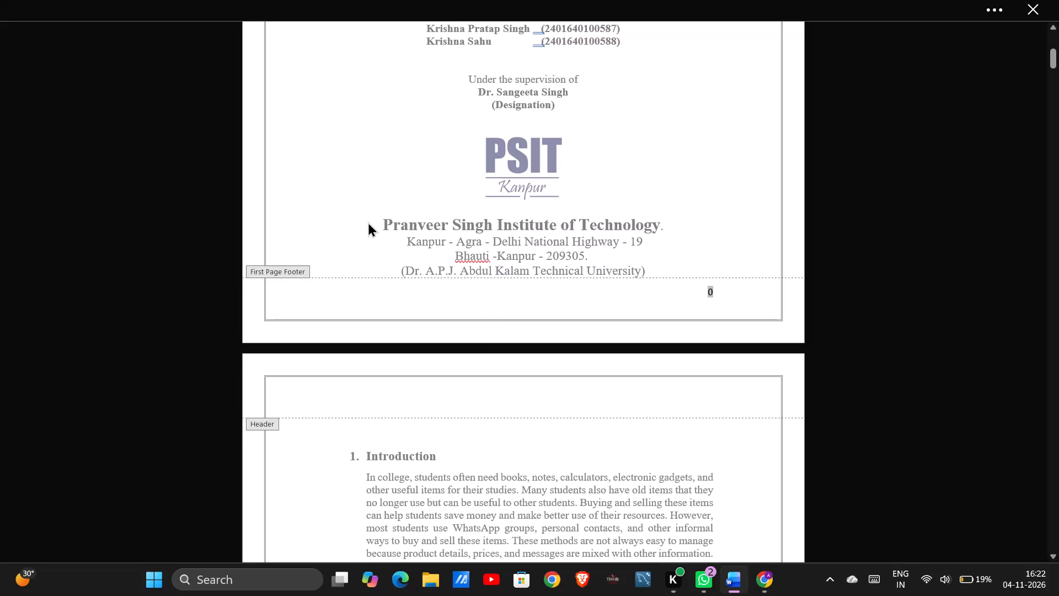
pyautogui.press('ctrl+Print')
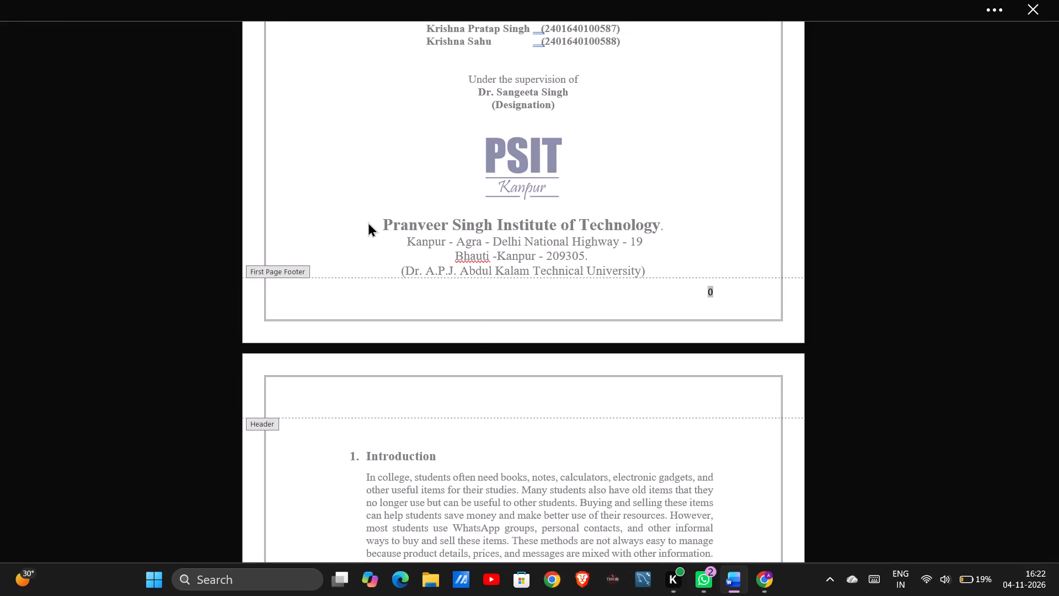
pyautogui.press('super+Print')
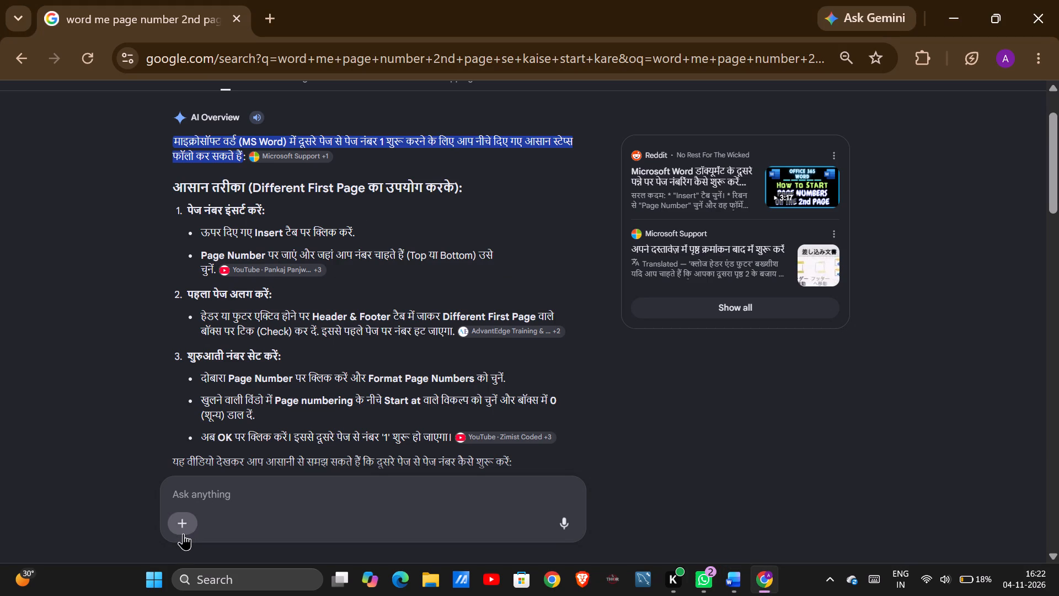
# Switch to Chrome and attach the Screenshot (2) image to the follow-up question under the AI Overview.
pyautogui.click(183, 533)
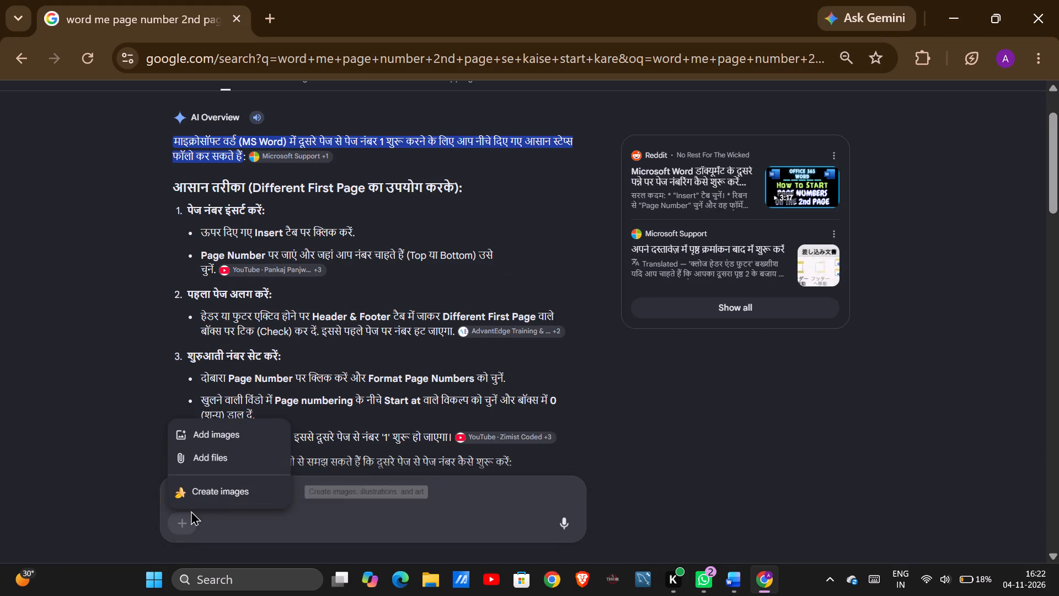
pyautogui.click(202, 443)
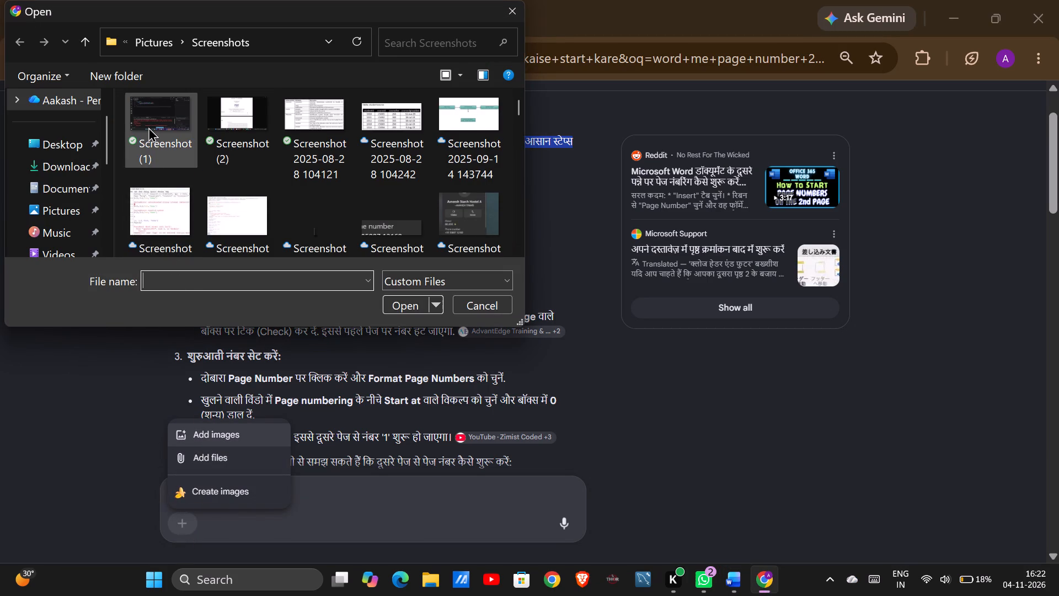
pyautogui.click(148, 127)
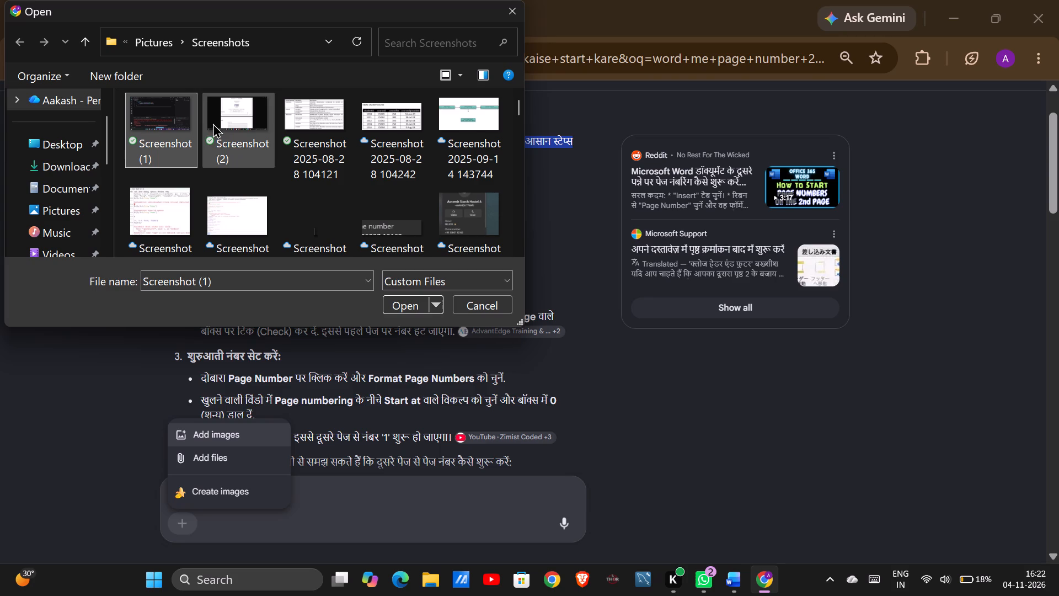
pyautogui.click(213, 123)
pyautogui.click(142, 135)
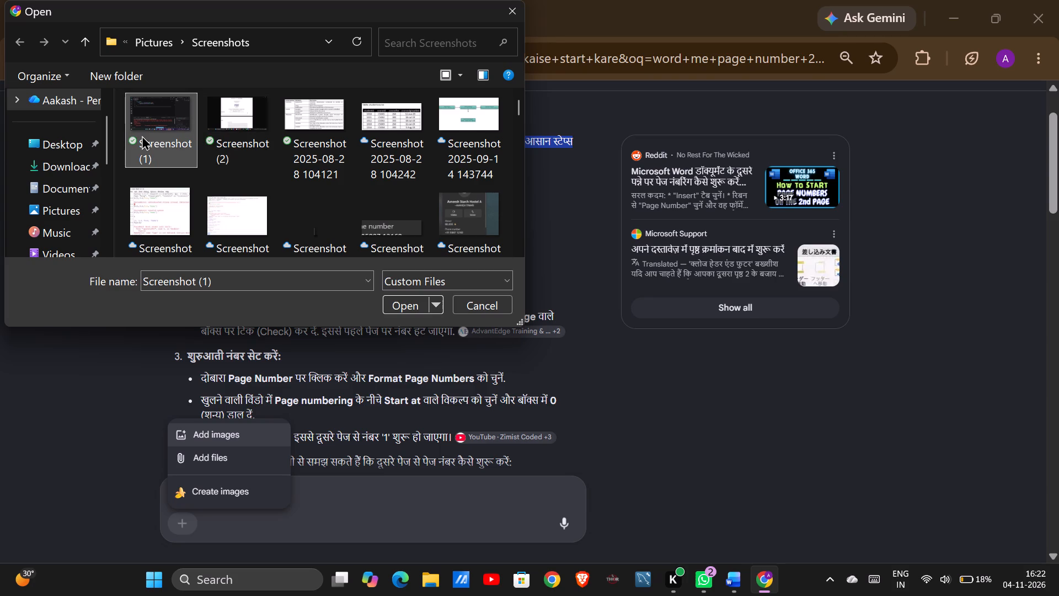
pyautogui.click(142, 135)
pyautogui.doubleClick(222, 139)
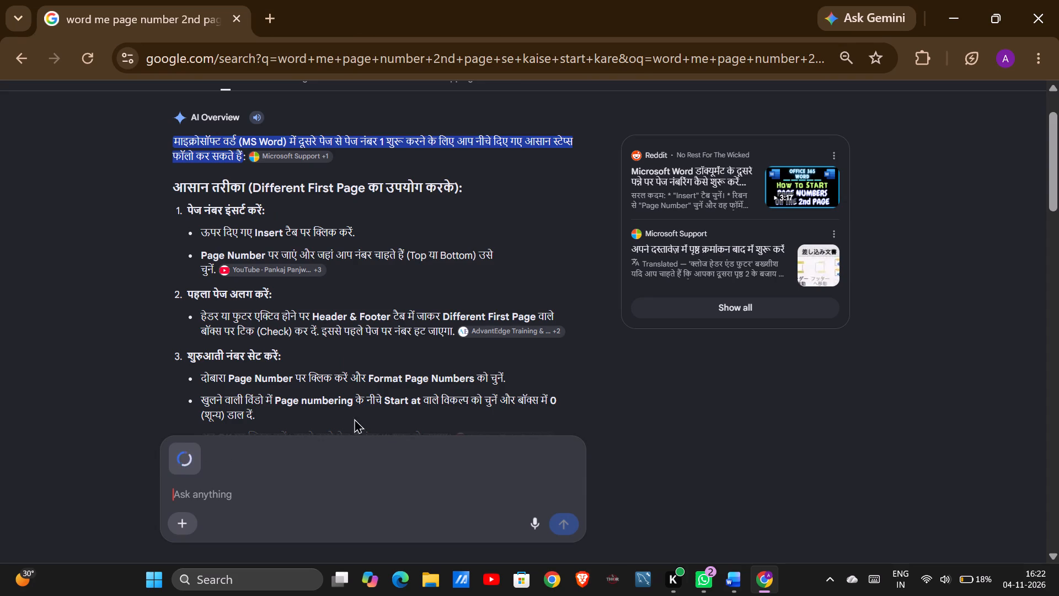
# Ask the AI "sirf ek hi page pr aa rha hai" about the attached screenshot.
pyautogui.press('s')
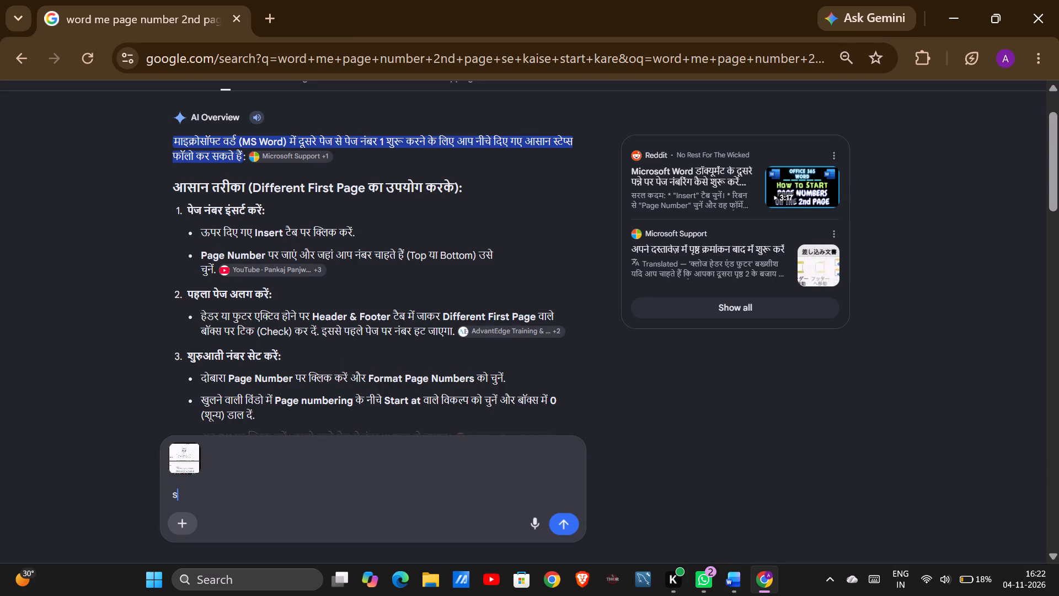
pyautogui.press('i')
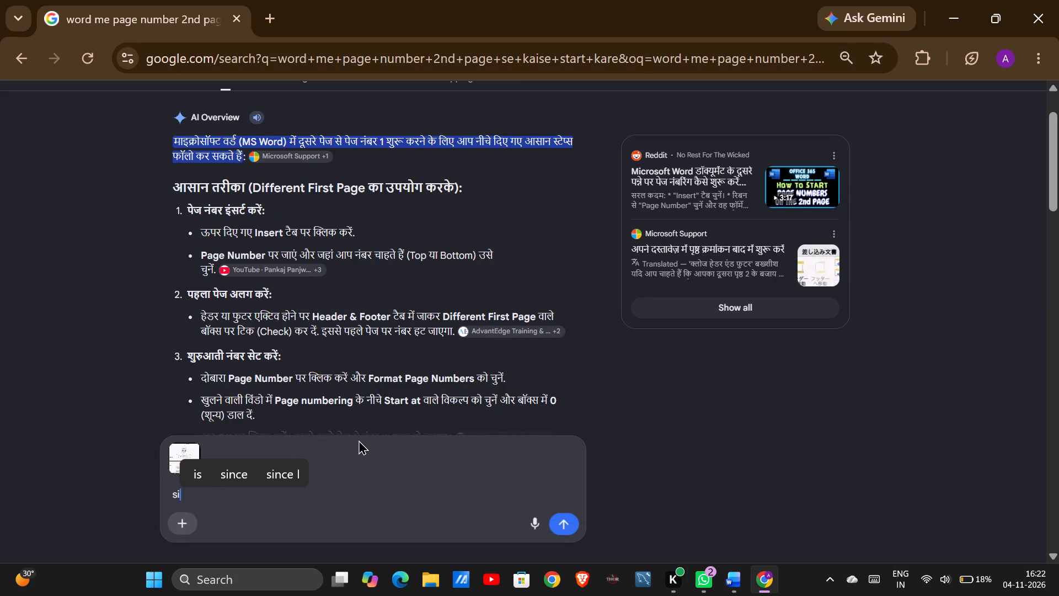
pyautogui.write('rf ek hi')
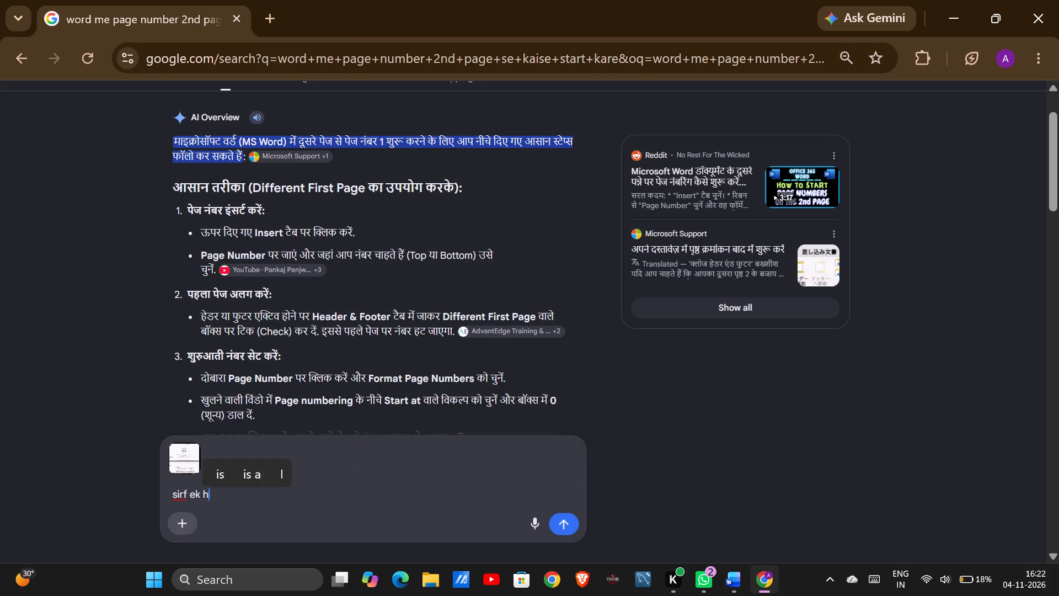
pyautogui.press('space')
pyautogui.write('page pr aa rha hai')
pyautogui.press('Return')
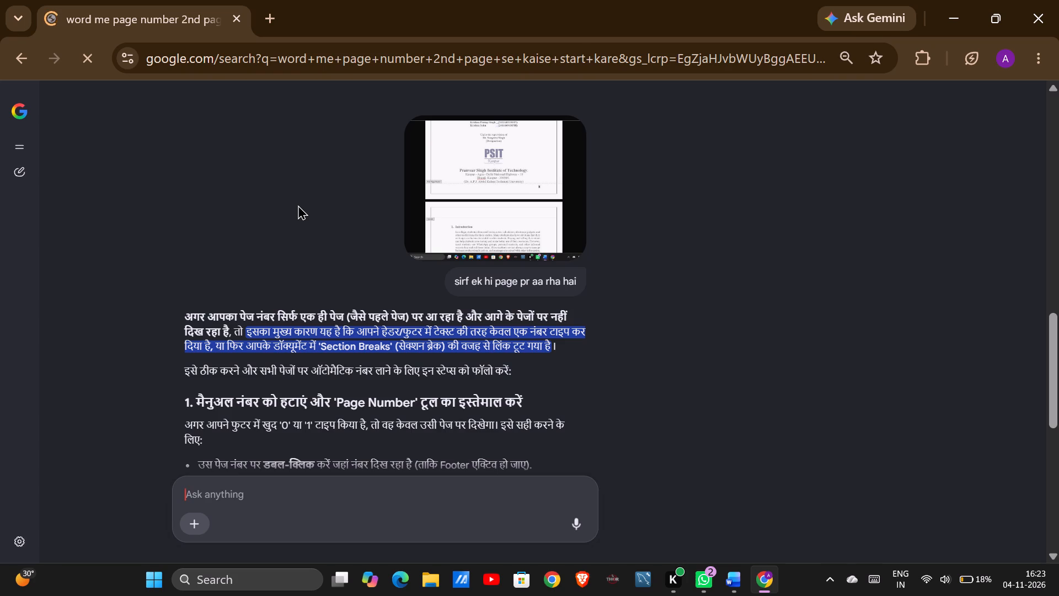
# Read the AI answer on page numbers appearing on only one page, including Link to Previous and Different First Page.
pyautogui.scroll(-1, 298, 205)
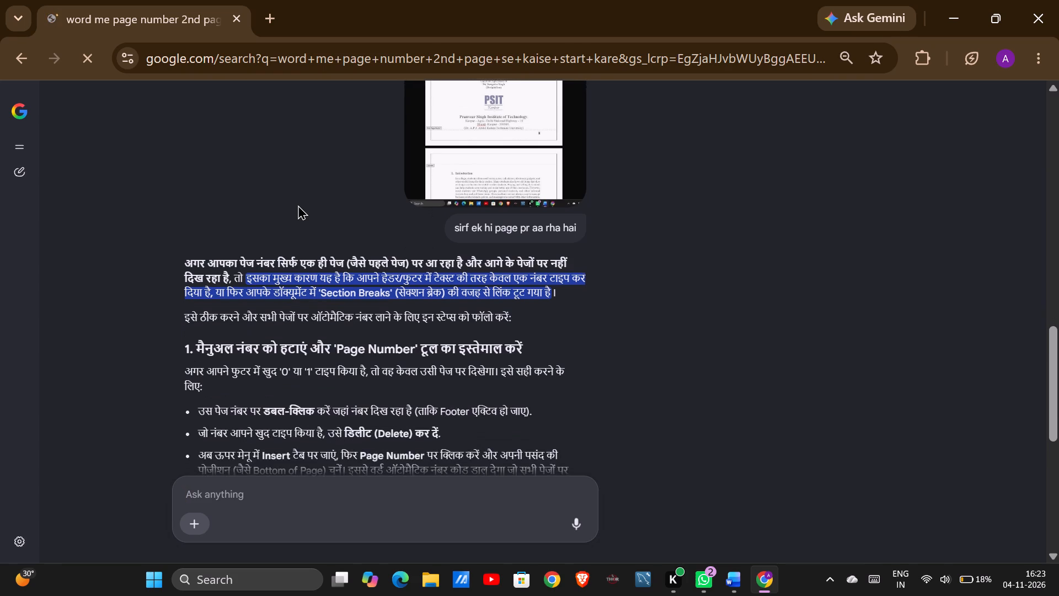
pyautogui.scroll(-2, 298, 205)
pyautogui.scroll(2, 298, 205)
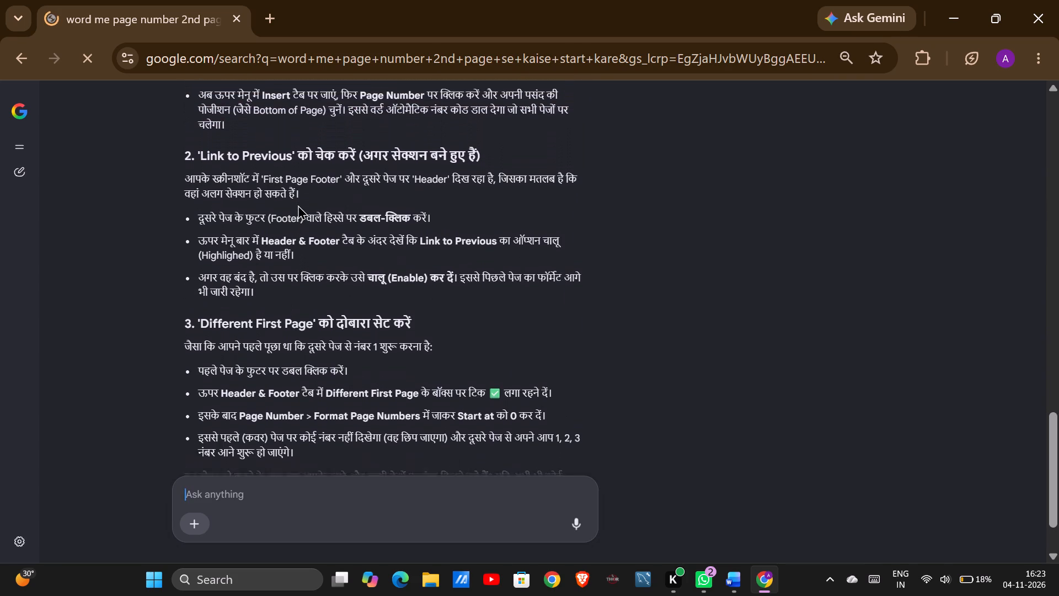
pyautogui.scroll(4, 298, 205)
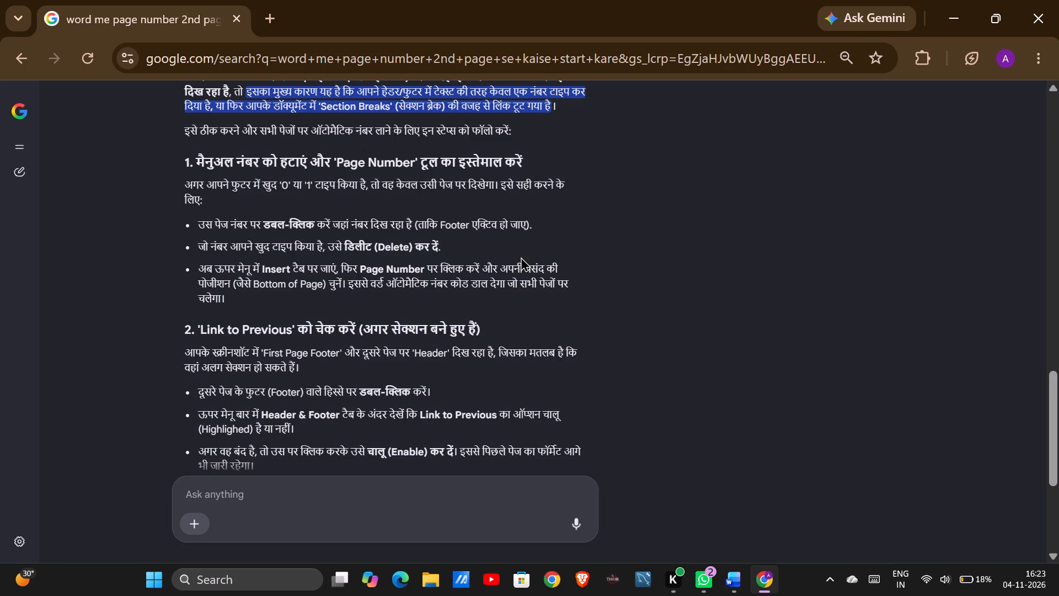
pyautogui.scroll(-1, 521, 257)
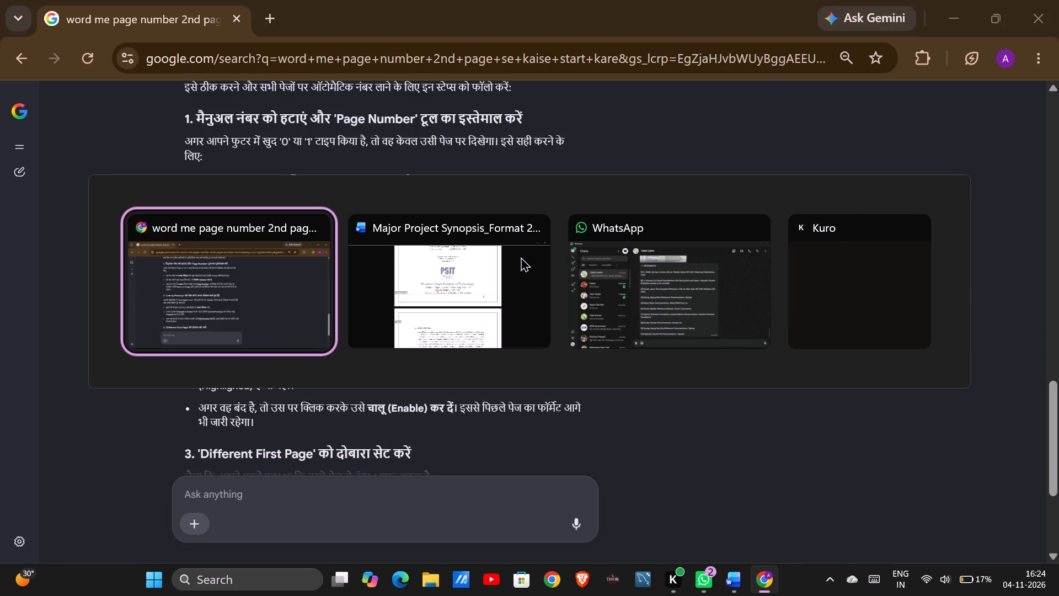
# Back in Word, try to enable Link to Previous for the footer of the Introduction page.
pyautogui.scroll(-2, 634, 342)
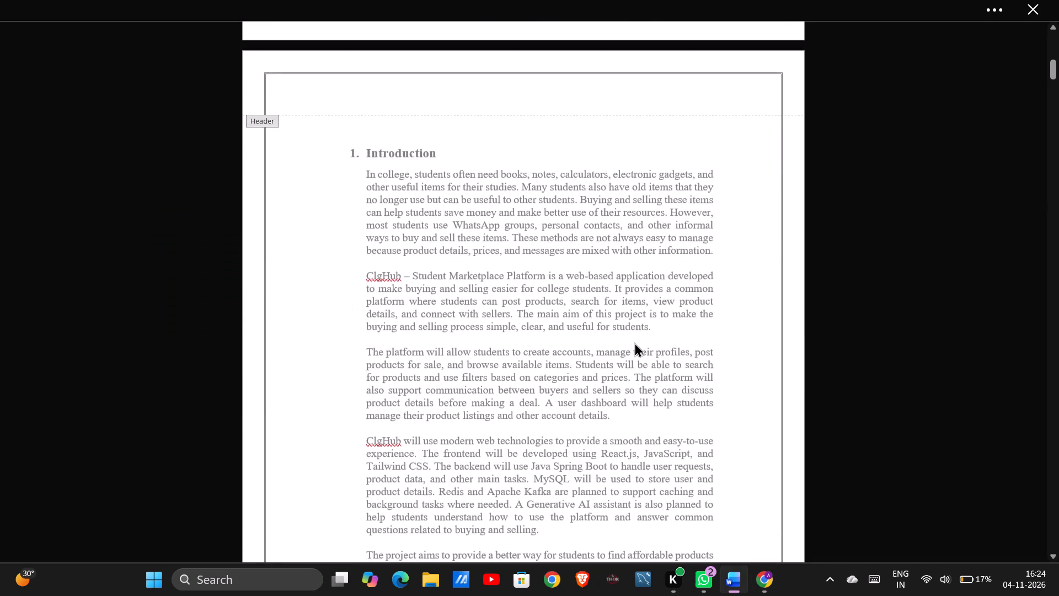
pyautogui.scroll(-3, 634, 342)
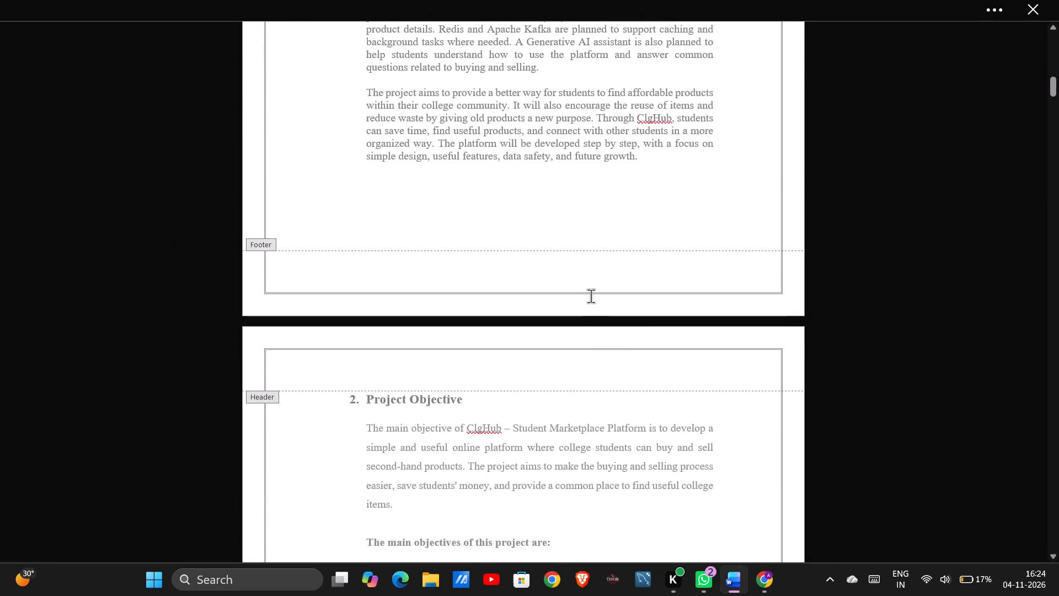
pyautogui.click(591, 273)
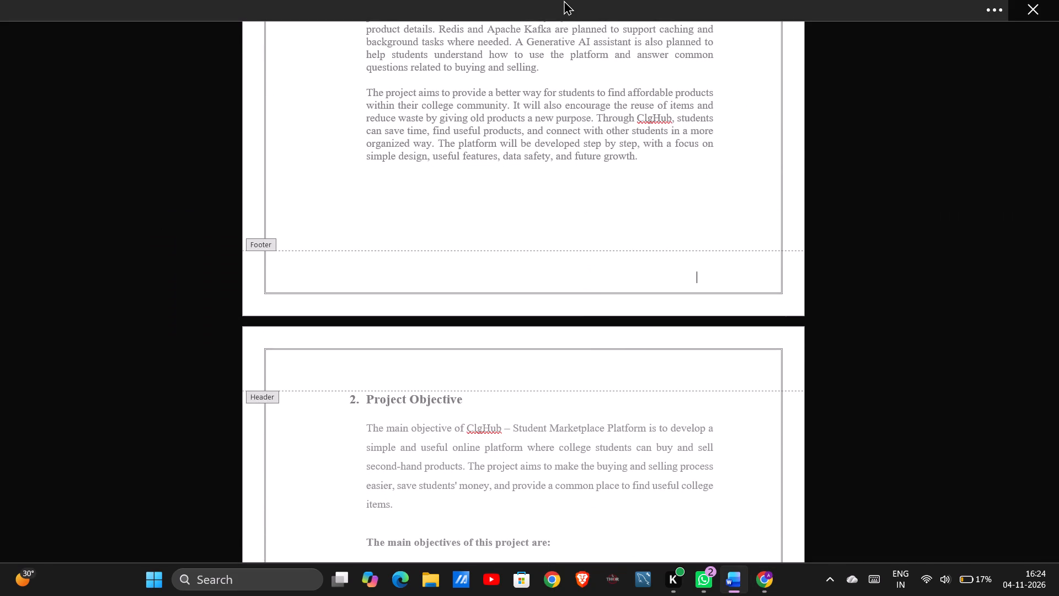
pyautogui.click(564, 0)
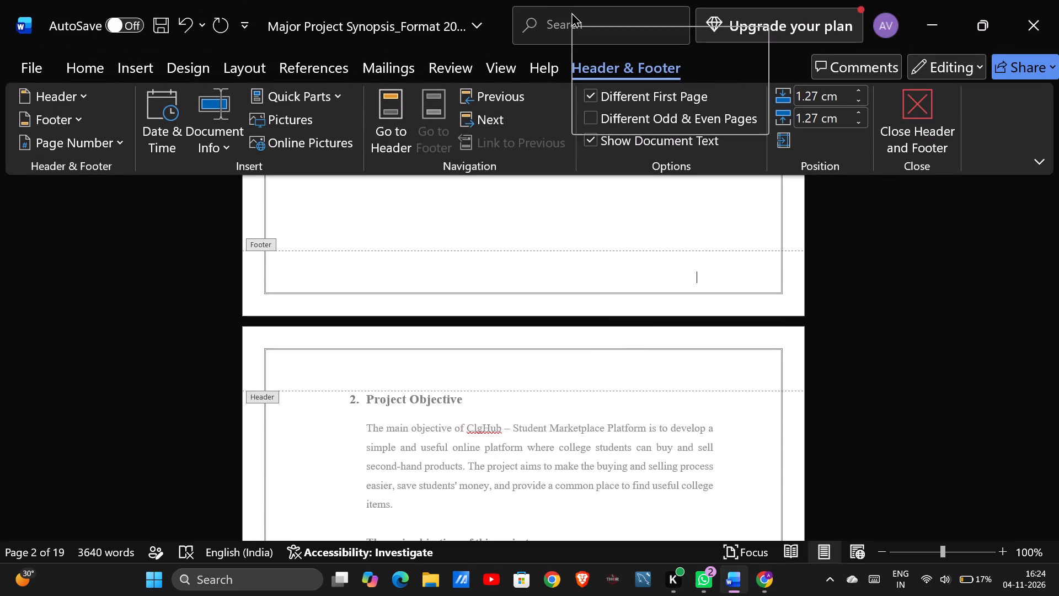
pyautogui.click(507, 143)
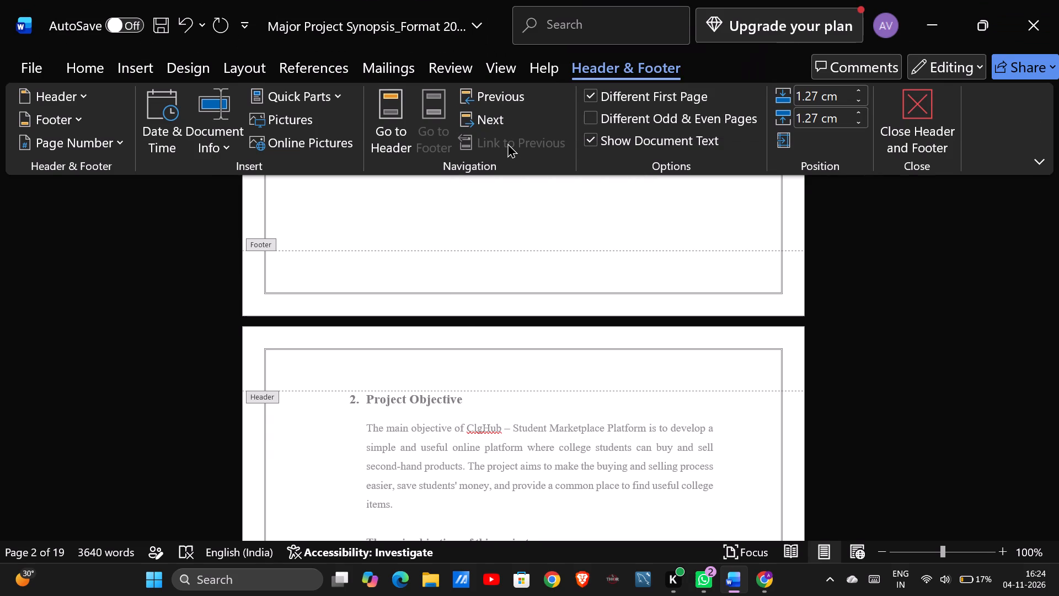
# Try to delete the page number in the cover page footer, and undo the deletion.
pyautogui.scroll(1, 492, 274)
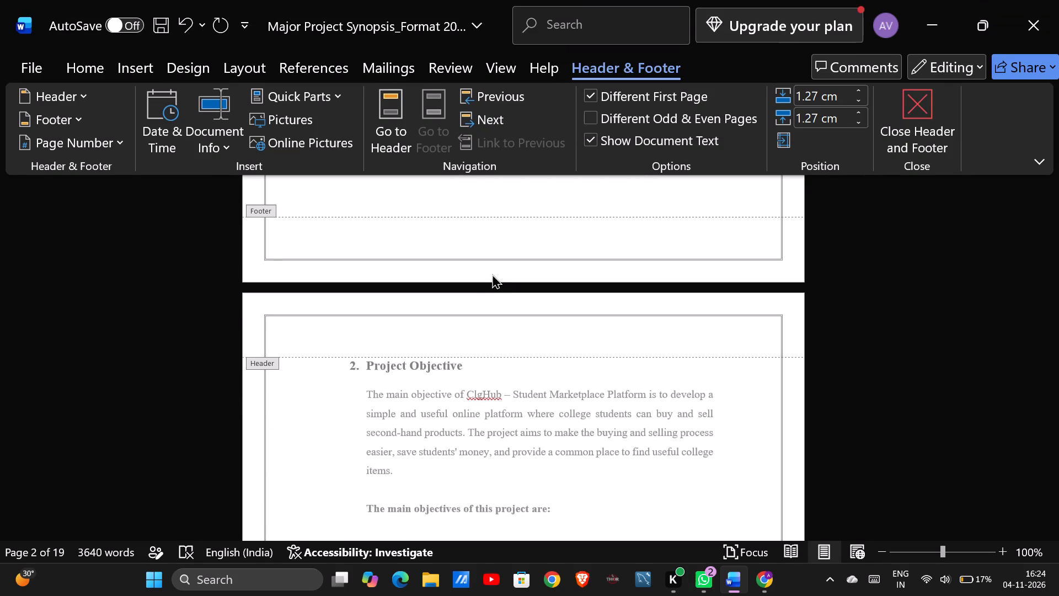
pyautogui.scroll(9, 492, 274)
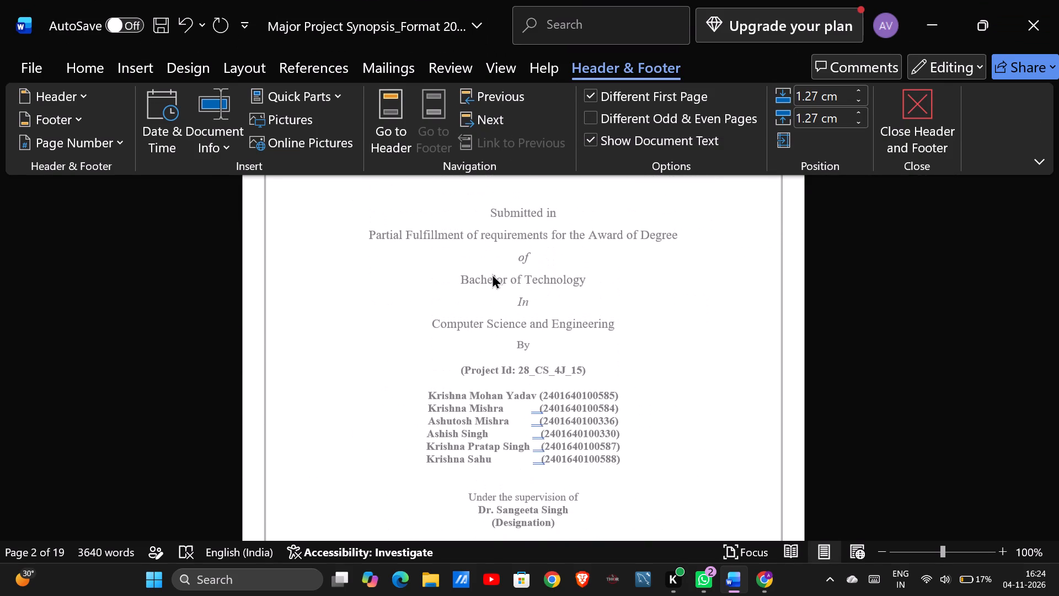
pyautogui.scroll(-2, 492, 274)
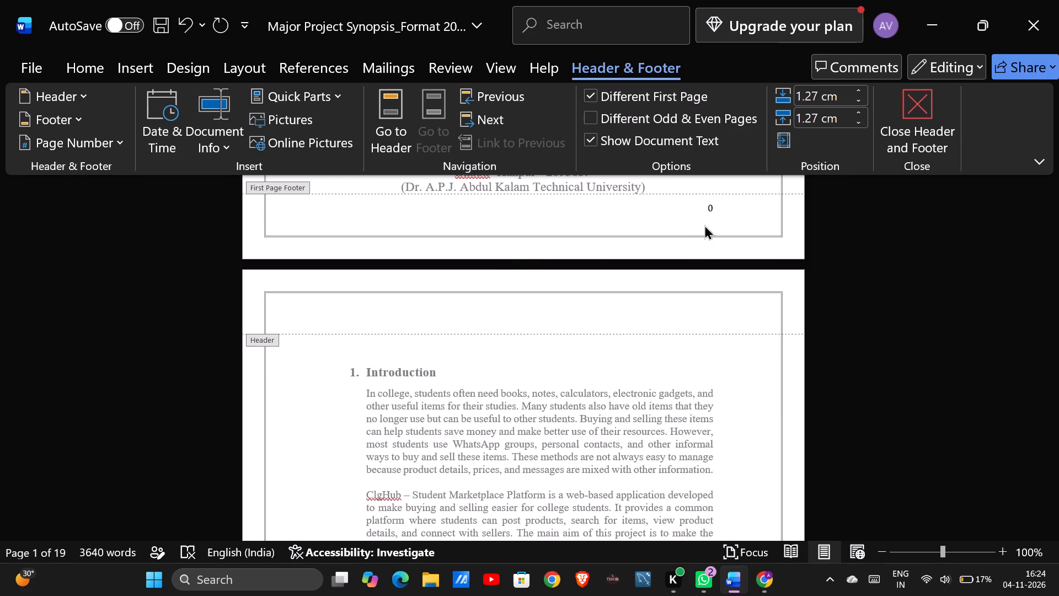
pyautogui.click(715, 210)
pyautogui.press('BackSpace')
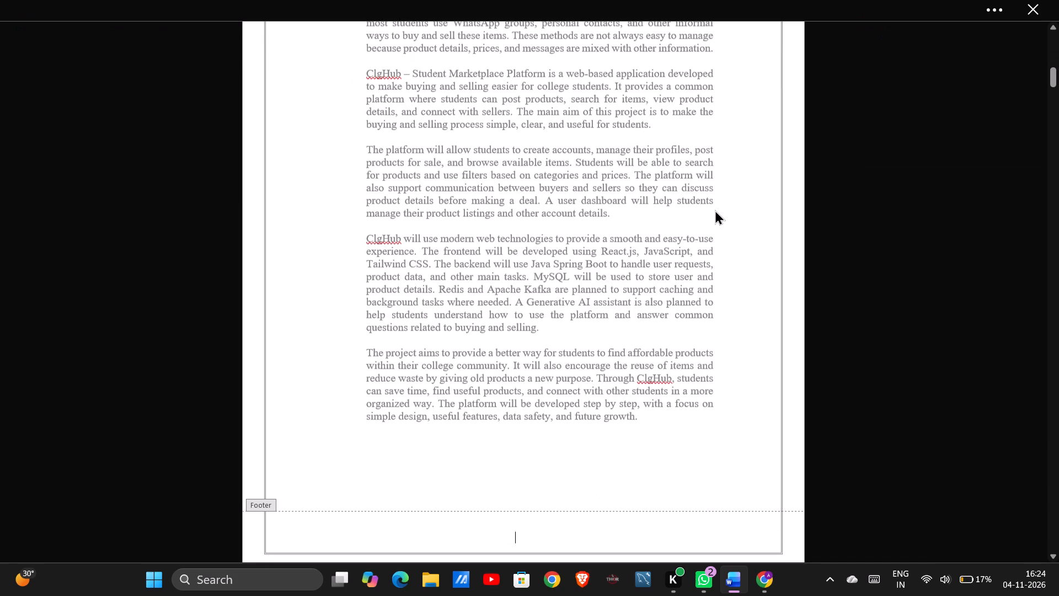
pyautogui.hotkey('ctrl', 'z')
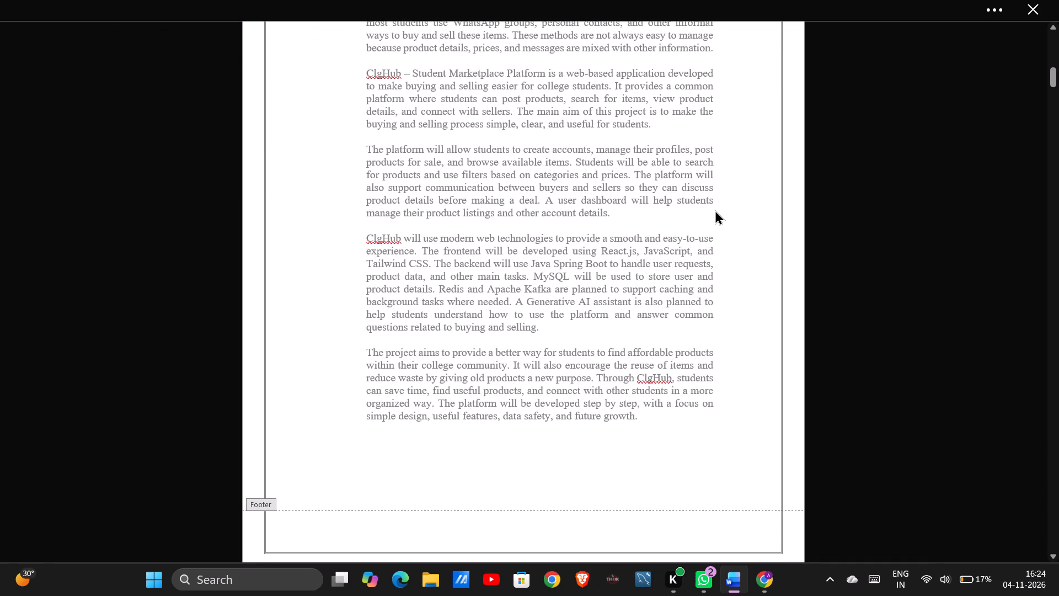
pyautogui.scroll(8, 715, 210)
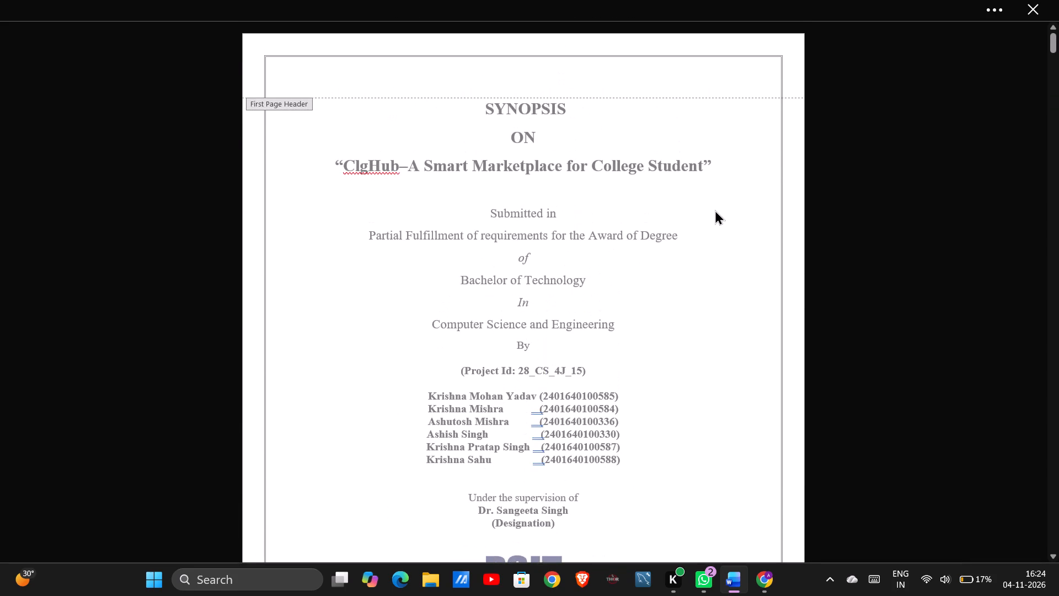
# Set the page numbering to start at 1 in the page number format, and leave header and footer editing.
pyautogui.click(338, 0)
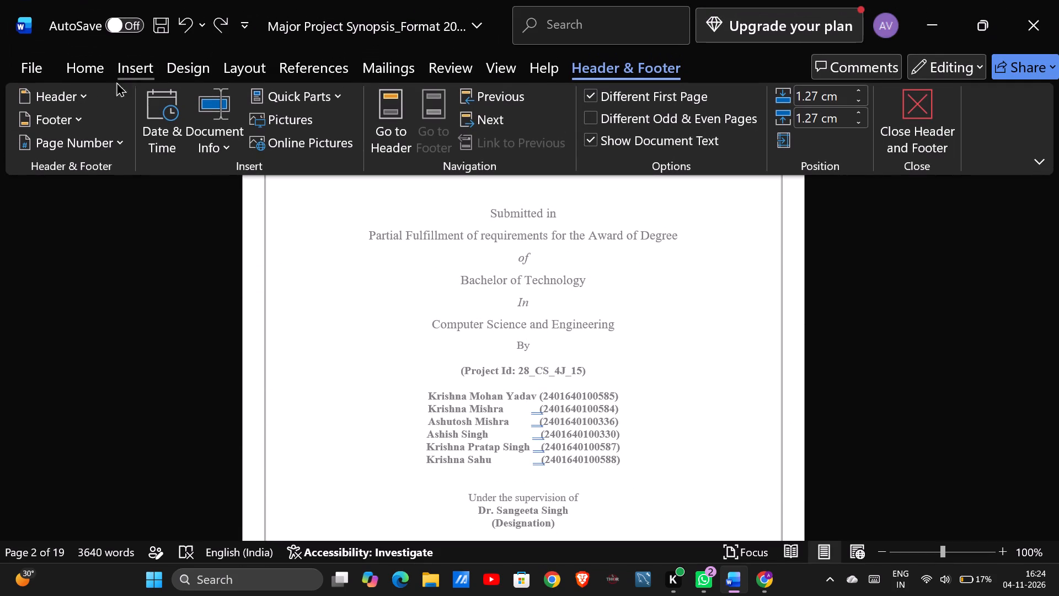
pyautogui.click(71, 134)
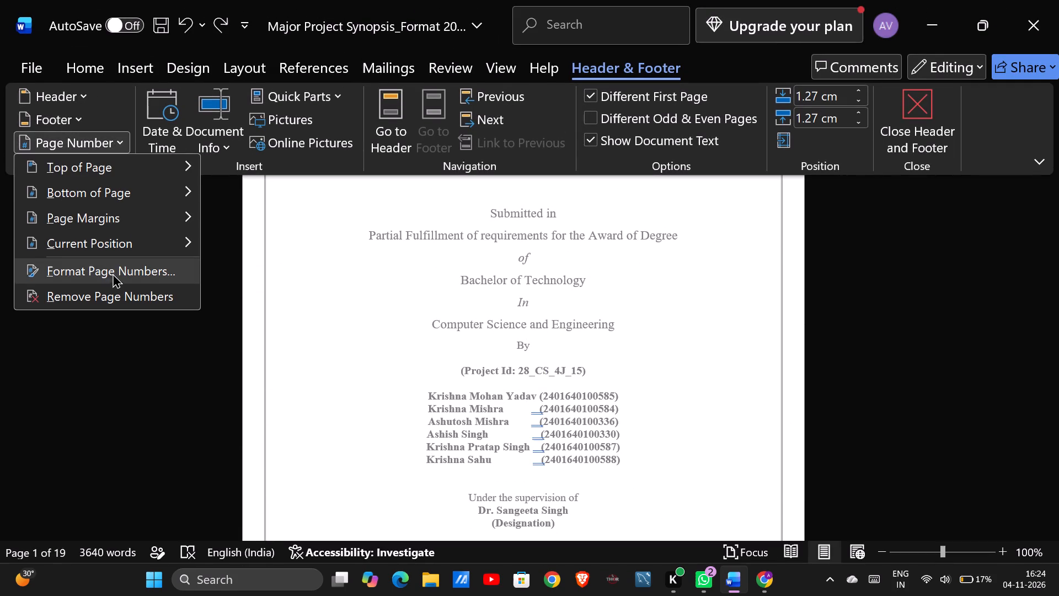
pyautogui.click(111, 273)
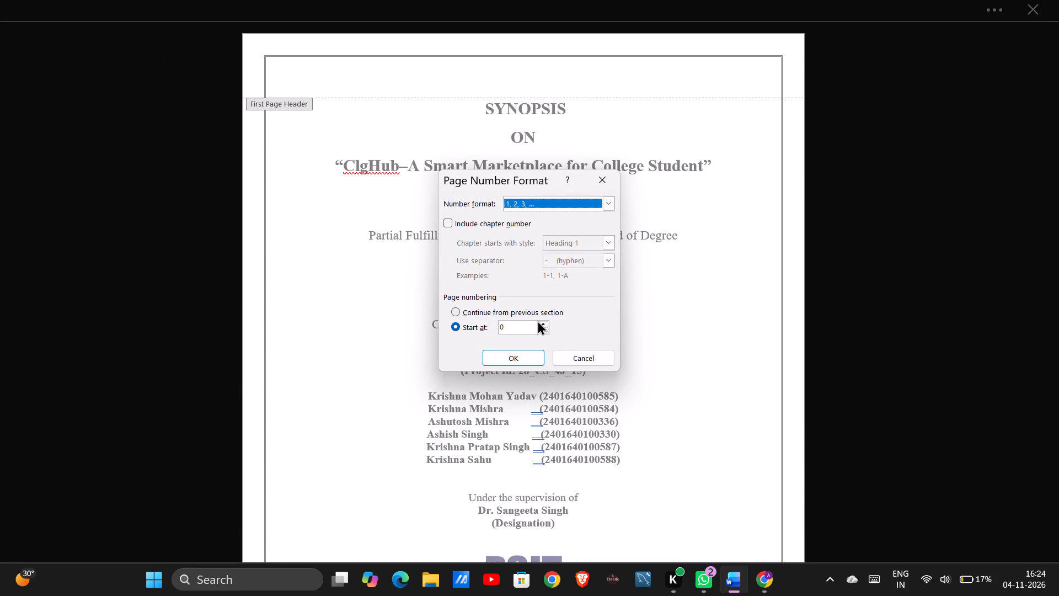
pyautogui.click(460, 310)
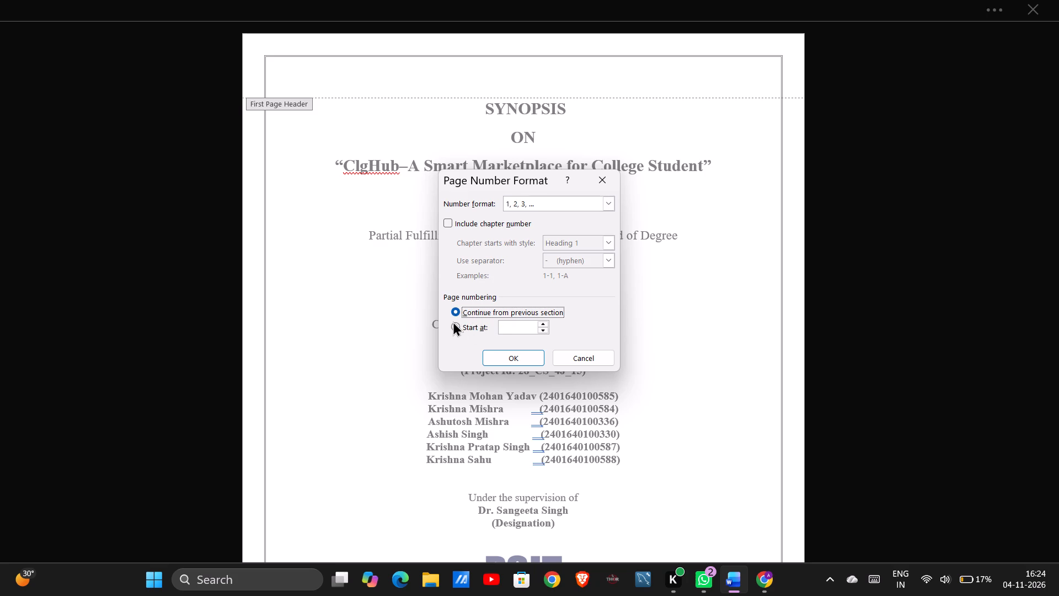
pyautogui.click(453, 321)
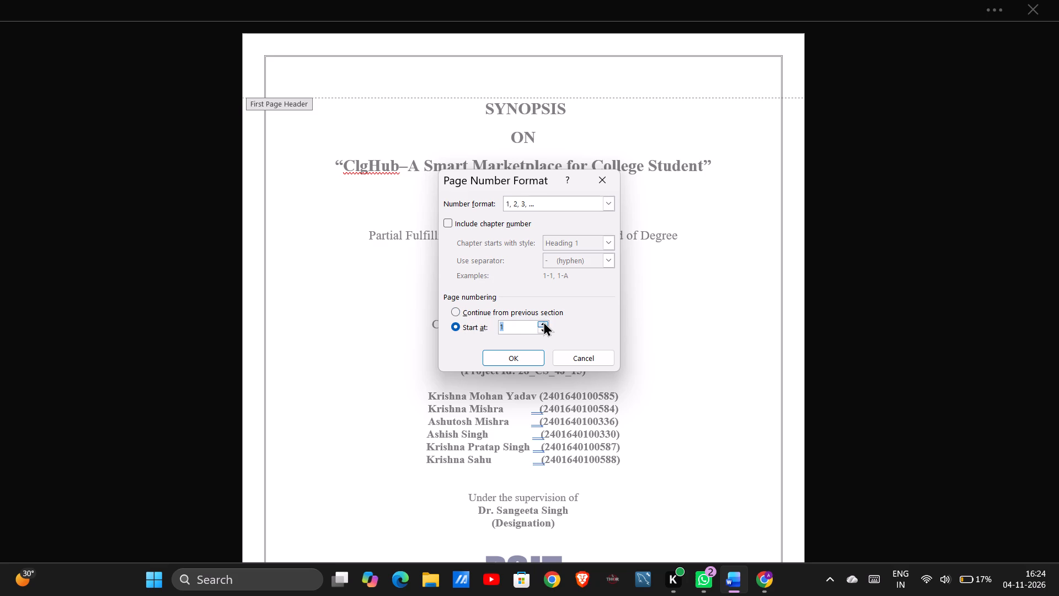
pyautogui.click(543, 321)
pyautogui.click(543, 327)
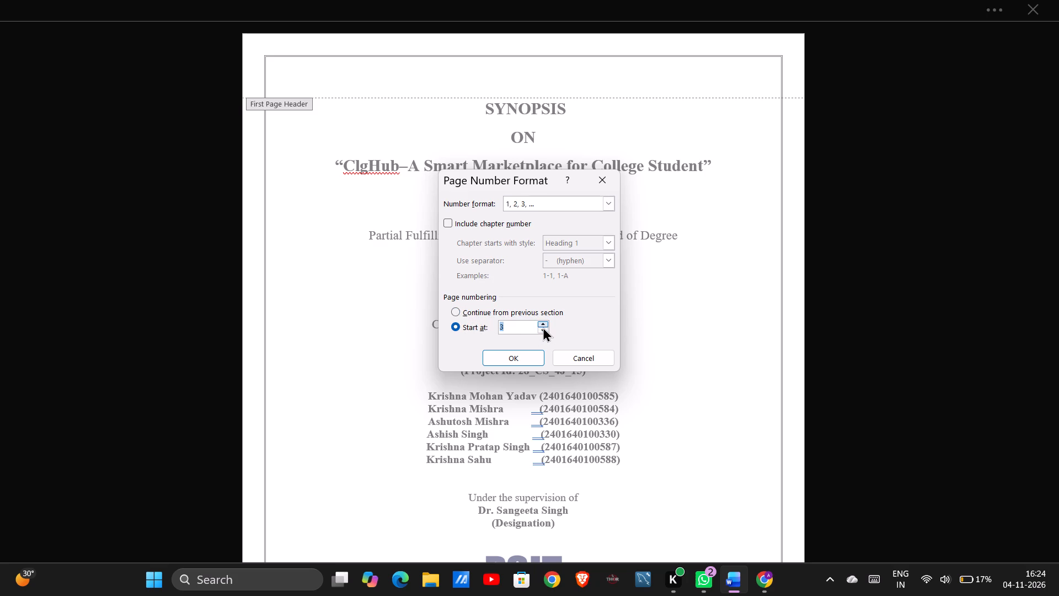
pyautogui.click(543, 327)
pyautogui.doubleClick(543, 321)
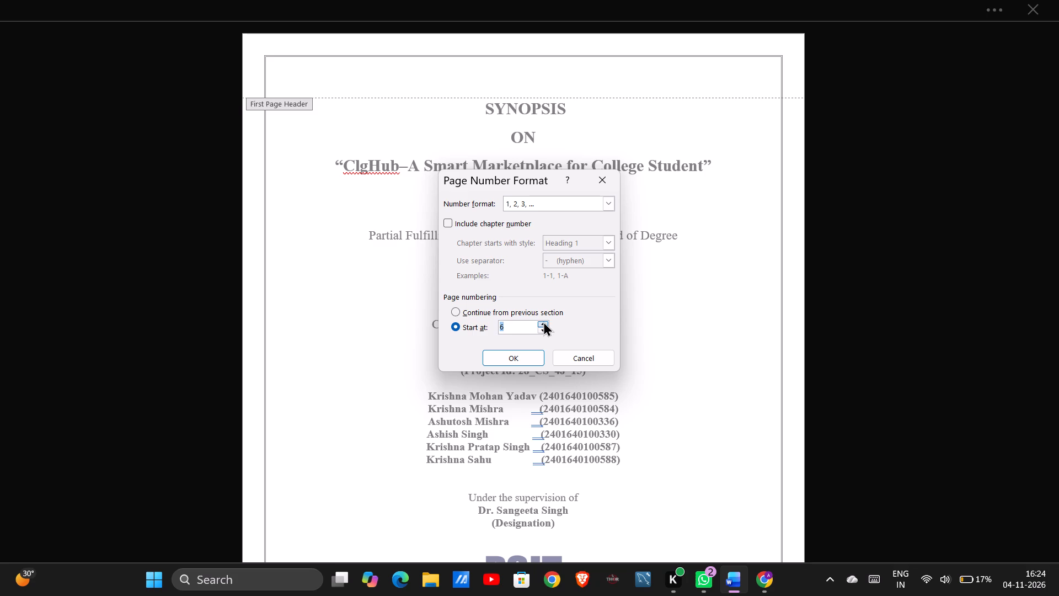
pyautogui.click(543, 321)
pyautogui.tripleClick(543, 327)
pyautogui.click(543, 327)
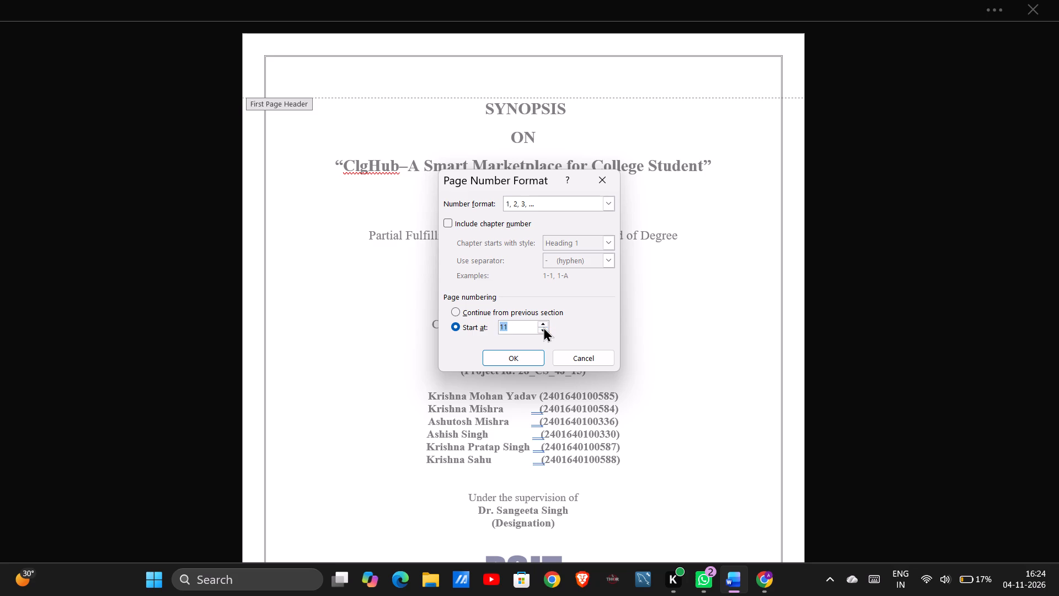
pyautogui.tripleClick(542, 328)
pyautogui.tripleClick(542, 328)
pyautogui.tripleClick(542, 328)
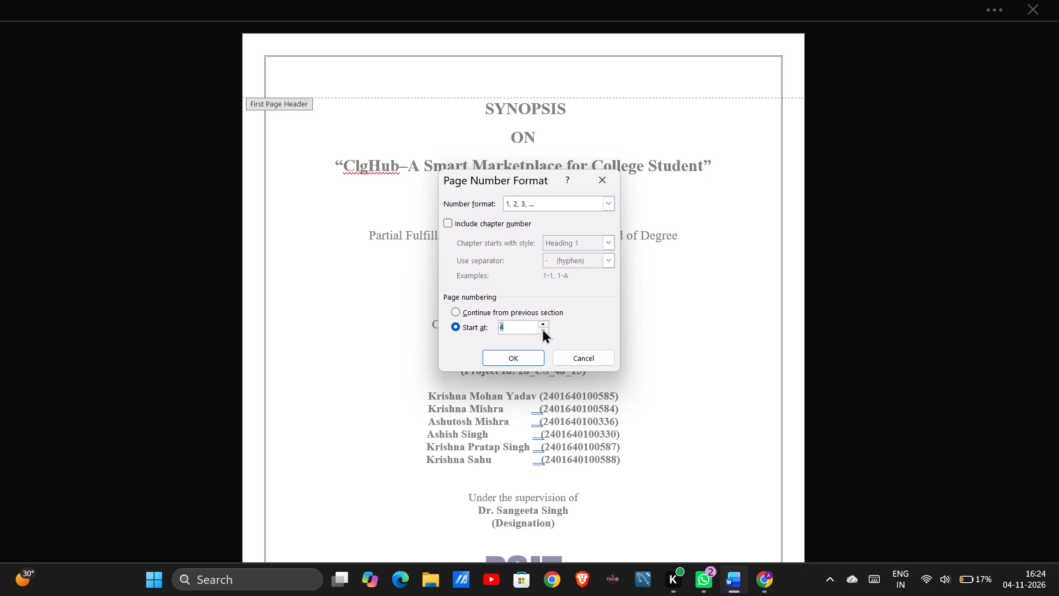
pyautogui.click(542, 328)
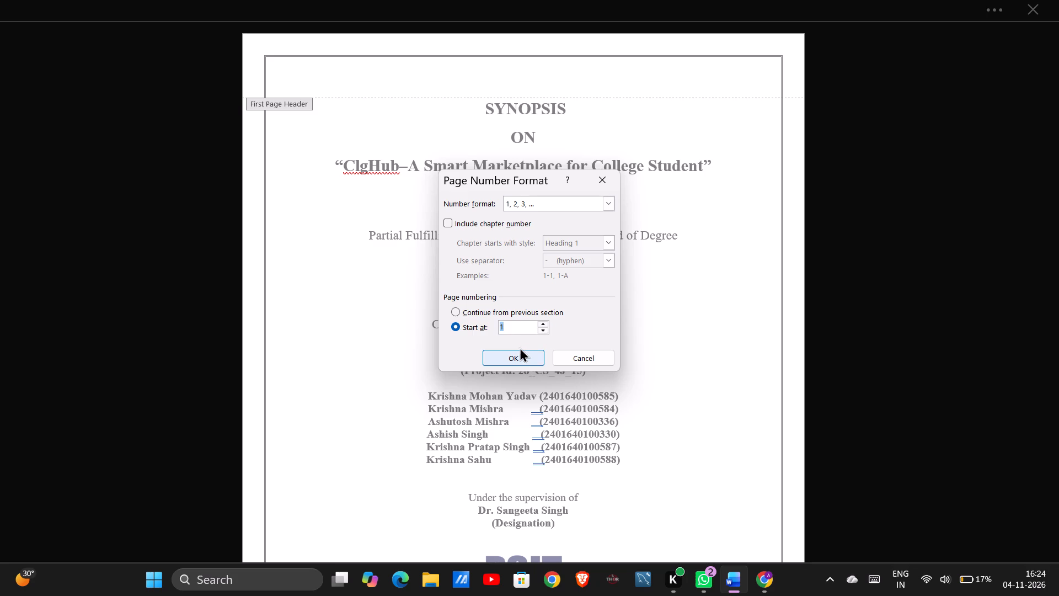
pyautogui.click(520, 353)
pyautogui.doubleClick(520, 353)
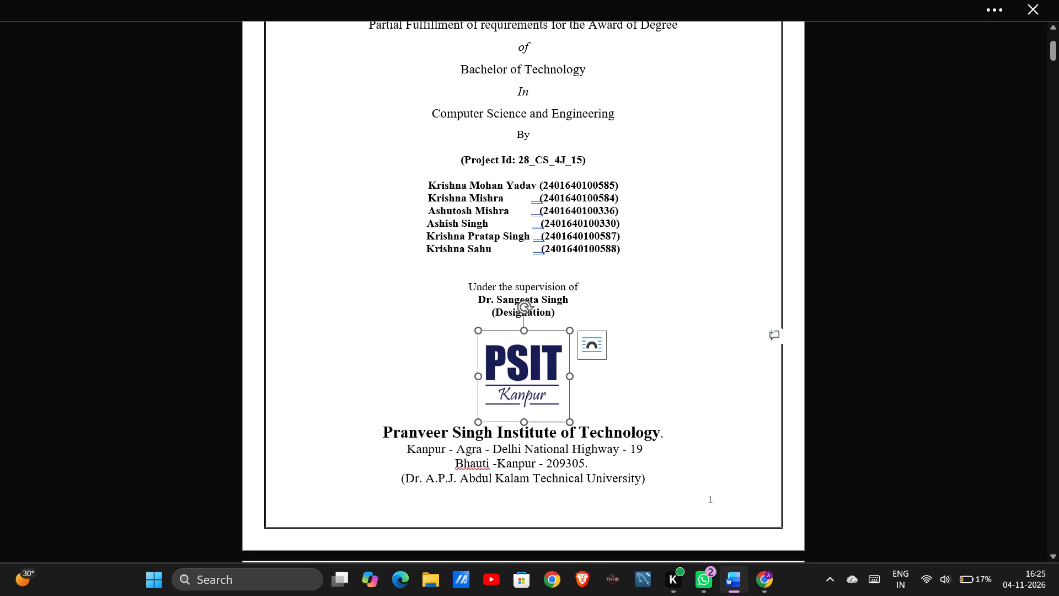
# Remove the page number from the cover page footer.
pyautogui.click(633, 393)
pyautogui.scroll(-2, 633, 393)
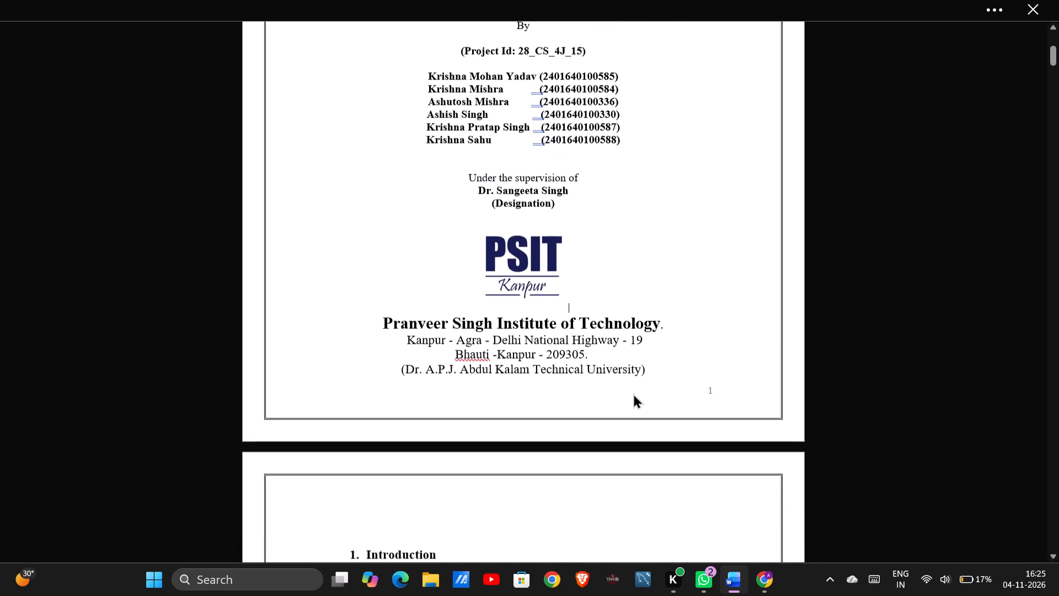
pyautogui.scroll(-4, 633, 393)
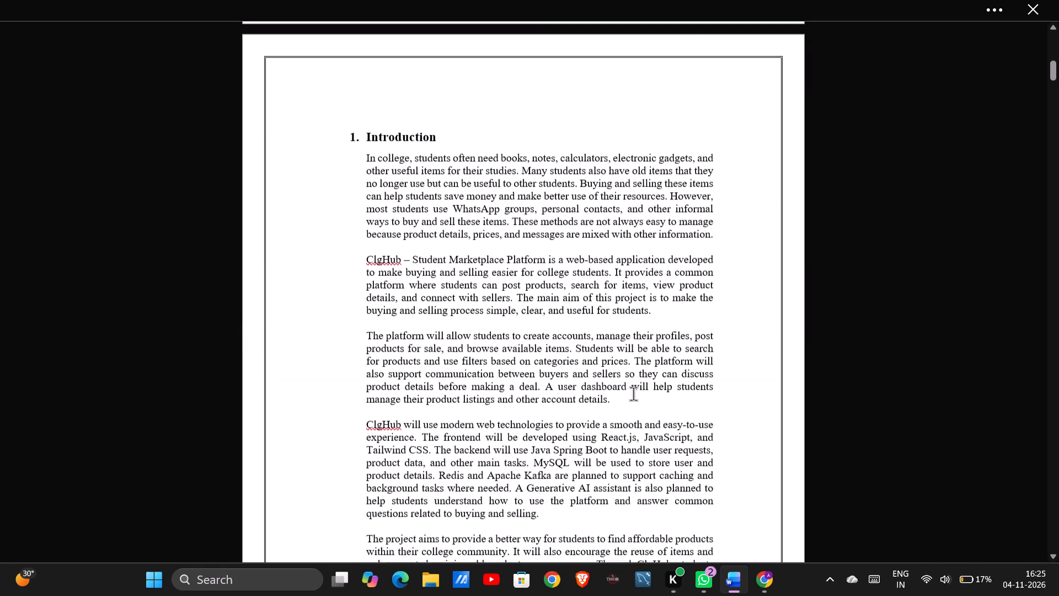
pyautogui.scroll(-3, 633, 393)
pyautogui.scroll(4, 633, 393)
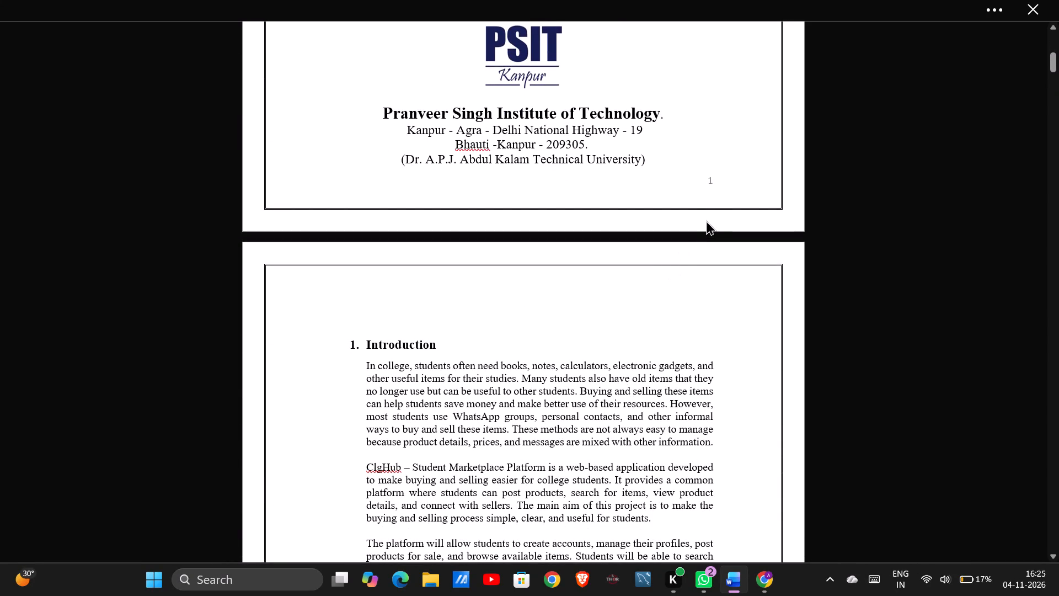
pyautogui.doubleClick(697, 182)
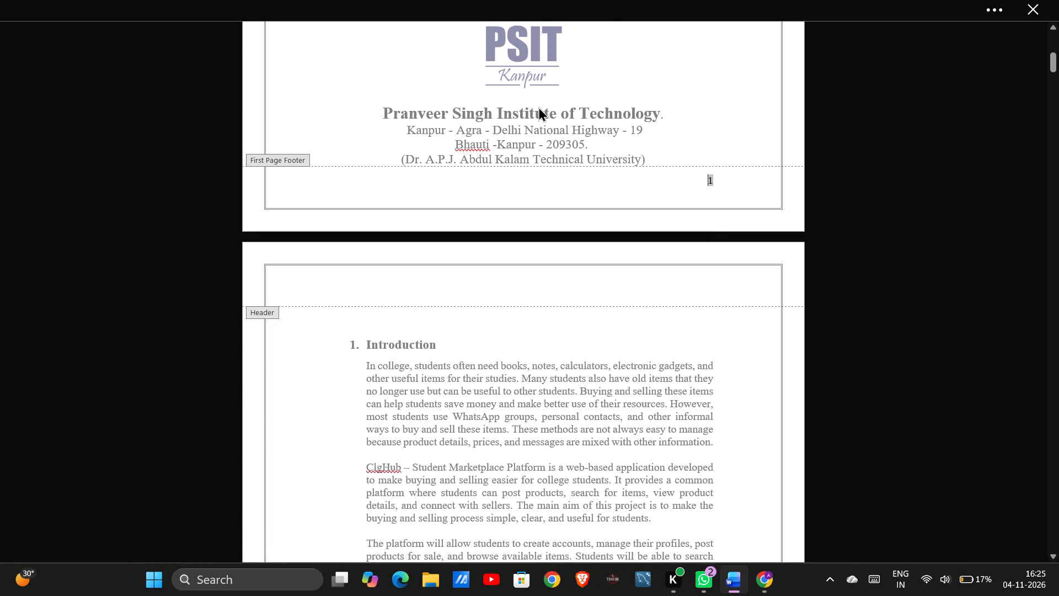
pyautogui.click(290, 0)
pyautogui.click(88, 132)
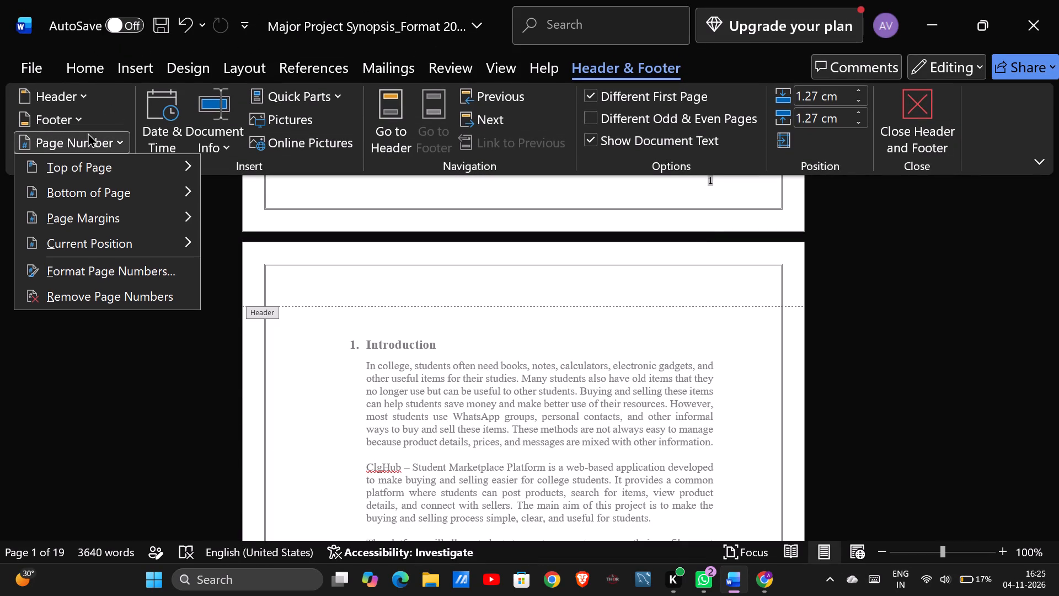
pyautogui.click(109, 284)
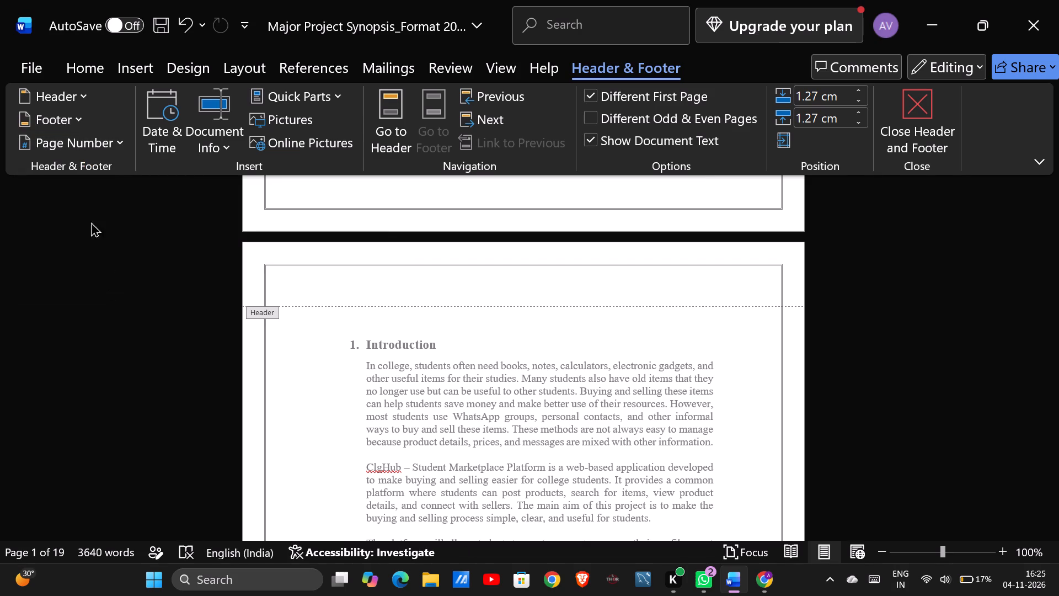
# Insert a Plain Number 3 page number at the bottom of the cover page.
pyautogui.click(68, 146)
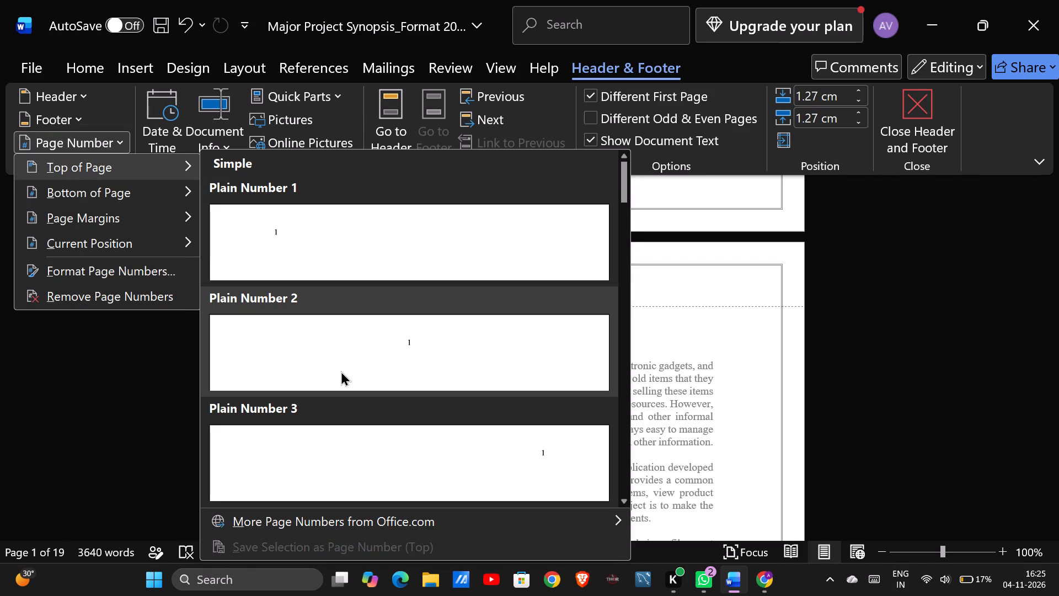
pyautogui.scroll(-1, 345, 331)
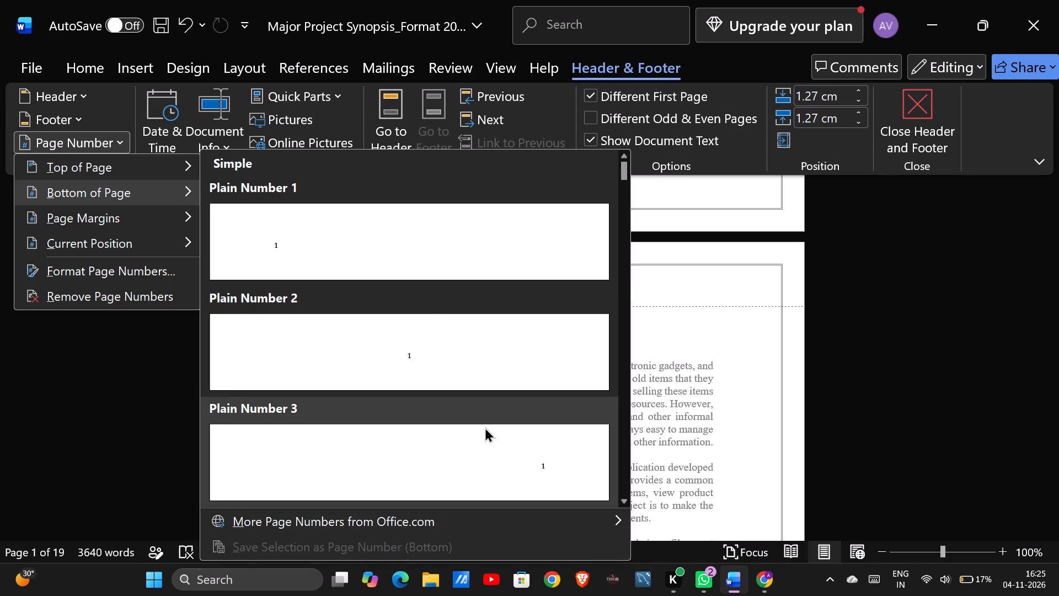
pyautogui.click(485, 427)
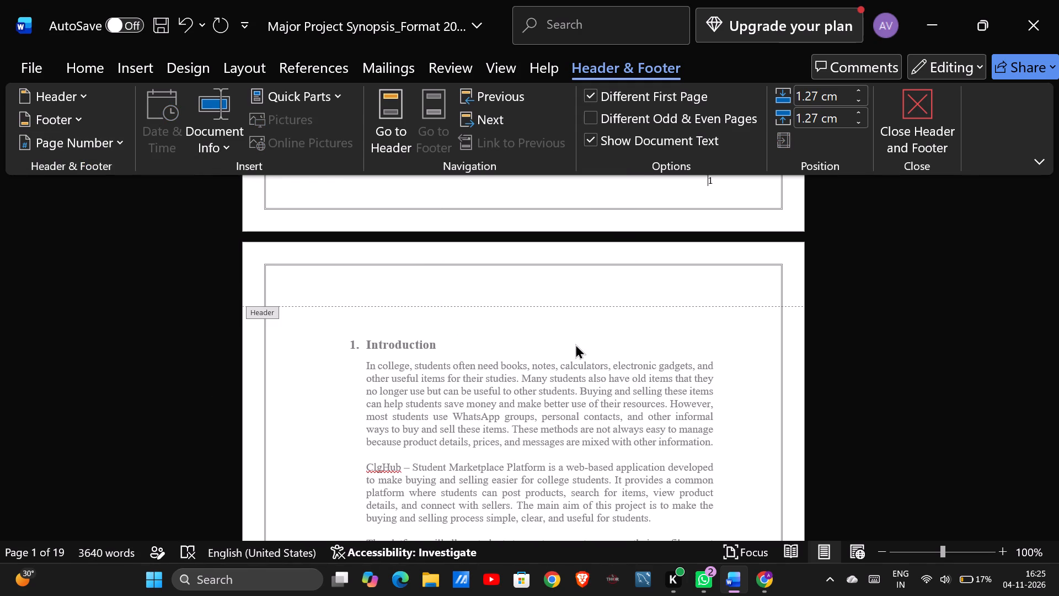
# Reapply the 1, 2, 3, ... number format to the page numbers, with chapter numbers left out.
pyautogui.scroll(-4, 577, 343)
pyautogui.scroll(1, 577, 343)
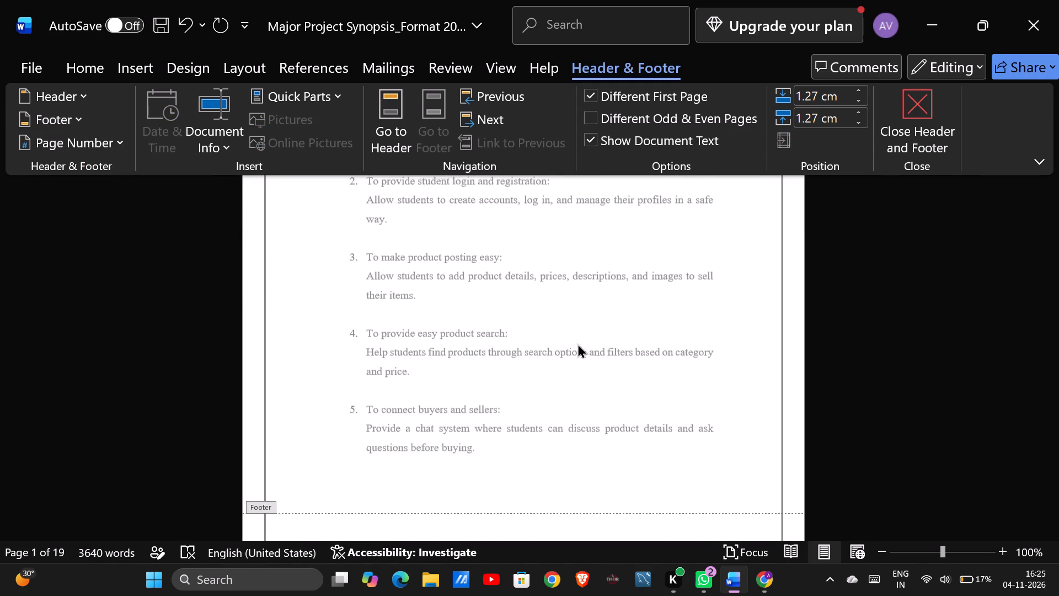
pyautogui.scroll(4, 577, 343)
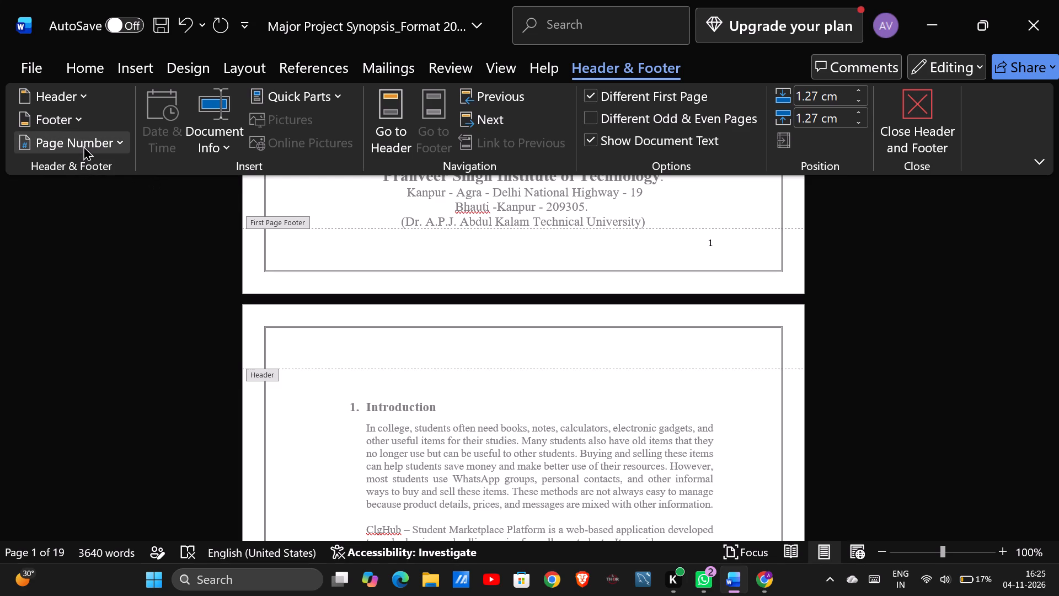
pyautogui.click(62, 121)
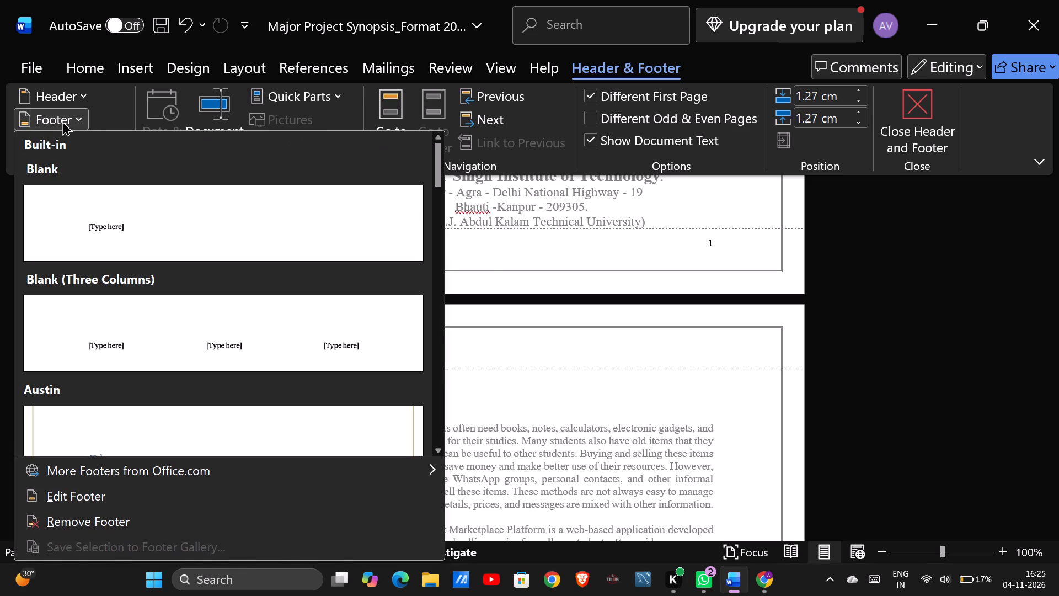
pyautogui.click(62, 121)
pyautogui.click(63, 145)
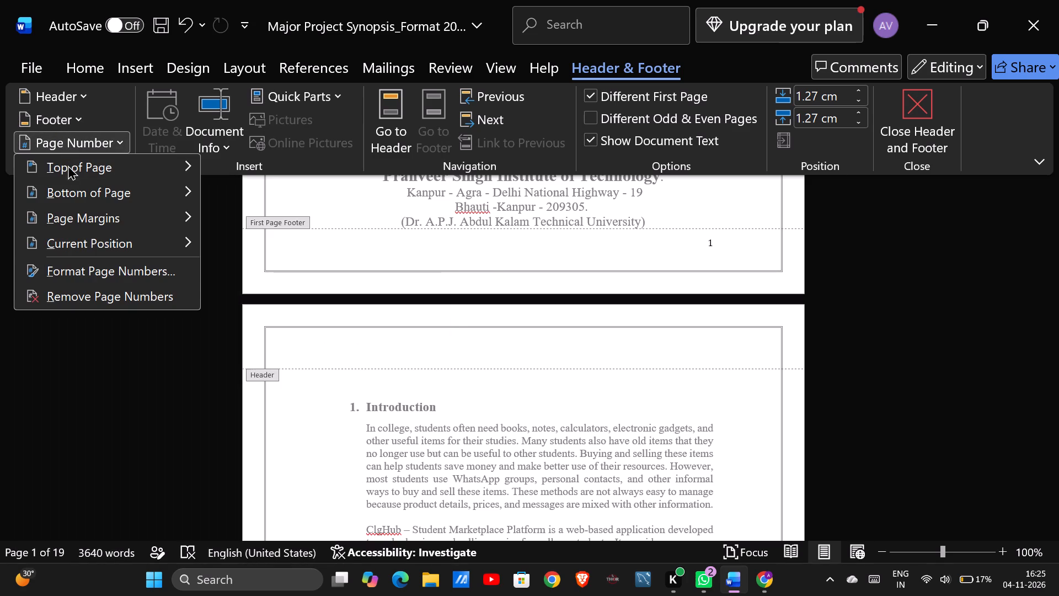
pyautogui.click(88, 274)
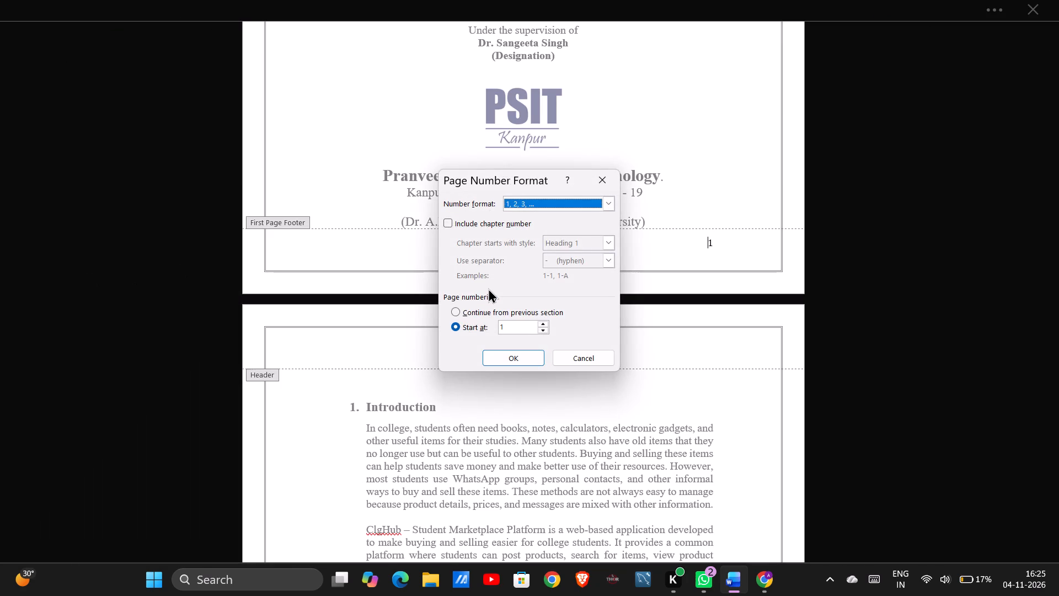
pyautogui.click(573, 242)
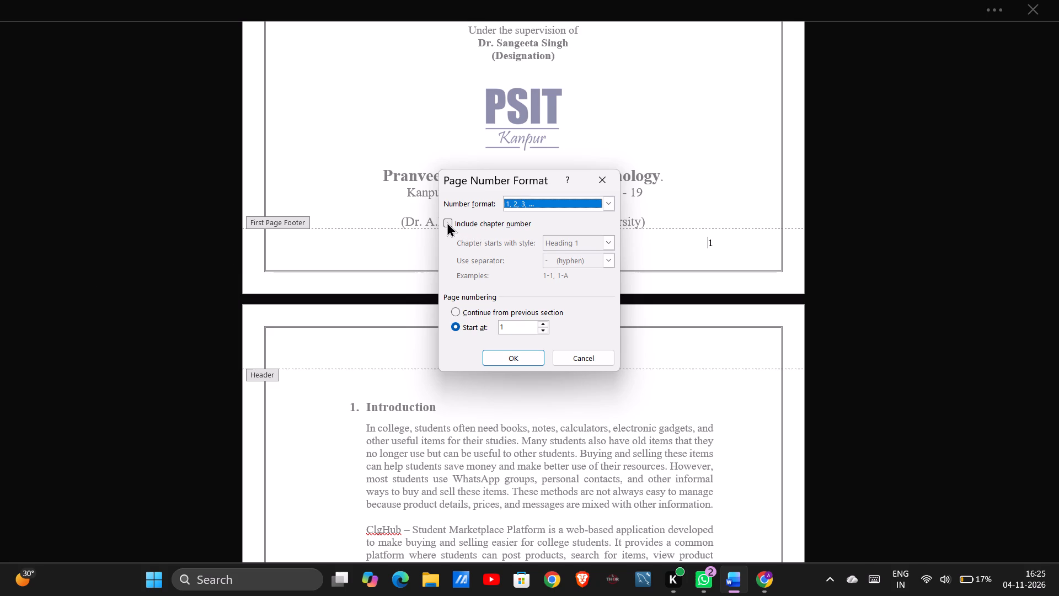
pyautogui.click(445, 221)
pyautogui.click(445, 221)
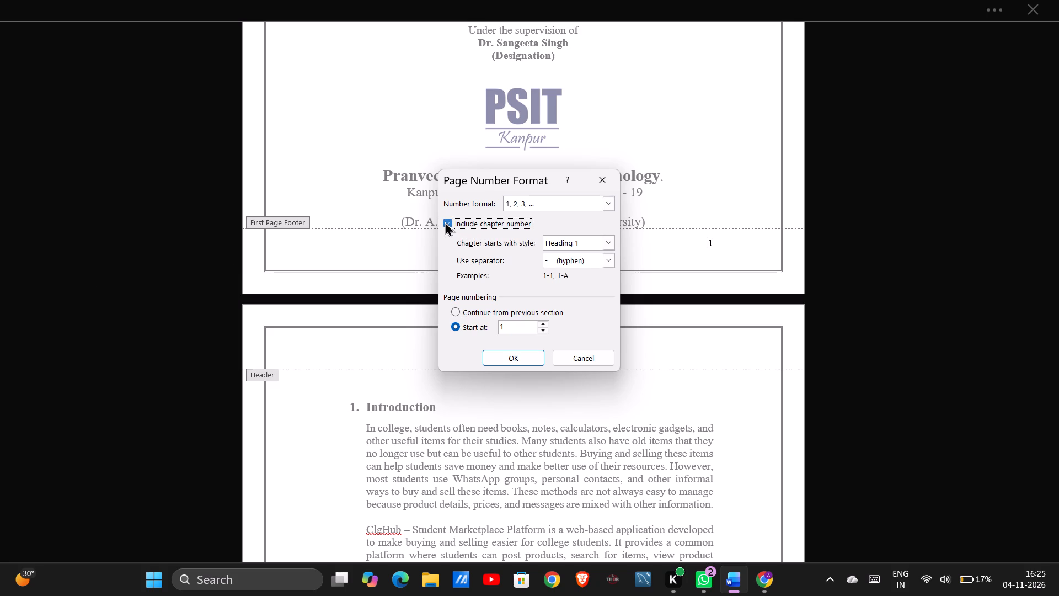
pyautogui.click(531, 204)
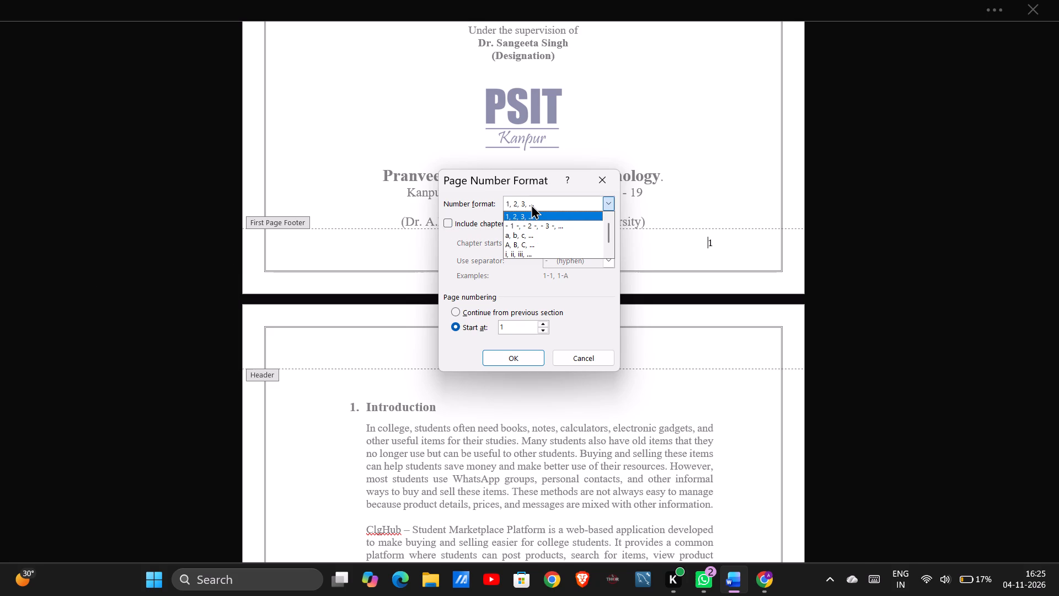
pyautogui.click(532, 216)
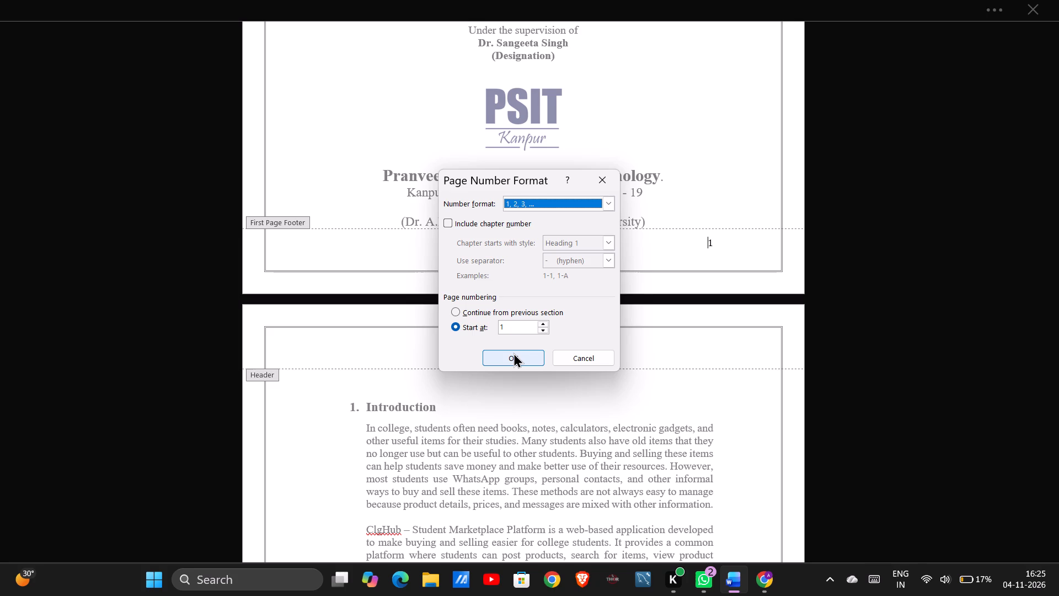
pyautogui.click(514, 353)
# Check the footers of the Introduction page and the cover page, and leave footer editing.
pyautogui.click(510, 0)
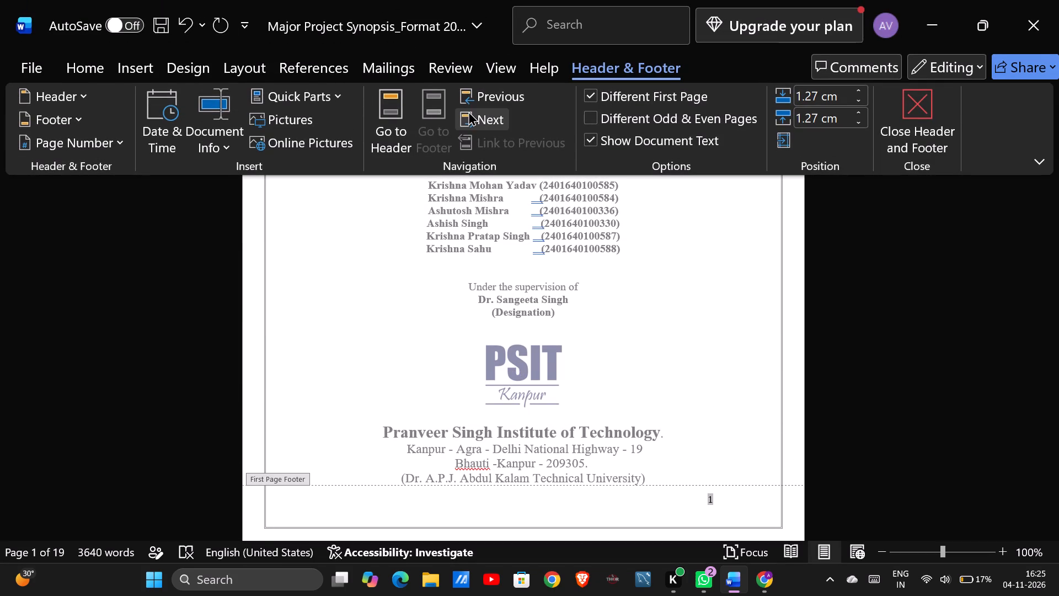
pyautogui.click(468, 111)
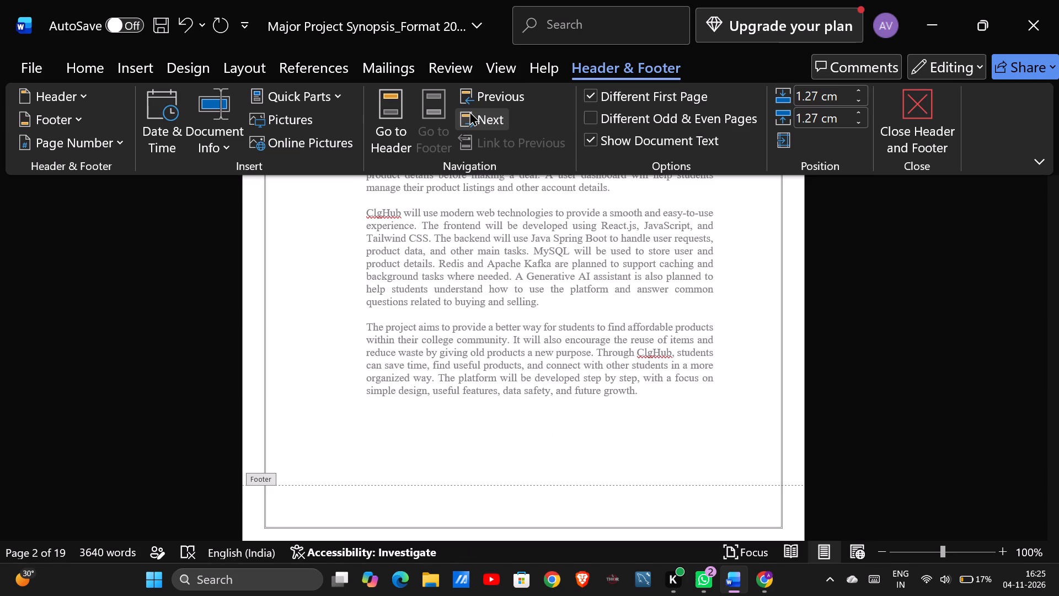
pyautogui.click(468, 91)
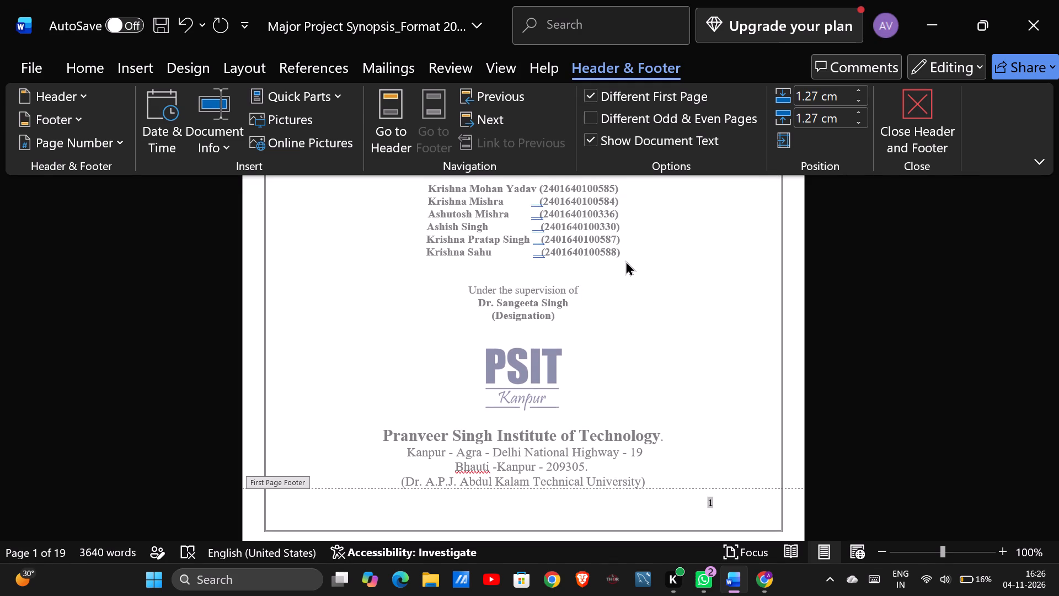
pyautogui.click(715, 493)
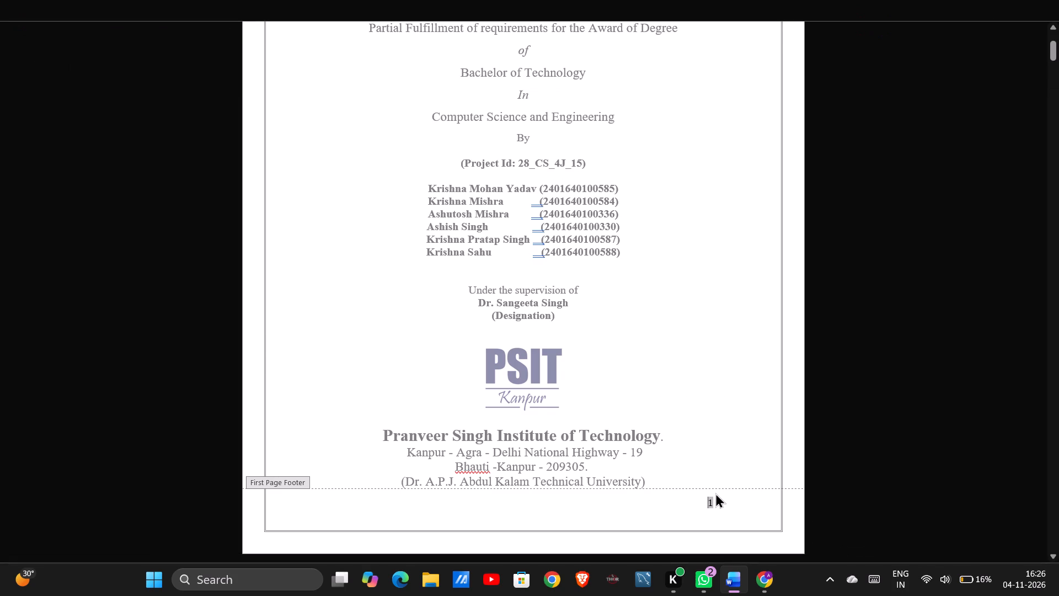
pyautogui.doubleClick(673, 392)
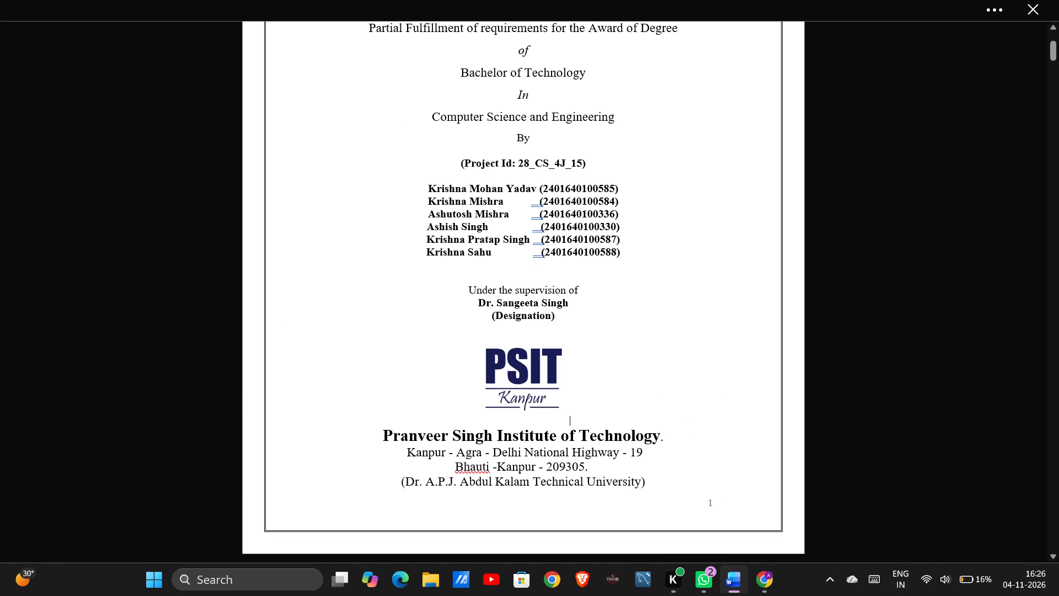
# Reopen the cover page footer for editing and bring up the page number options.
pyautogui.doubleClick(745, 513)
pyautogui.click(127, 0)
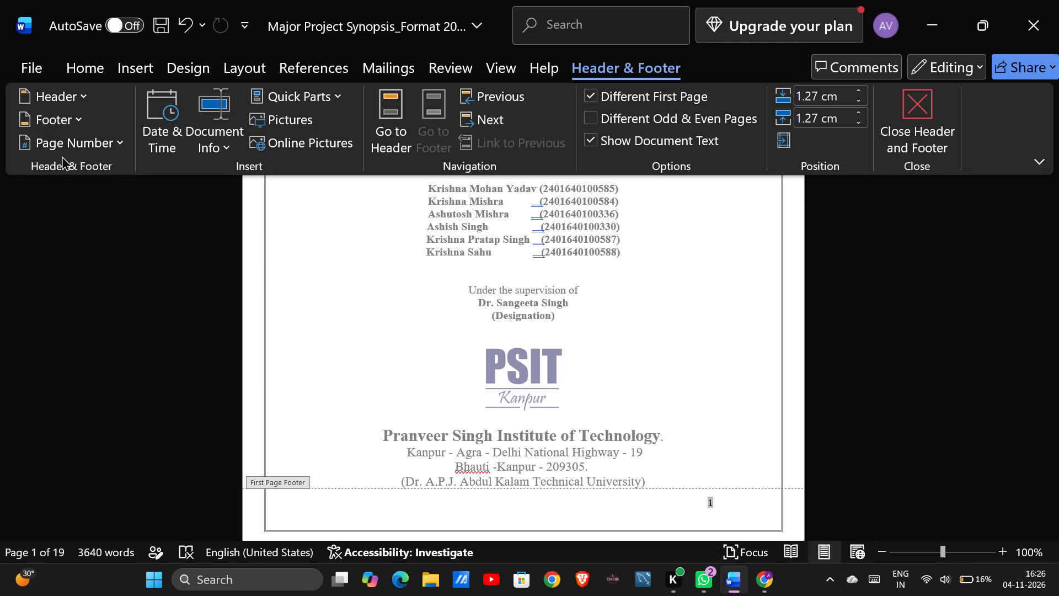
pyautogui.click(67, 144)
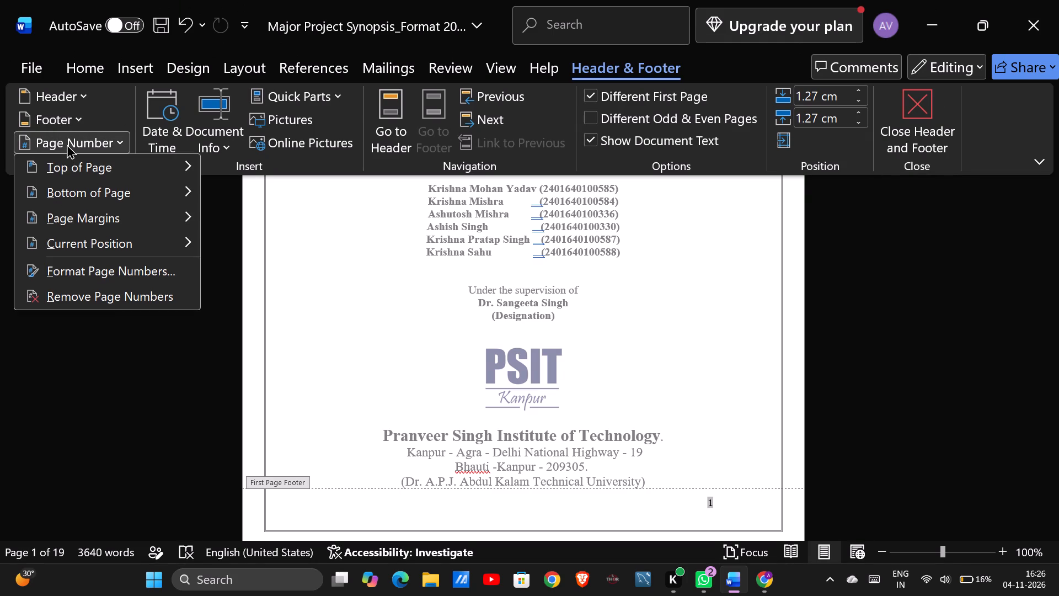
# Remove the page number from the cover page footer and leave footer editing.
pyautogui.click(115, 292)
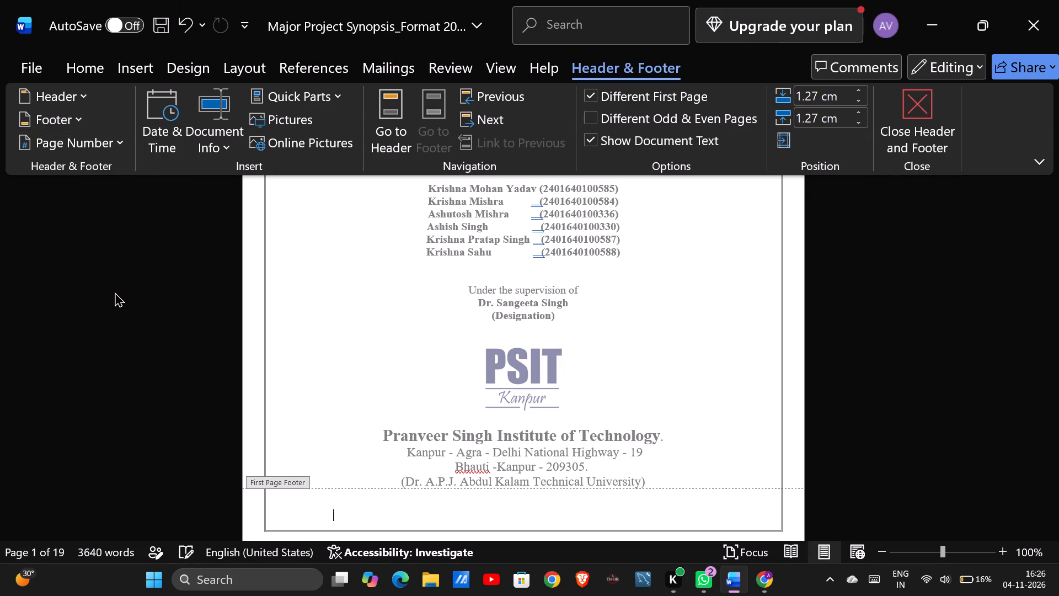
pyautogui.doubleClick(290, 322)
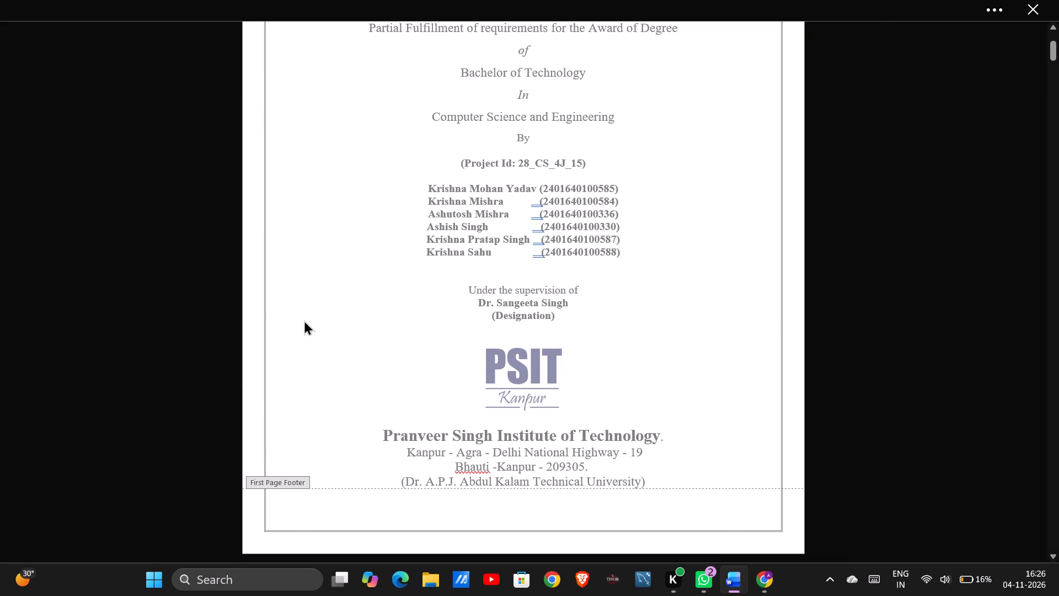
pyautogui.doubleClick(429, 328)
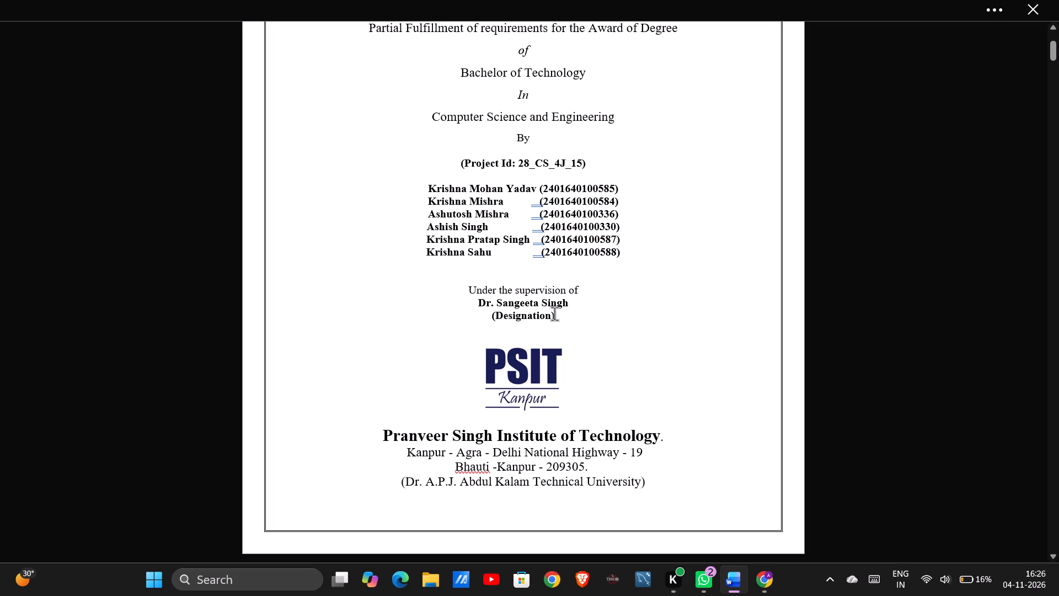
# Clear the placeholder word Designation from inside the parentheses below the supervisor's name on the cover page.
pyautogui.click(550, 314)
pyautogui.press('BackSpace')
pyautogui.press('BackSpace')
pyautogui.press('BackSpace')
pyautogui.press('BackSpace')
pyautogui.press('BackSpace')
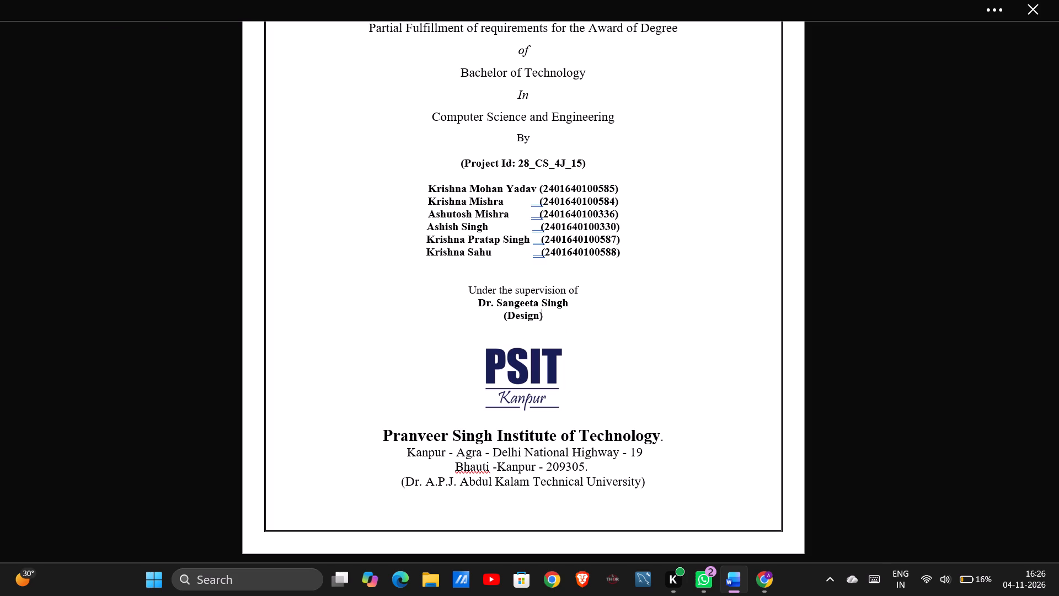
pyautogui.press('BackSpace')
pyautogui.press('BackSpace')
pyautogui.press('BackSpace')
pyautogui.press('BackSpace')
pyautogui.press('BackSpace')
pyautogui.press('BackSpace')
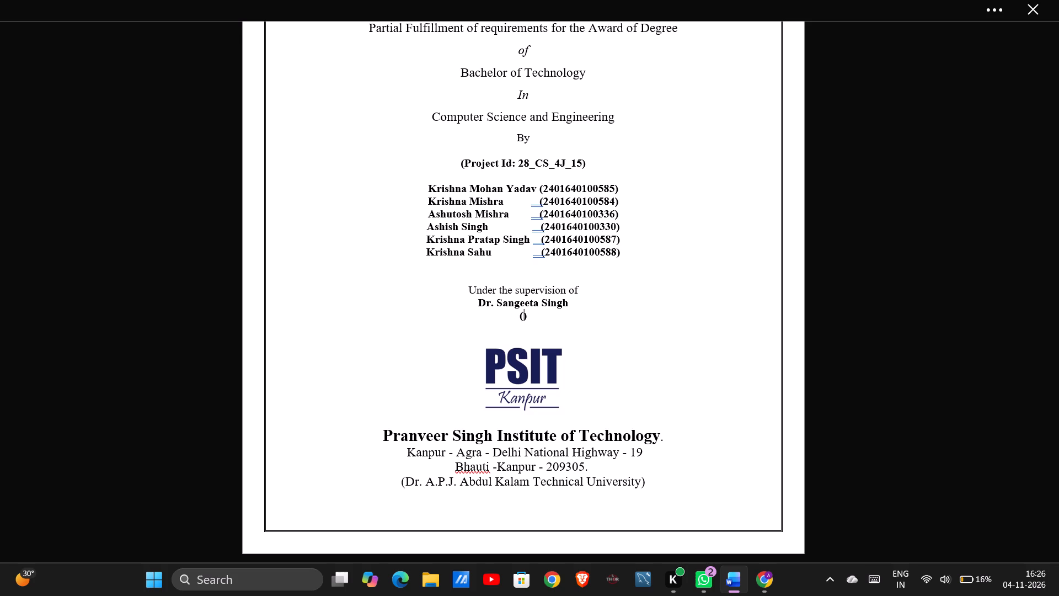
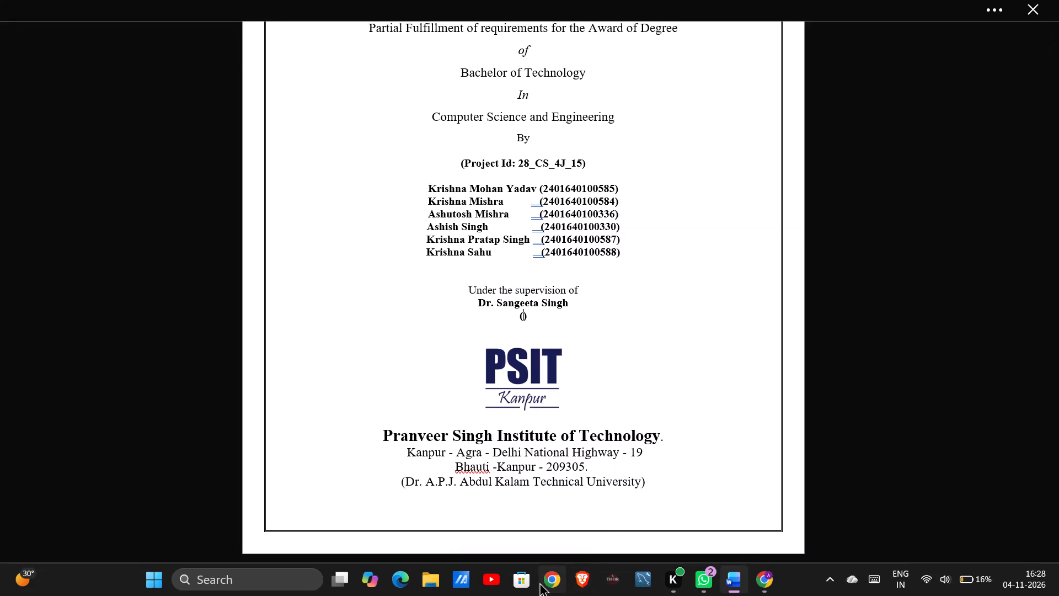
# Switch to Chrome and search Google for "assistant professor" in a new tab.
pyautogui.click(539, 582)
pyautogui.doubleClick(394, 366)
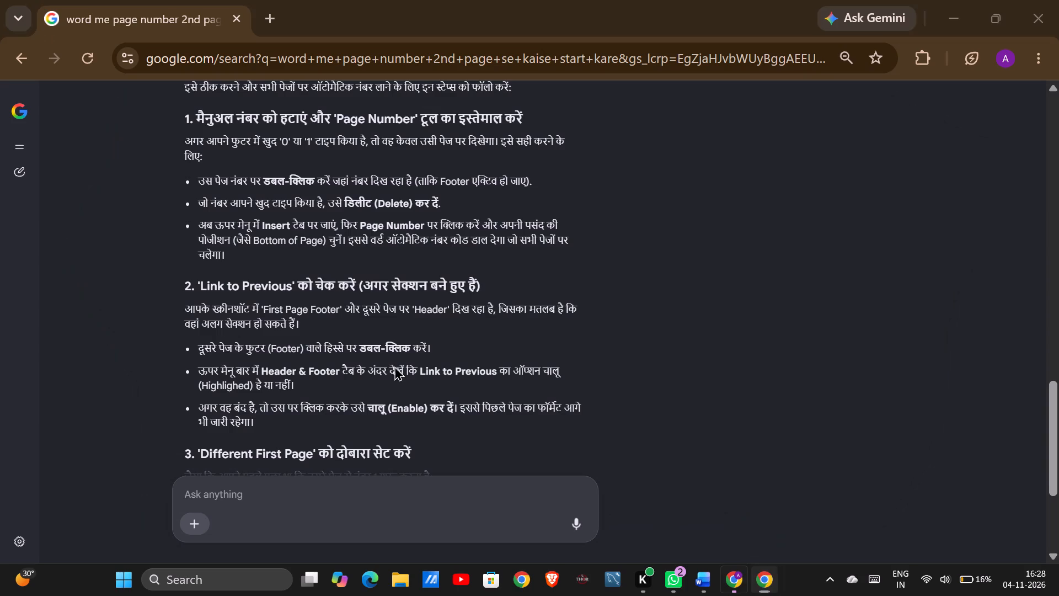
pyautogui.click(775, 587)
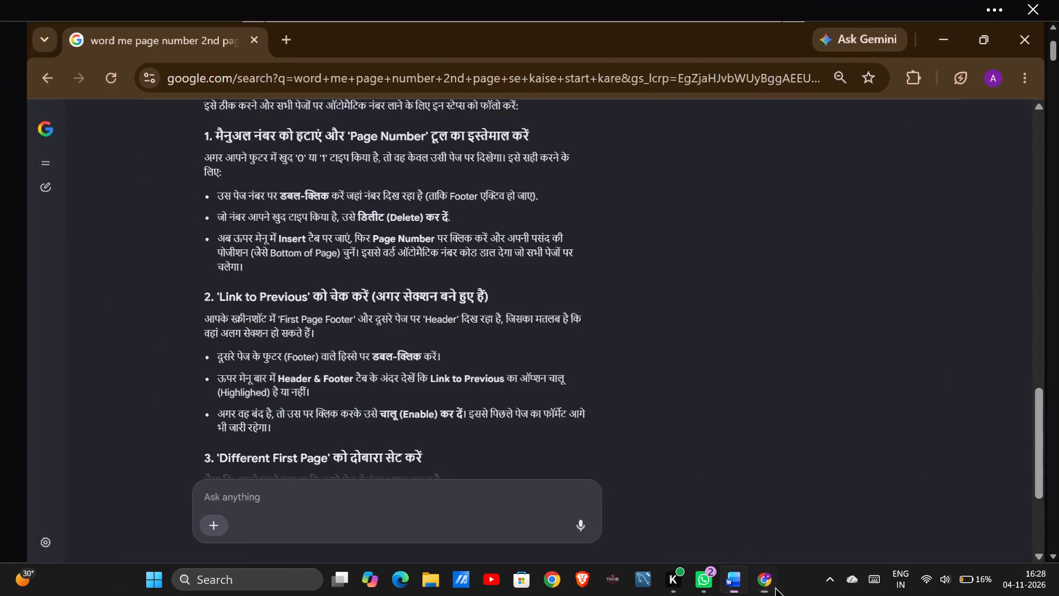
pyautogui.click(775, 587)
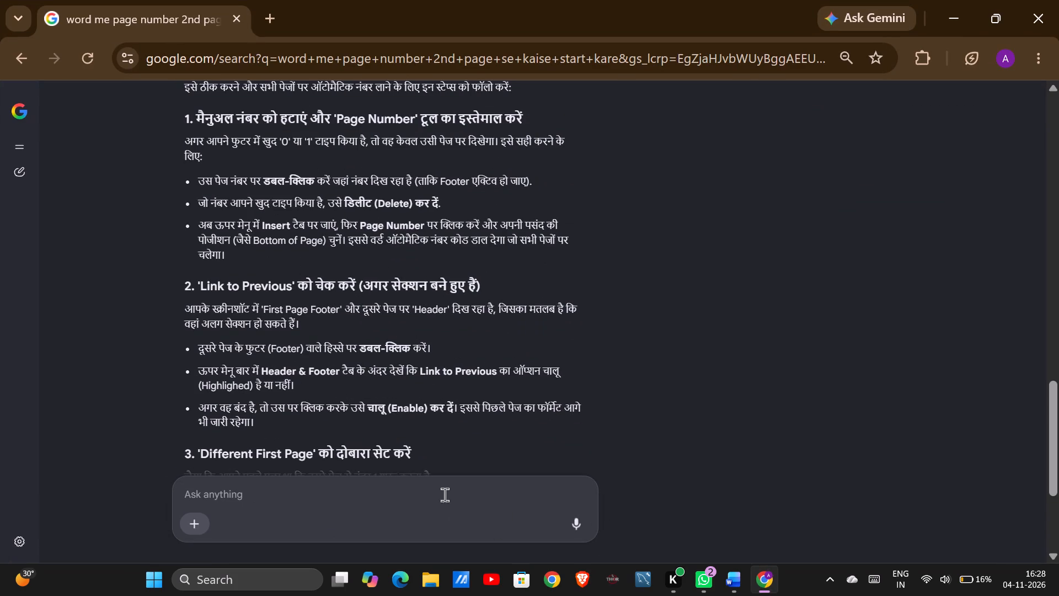
pyautogui.moveTo(265, 17); pyautogui.dragTo(274, 12)
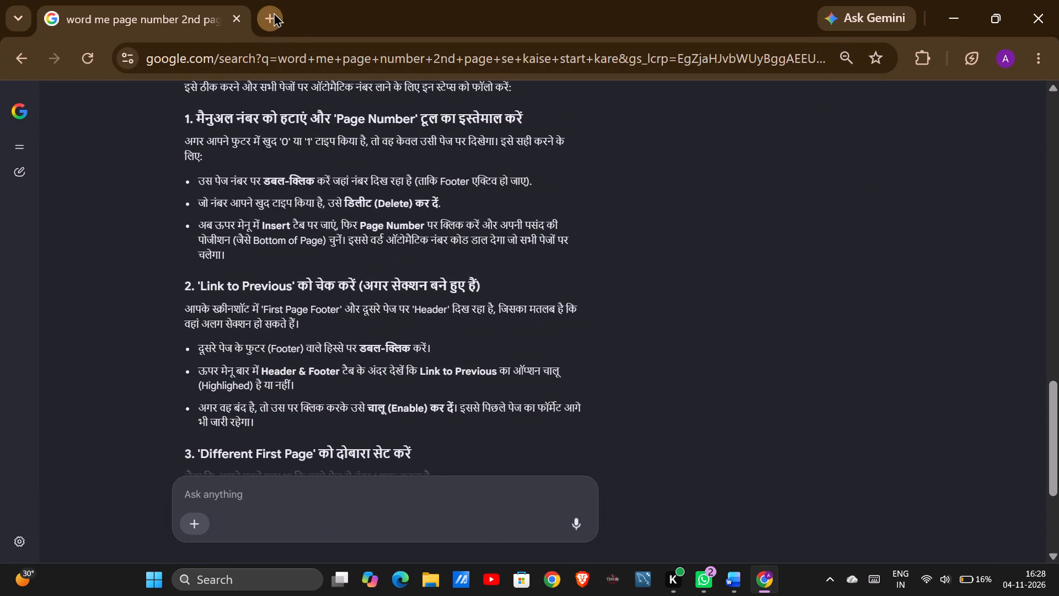
pyautogui.moveTo(274, 12); pyautogui.dragTo(272, 9)
pyautogui.click(272, 9)
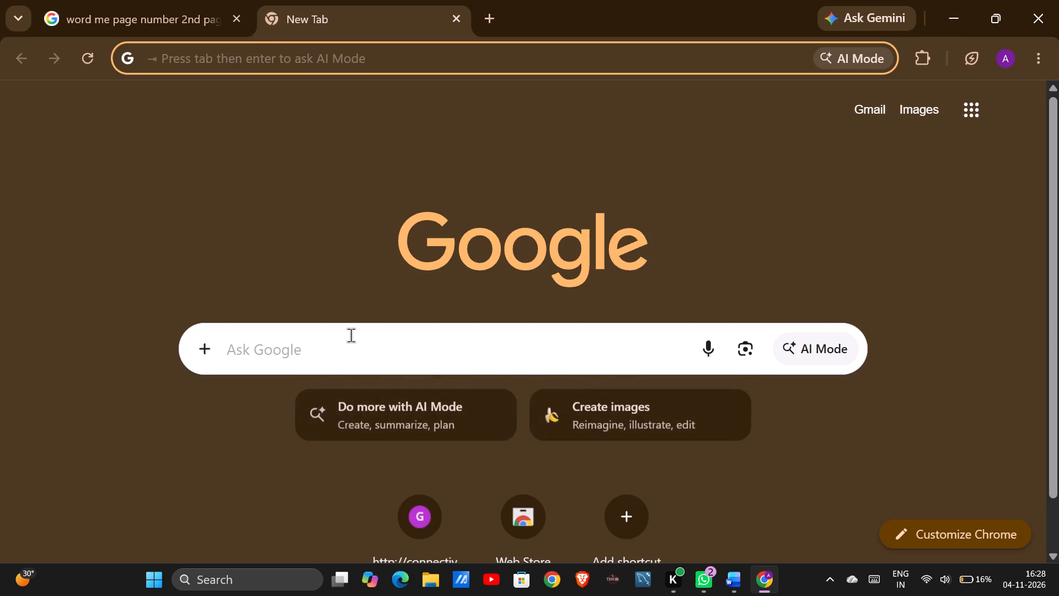
pyautogui.click(349, 338)
pyautogui.write('assist')
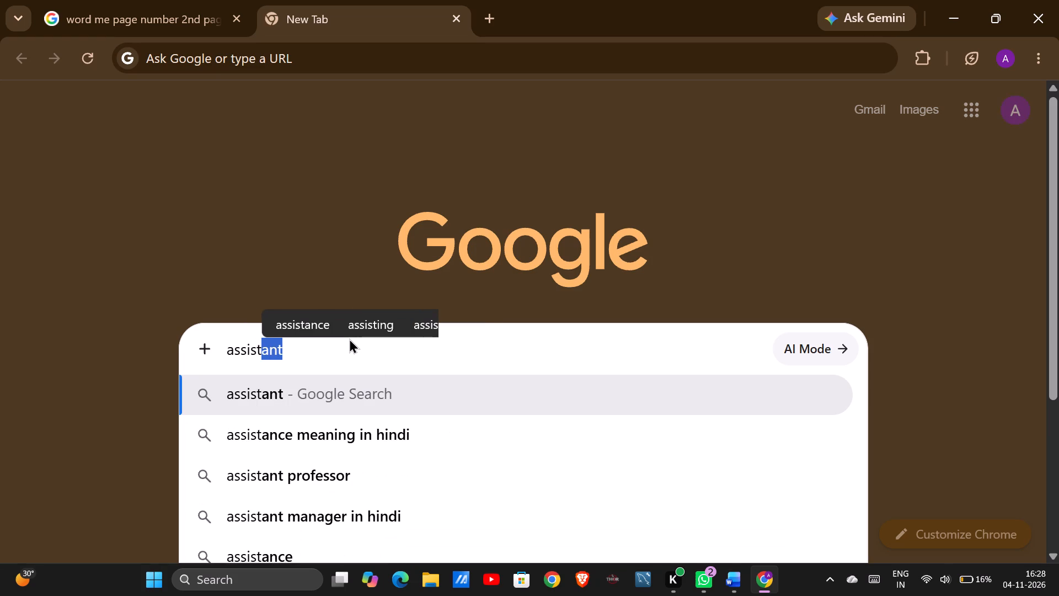
pyautogui.click(293, 469)
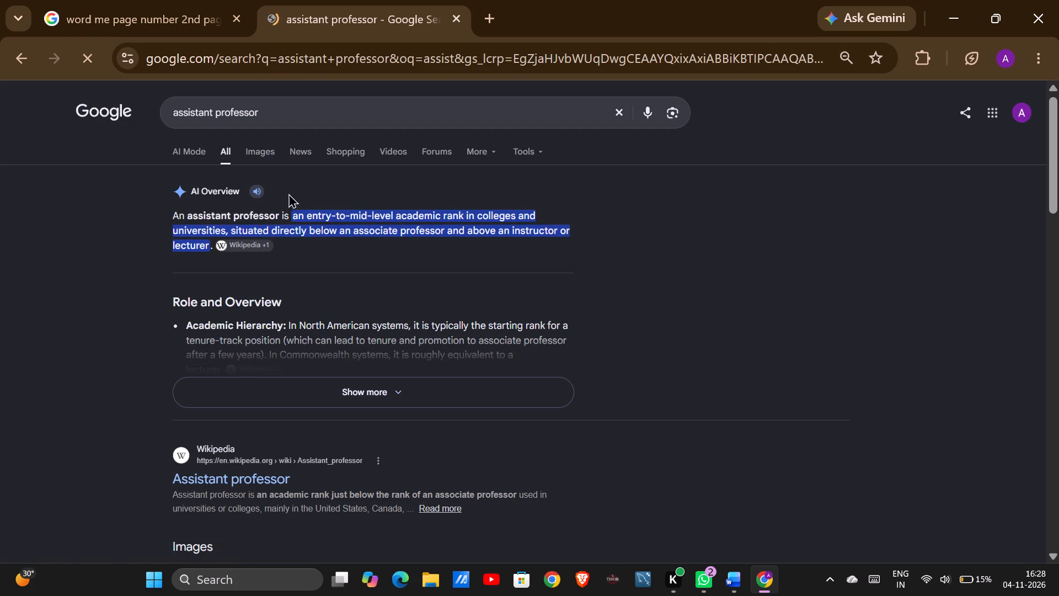
# Copy "assistant professor" from the Google search box and paste it in Word on the cover page, beneath the supervisor's name.
pyautogui.moveTo(263, 113); pyautogui.dragTo(186, 104)
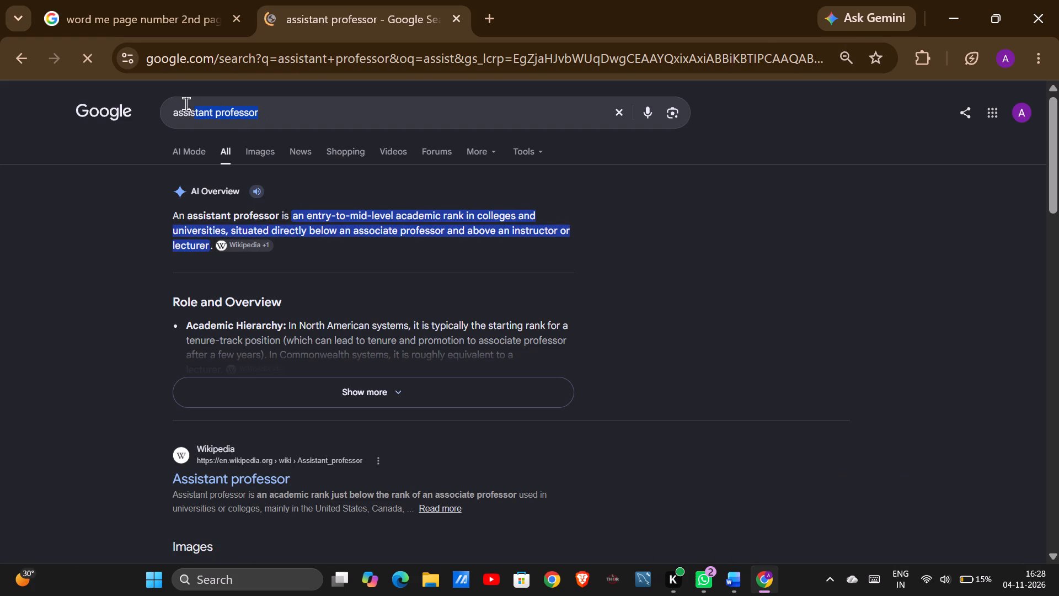
pyautogui.moveTo(186, 104); pyautogui.dragTo(172, 105)
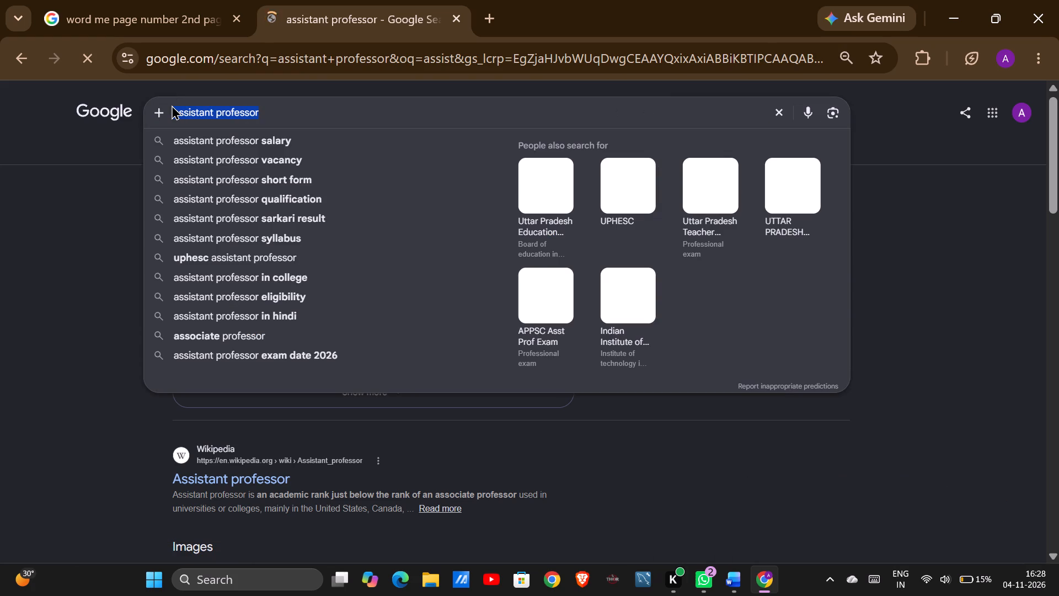
pyautogui.hotkey('ctrl', 'c')
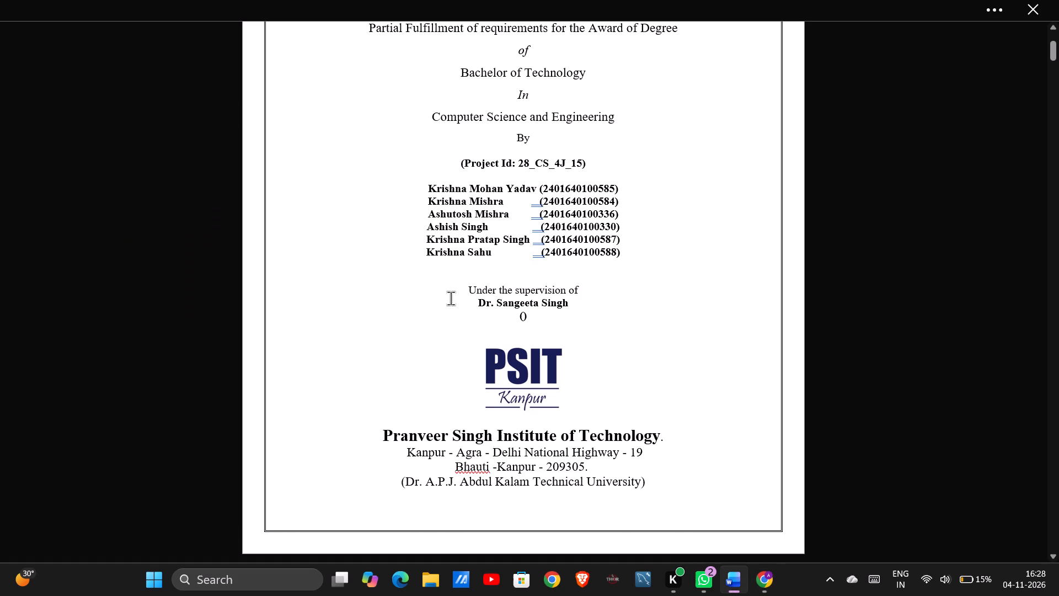
pyautogui.hotkey('ctrl', 'v')
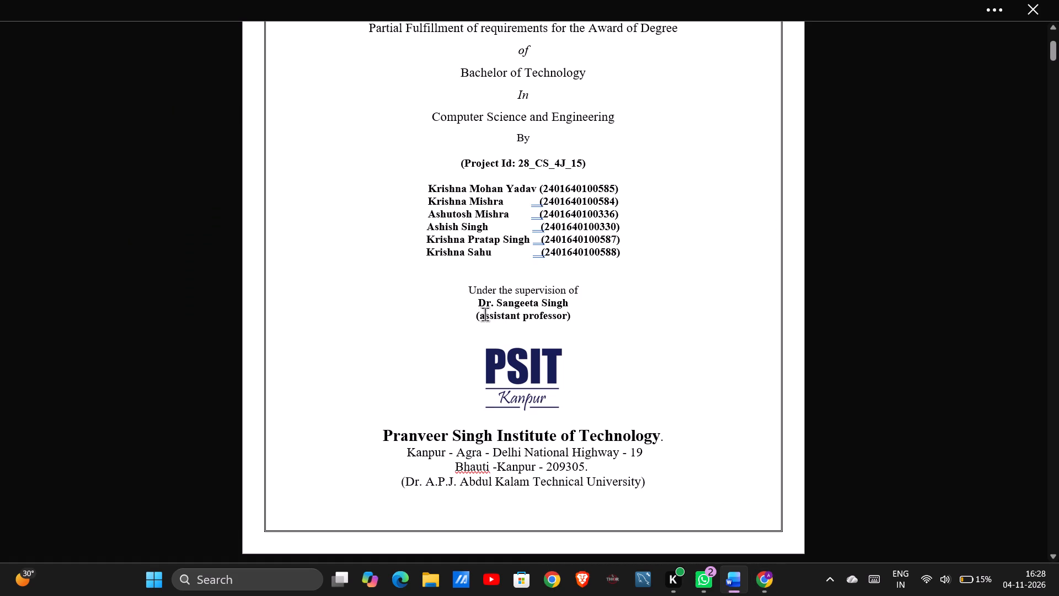
# Capitalize both words of the supervisor's designation so it reads "(Assistant Professor)", and review the cover page.
pyautogui.click(486, 315)
pyautogui.press('BackSpace')
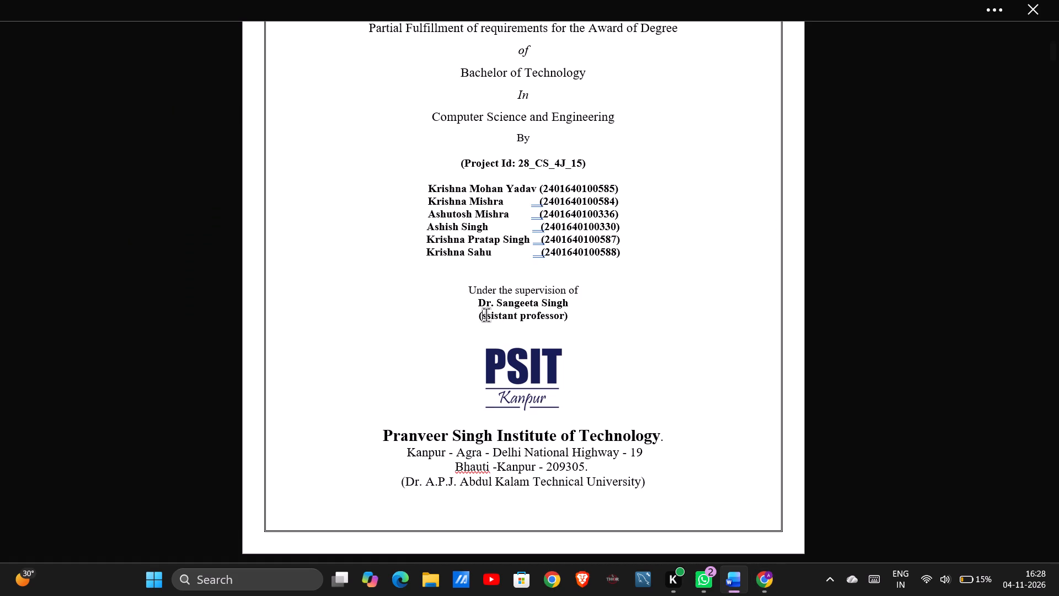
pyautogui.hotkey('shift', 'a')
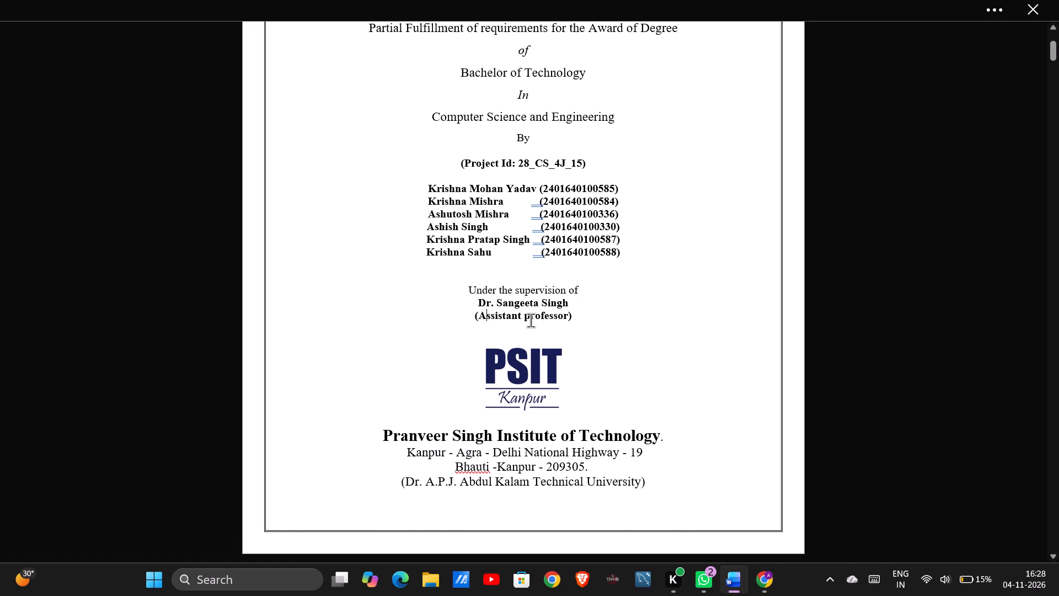
pyautogui.click(531, 320)
pyautogui.press('BackSpace')
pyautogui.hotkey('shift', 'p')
pyautogui.hscroll(-1, 592, 345)
pyautogui.scroll(3, 592, 345)
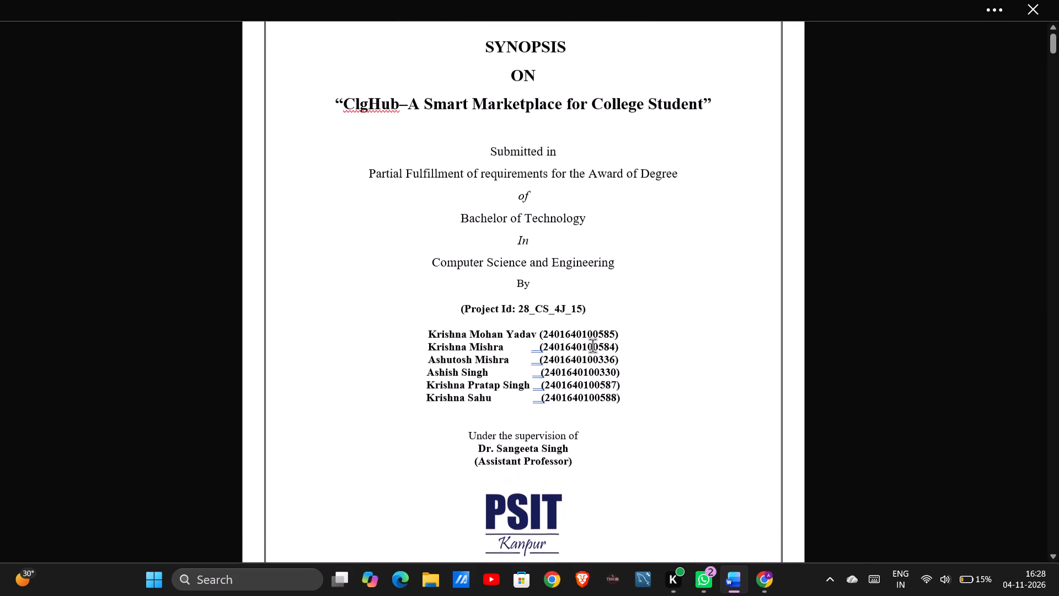
pyautogui.scroll(2, 592, 345)
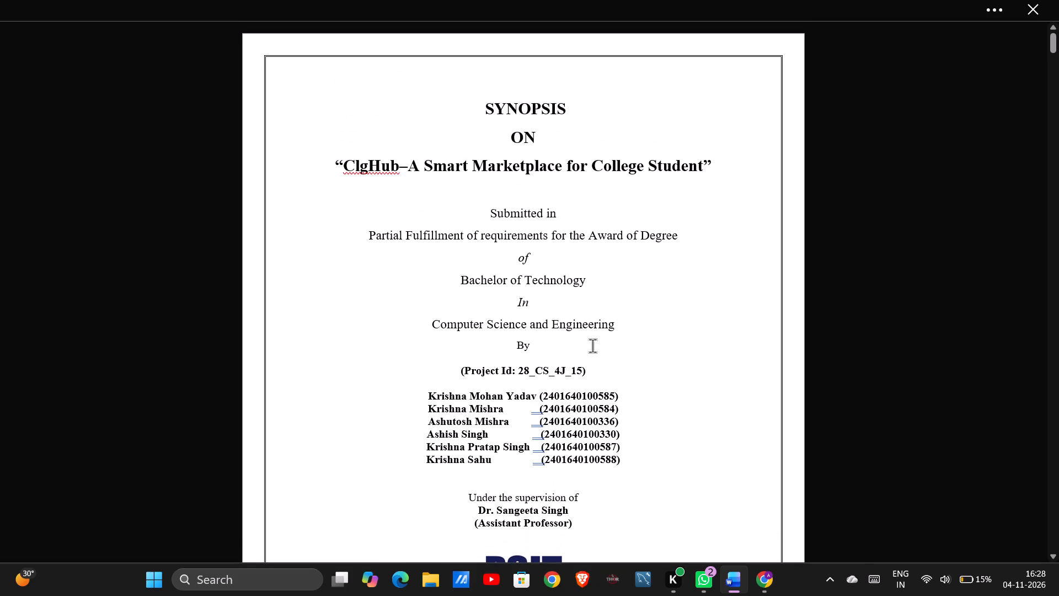
# Review the synopsis in Word from the cover page through all sections to the references and submission guidelines.
pyautogui.scroll(-3, 592, 345)
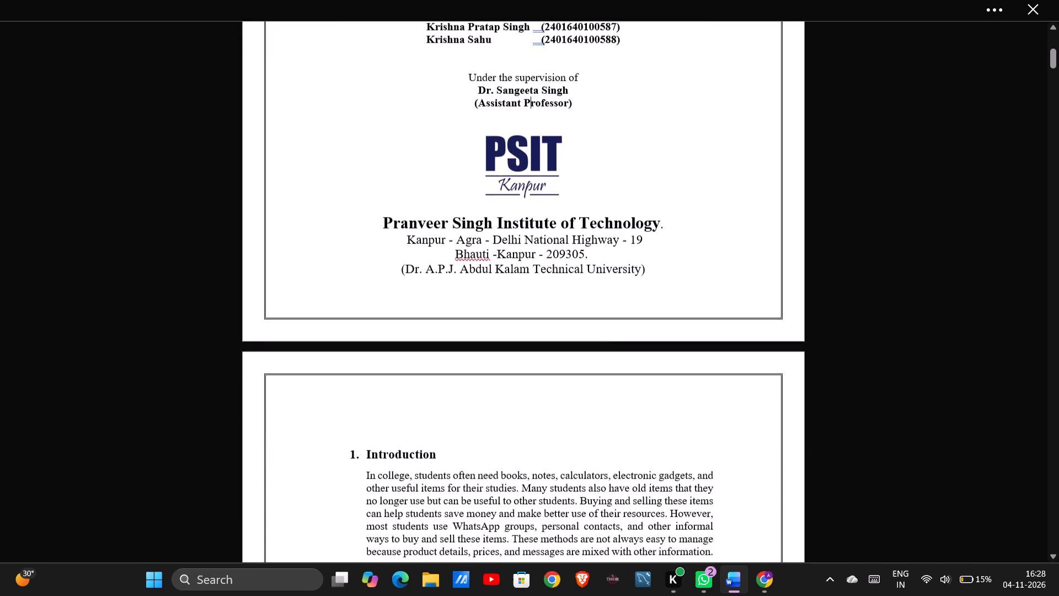
pyautogui.scroll(-3, 592, 345)
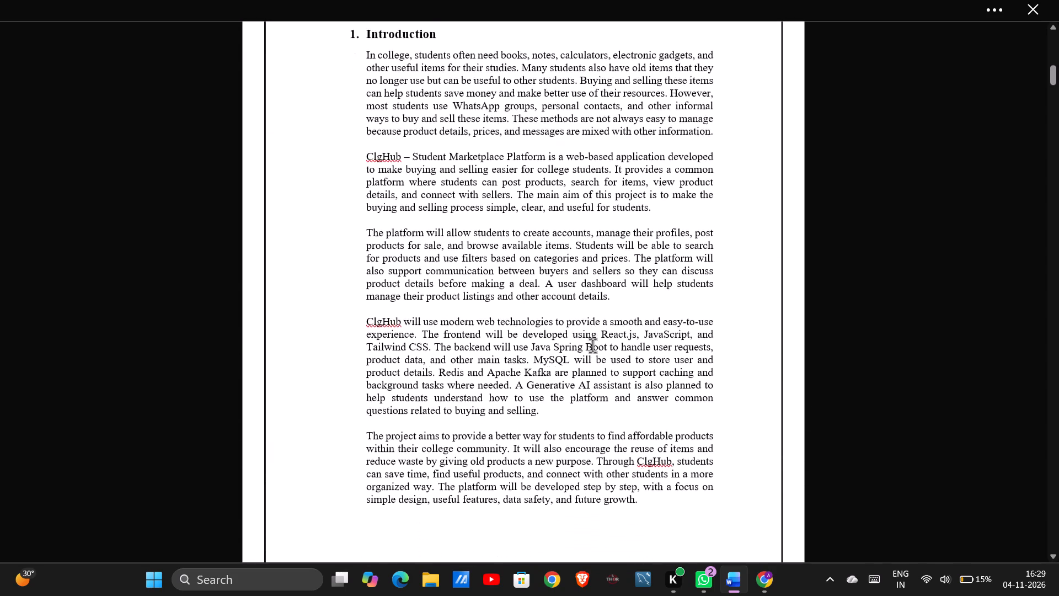
pyautogui.scroll(-3, 592, 345)
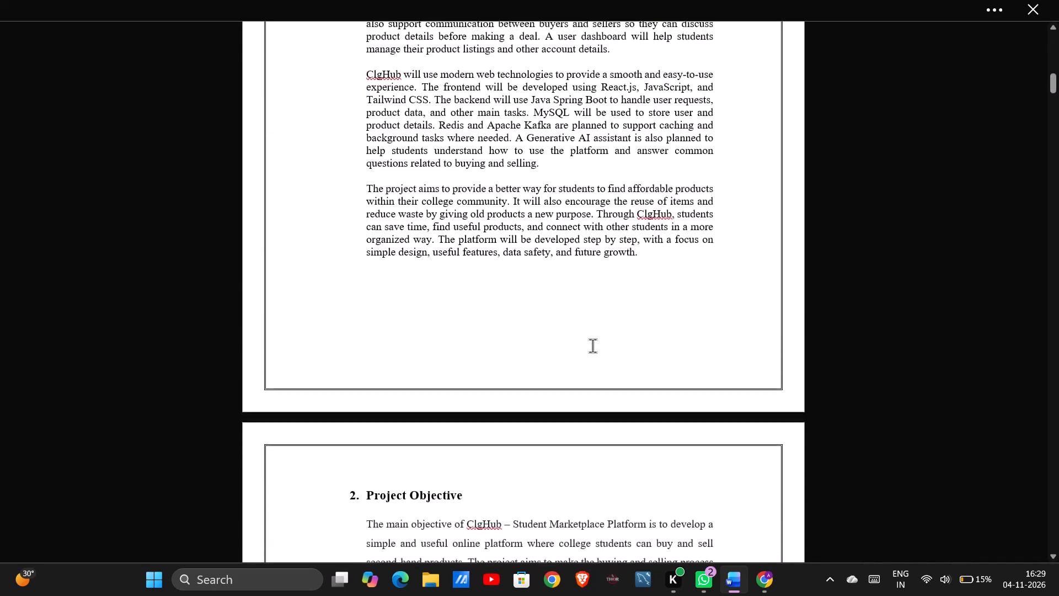
pyautogui.scroll(-4, 592, 345)
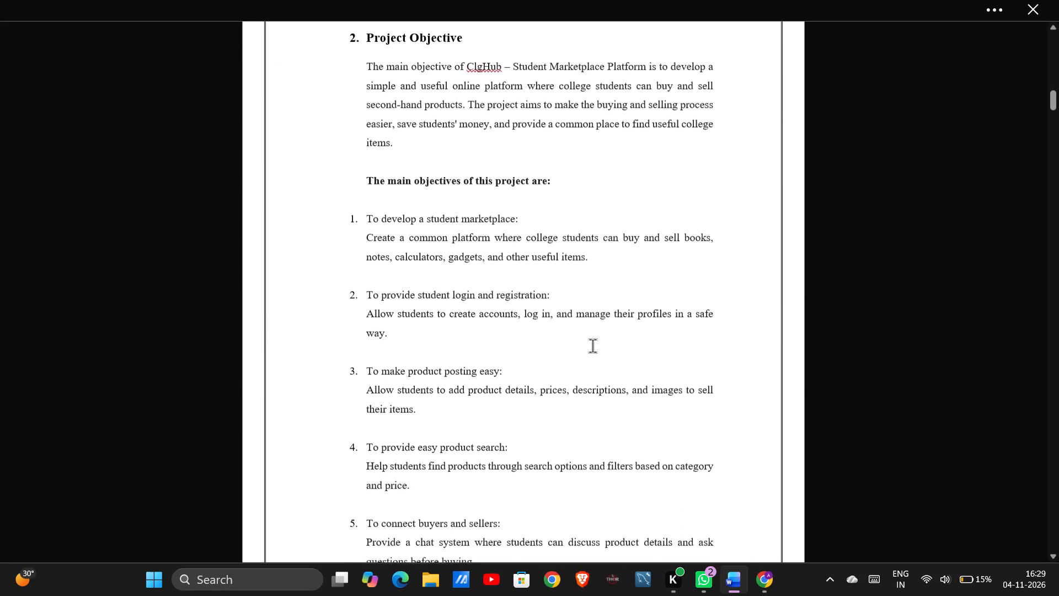
pyautogui.scroll(-2, 592, 345)
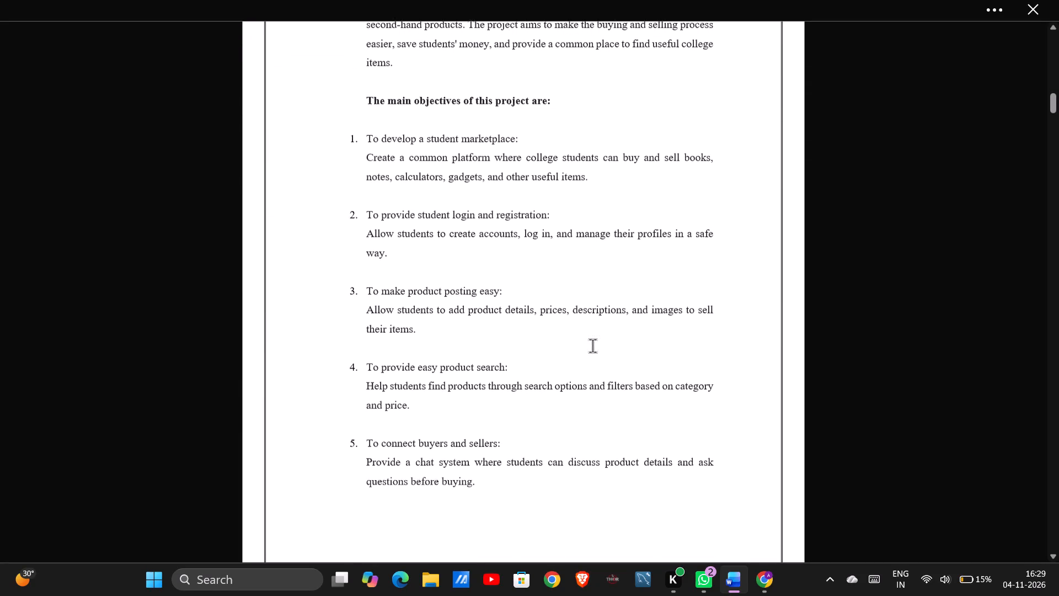
pyautogui.scroll(-4, 592, 345)
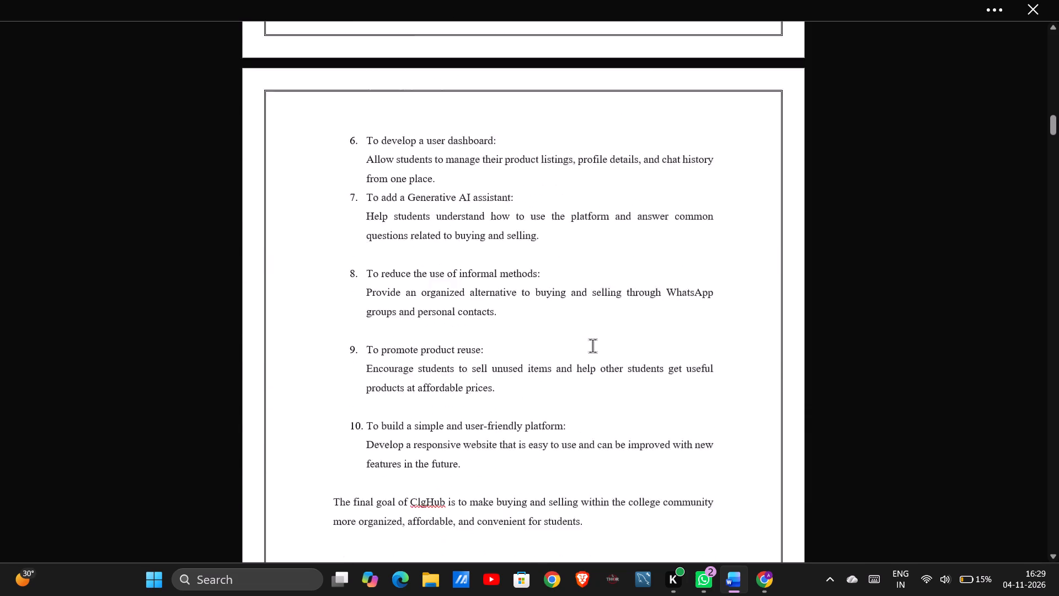
pyautogui.scroll(-2, 592, 345)
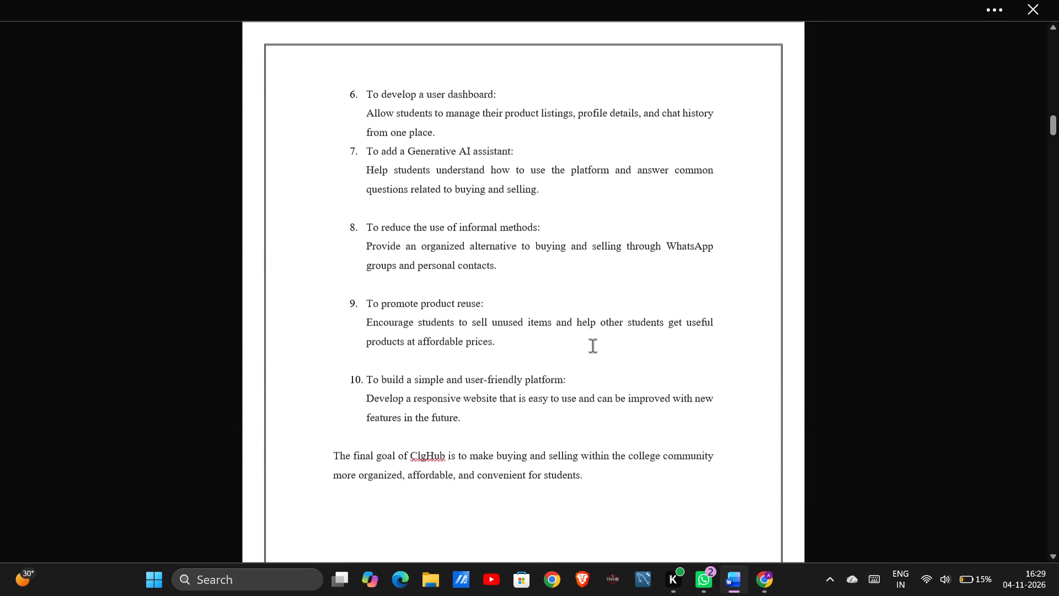
pyautogui.scroll(-1, 592, 345)
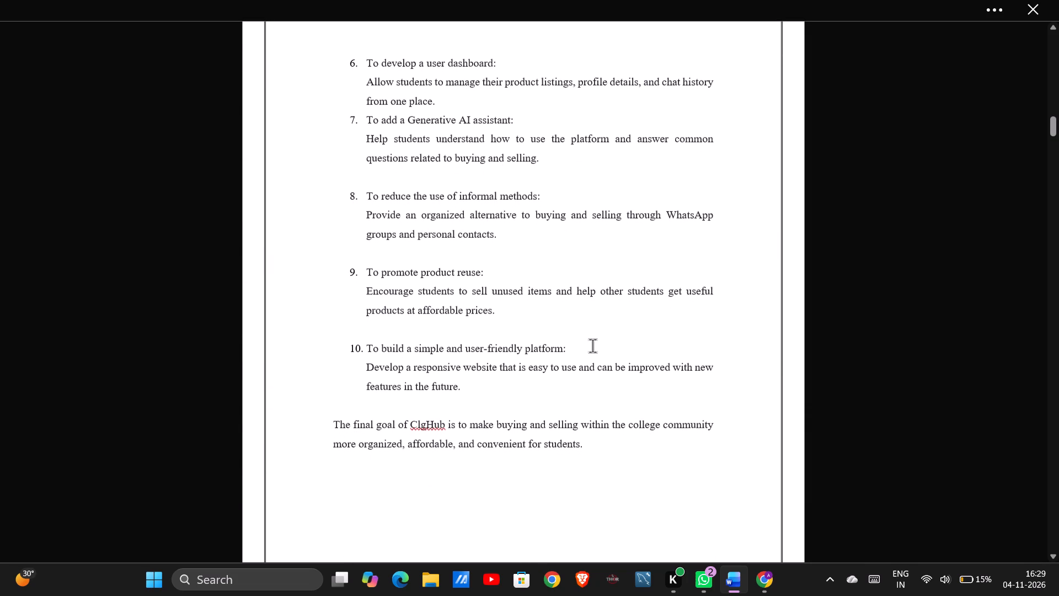
pyautogui.scroll(-2, 592, 345)
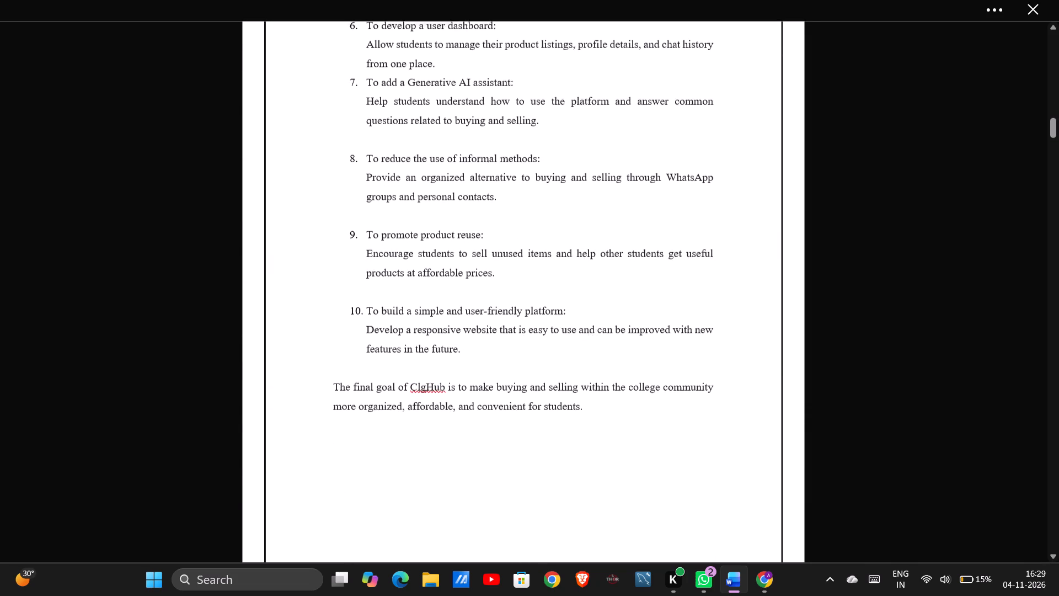
pyautogui.scroll(-3, 592, 345)
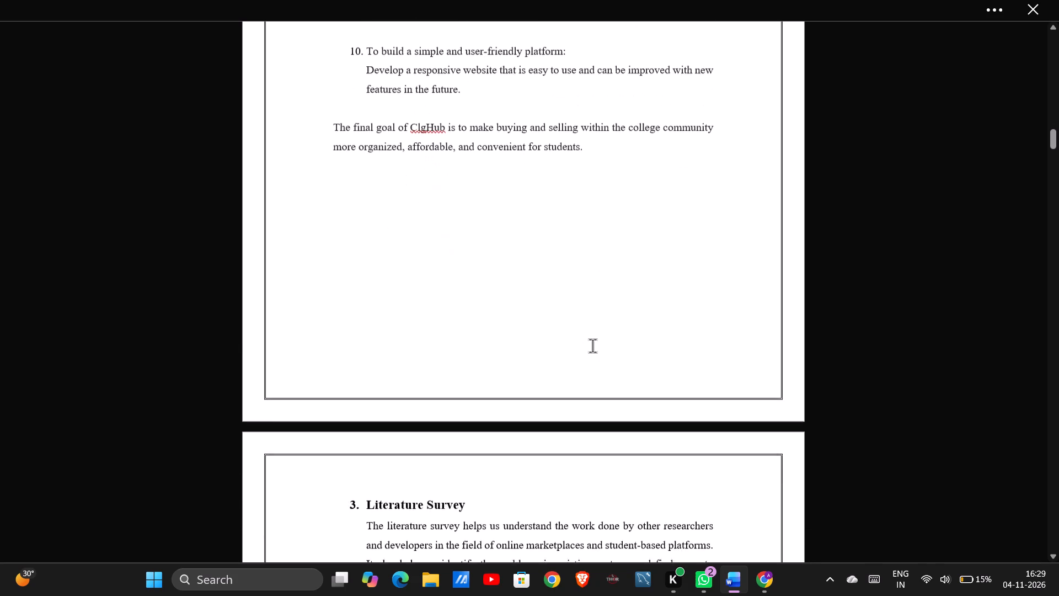
pyautogui.scroll(-3, 592, 345)
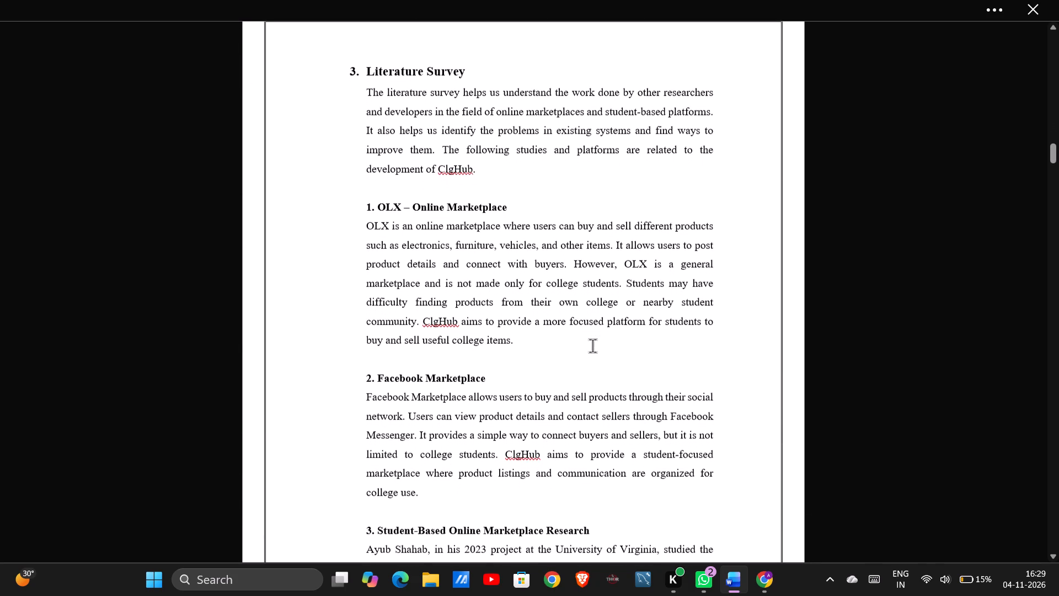
pyautogui.scroll(-1, 592, 345)
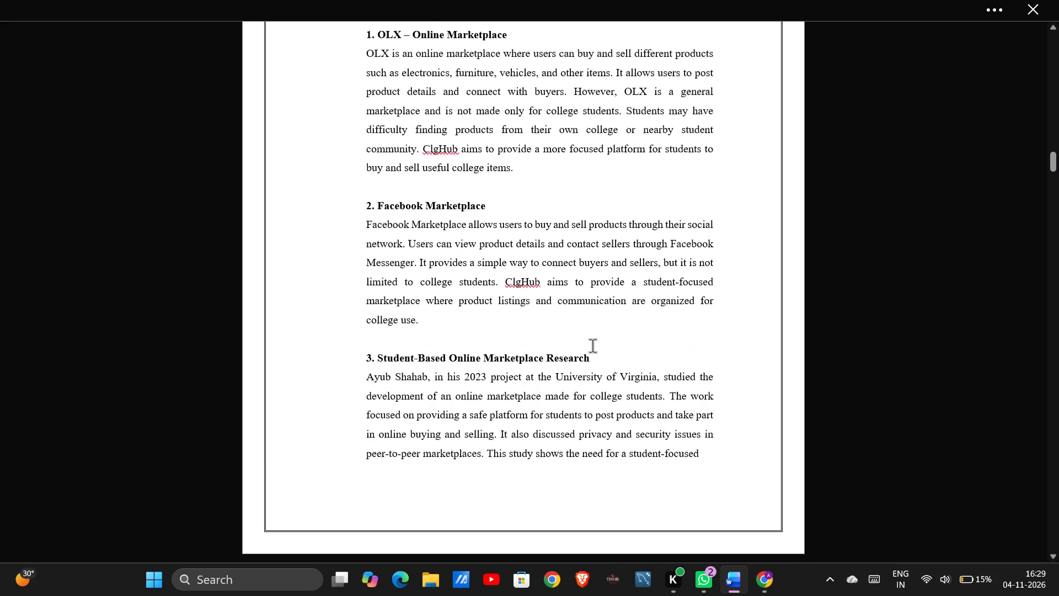
pyautogui.scroll(-3, 592, 345)
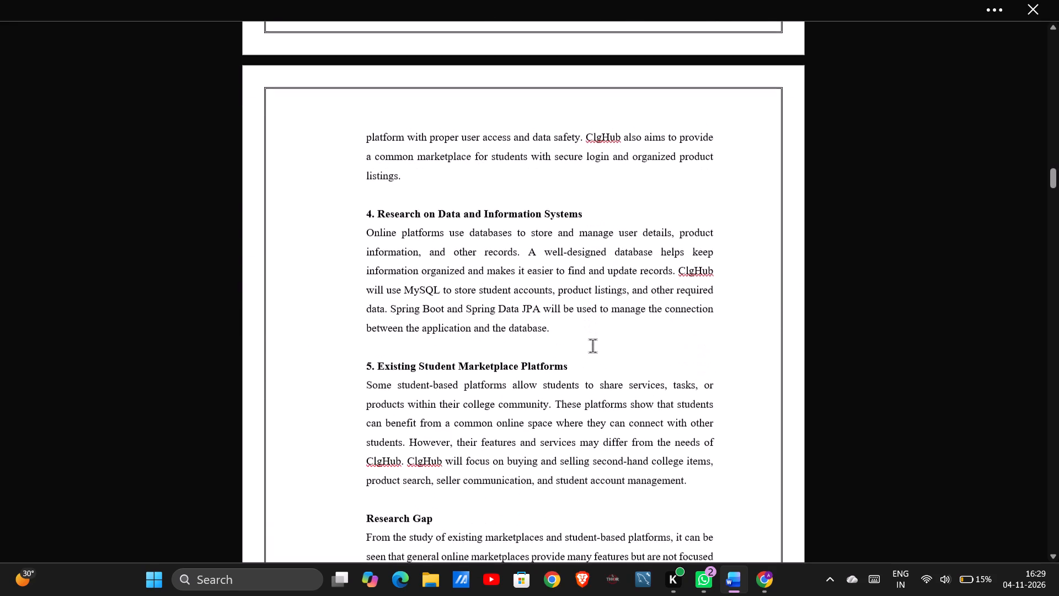
pyautogui.scroll(-4, 592, 345)
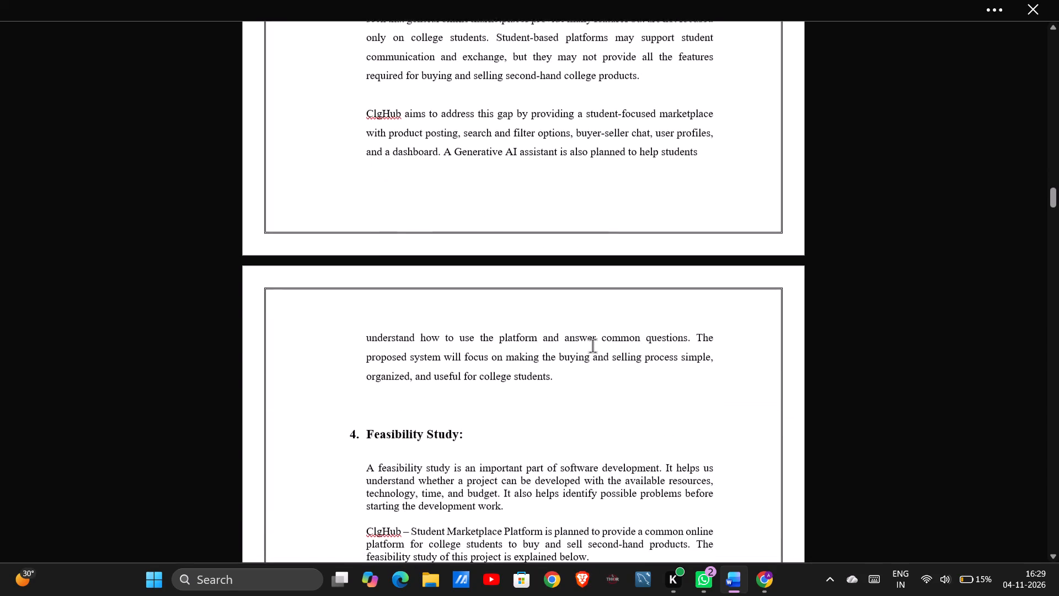
pyautogui.scroll(-3, 592, 345)
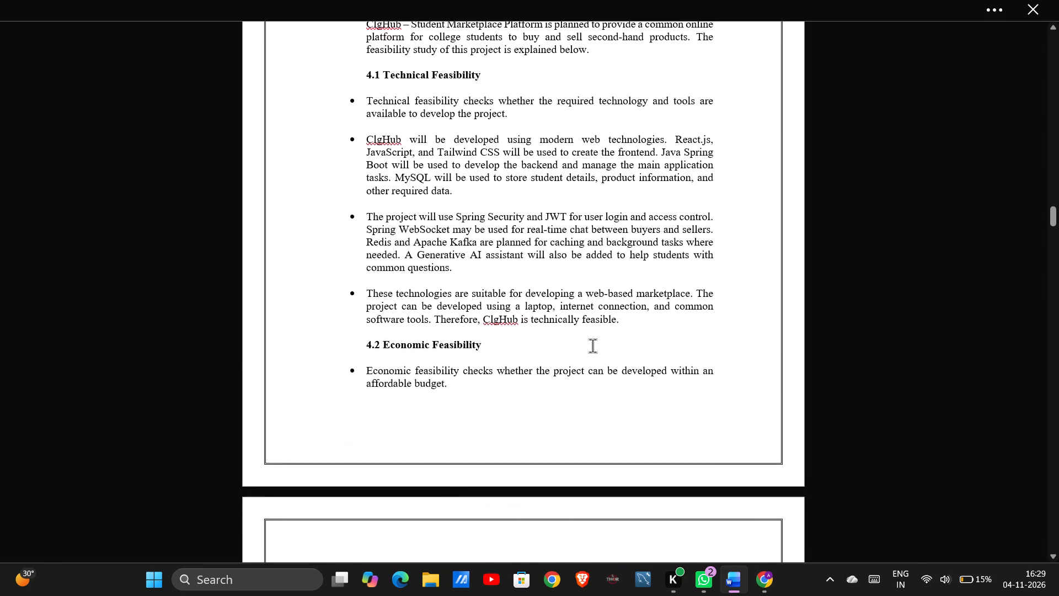
pyautogui.scroll(-3, 592, 345)
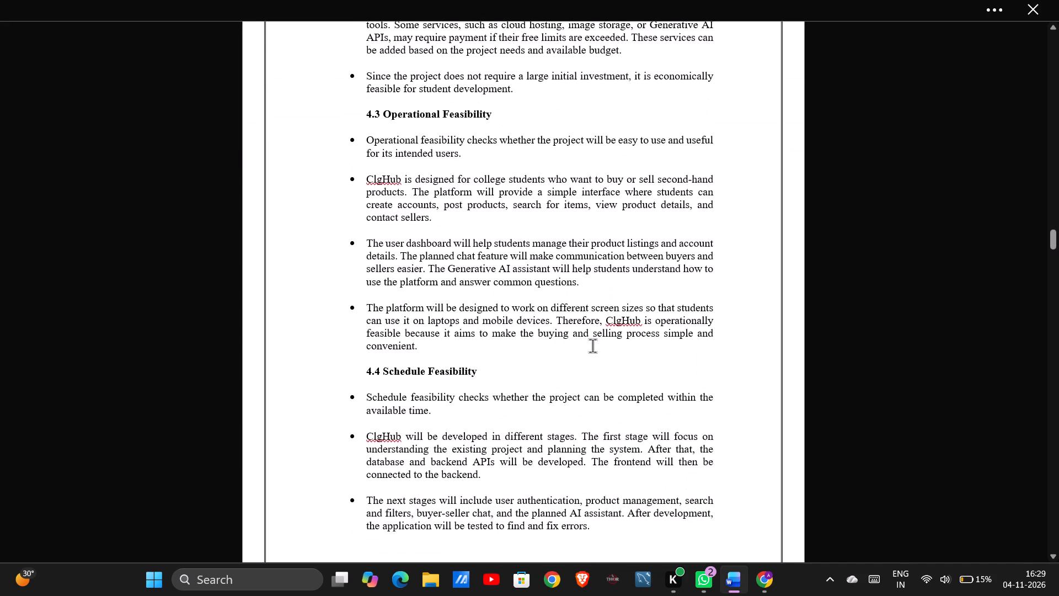
pyautogui.scroll(-4, 592, 345)
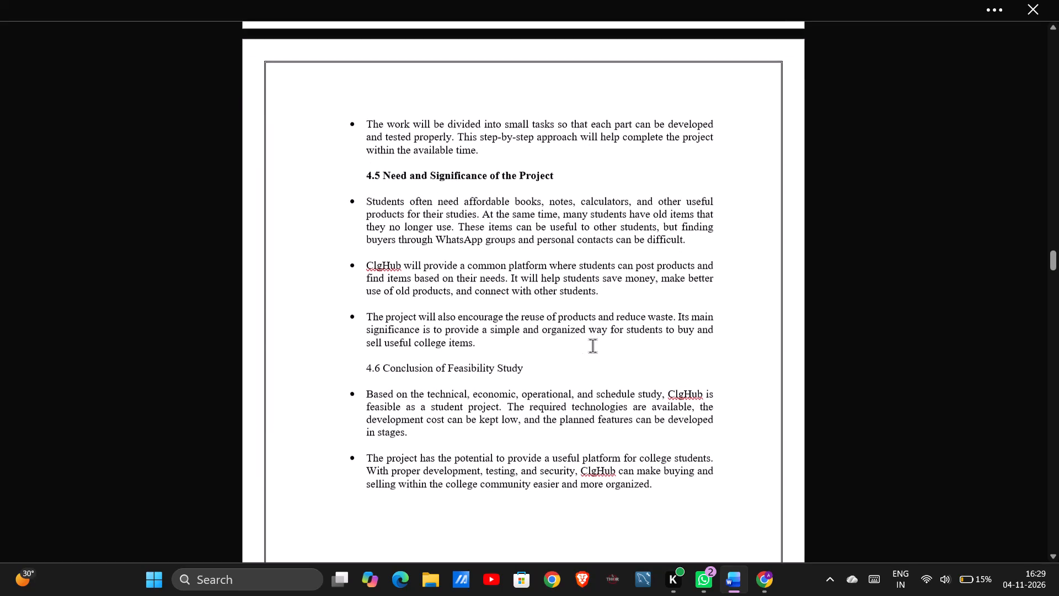
pyautogui.scroll(-3, 592, 345)
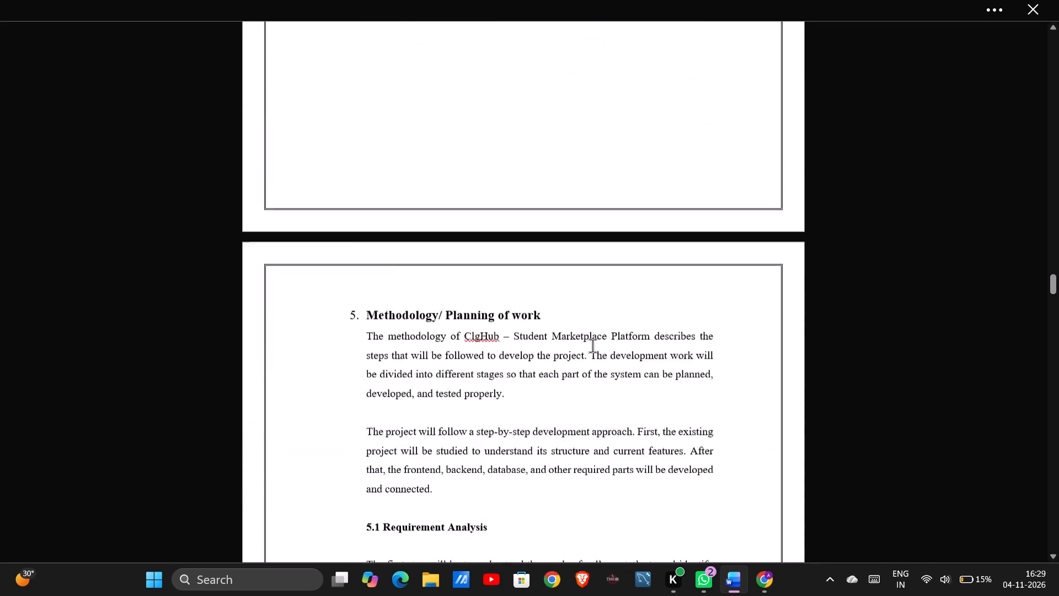
pyautogui.scroll(-4, 592, 345)
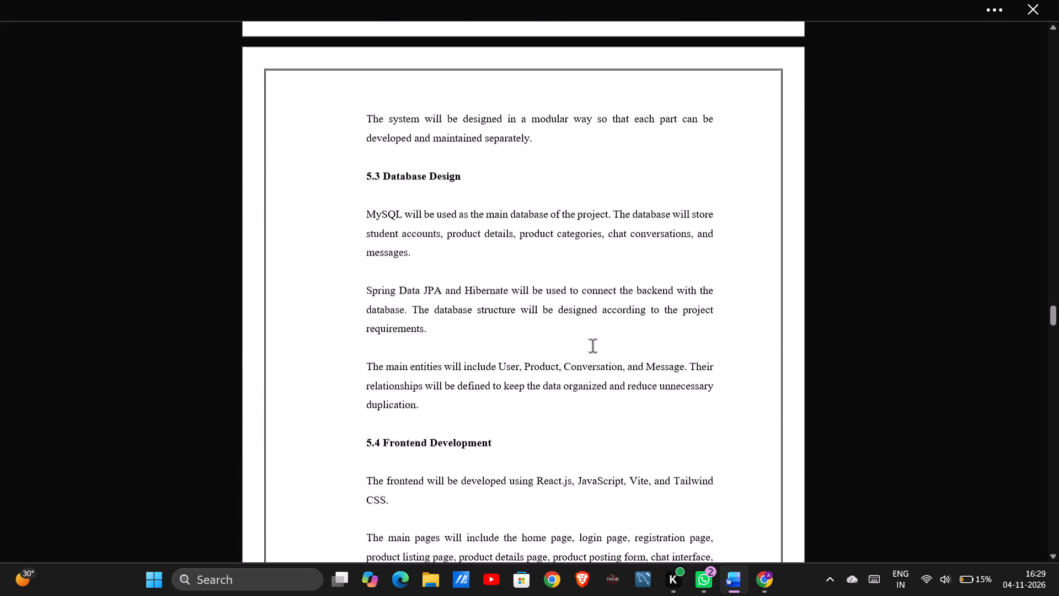
pyautogui.scroll(-4, 592, 345)
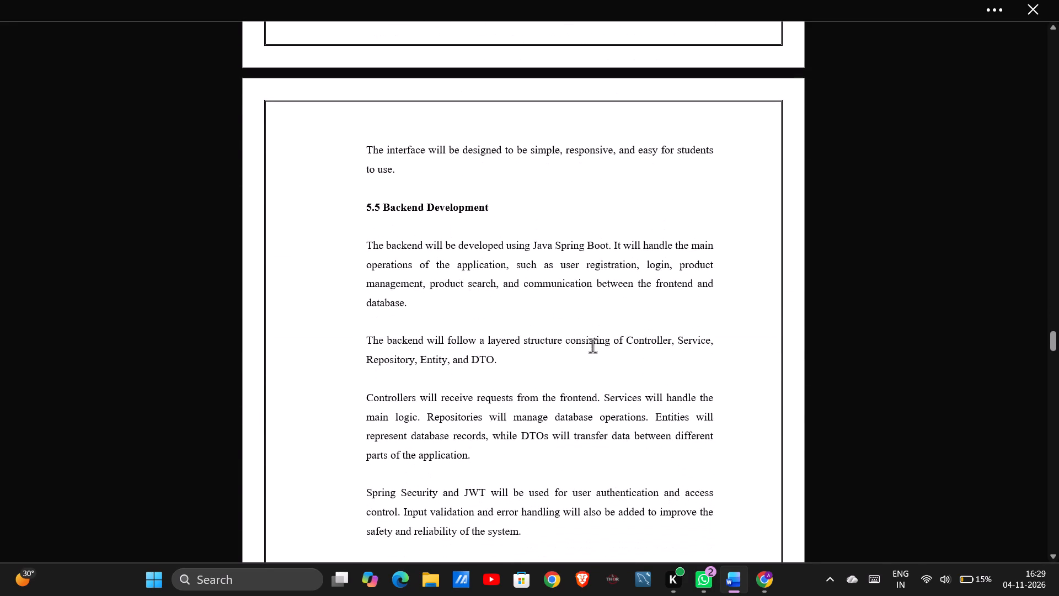
pyautogui.scroll(-4, 592, 345)
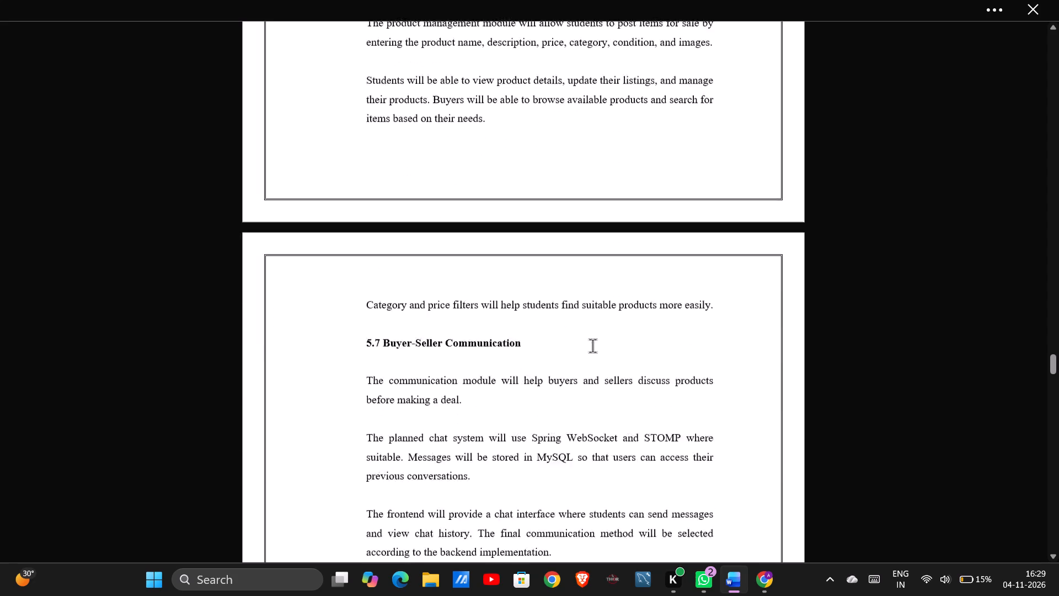
pyautogui.scroll(-4, 592, 345)
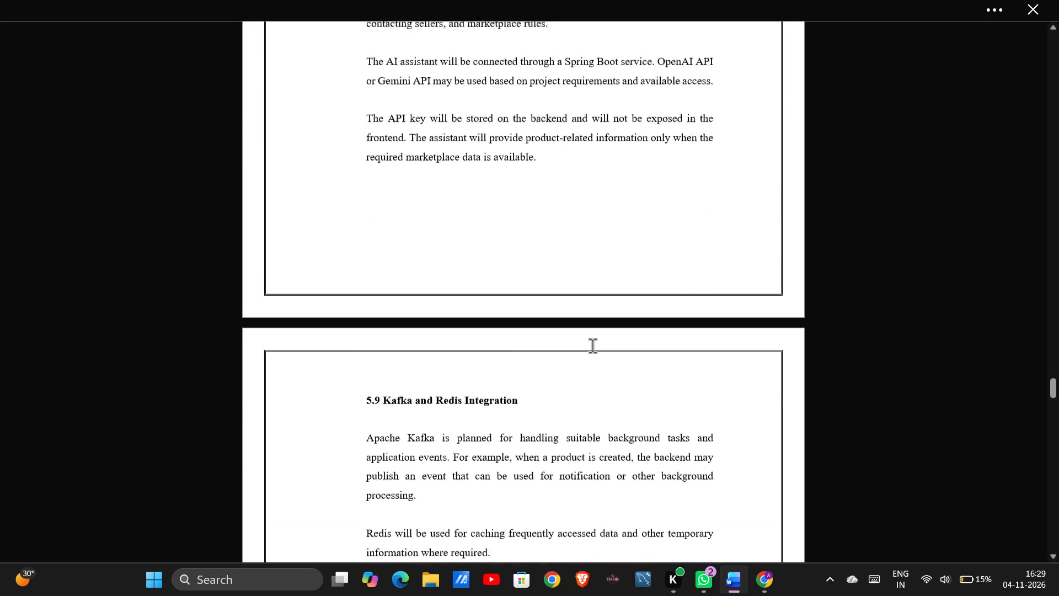
pyautogui.scroll(-4, 592, 345)
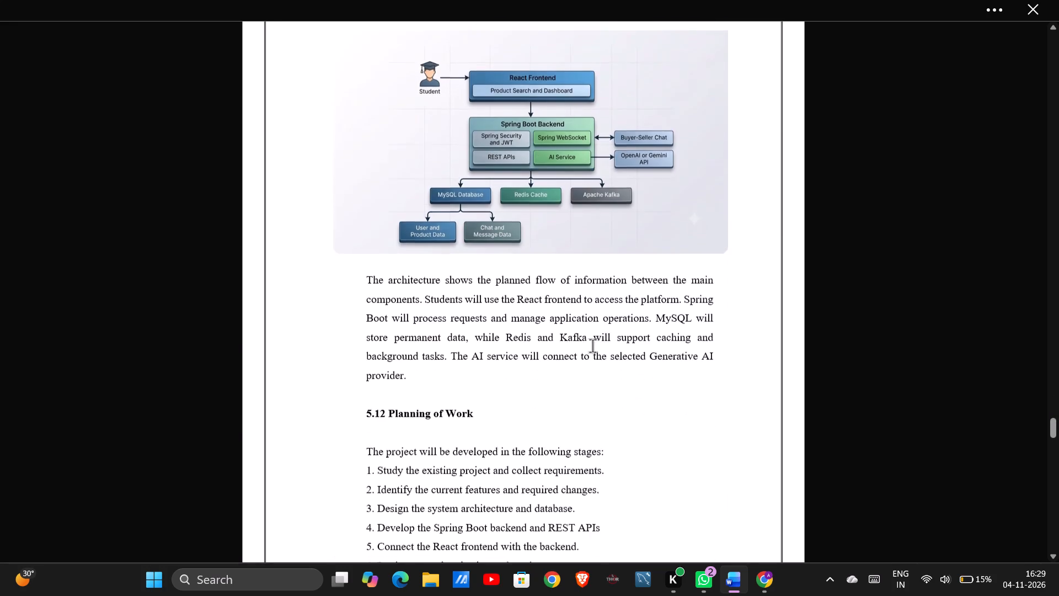
pyautogui.scroll(-4, 592, 345)
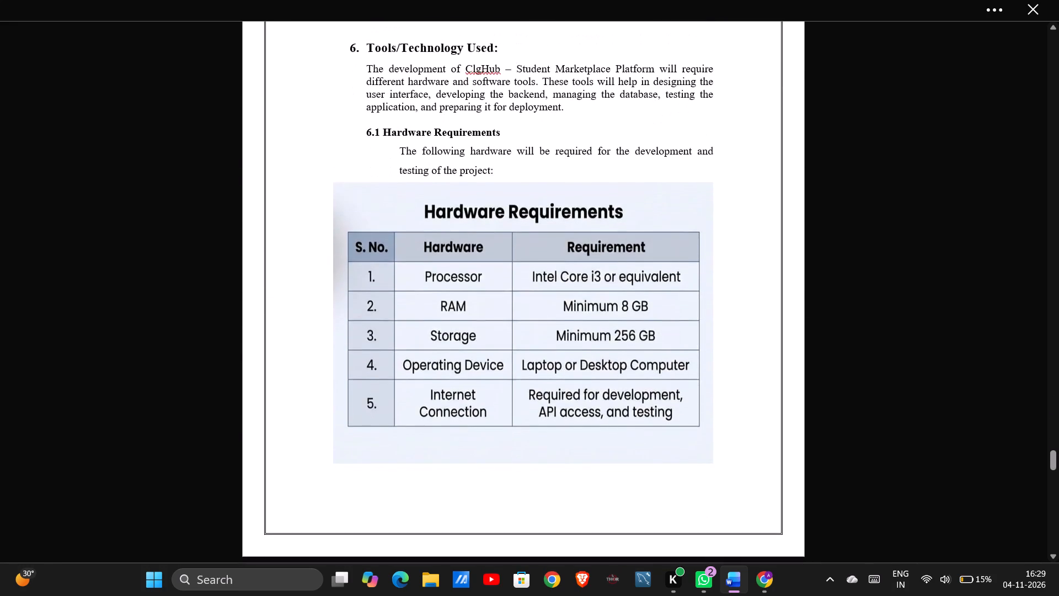
pyautogui.scroll(-4, 592, 345)
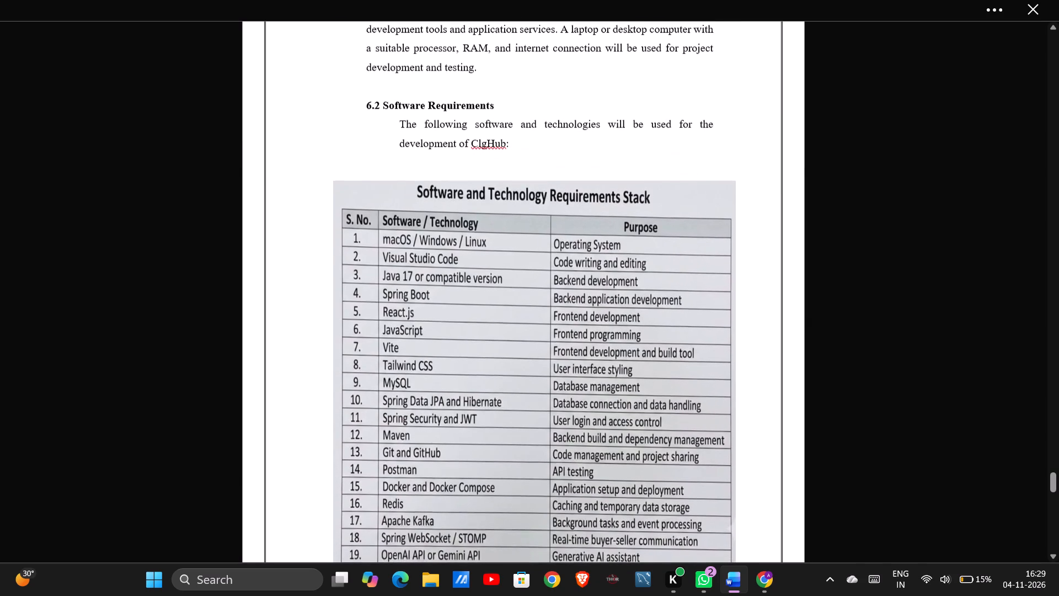
pyautogui.scroll(-1, 592, 345)
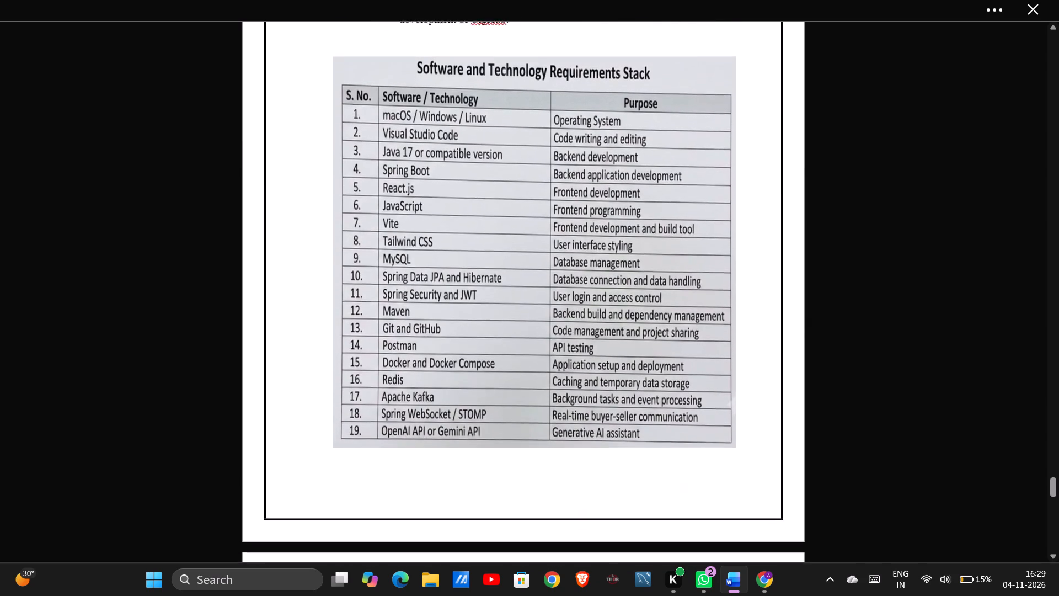
pyautogui.scroll(-2, 592, 345)
pyautogui.scroll(-1, 606, 204)
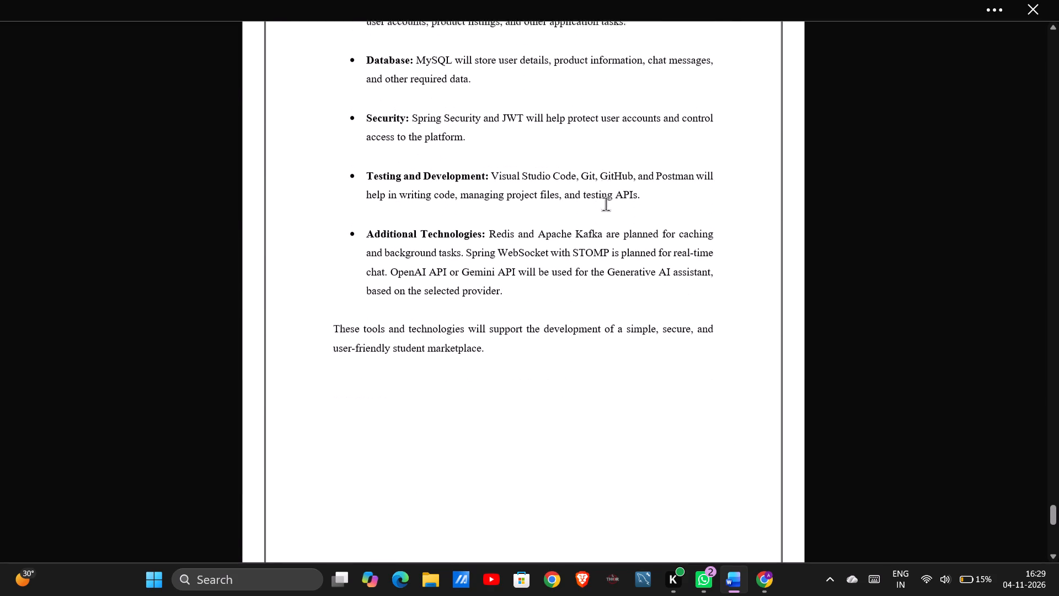
pyautogui.scroll(-2, 606, 204)
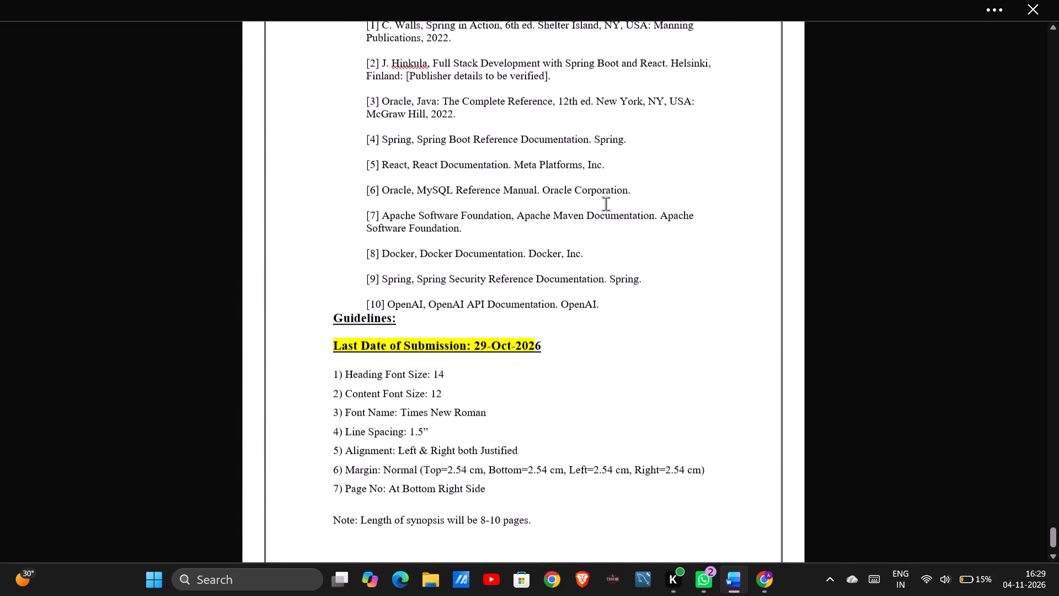
# Delete the whole Guidelines section below the references, from its heading and submission date through the note on synopsis length.
pyautogui.scroll(-1, 606, 204)
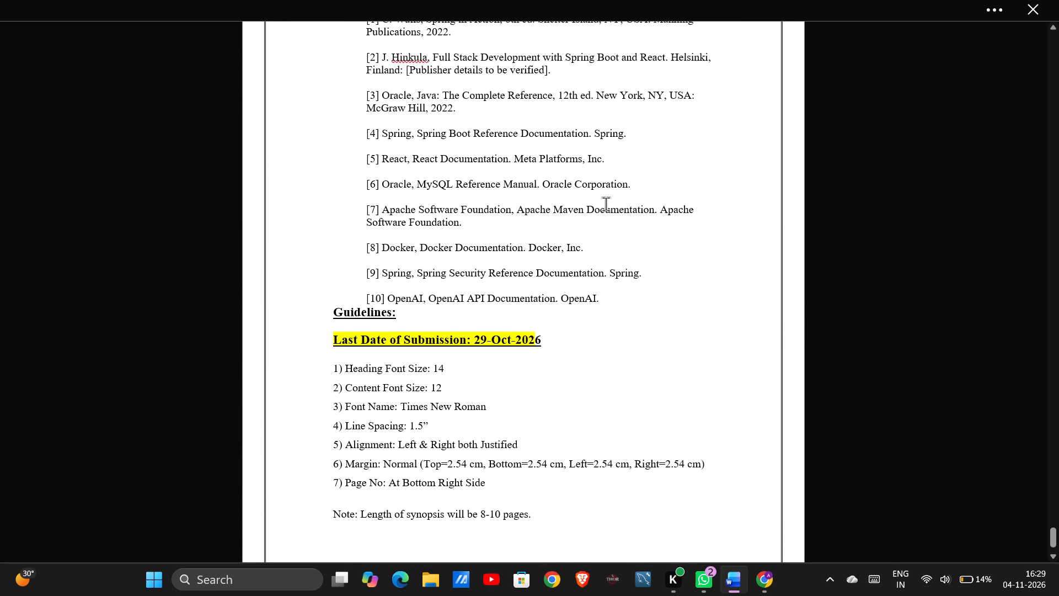
pyautogui.scroll(-1, 459, 364)
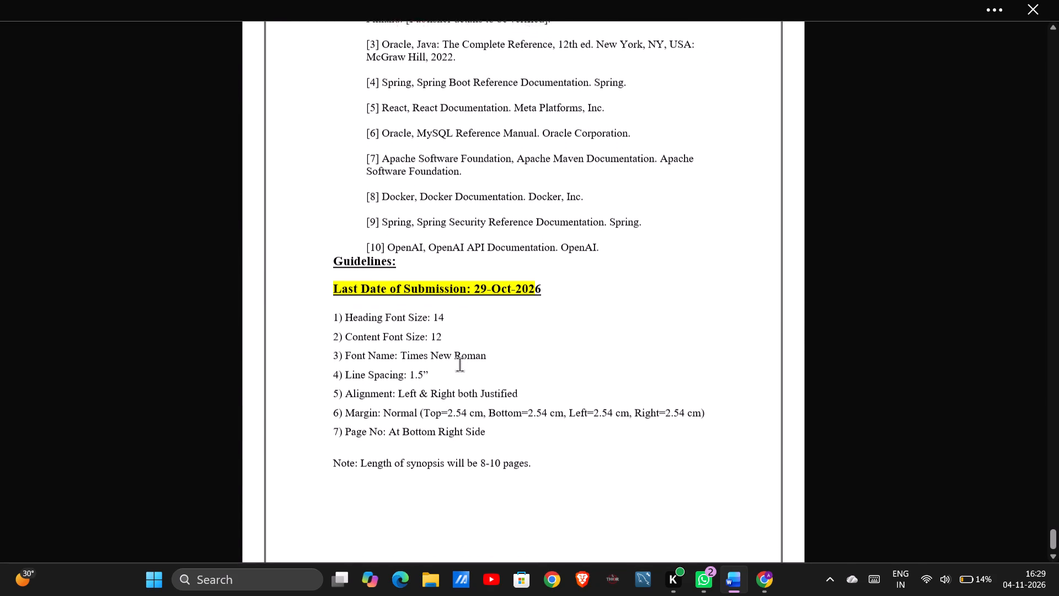
pyautogui.scroll(-1, 459, 364)
pyautogui.moveTo(534, 470); pyautogui.dragTo(528, 462)
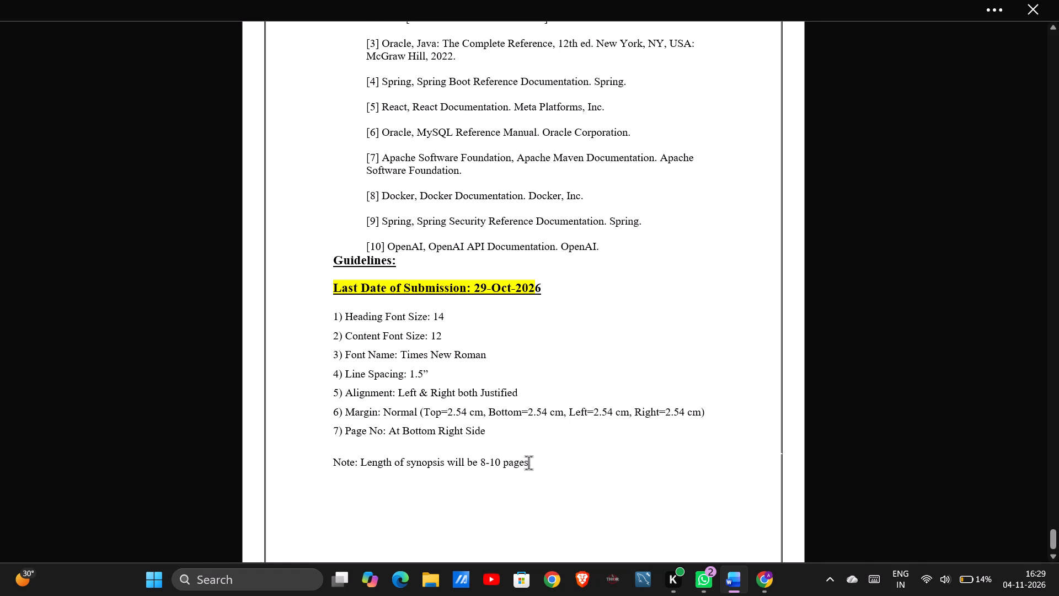
pyautogui.moveTo(528, 462); pyautogui.dragTo(523, 458)
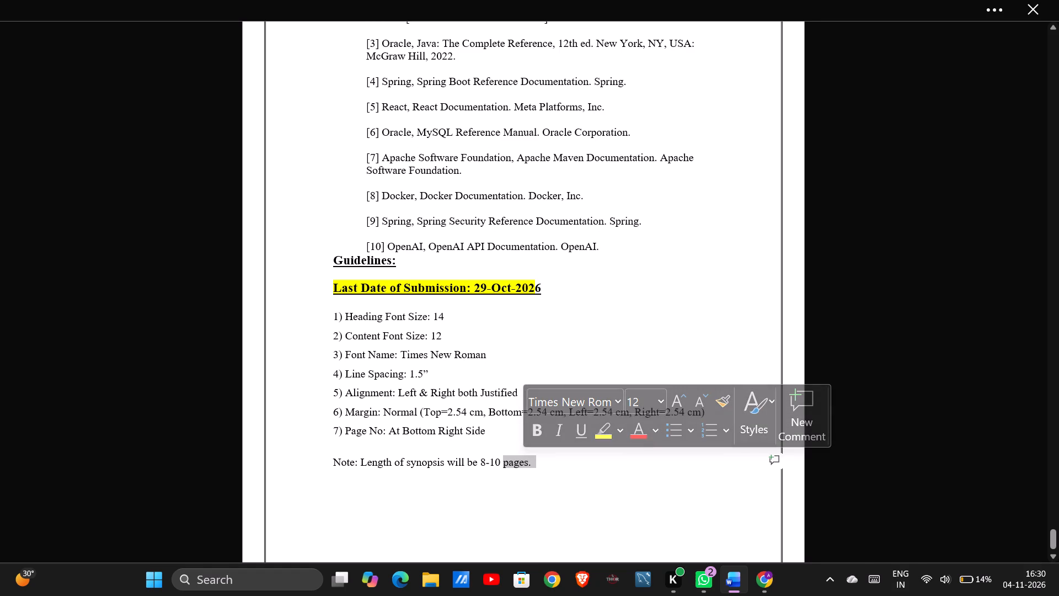
pyautogui.click(537, 466)
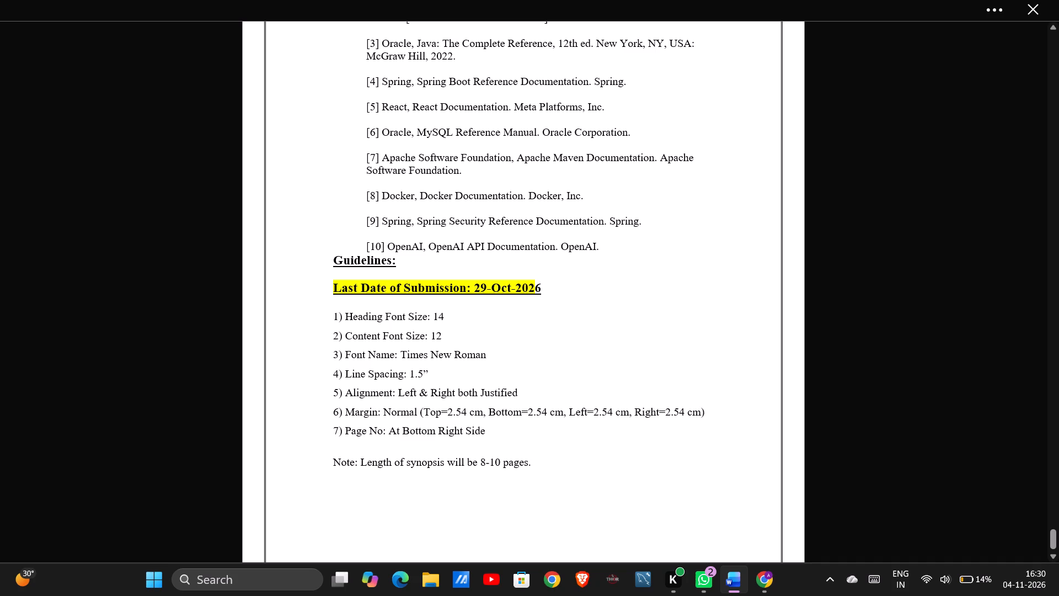
pyautogui.moveTo(335, 258); pyautogui.dragTo(335, 260)
pyautogui.moveTo(335, 260); pyautogui.dragTo(526, 448)
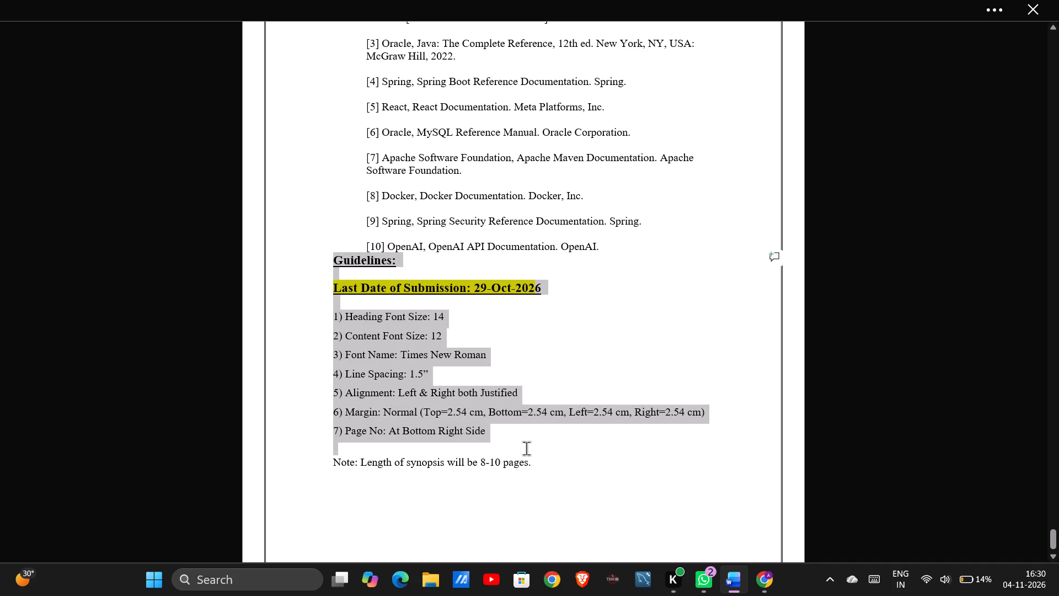
pyautogui.moveTo(526, 448); pyautogui.dragTo(539, 462)
pyautogui.press('BackSpace')
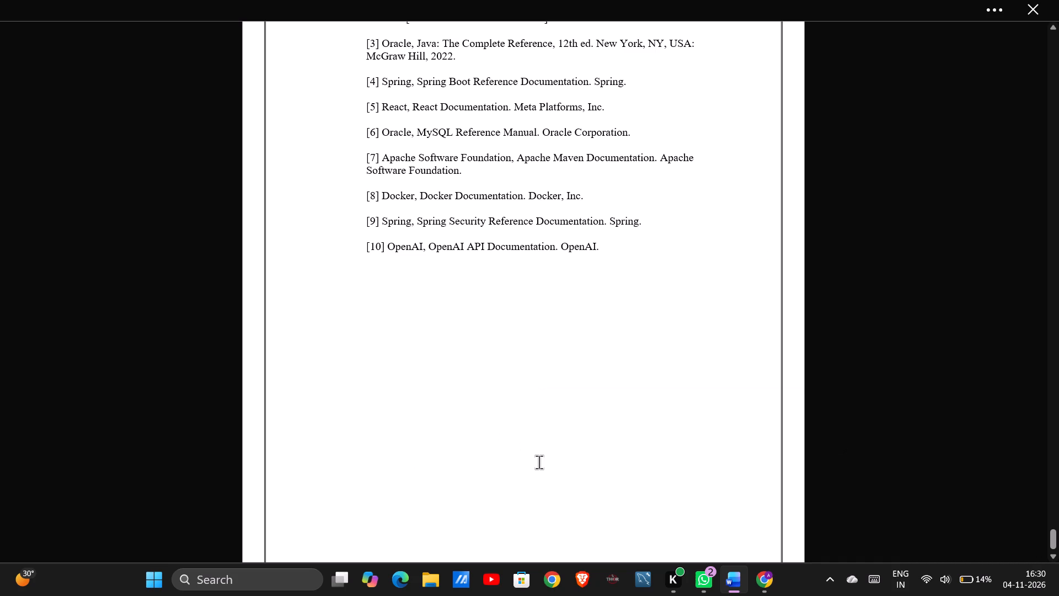
pyautogui.scroll(1, 539, 462)
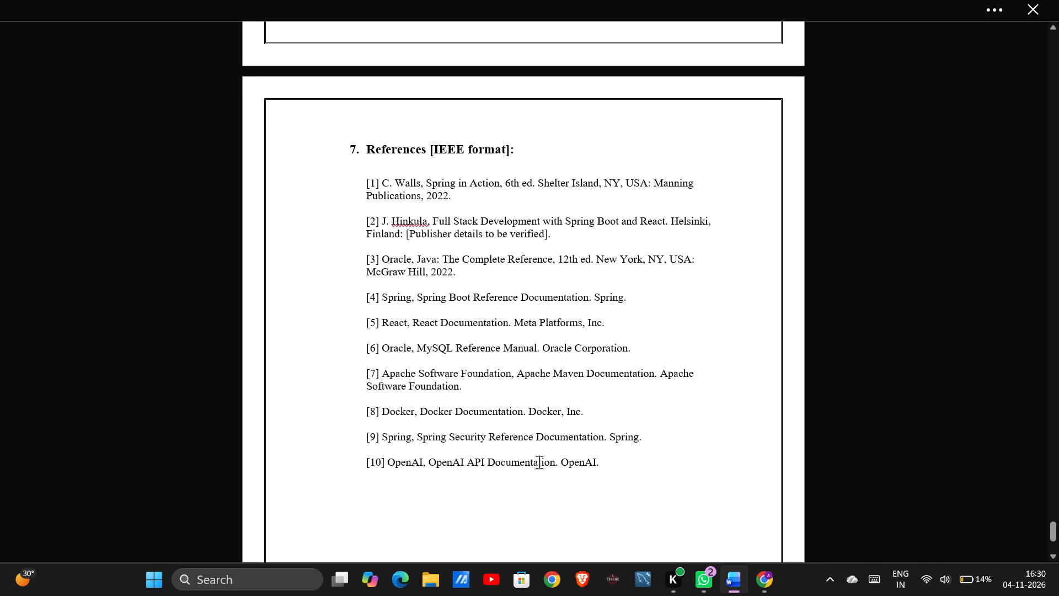
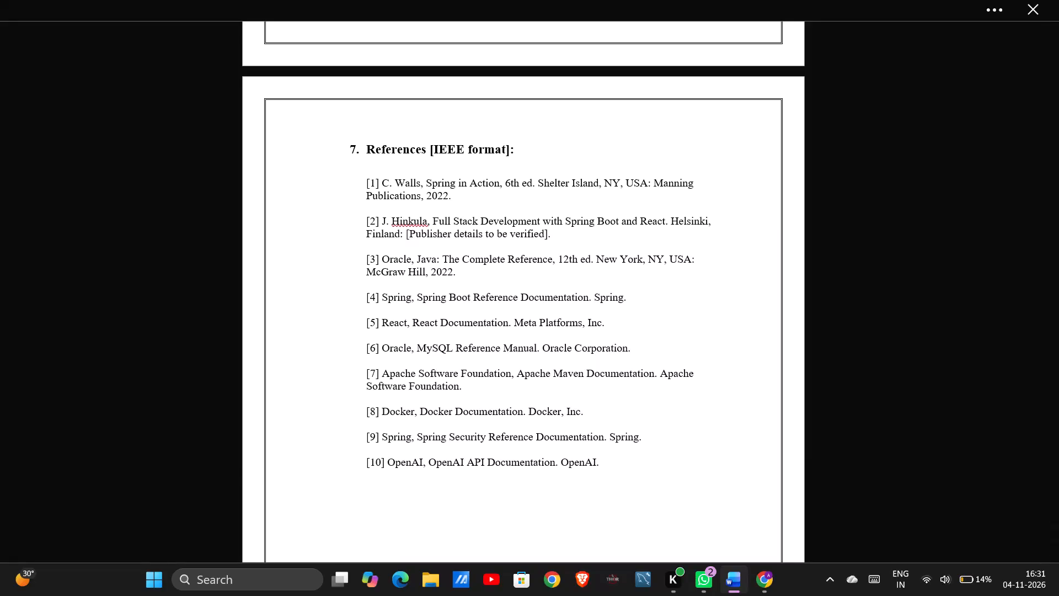
# Paste the copied references [11] to [20] on a new line below reference [10] OpenAI.
pyautogui.press('Return')
pyautogui.hotkey('ctrl', 'v')
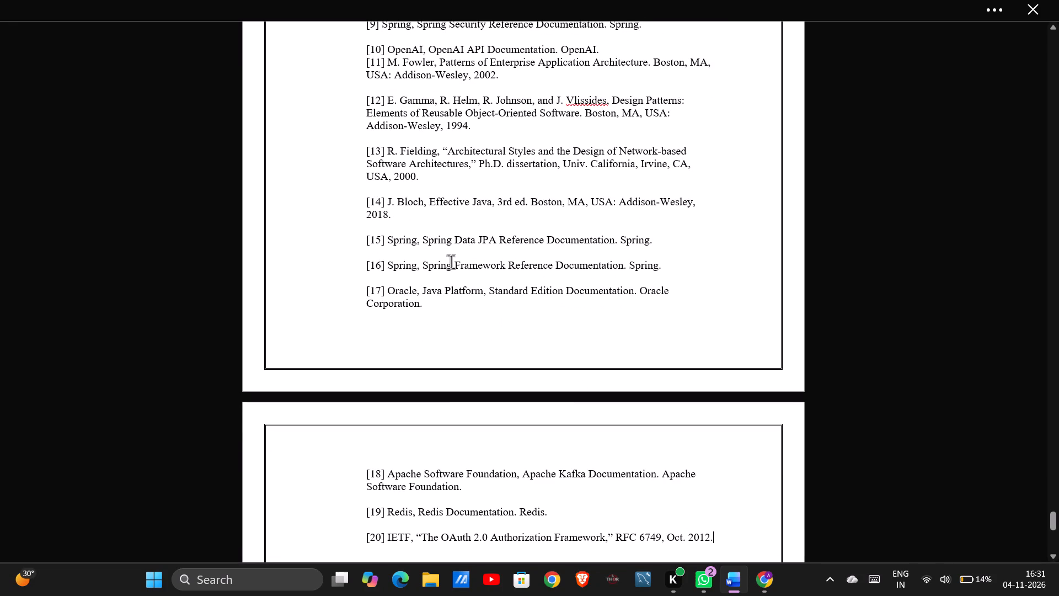
# Insert a blank line between references [10] and [11] to match the spacing of the list.
pyautogui.scroll(-1, 440, 426)
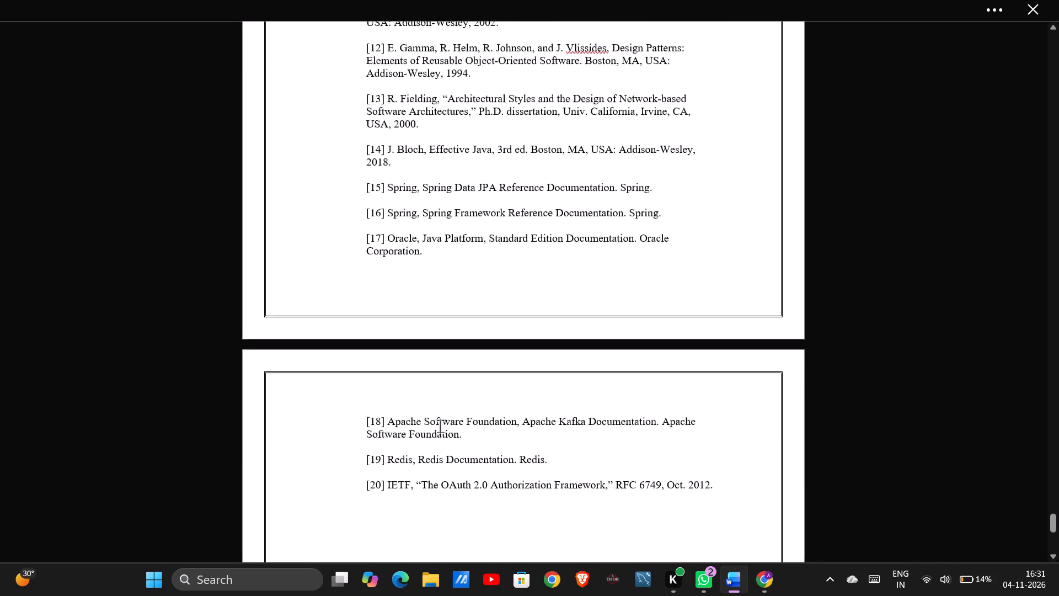
pyautogui.scroll(-1, 440, 426)
pyautogui.scroll(2, 440, 426)
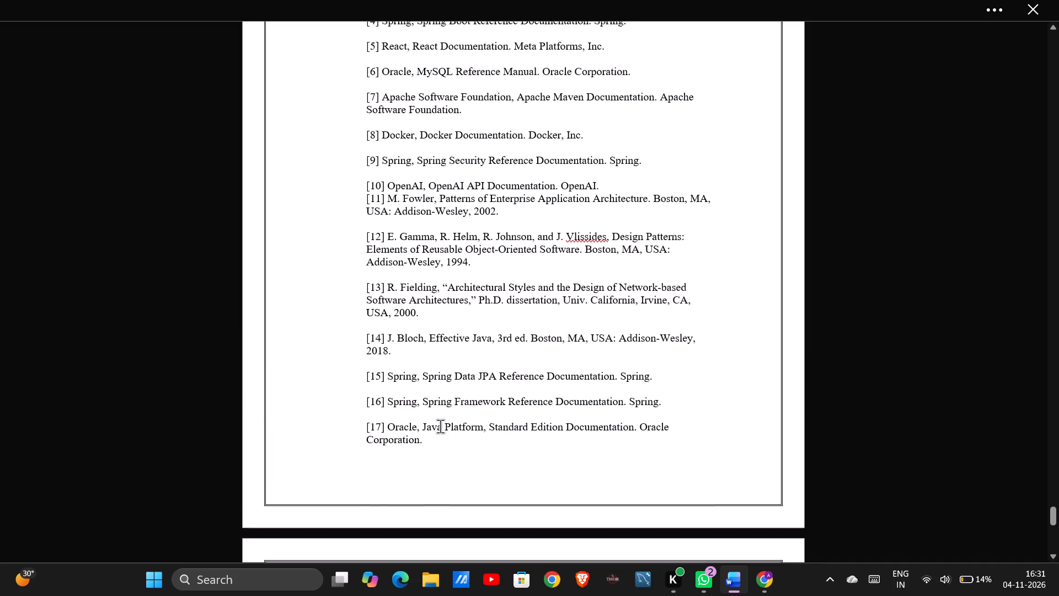
pyautogui.scroll(1, 440, 426)
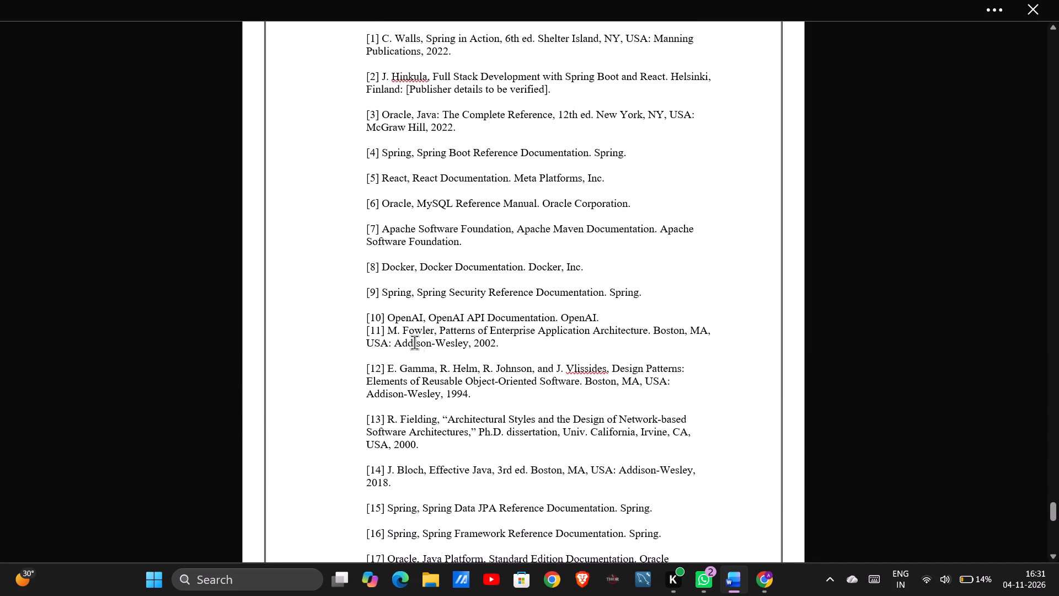
pyautogui.click(608, 314)
pyautogui.press('Return')
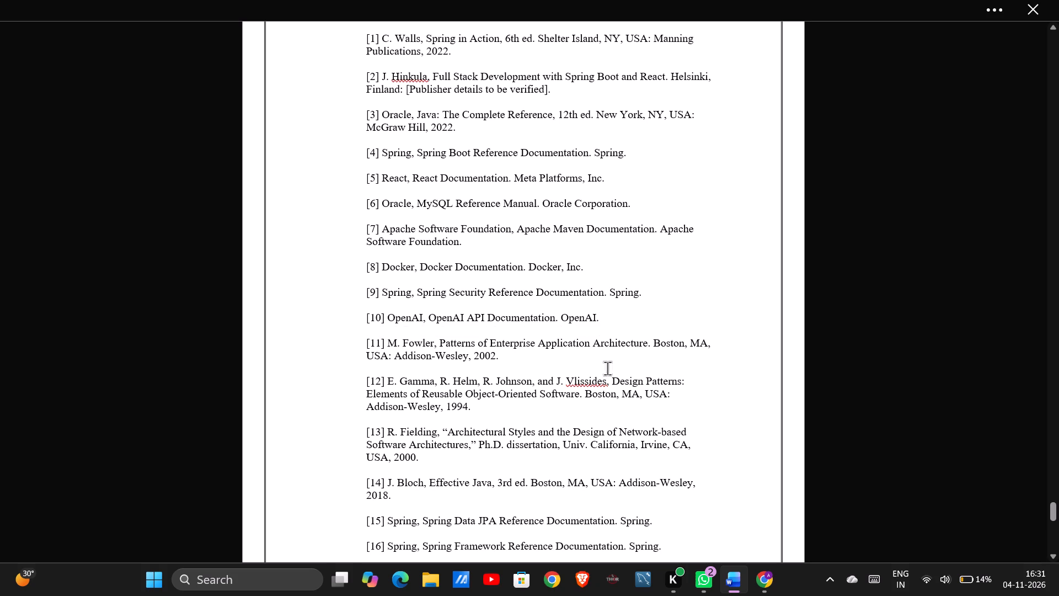
# Delete reference [13], the Fielding dissertation on network-based software architectures, together with its leftover blank lines.
pyautogui.scroll(-1, 579, 368)
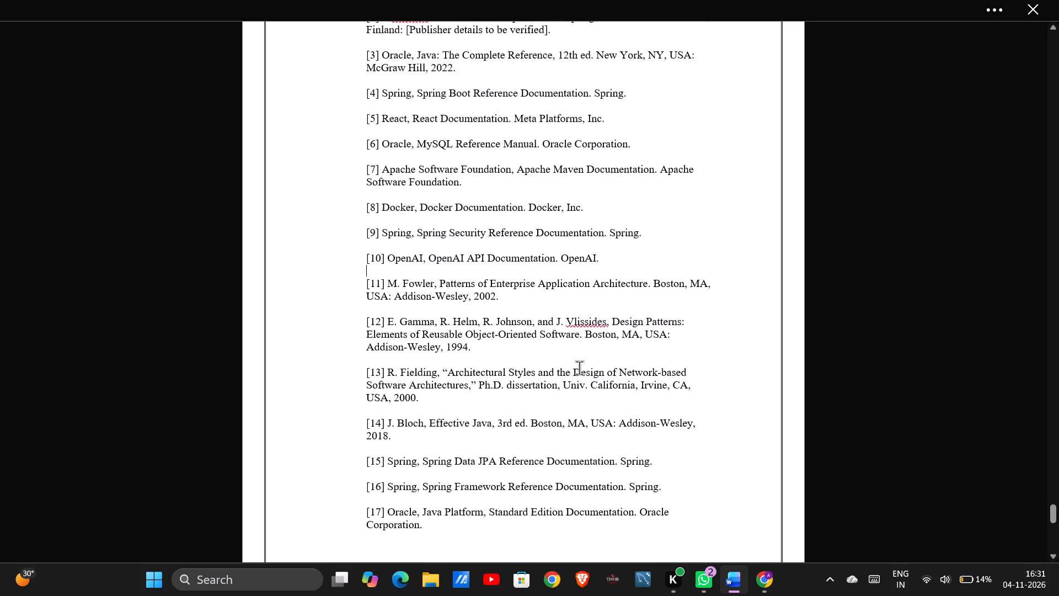
pyautogui.scroll(-1, 579, 368)
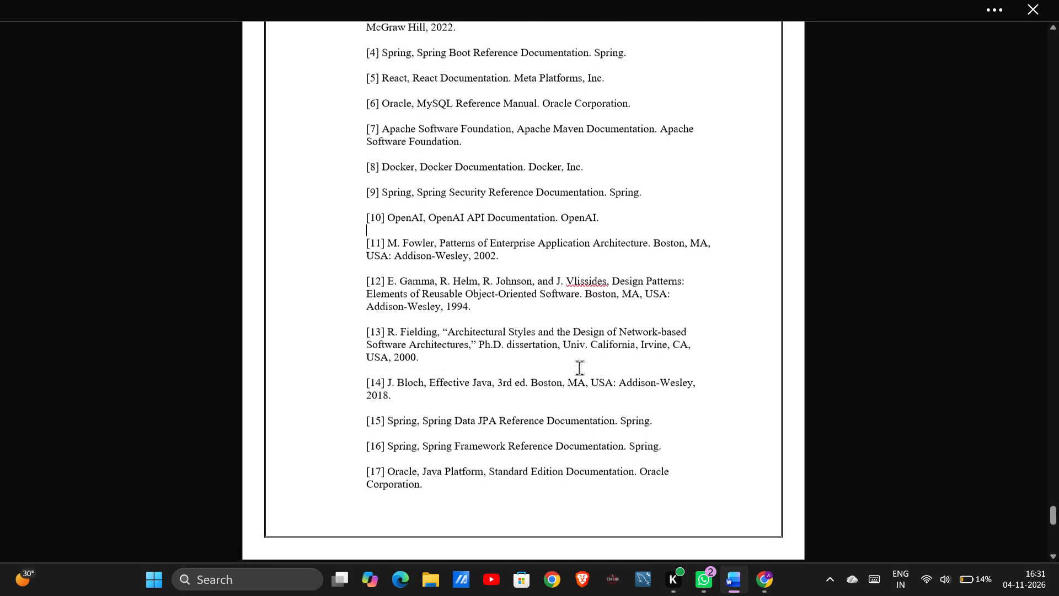
pyautogui.scroll(-1, 579, 368)
pyautogui.moveTo(424, 339); pyautogui.dragTo(359, 315)
pyautogui.press('BackSpace')
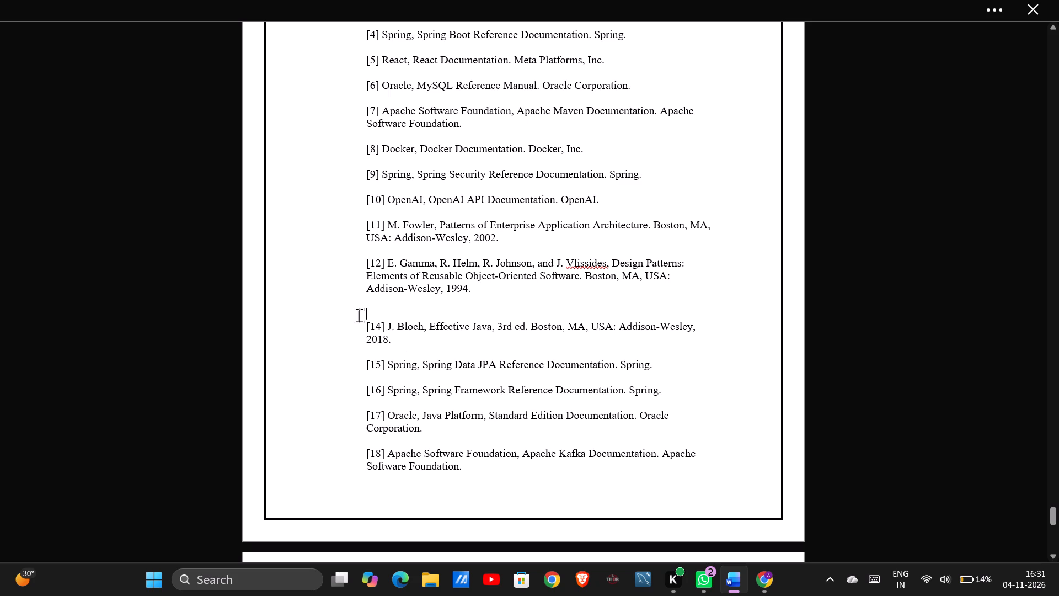
pyautogui.press('BackSpace')
pyautogui.press('BackSpace')
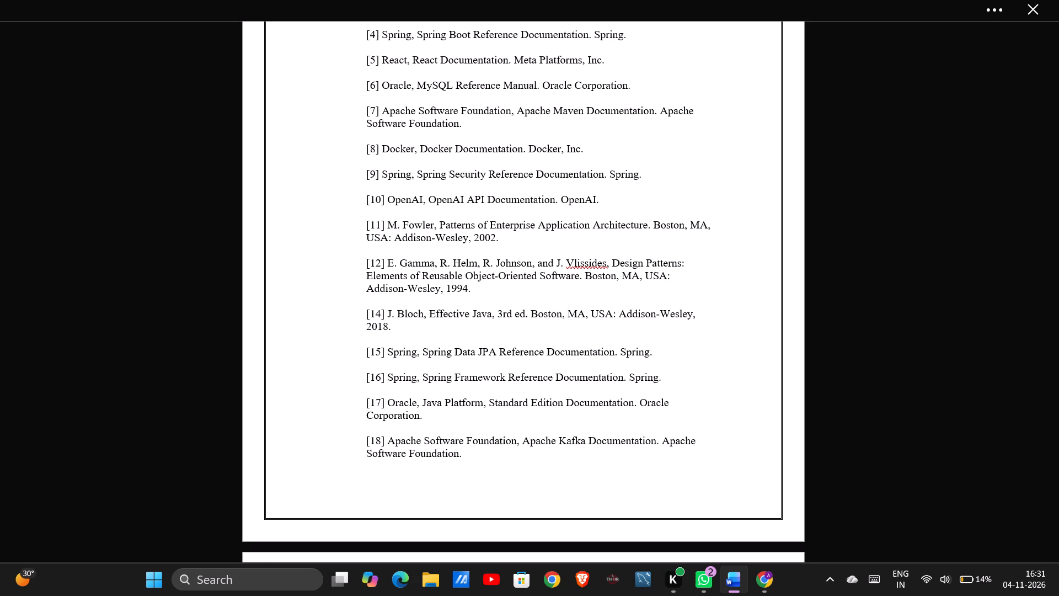
# Delete reference [12], the Design Patterns book, and remove the extra blank line it leaves.
pyautogui.scroll(-1, 359, 315)
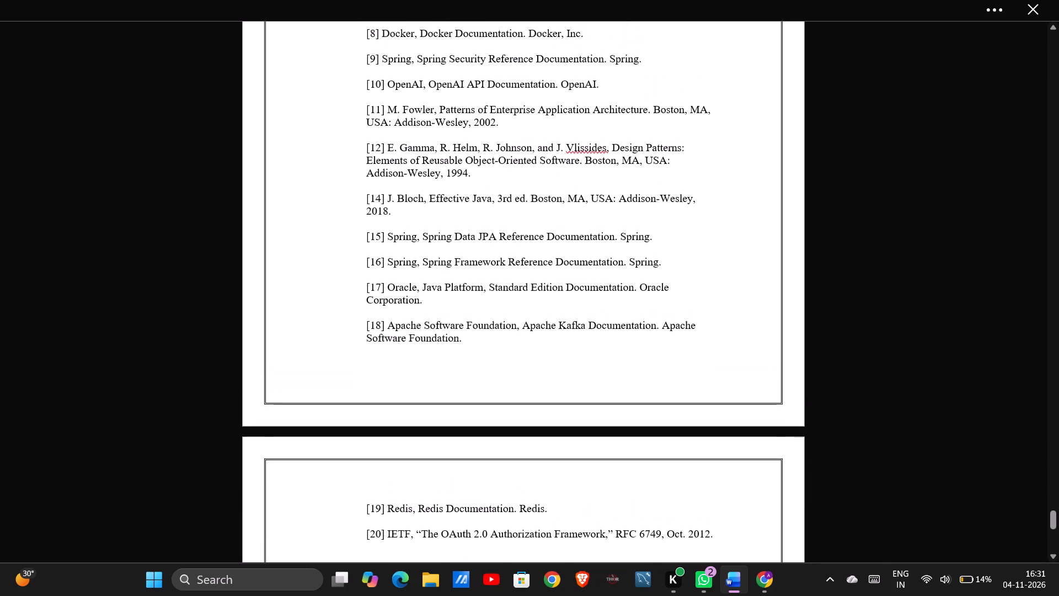
pyautogui.scroll(-1, 359, 315)
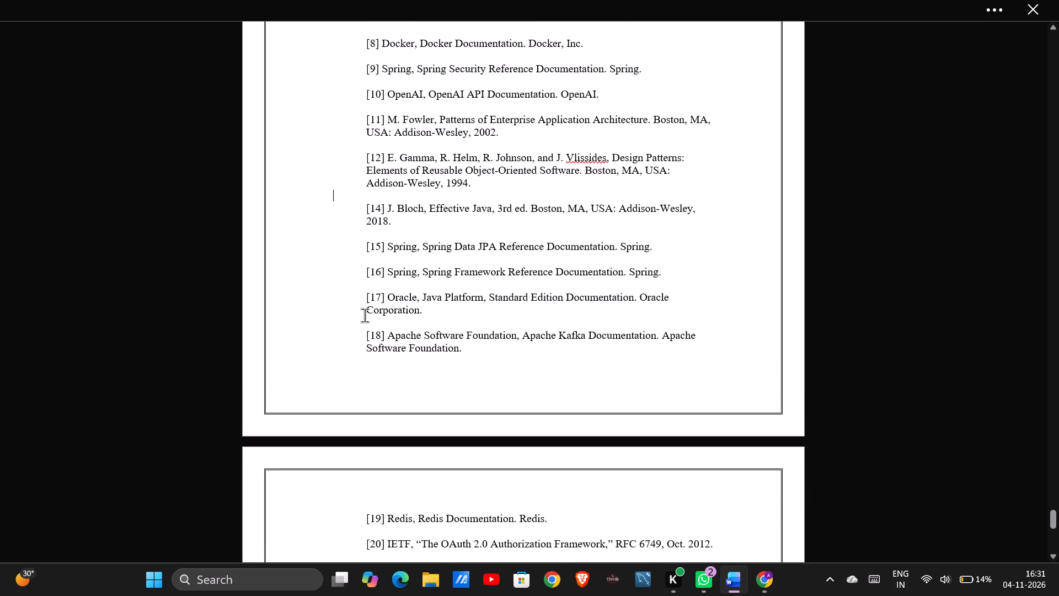
pyautogui.moveTo(445, 311); pyautogui.dragTo(400, 303)
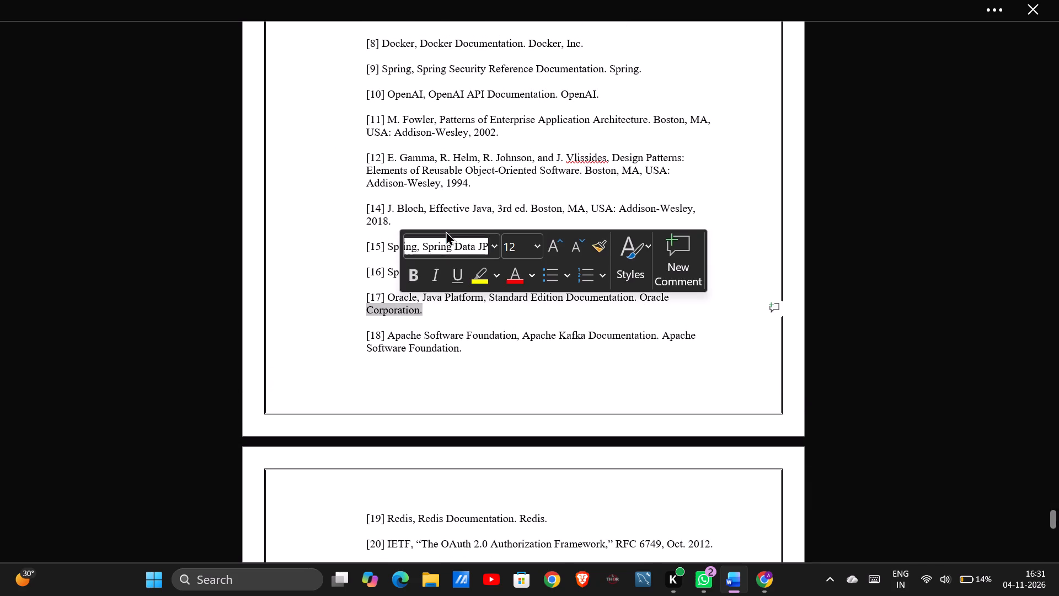
pyautogui.click(450, 174)
pyautogui.moveTo(475, 180); pyautogui.dragTo(379, 161)
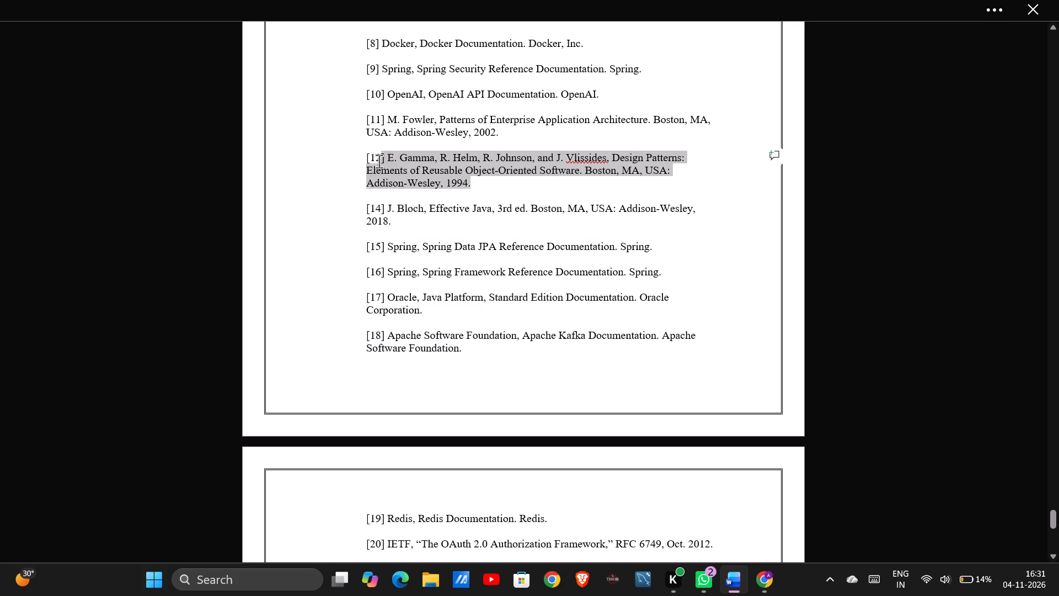
pyautogui.moveTo(379, 161); pyautogui.dragTo(365, 158)
pyautogui.press('BackSpace')
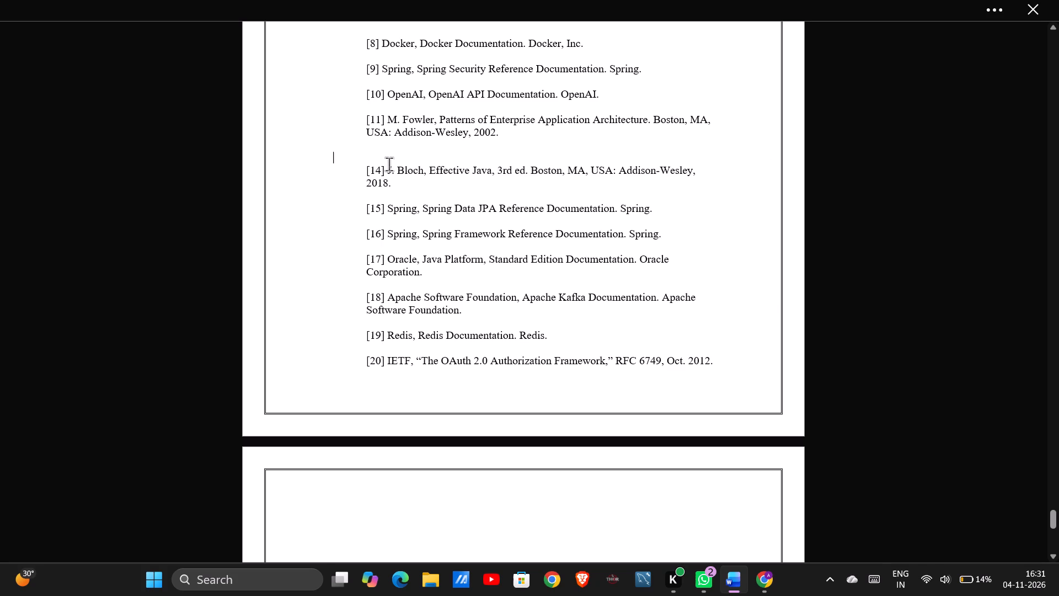
pyautogui.click(382, 169)
pyautogui.click(383, 150)
pyautogui.press('Right')
pyautogui.press('BackSpace')
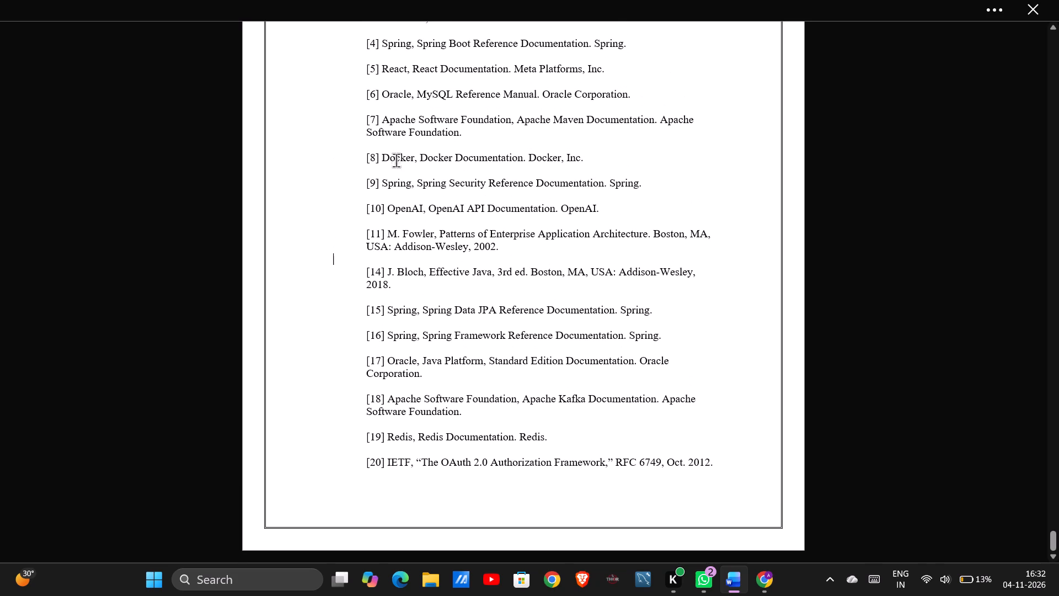
# Renumber the Effective Java, Spring Data JPA and Spring Framework references as [12], [13] and [14].
pyautogui.click(380, 234)
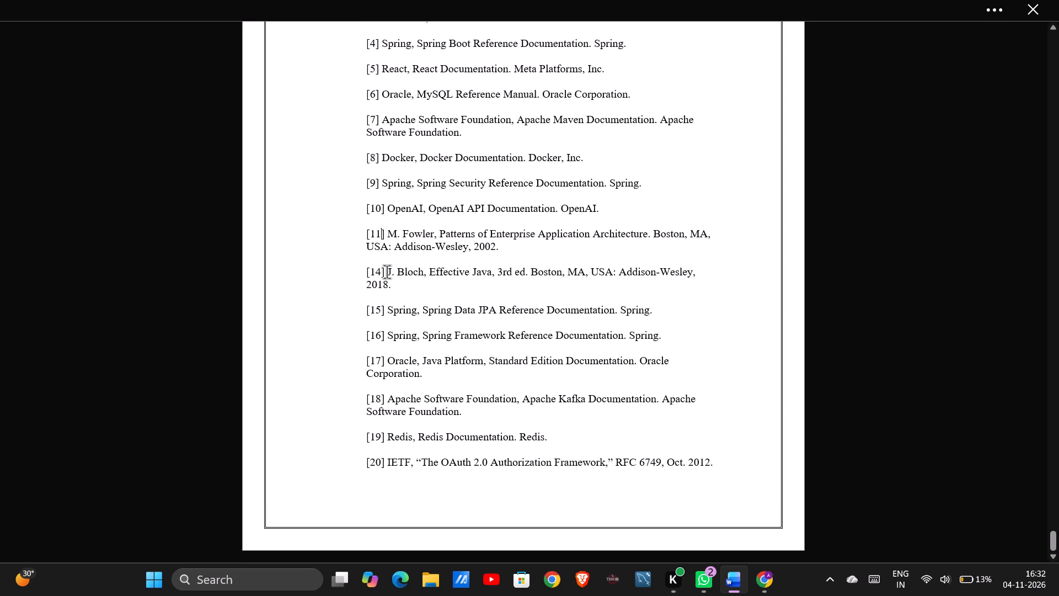
pyautogui.click(383, 274)
pyautogui.click(380, 271)
pyautogui.press('BackSpace')
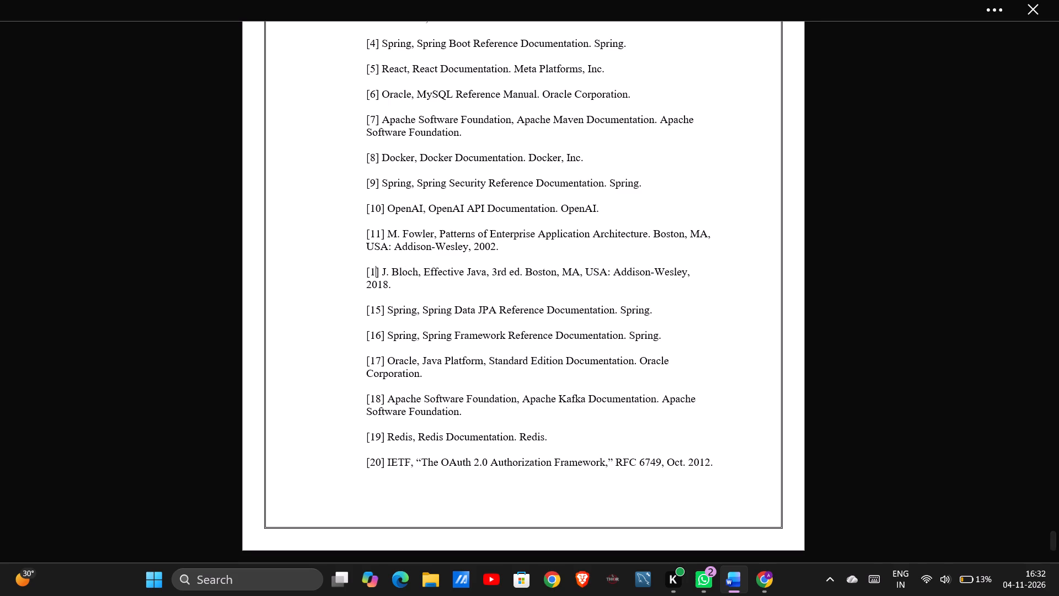
pyautogui.press('2')
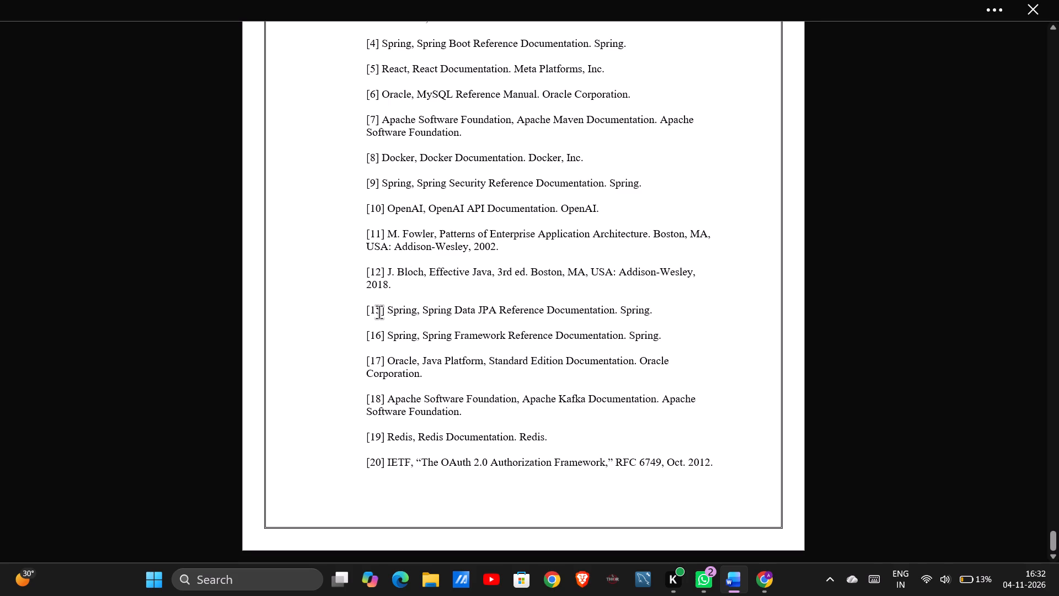
pyautogui.click(379, 312)
pyautogui.press('BackSpace')
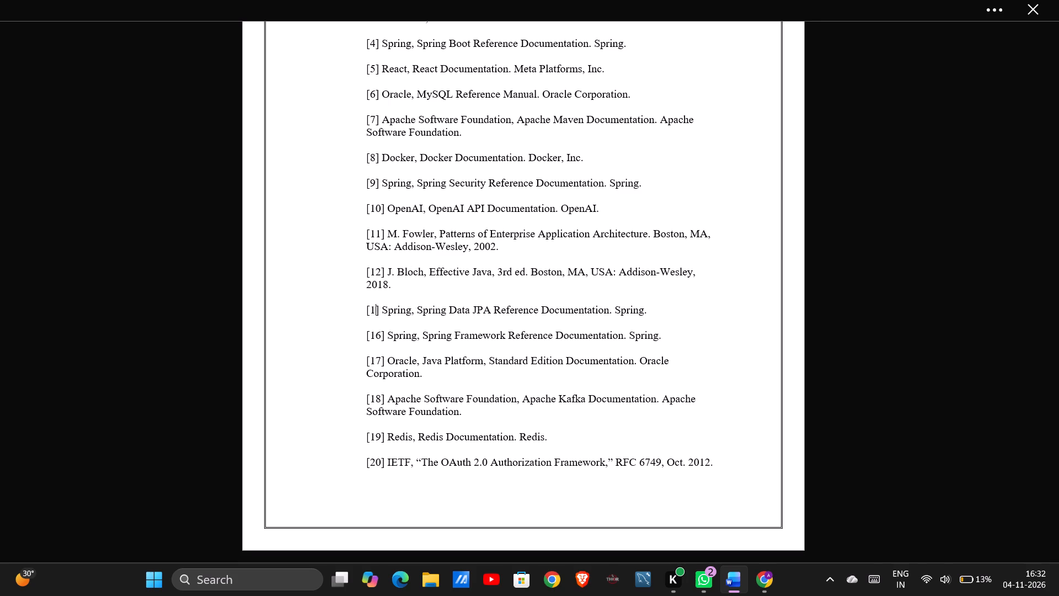
pyautogui.press('3')
pyautogui.click(379, 329)
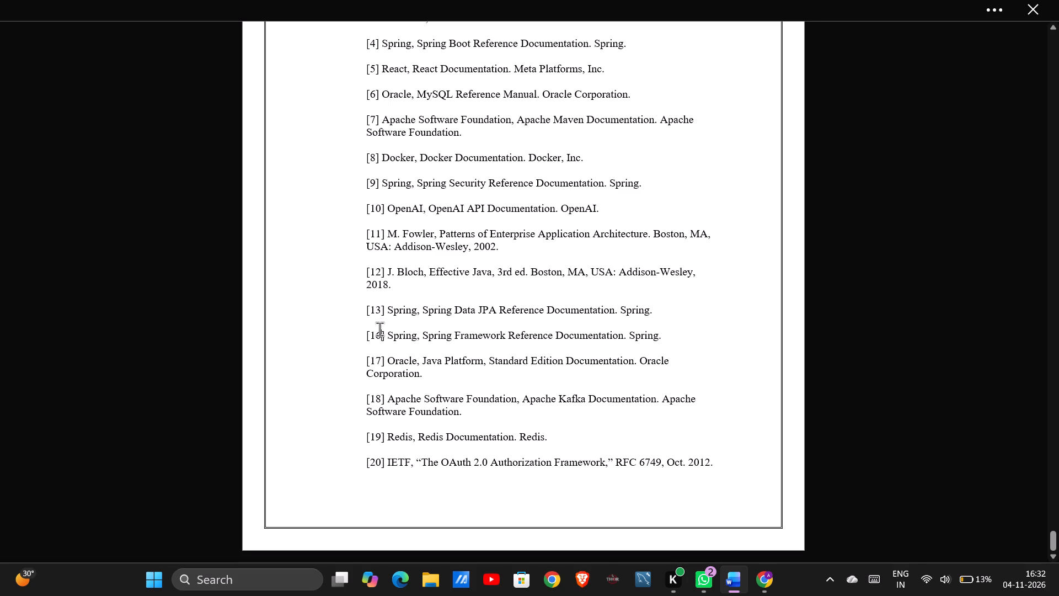
pyautogui.press('BackSpace')
pyautogui.press('4')
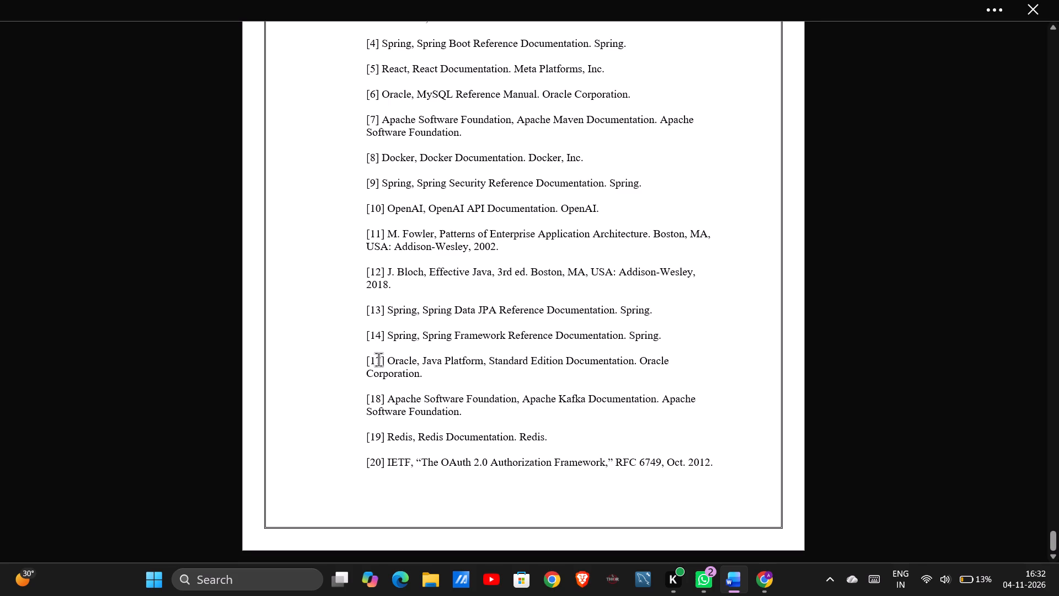
# Renumber the Oracle Java Platform, Apache Kafka and Redis references as [15], [16] and [17].
pyautogui.click(378, 359)
pyautogui.press('BackSpace')
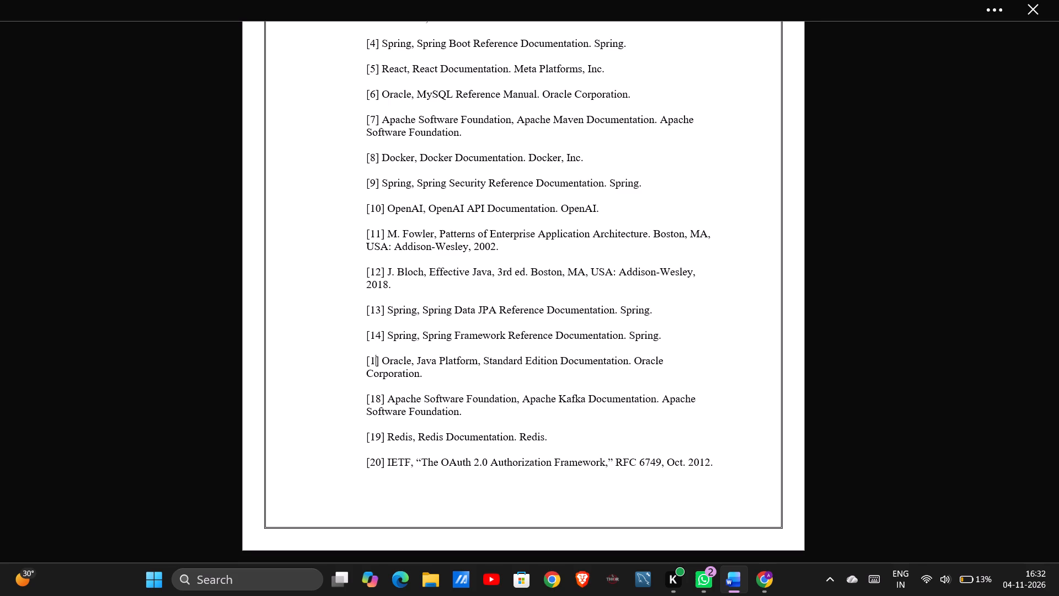
pyautogui.press('5')
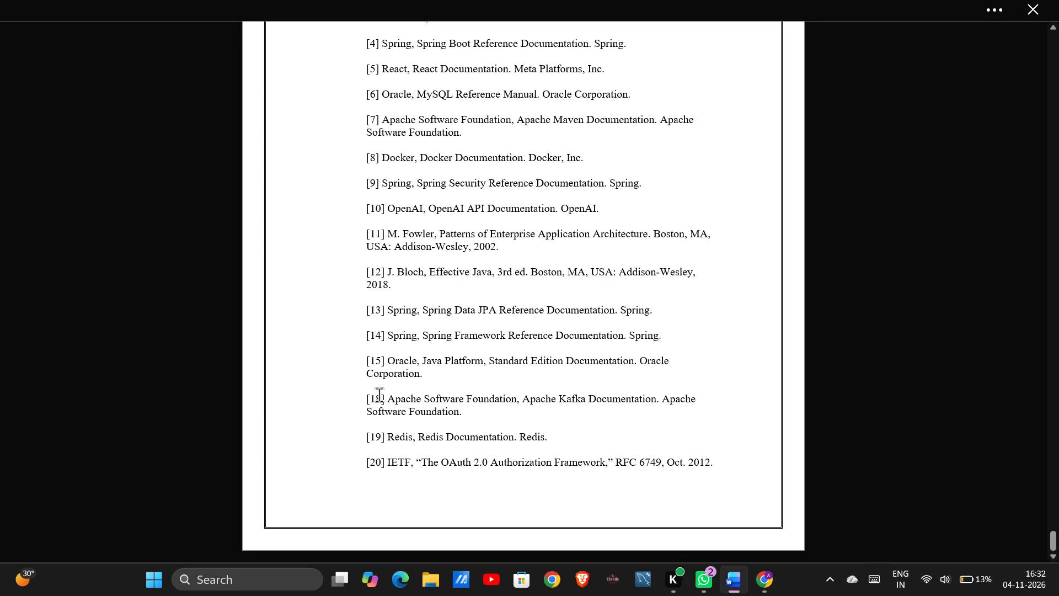
pyautogui.click(379, 395)
pyautogui.press('BackSpace')
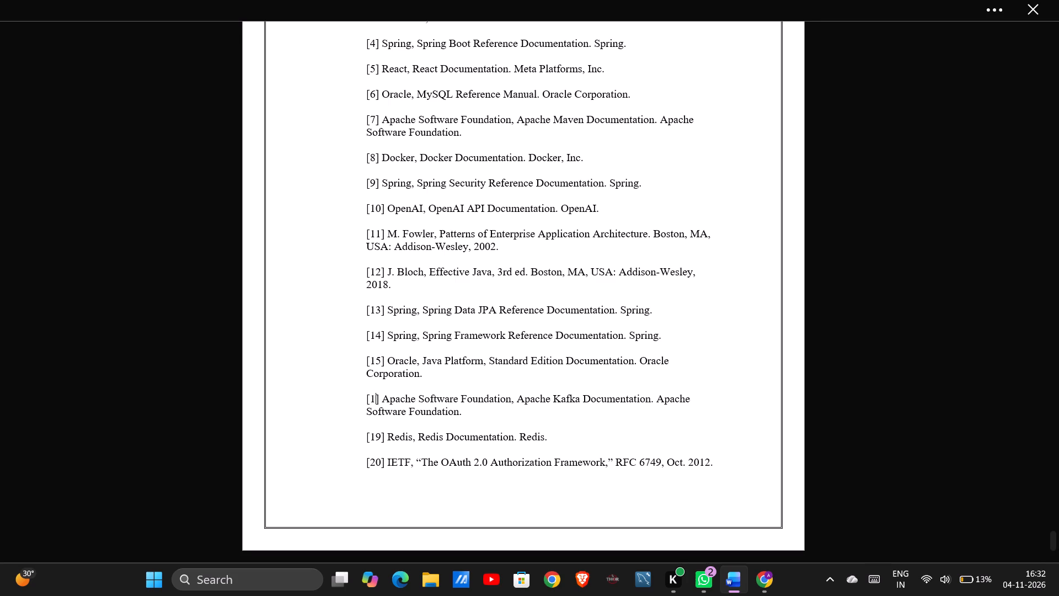
pyautogui.press('6')
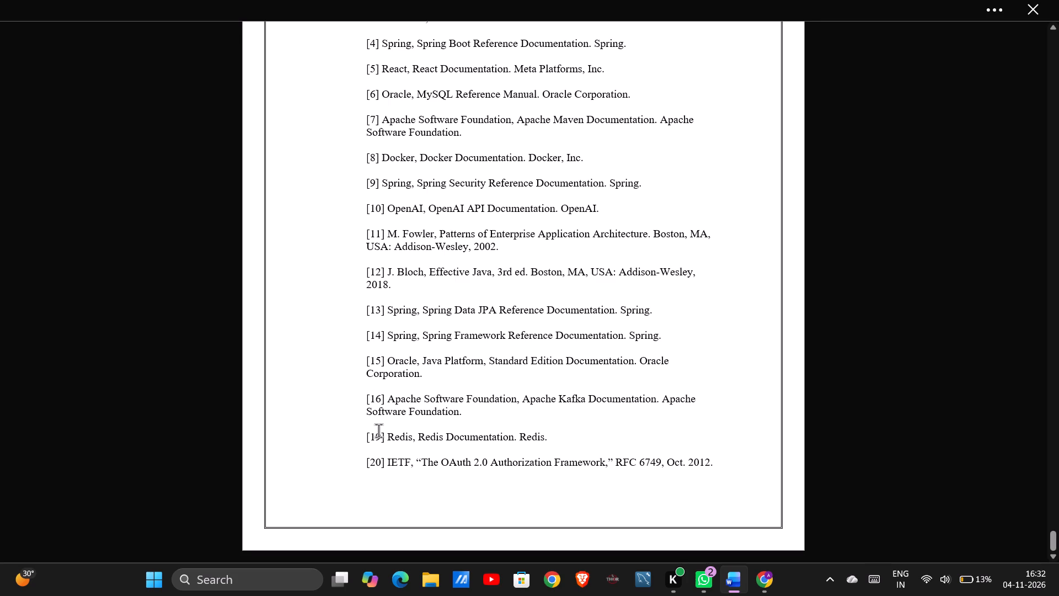
pyautogui.click(379, 434)
pyautogui.press('BackSpace')
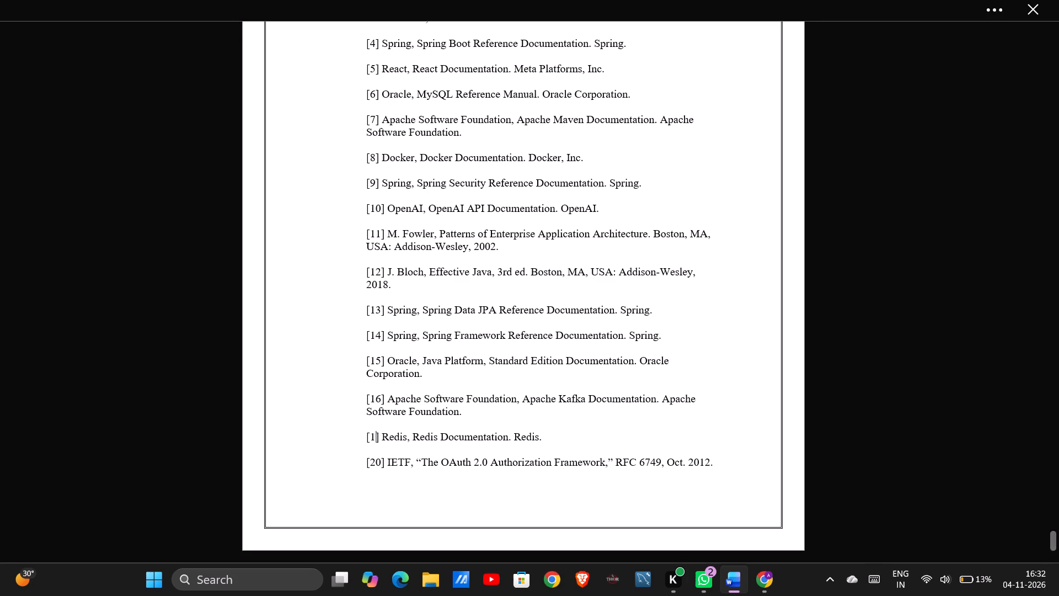
pyautogui.press('7')
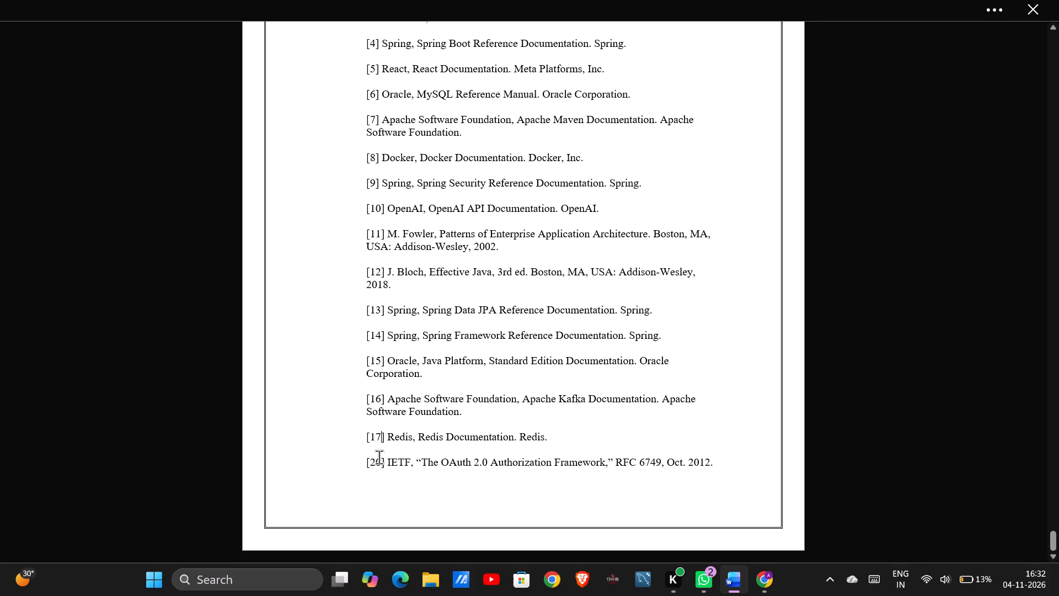
# Change the number of the IETF OAuth 2.0 Authorization Framework reference to [28].
pyautogui.click(379, 458)
pyautogui.press('BackSpace')
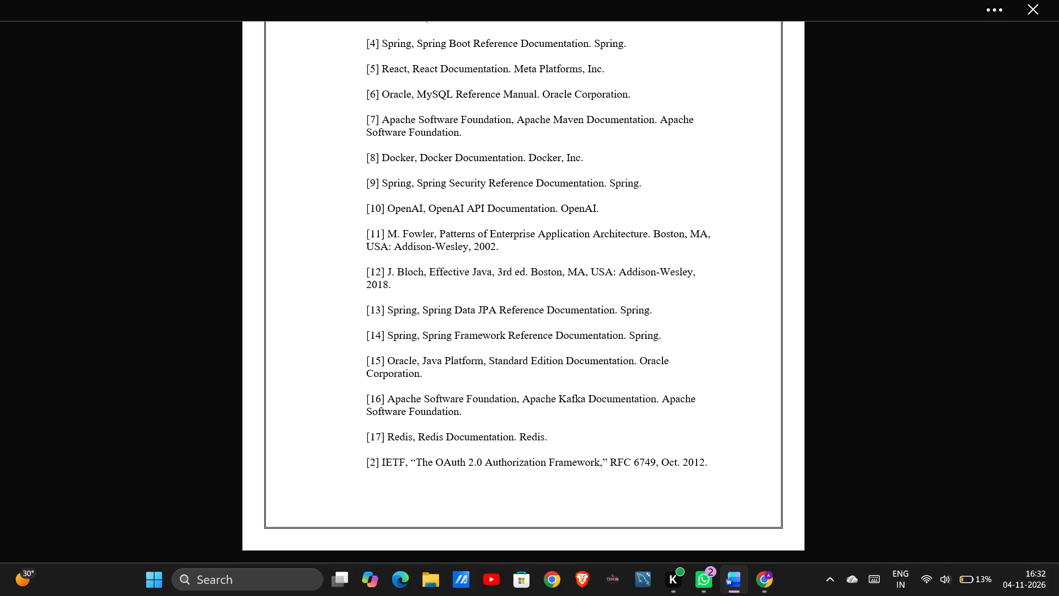
pyautogui.press('8')
# Look over the renumbered IEEE reference list and the tools and technologies section that precedes it.
pyautogui.scroll(-1, 428, 428)
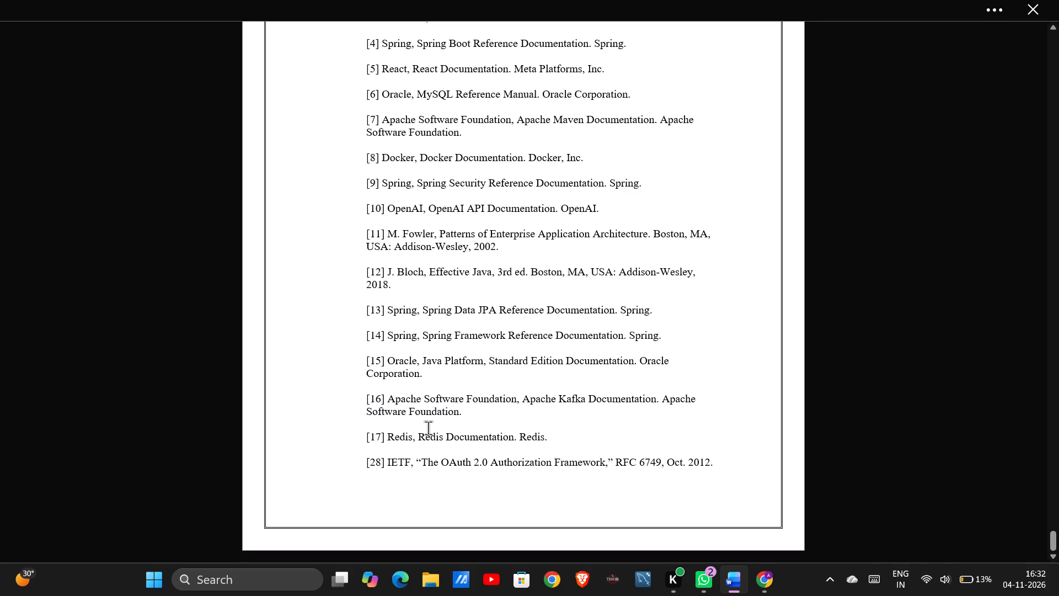
pyautogui.scroll(-2, 428, 428)
pyautogui.scroll(2, 428, 428)
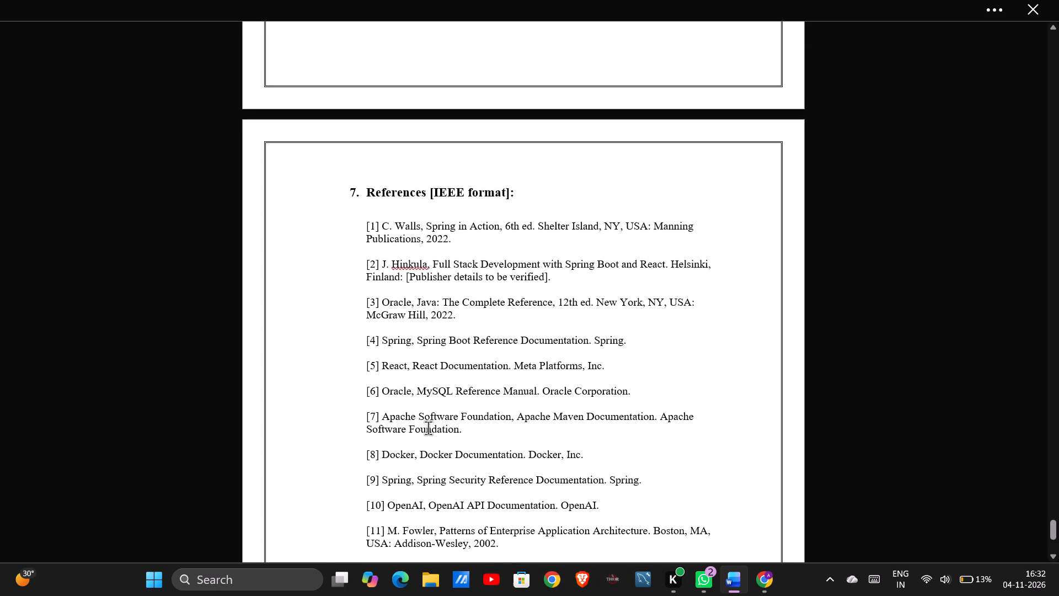
pyautogui.scroll(4, 428, 428)
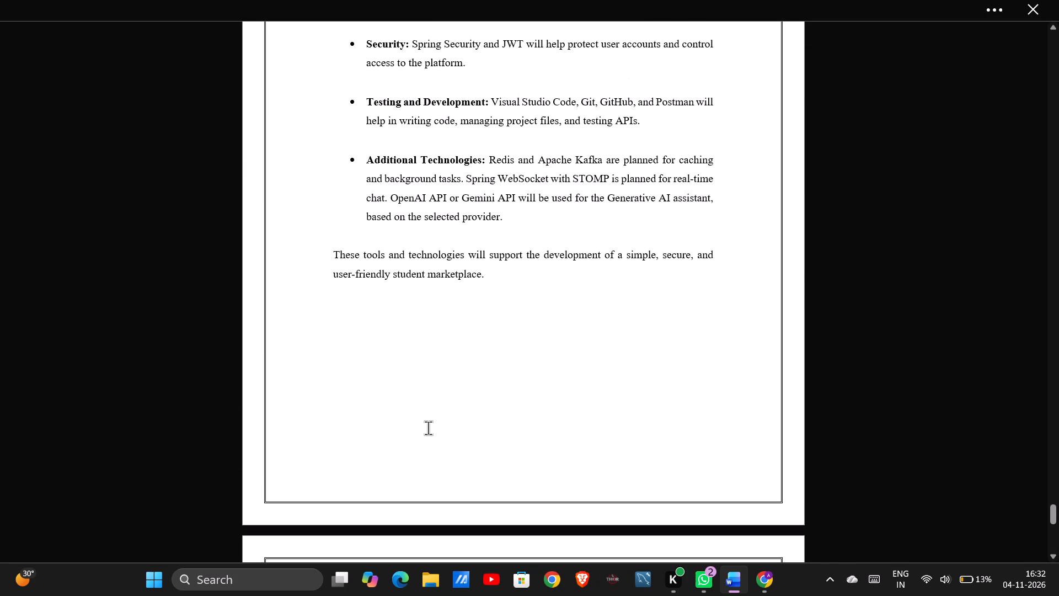
pyautogui.scroll(2, 428, 428)
pyautogui.scroll(-2, 428, 428)
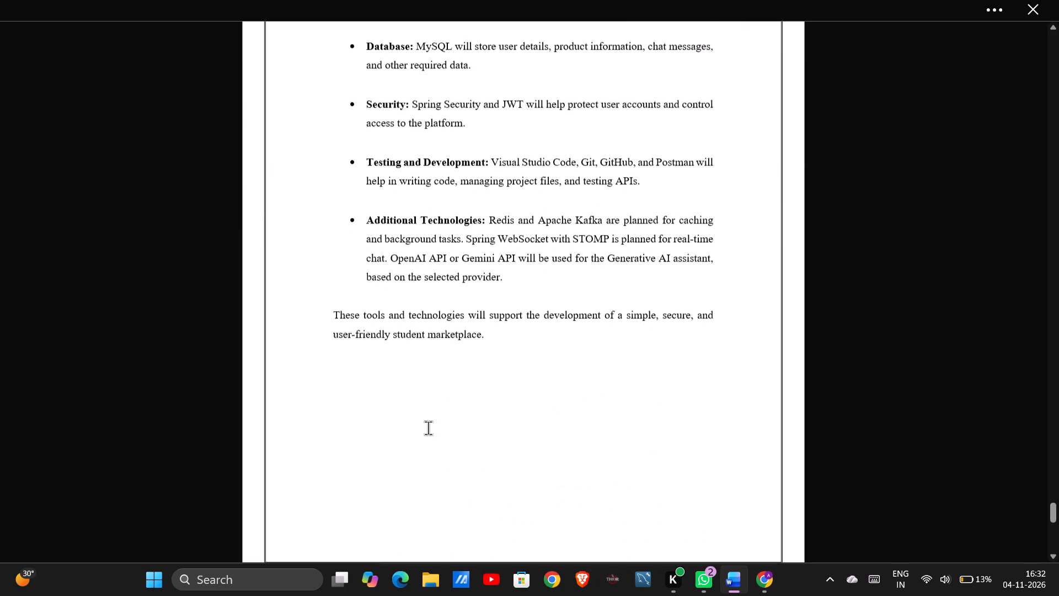
pyautogui.scroll(-5, 428, 428)
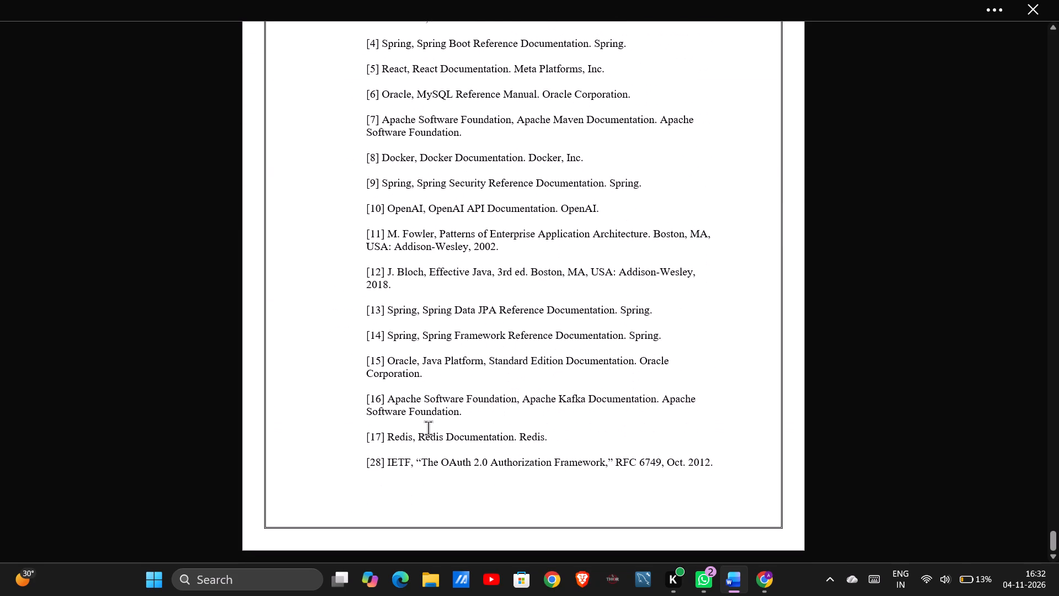
pyautogui.scroll(12, 428, 428)
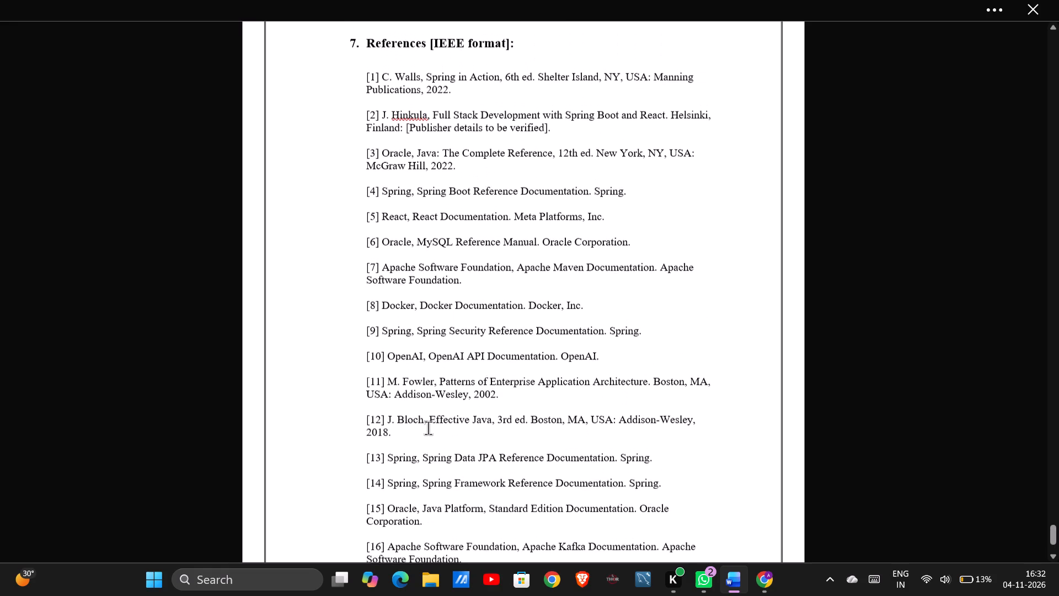
# Return to the start of the synopsis and review the cover page's title, project ID, team, supervisor and institute details.
pyautogui.scroll(20, 428, 428)
pyautogui.scroll(1, 428, 428)
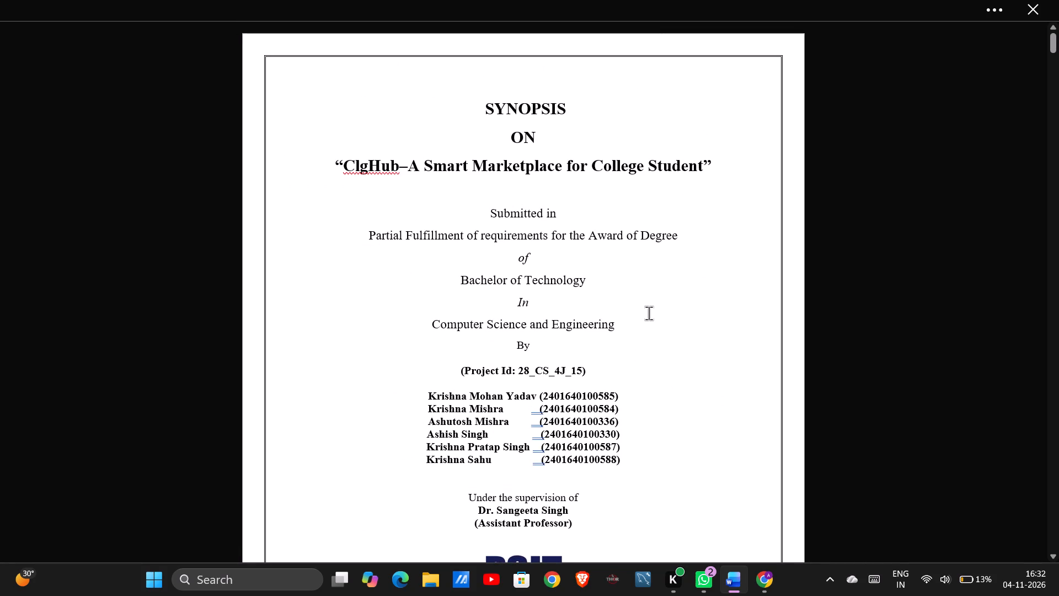
pyautogui.scroll(-1, 649, 313)
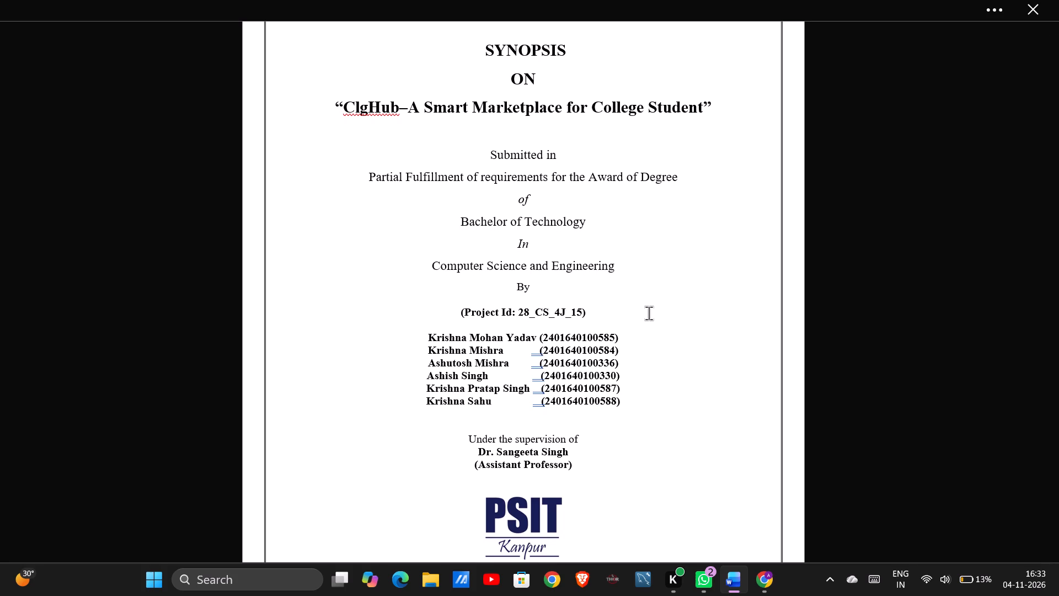
pyautogui.scroll(-1, 650, 308)
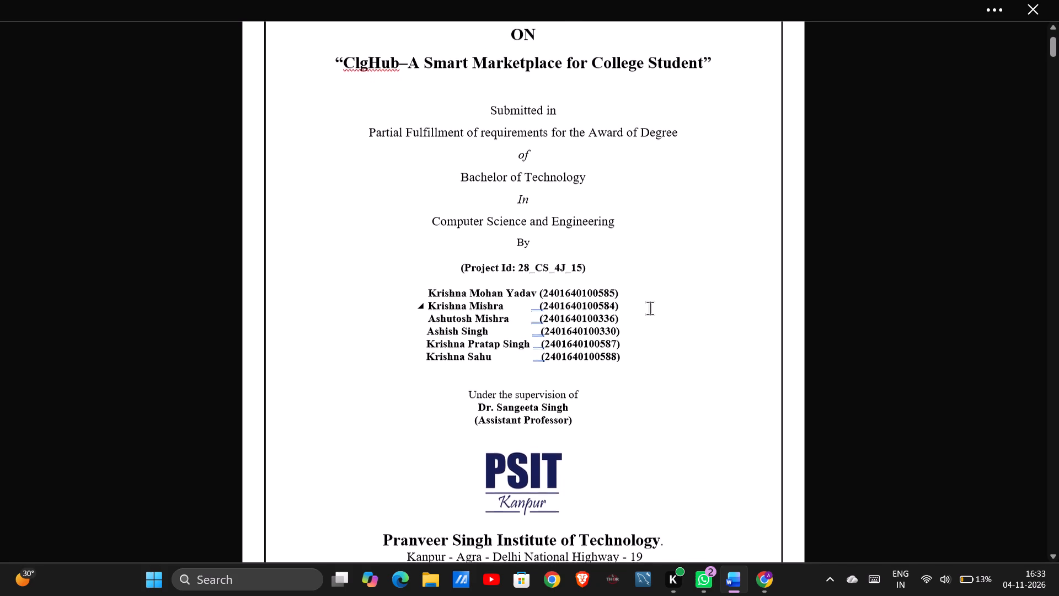
pyautogui.scroll(-2, 650, 308)
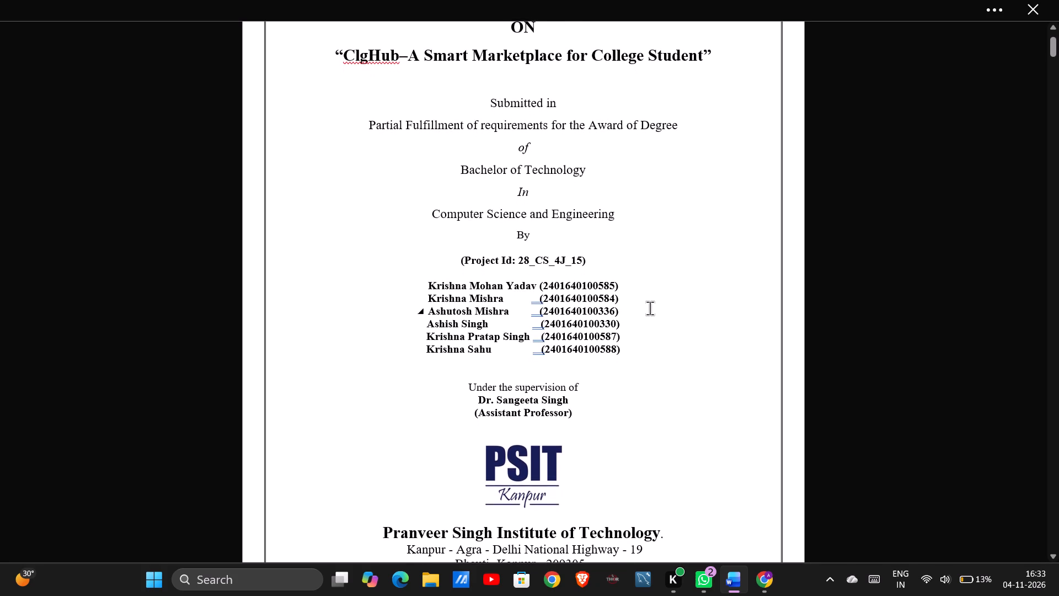
pyautogui.scroll(-2, 650, 308)
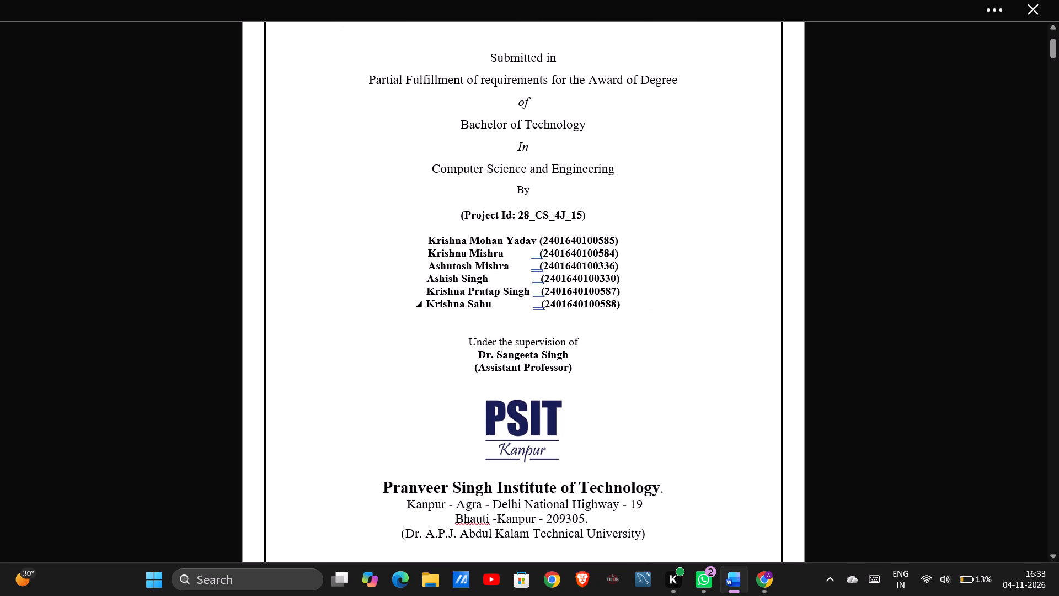
pyautogui.scroll(-1, 650, 308)
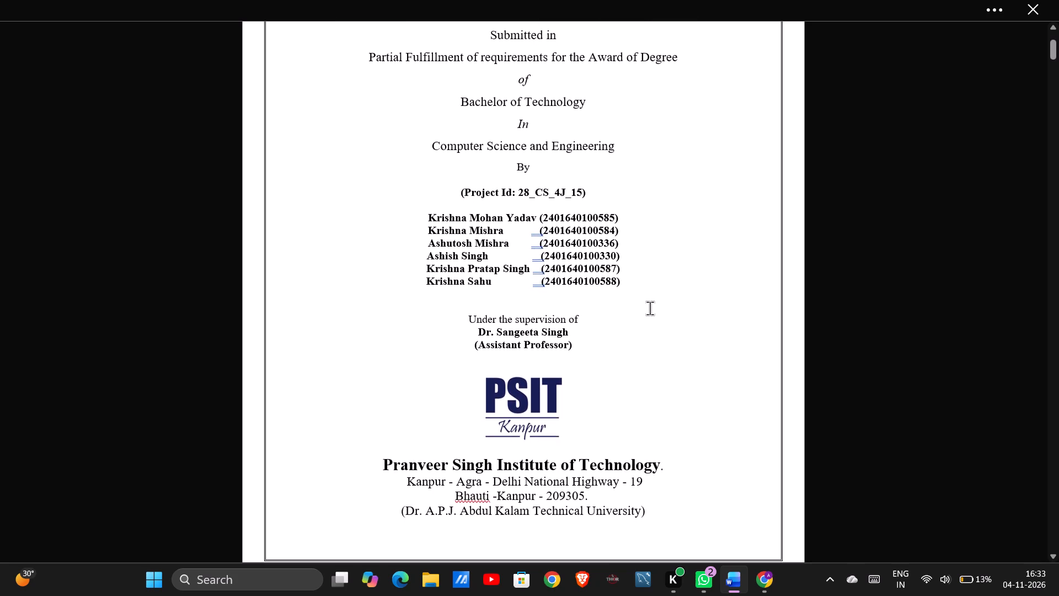
pyautogui.scroll(-2, 650, 308)
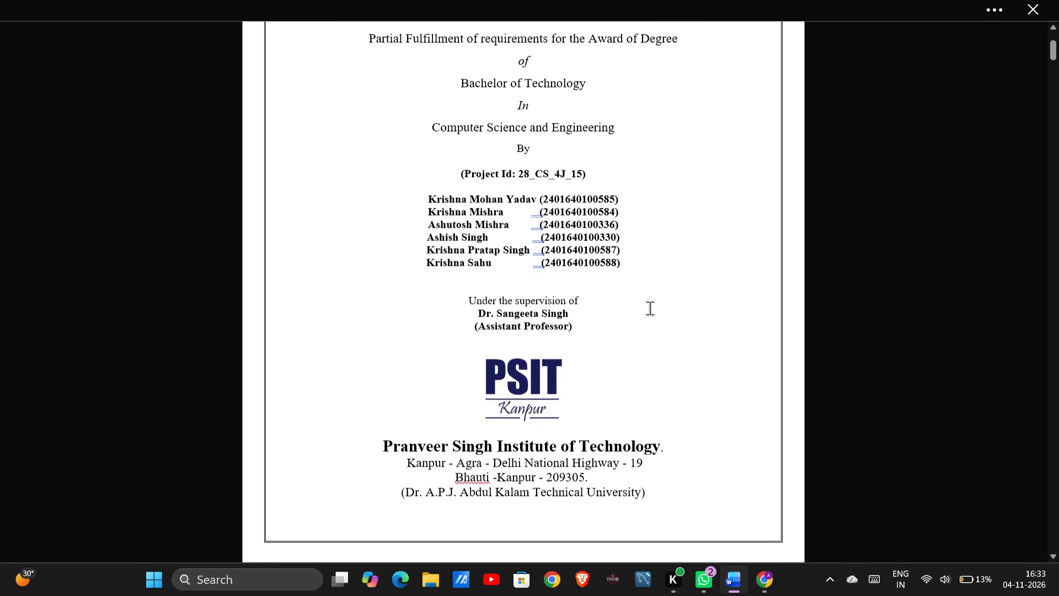
pyautogui.scroll(-1, 650, 308)
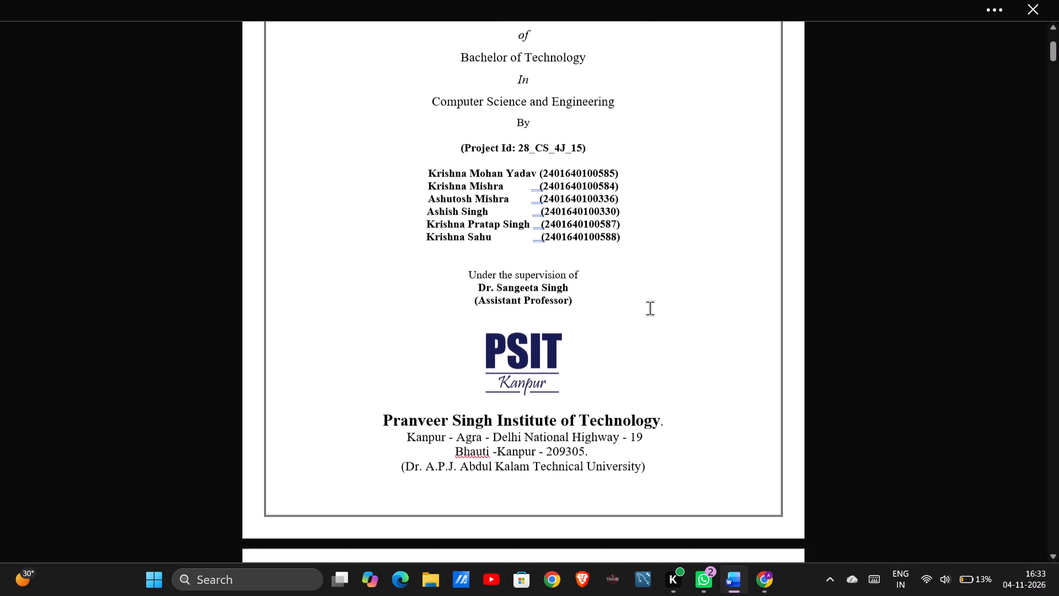
pyautogui.scroll(-2, 650, 308)
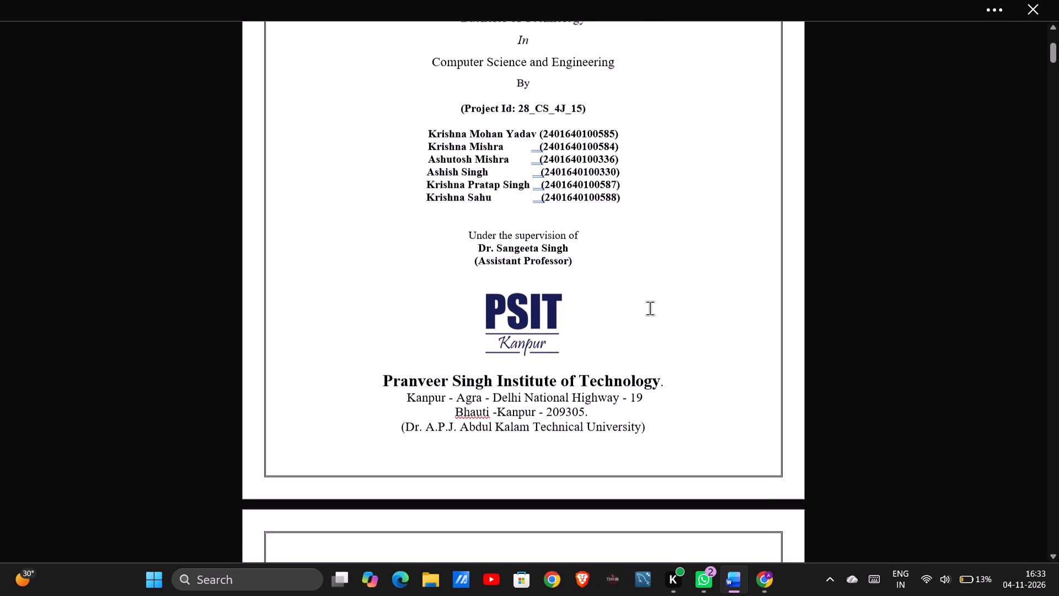
pyautogui.scroll(-2, 650, 308)
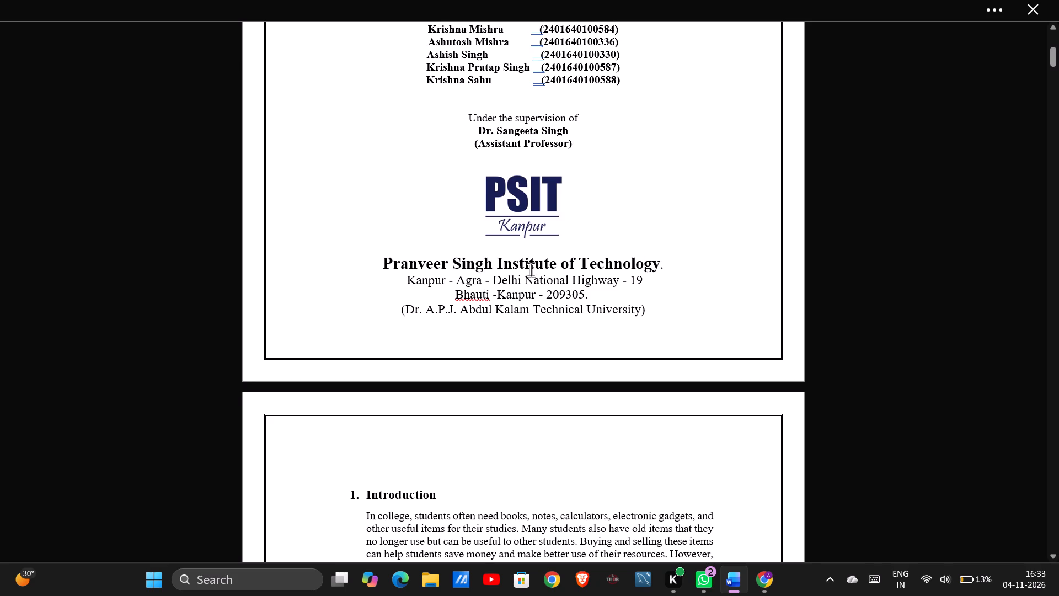
# Read through section 1, Introduction, checking its text and page layout.
pyautogui.scroll(-1, 531, 269)
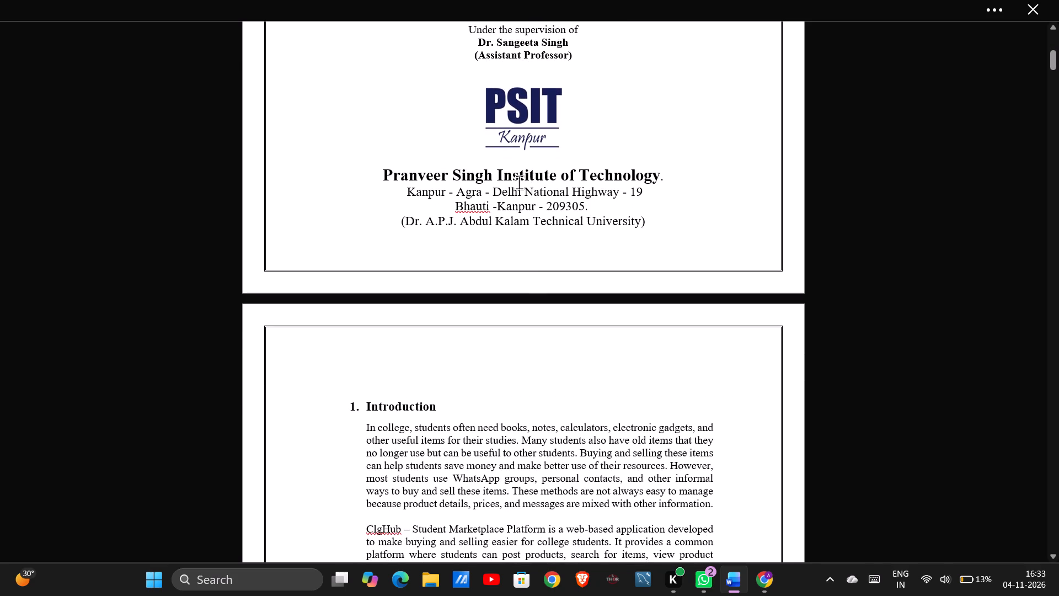
pyautogui.scroll(-3, 518, 179)
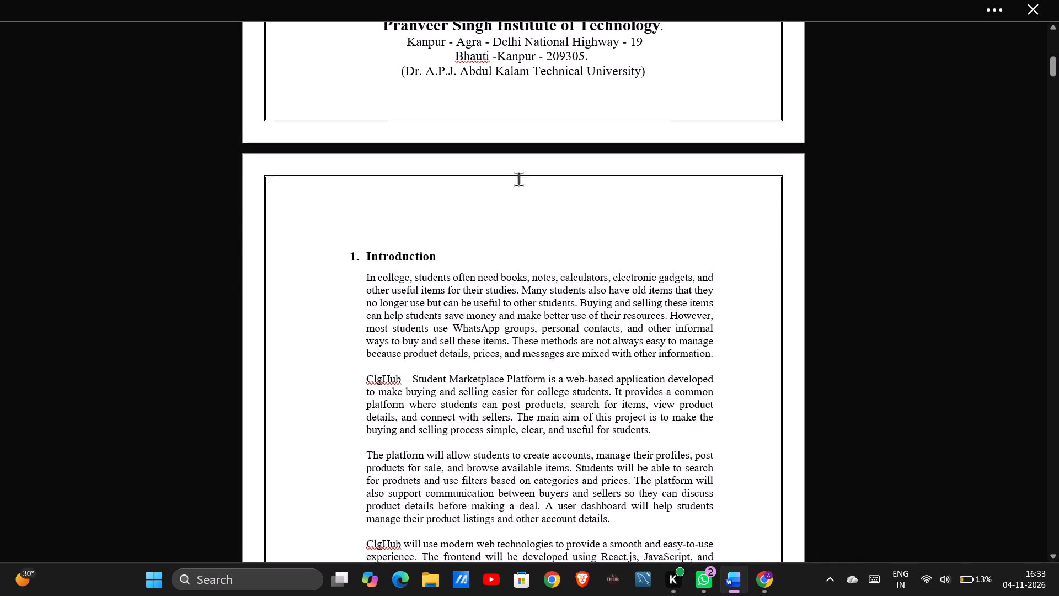
pyautogui.scroll(-1, 518, 179)
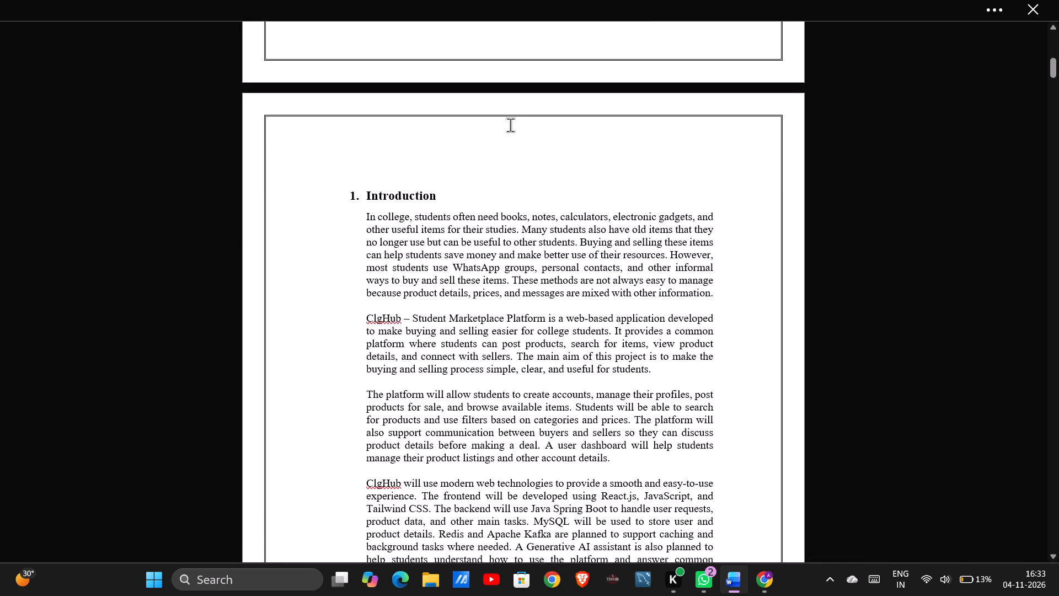
pyautogui.scroll(-3, 510, 125)
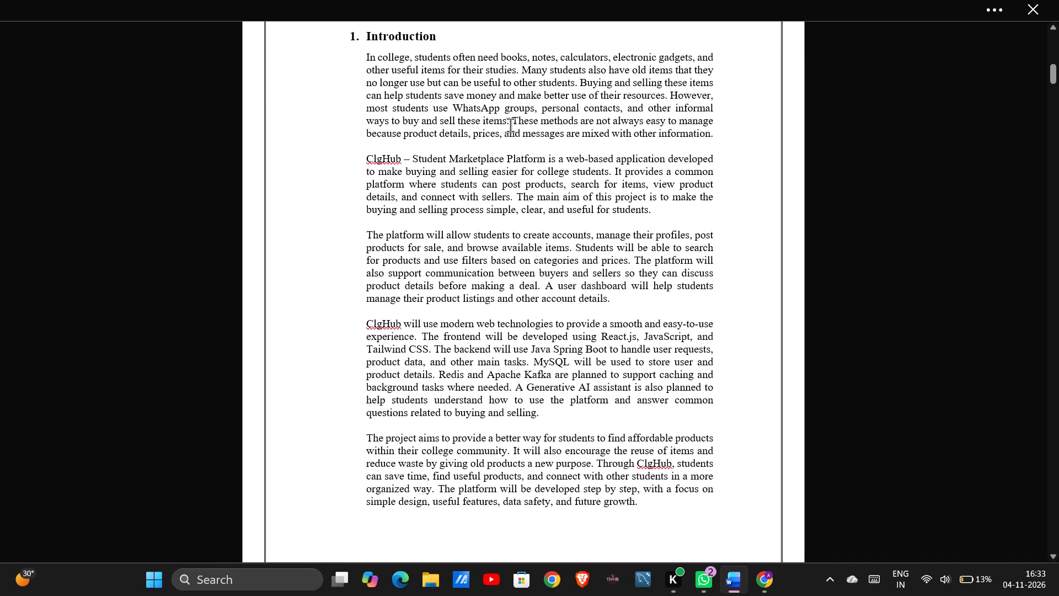
pyautogui.scroll(-2, 510, 125)
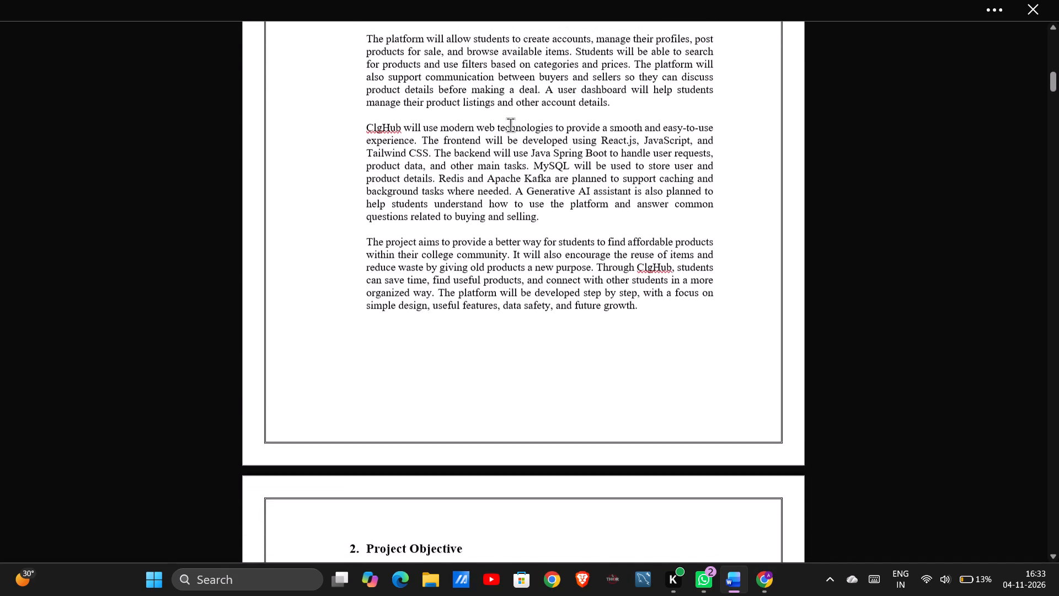
pyautogui.scroll(-3, 510, 125)
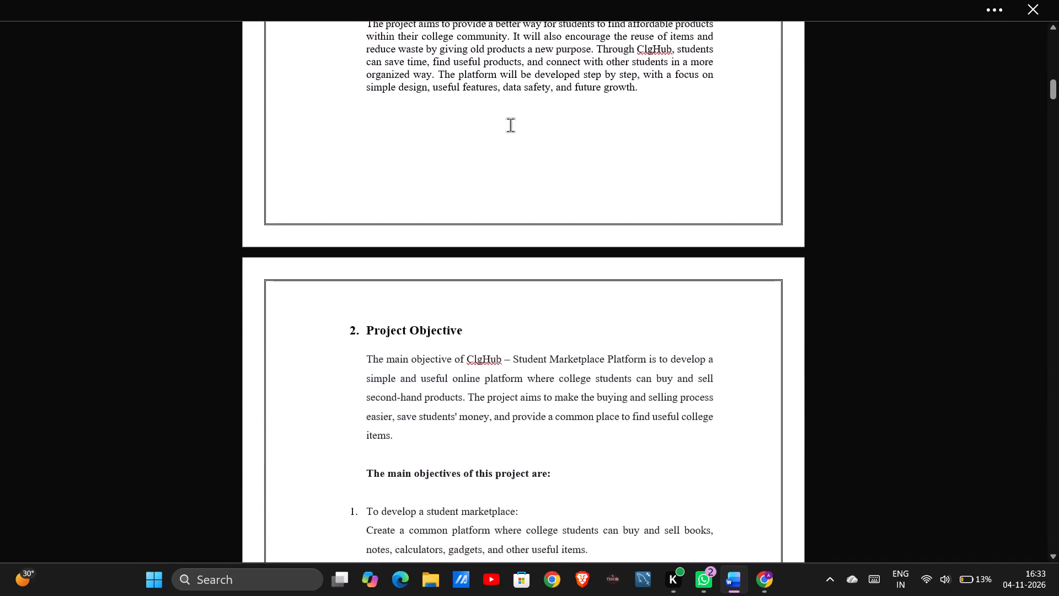
# Review section 2, Project Objective, including the opening paragraph and the first numbered objectives.
pyautogui.scroll(-2, 510, 125)
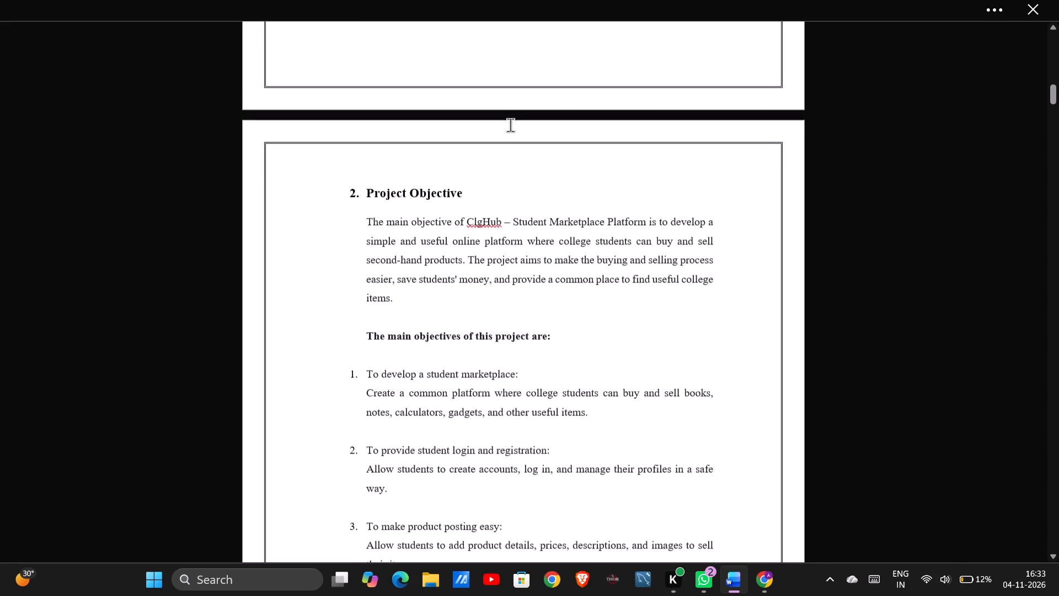
pyautogui.scroll(-1, 510, 125)
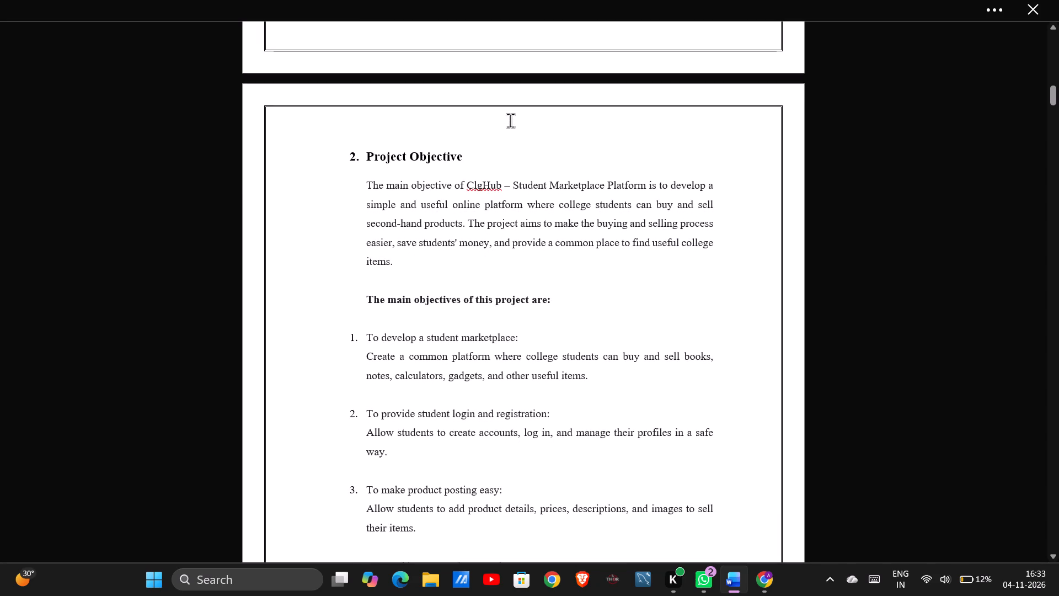
pyautogui.scroll(-2, 510, 120)
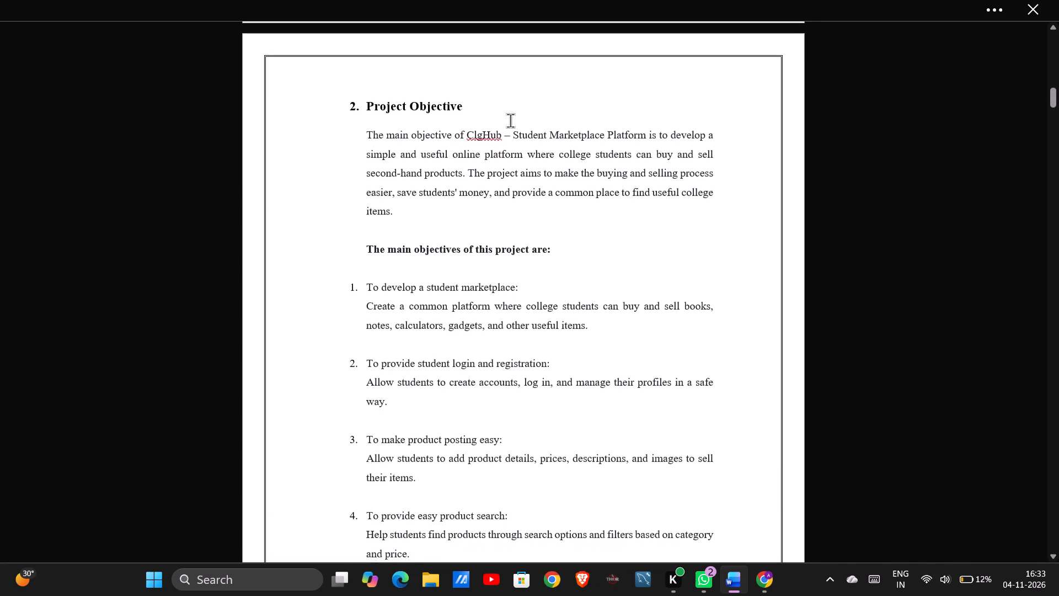
pyautogui.scroll(-2, 510, 120)
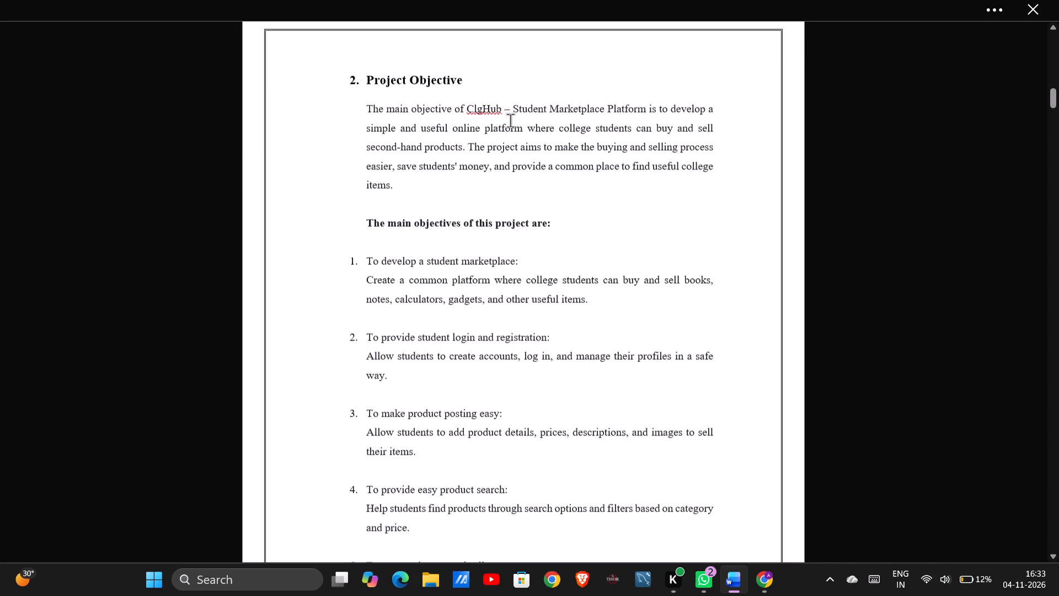
pyautogui.scroll(-1, 510, 120)
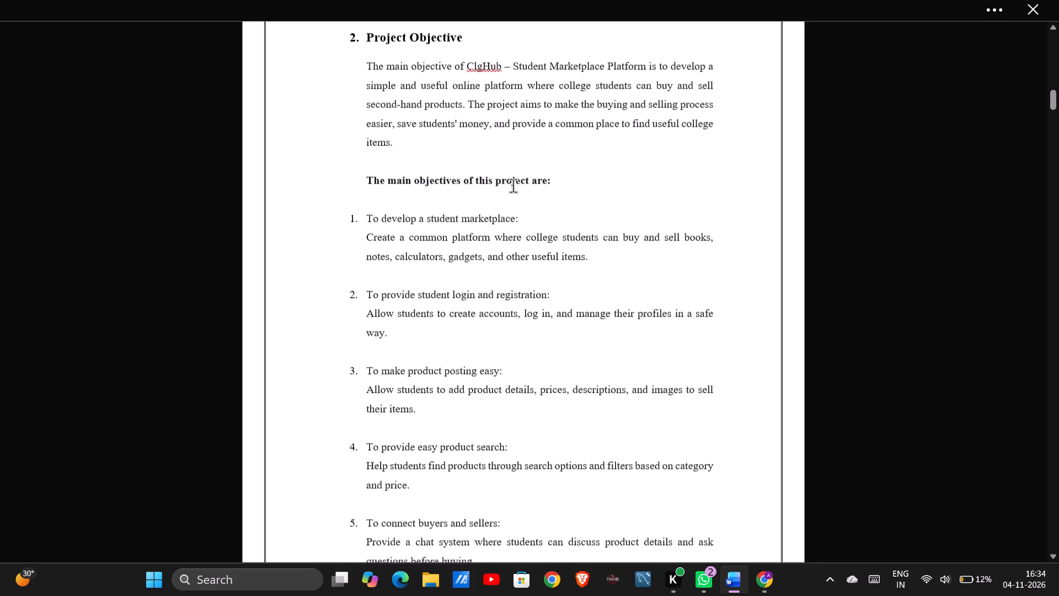
# Go back to section 1, Introduction, and recheck its paragraphs and the page break before section 2.
pyautogui.scroll(3, 513, 208)
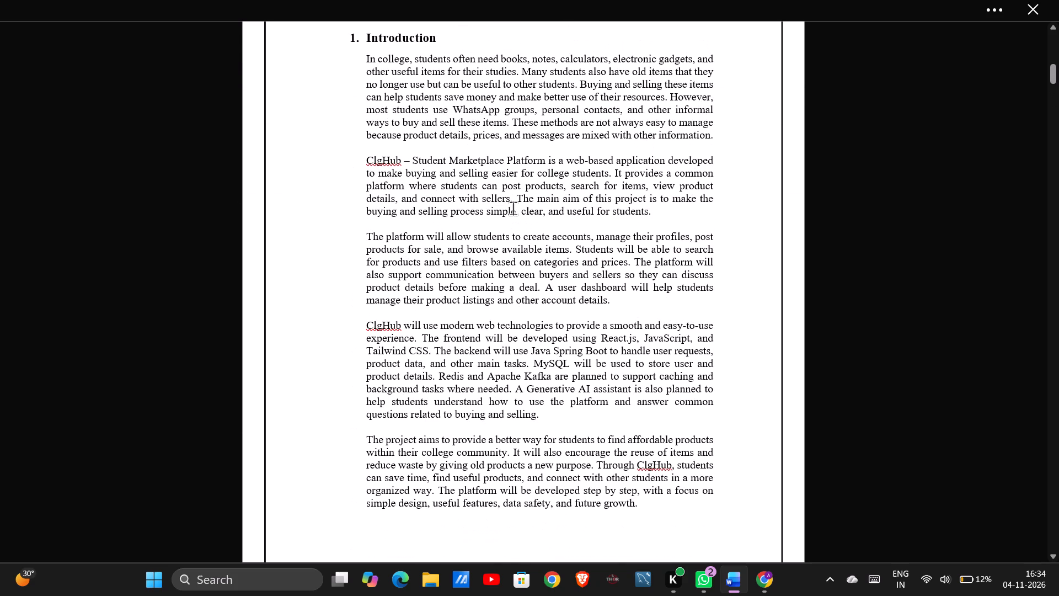
pyautogui.scroll(1, 513, 208)
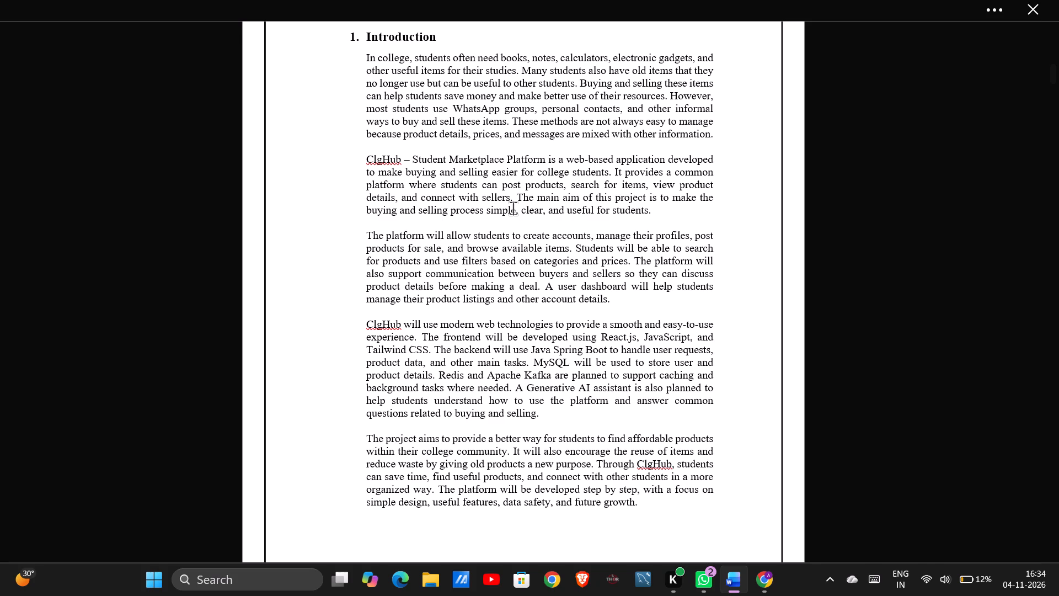
pyautogui.scroll(-1, 513, 176)
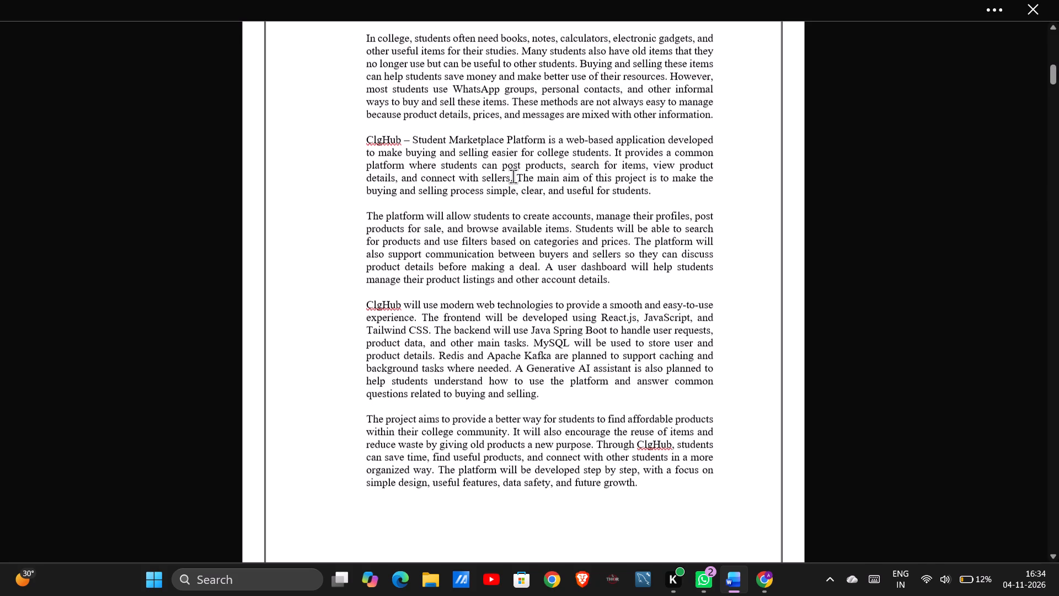
pyautogui.scroll(-2, 513, 176)
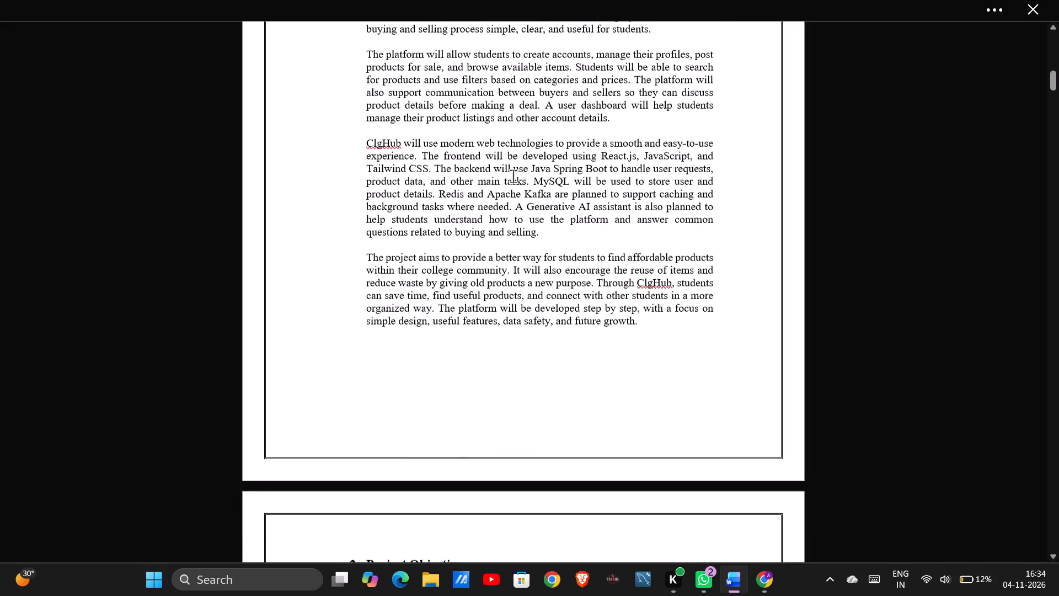
pyautogui.scroll(-2, 513, 176)
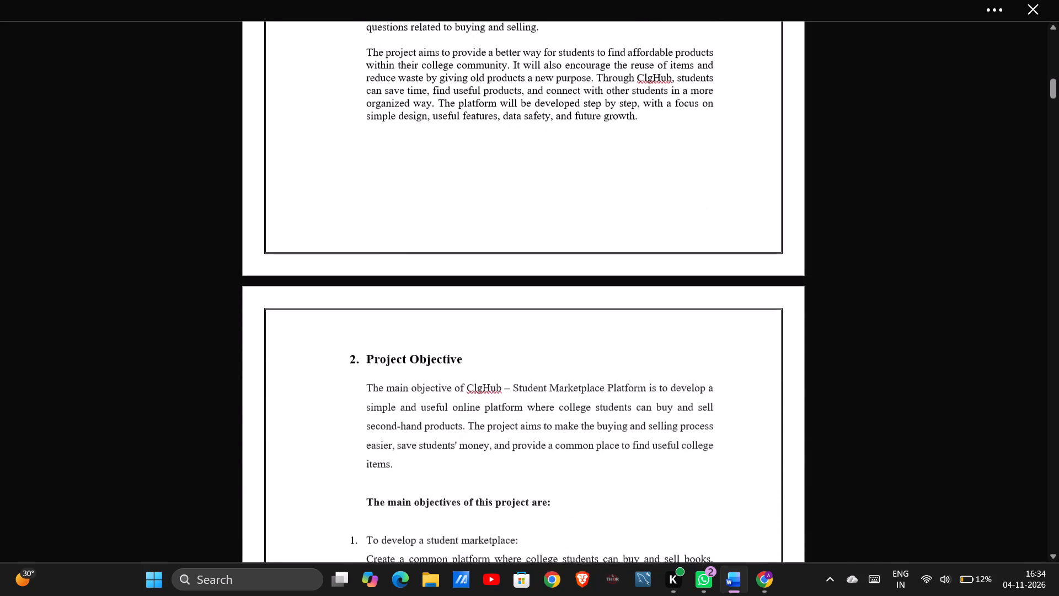
# Reread section 2, Project Objective, covering the opening paragraph and the numbered objectives on its first page.
pyautogui.scroll(-3, 513, 176)
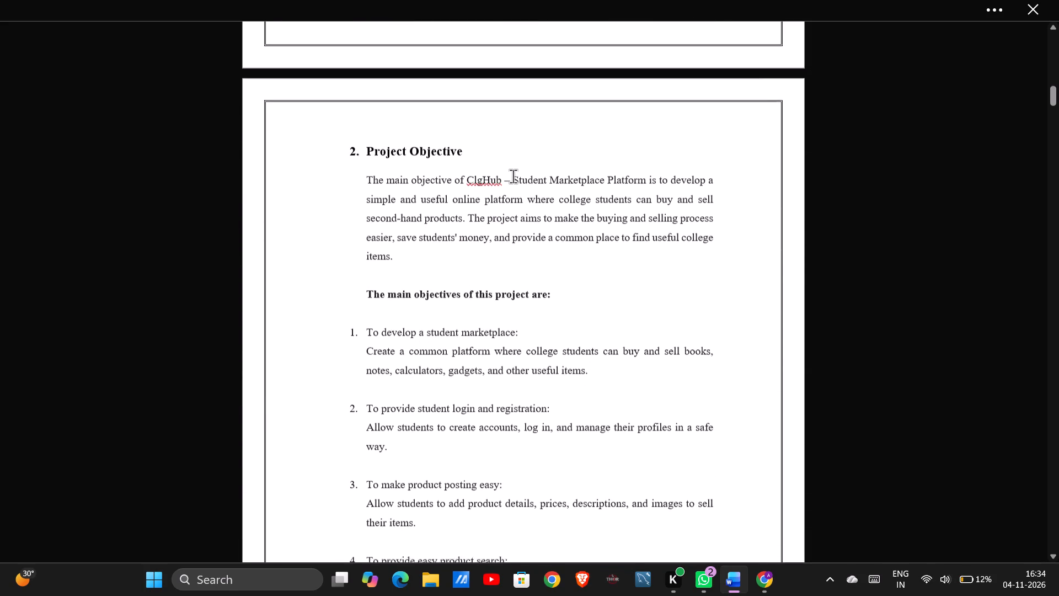
pyautogui.scroll(-2, 513, 176)
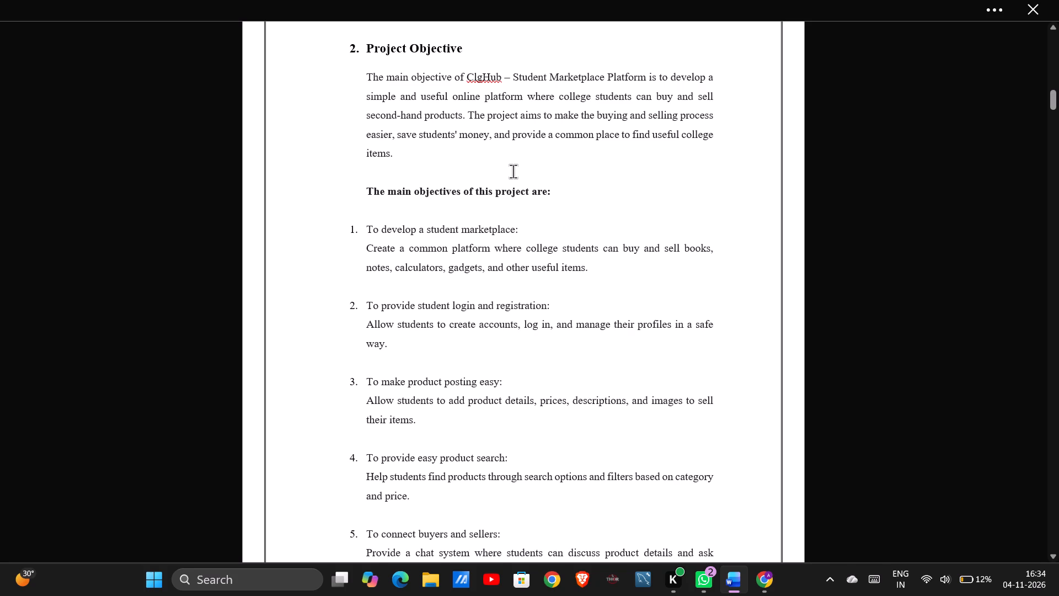
pyautogui.scroll(-1, 513, 158)
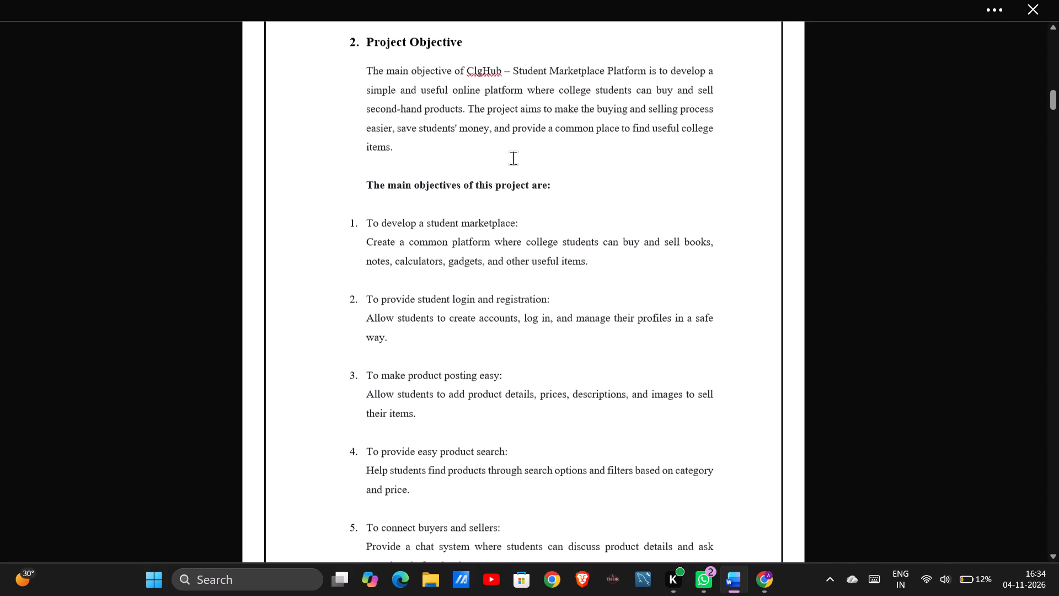
pyautogui.scroll(-1, 513, 158)
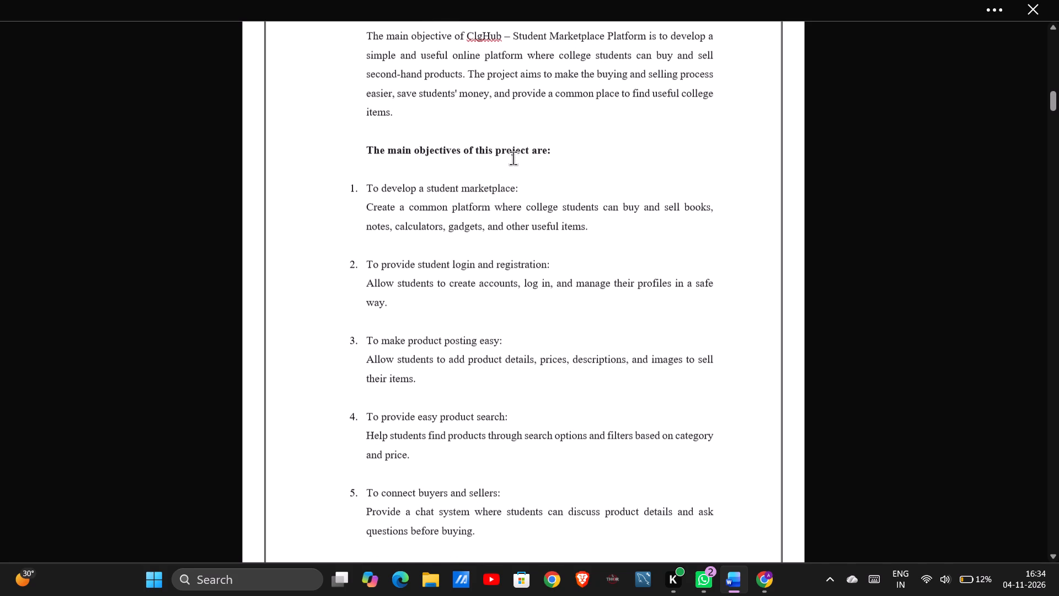
# Read the rest of section 2, Project Objective, from the first numbered objectives through objective 10 and the closing final-goal paragraph.
pyautogui.scroll(-1, 513, 158)
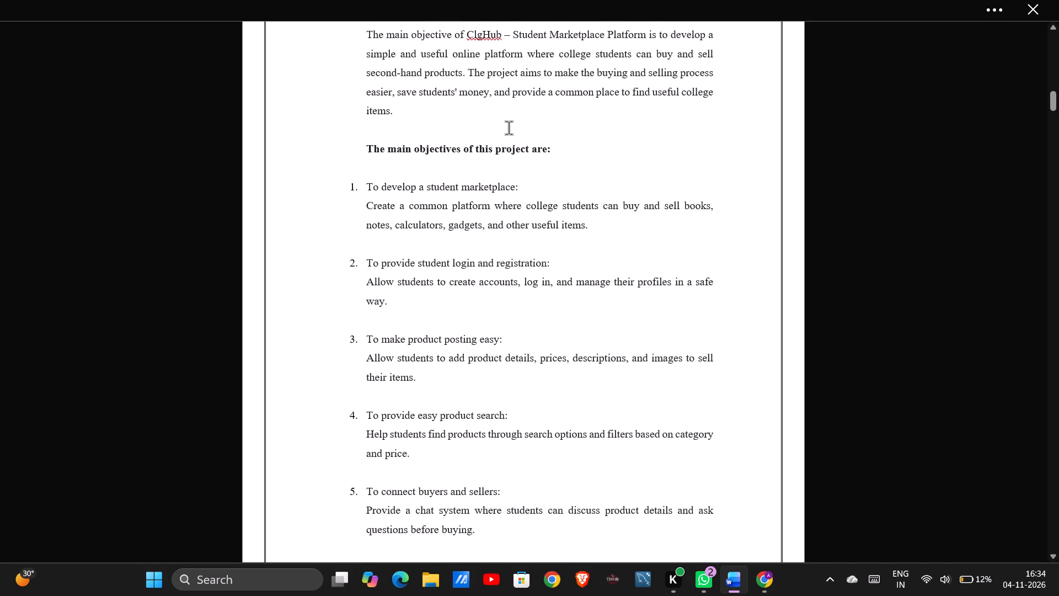
pyautogui.scroll(-1, 509, 127)
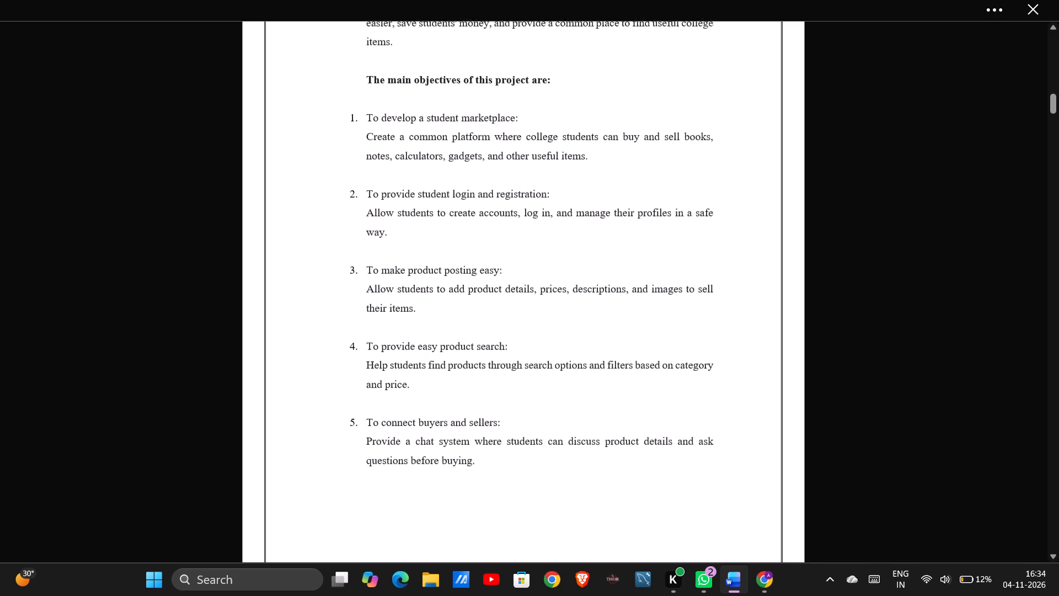
pyautogui.scroll(-1, 509, 127)
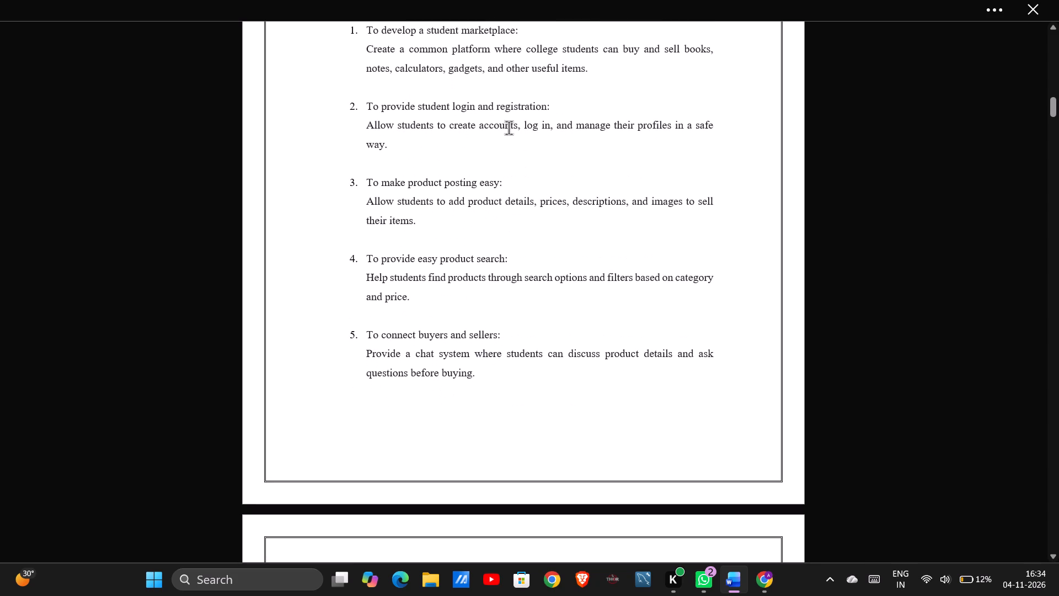
pyautogui.scroll(-2, 509, 121)
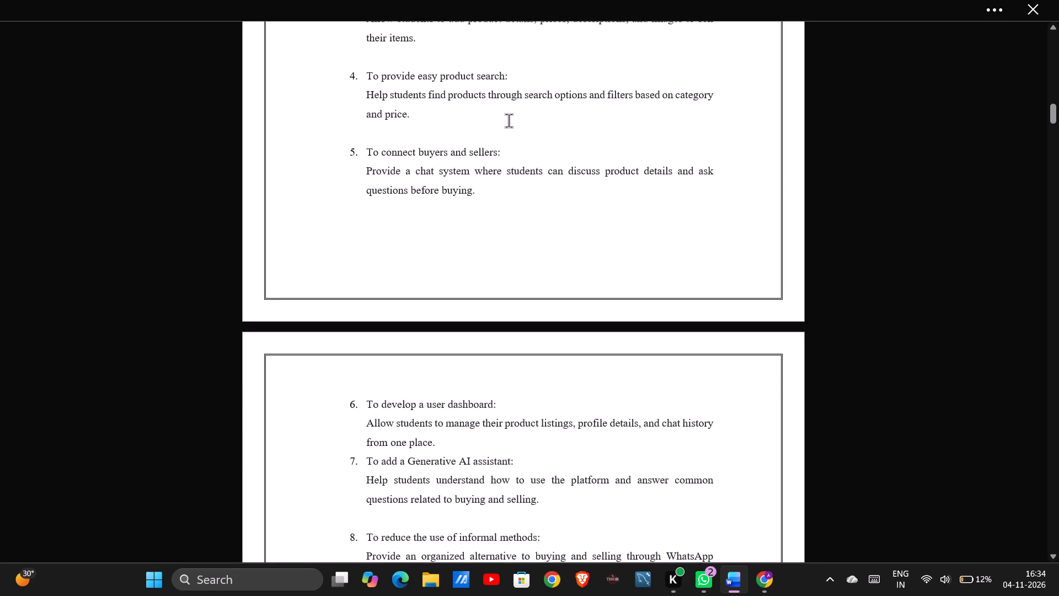
pyautogui.scroll(-2, 509, 120)
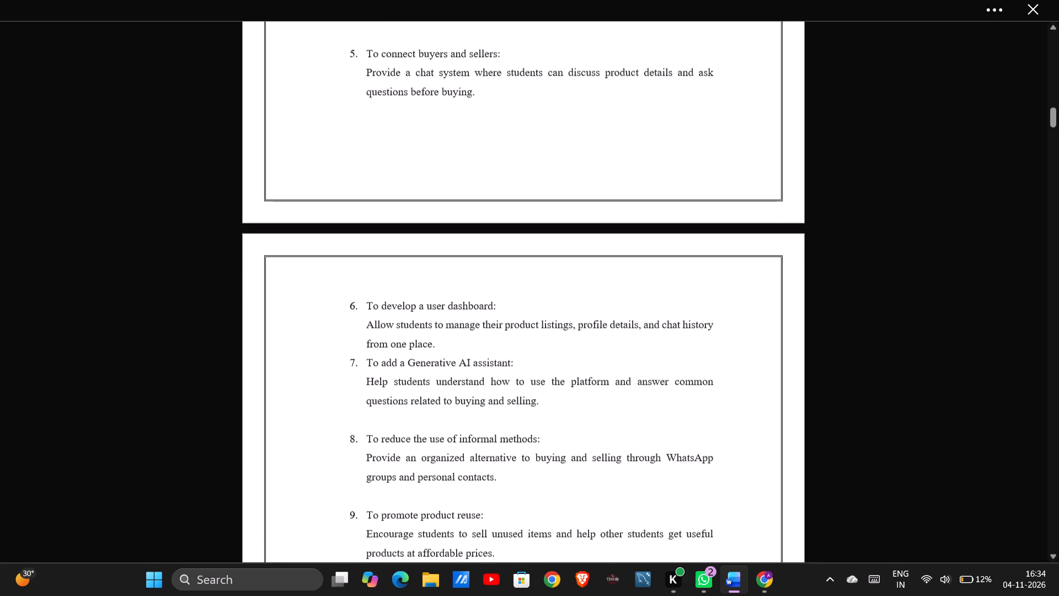
pyautogui.scroll(-3, 509, 120)
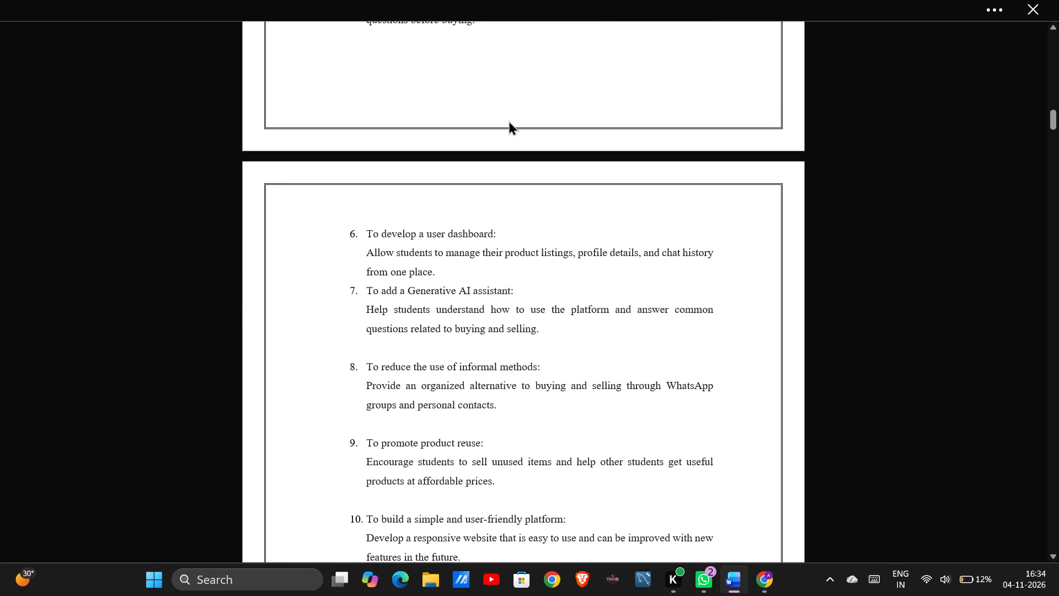
pyautogui.scroll(-2, 509, 120)
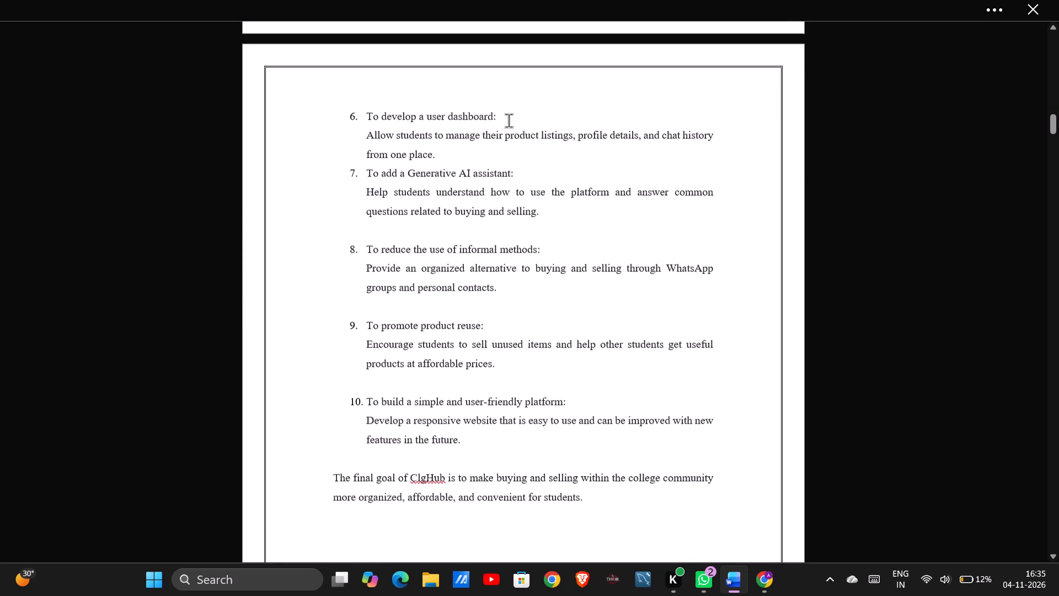
pyautogui.scroll(-1, 509, 120)
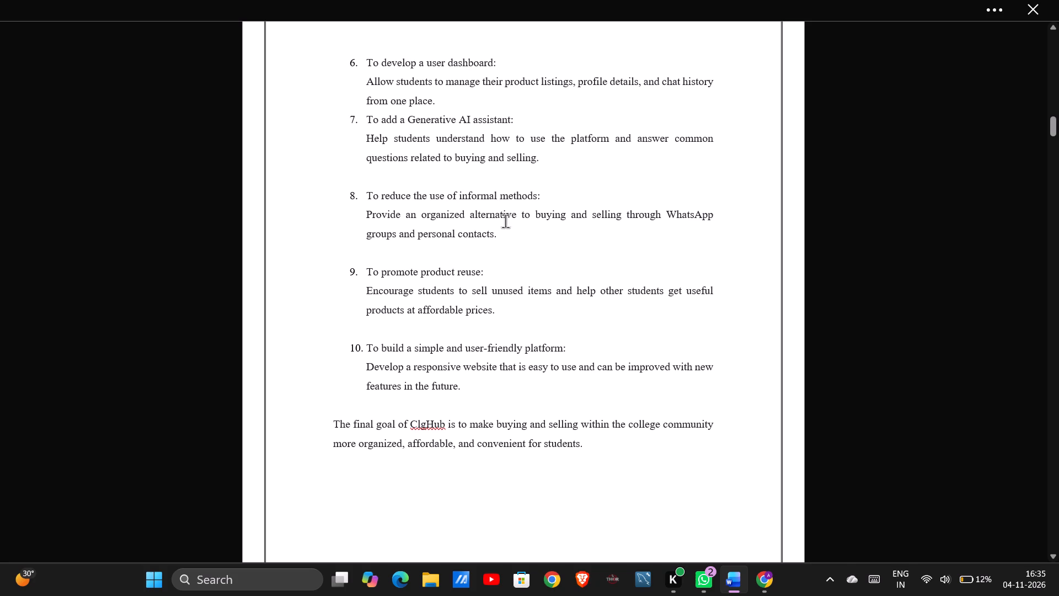
pyautogui.scroll(-1, 523, 427)
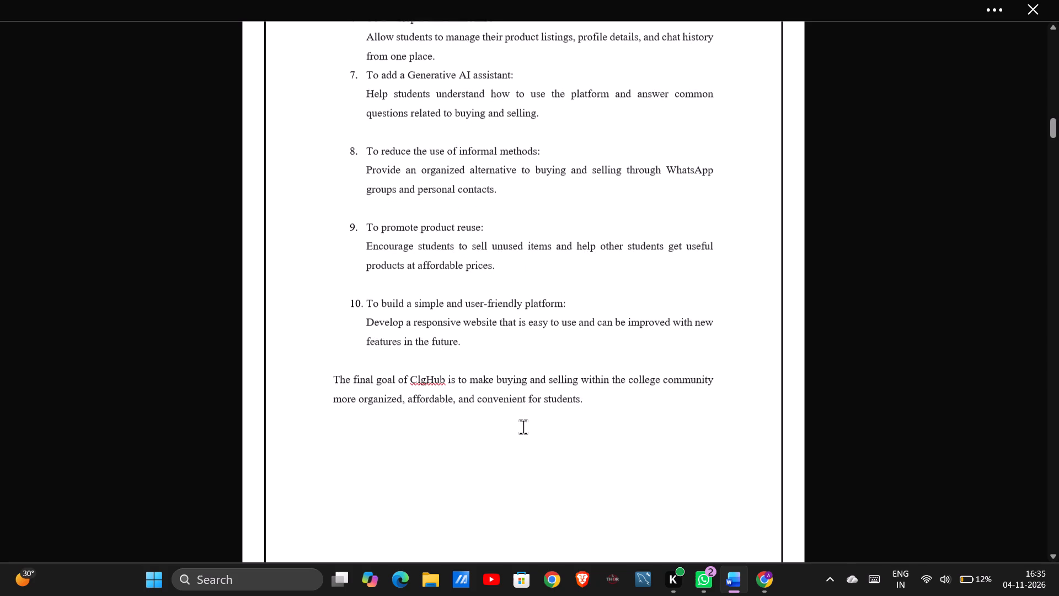
pyautogui.scroll(-1, 523, 427)
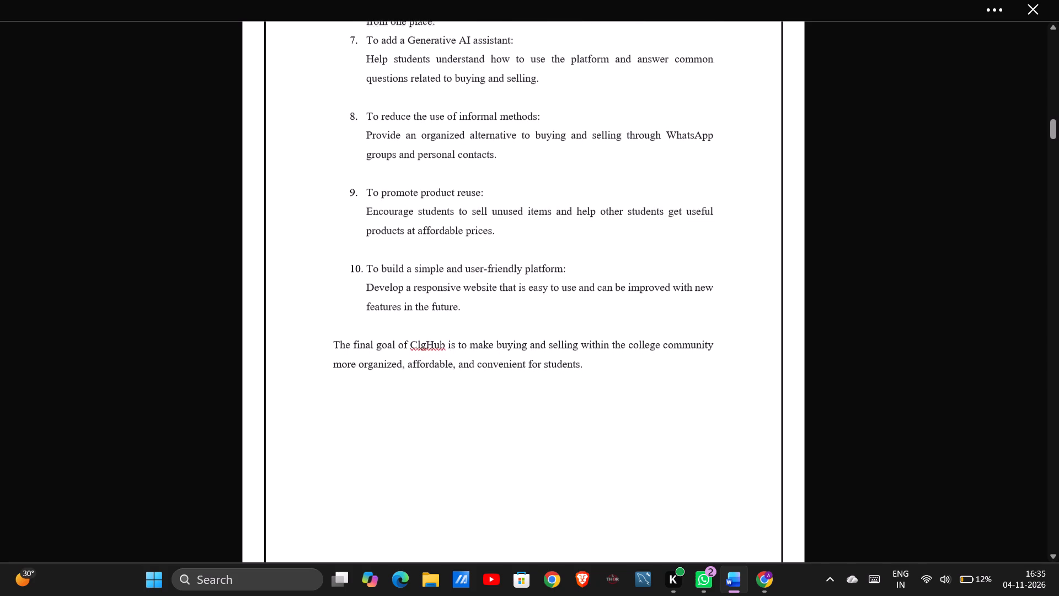
# Review the first page of section 3, Literature Survey, covering its introduction and the OLX, Facebook Marketplace and Student-Based Online Marketplace Research entries.
pyautogui.scroll(-3, 523, 427)
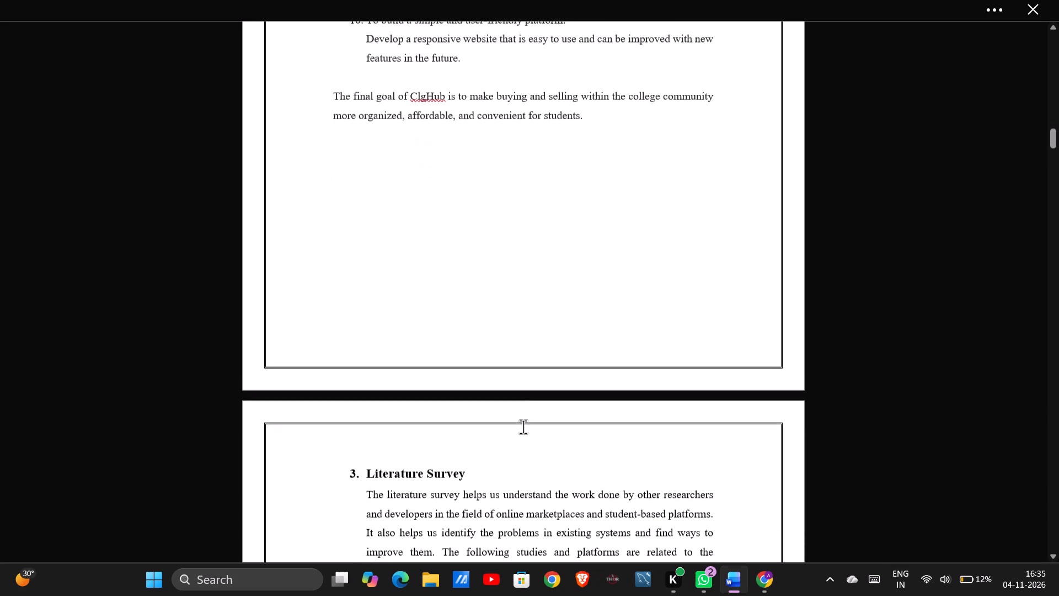
pyautogui.scroll(-2, 523, 427)
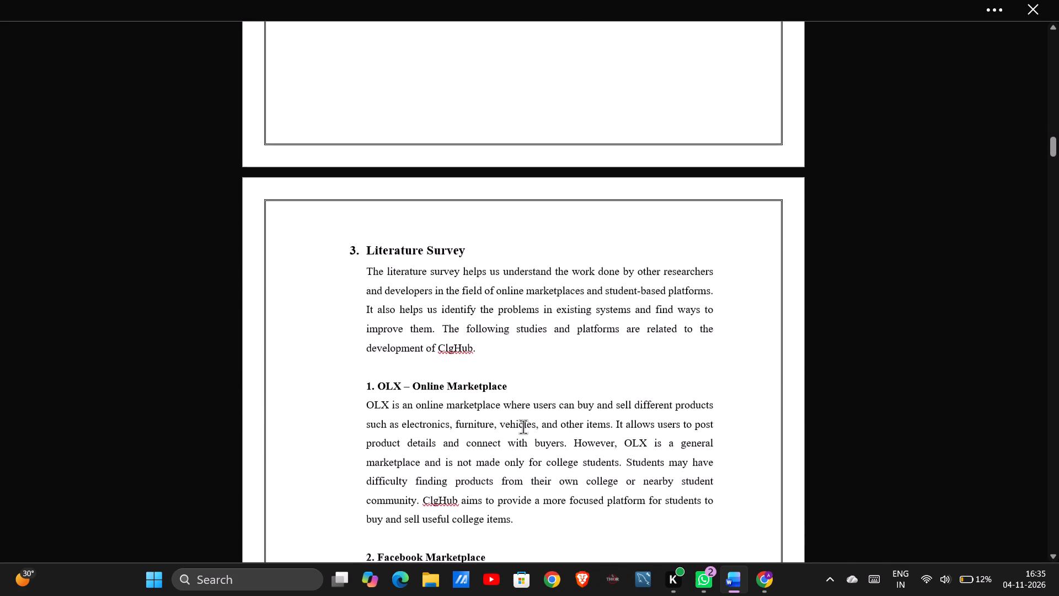
pyautogui.scroll(-3, 523, 427)
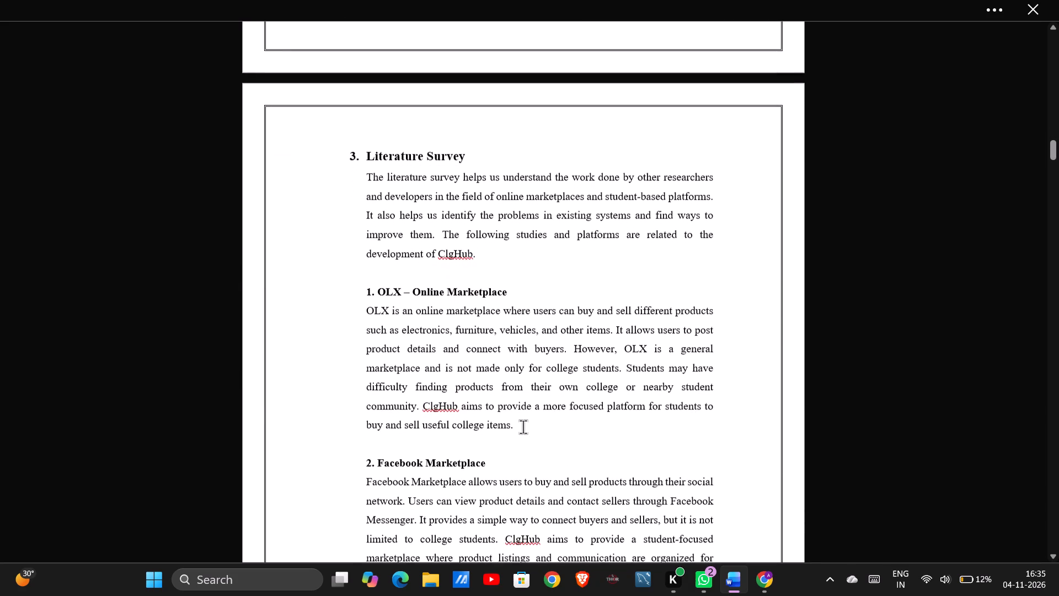
pyautogui.scroll(-2, 523, 427)
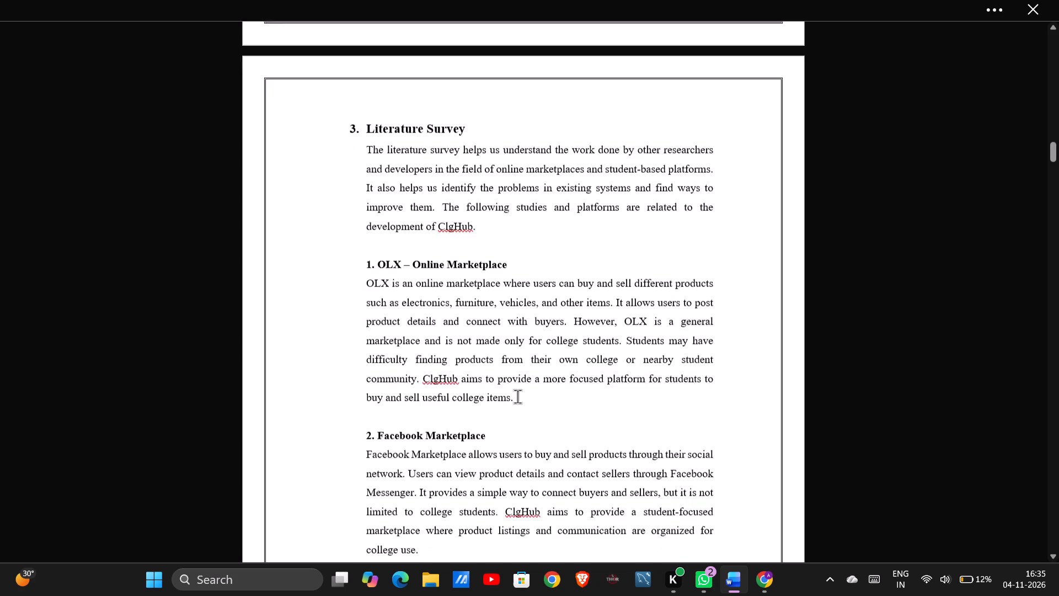
pyautogui.scroll(-2, 517, 396)
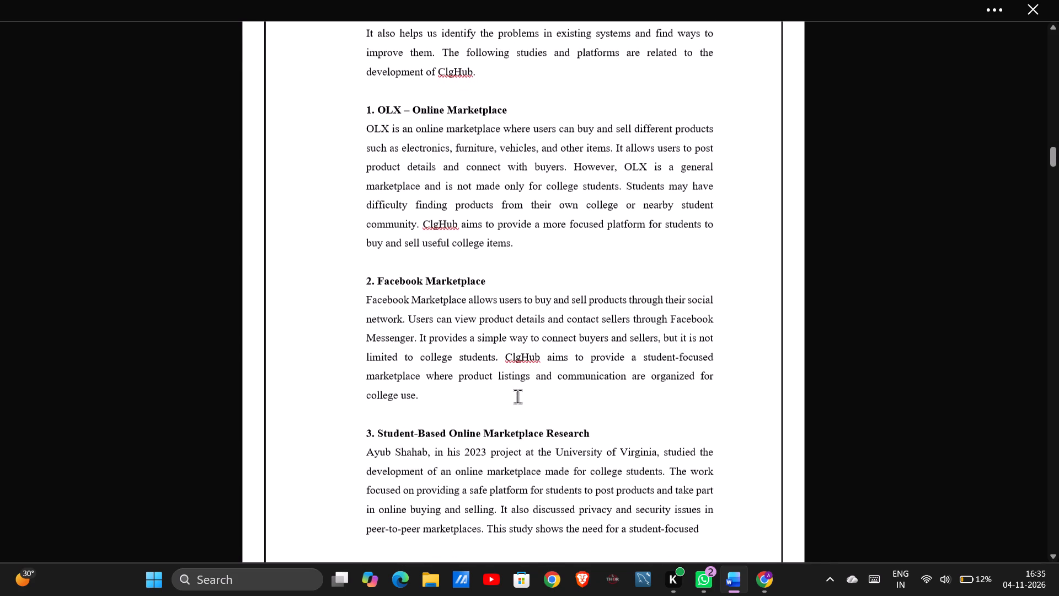
pyautogui.scroll(-1, 517, 396)
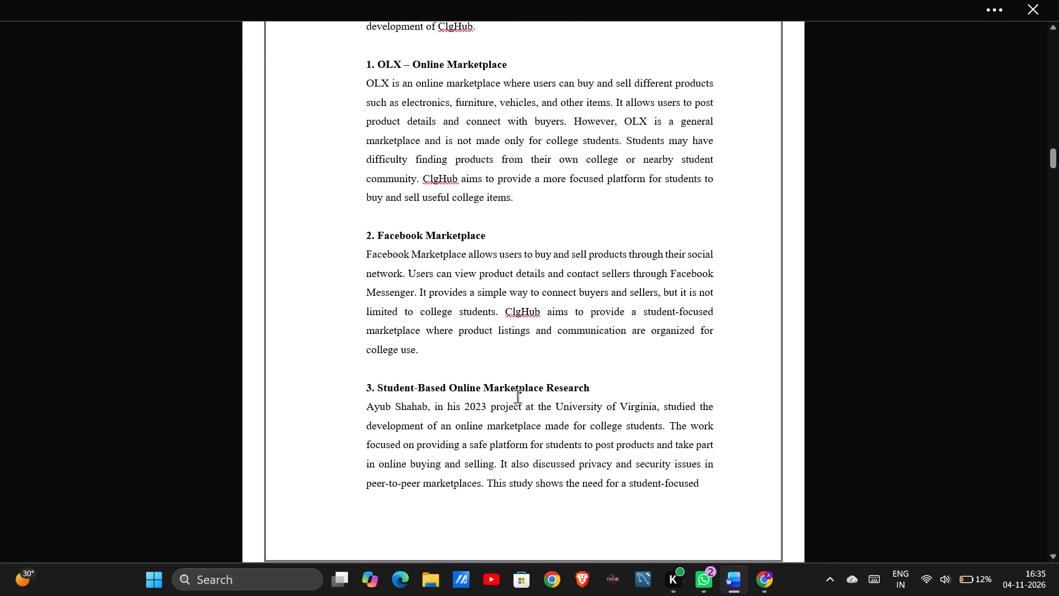
pyautogui.scroll(-1, 517, 396)
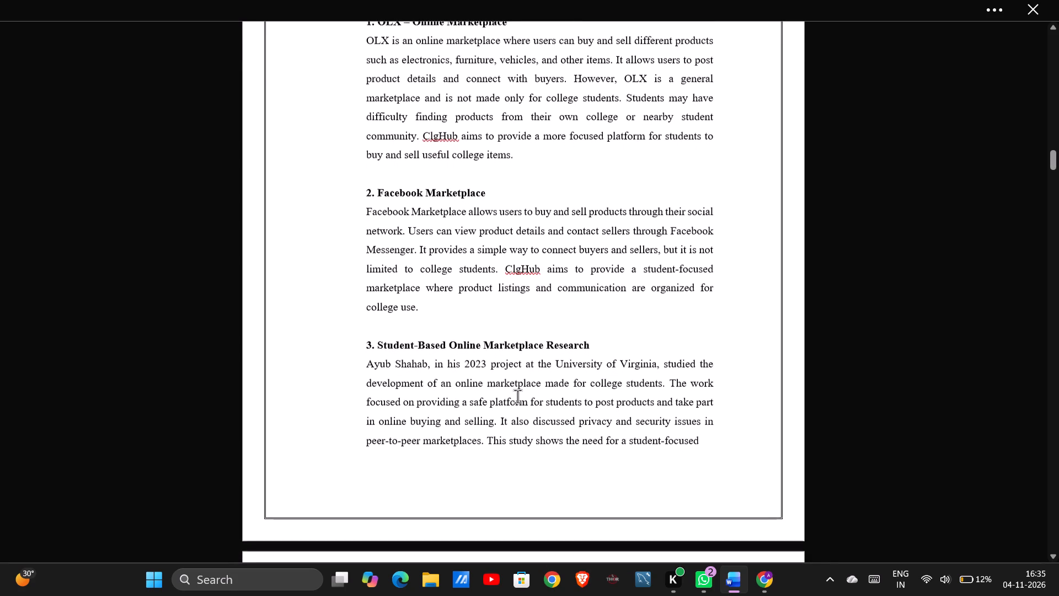
pyautogui.scroll(-1, 517, 396)
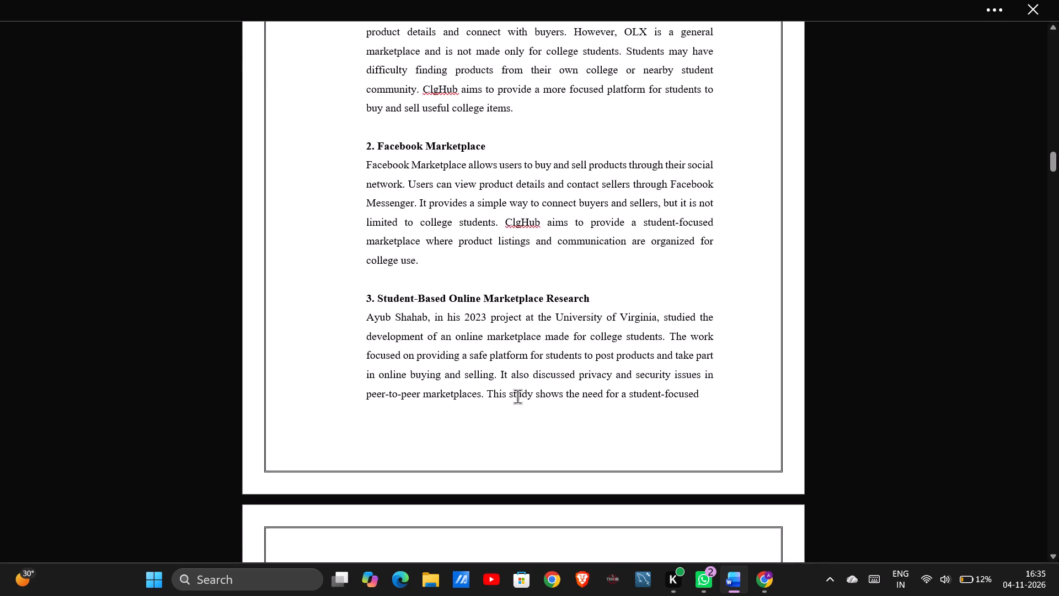
# Check the rest of section 3, Literature Survey, from the page break in entry 3 through entries 4 and 5 and the Research Gap.
pyautogui.scroll(-2, 517, 396)
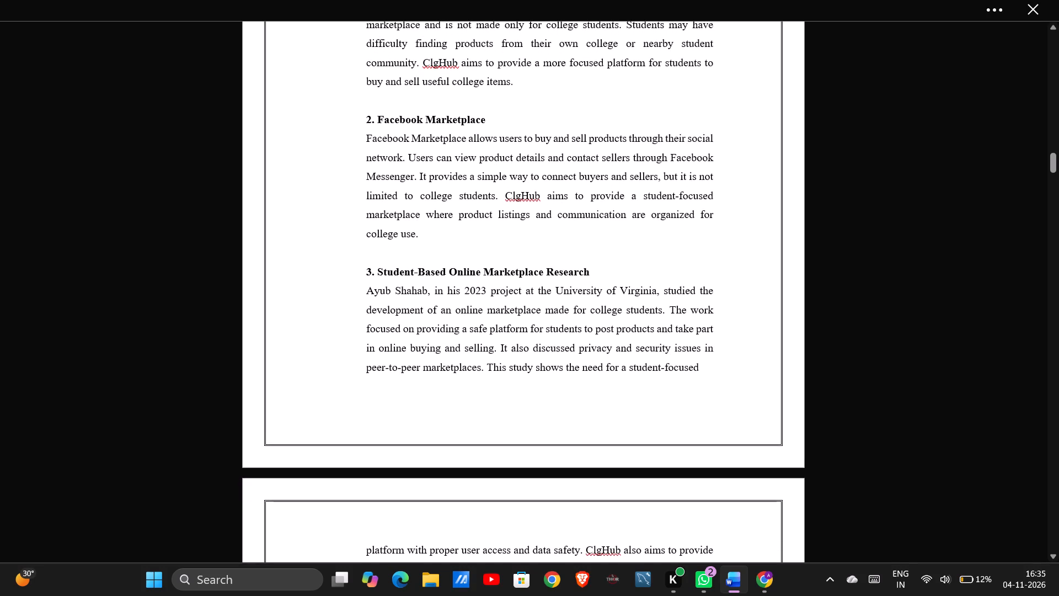
pyautogui.scroll(-2, 517, 396)
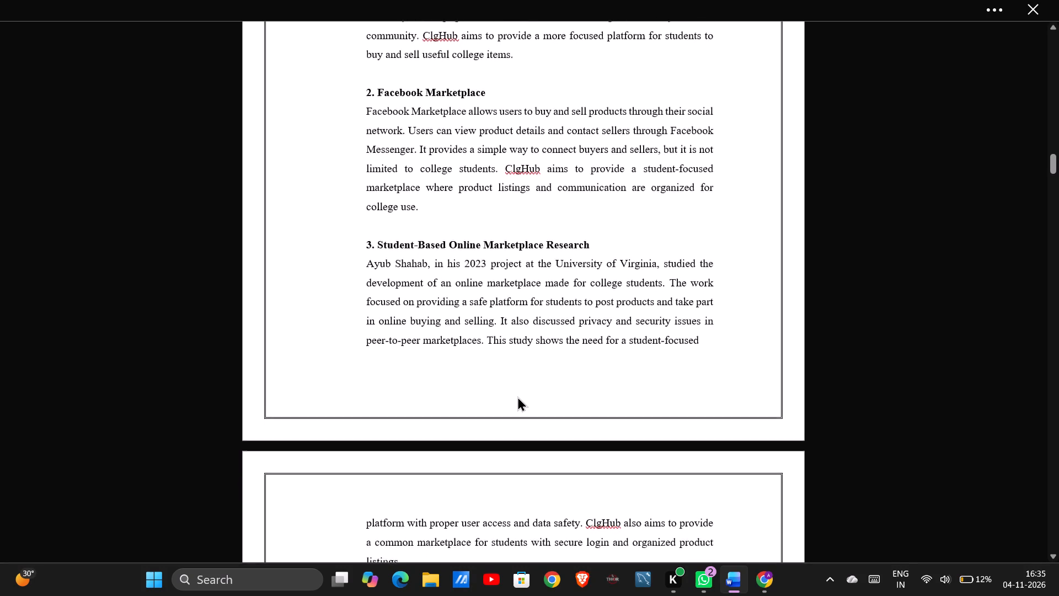
pyautogui.scroll(-2, 517, 396)
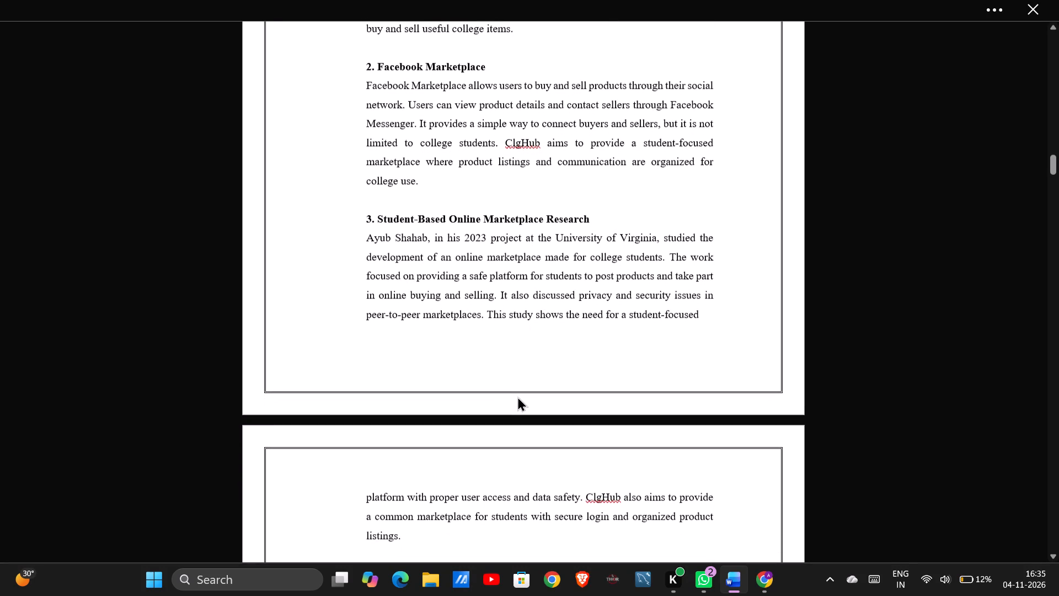
pyautogui.scroll(-2, 517, 396)
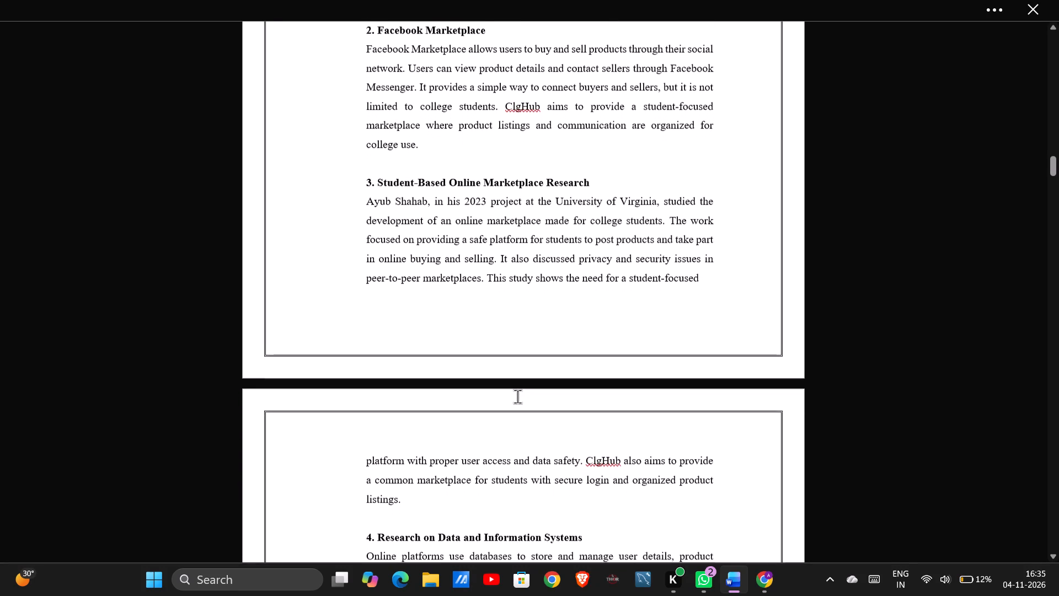
pyautogui.scroll(-2, 517, 396)
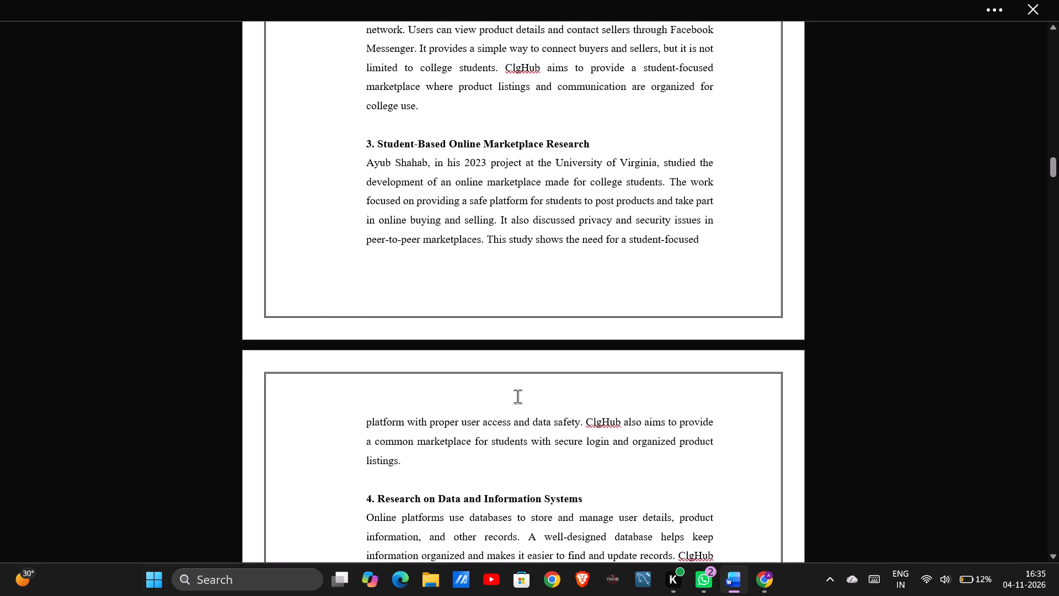
pyautogui.scroll(-1, 517, 396)
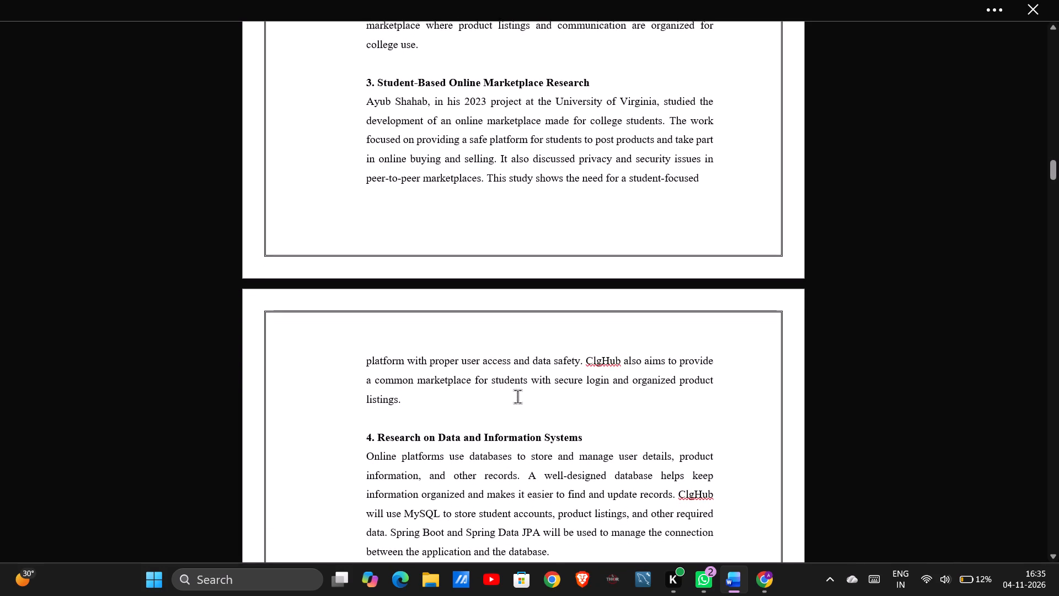
pyautogui.scroll(-1, 517, 396)
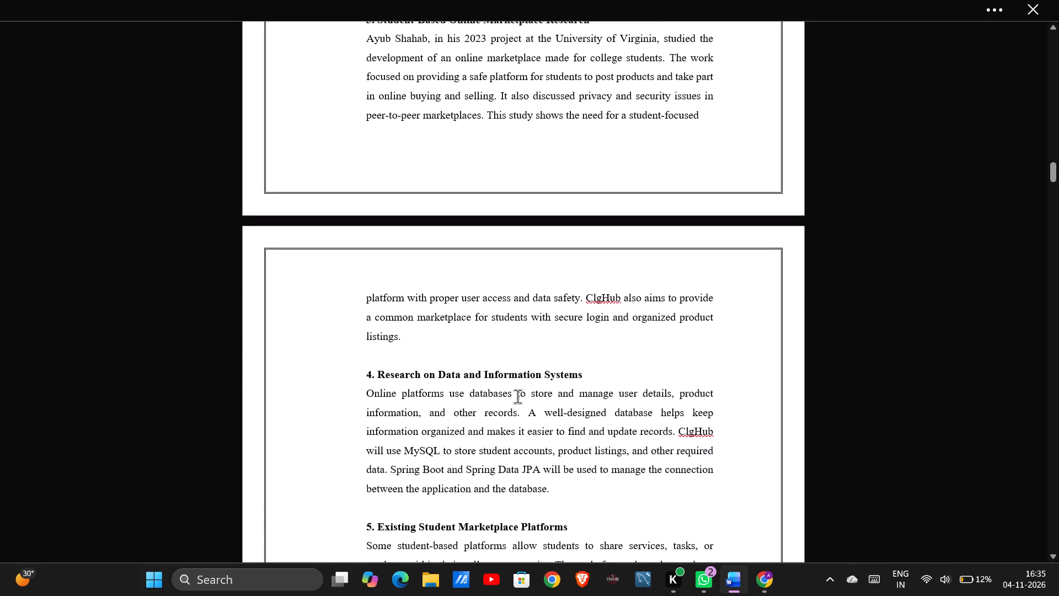
pyautogui.scroll(-2, 517, 396)
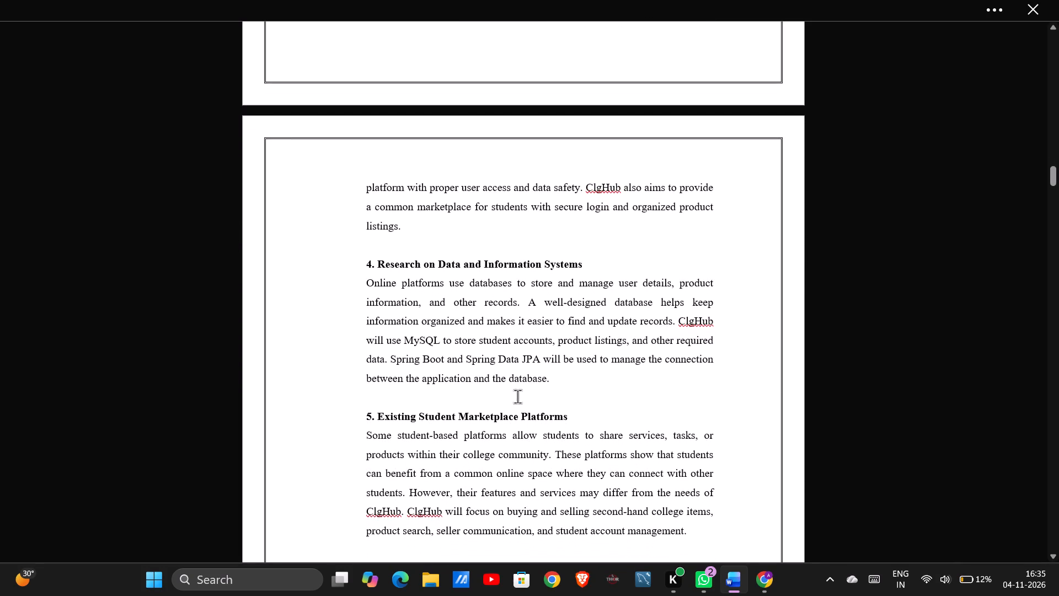
pyautogui.scroll(-4, 517, 396)
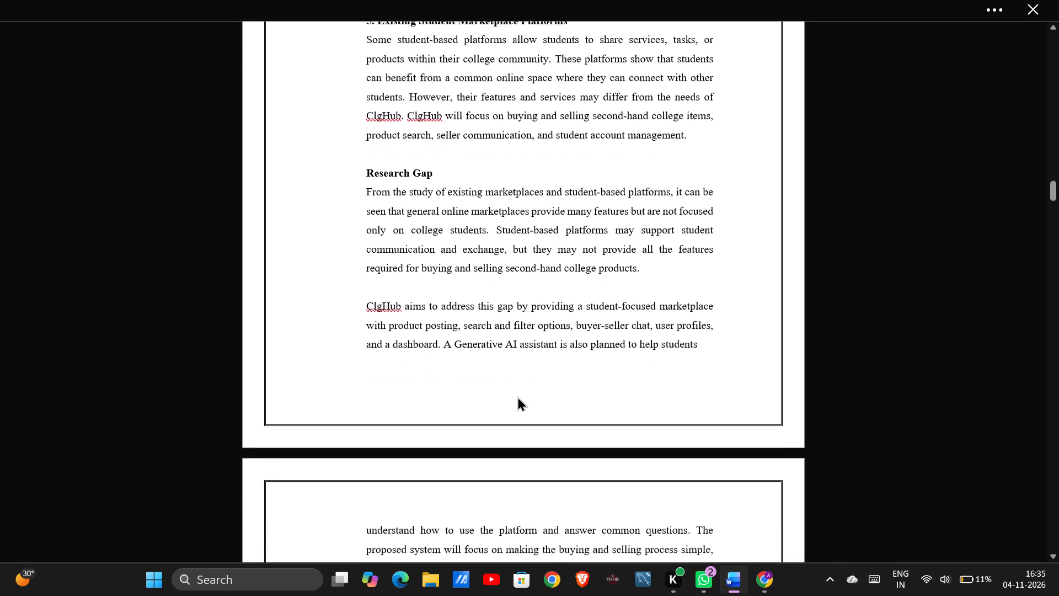
pyautogui.scroll(-1, 517, 396)
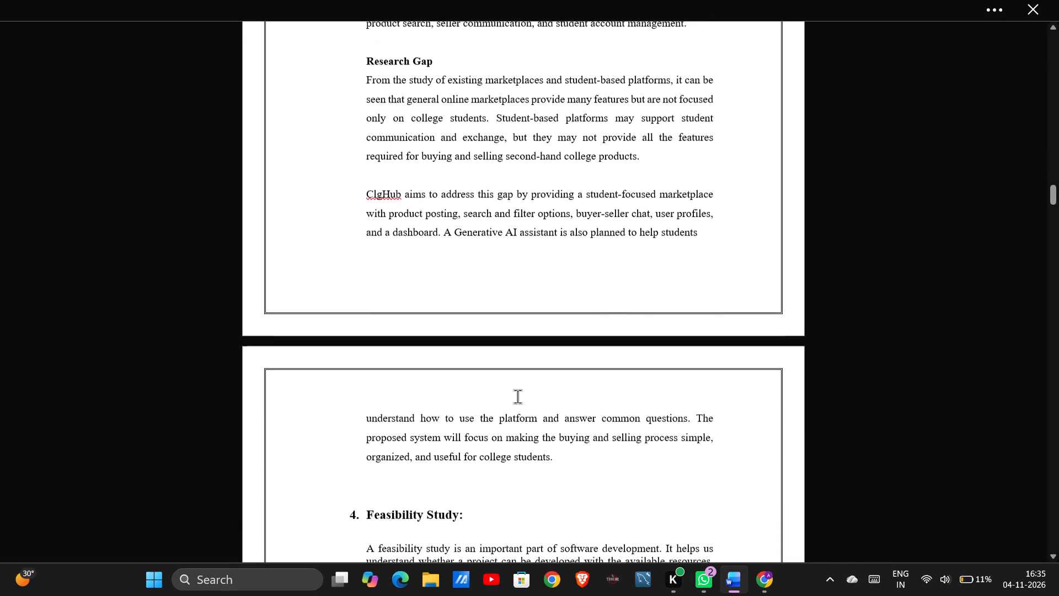
# Review section 4, Feasibility Study, covering its introduction and the technical, economic and operational feasibility subsections.
pyautogui.scroll(-2, 517, 396)
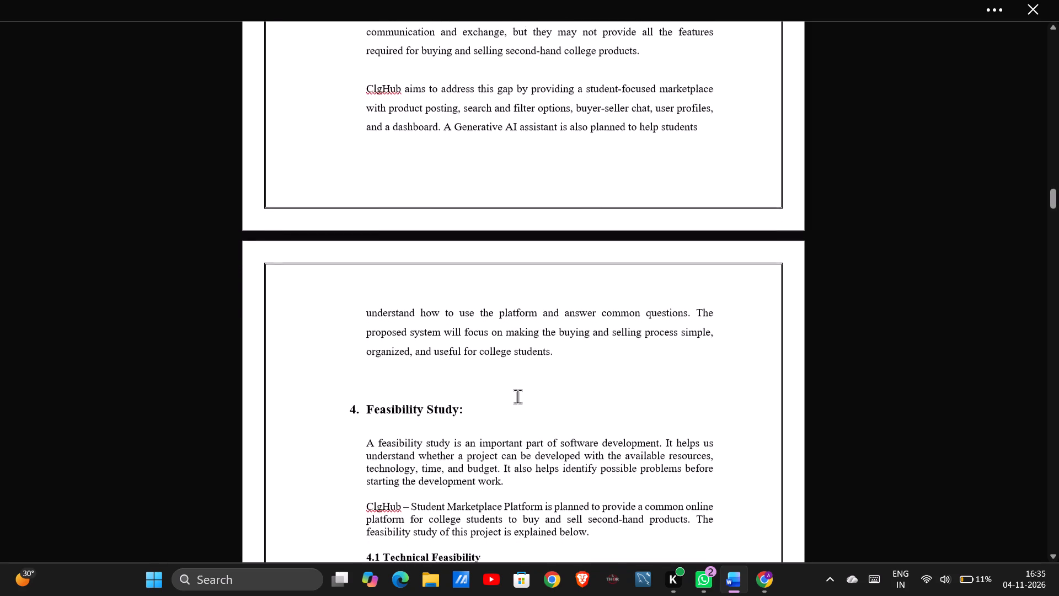
pyautogui.scroll(-3, 517, 396)
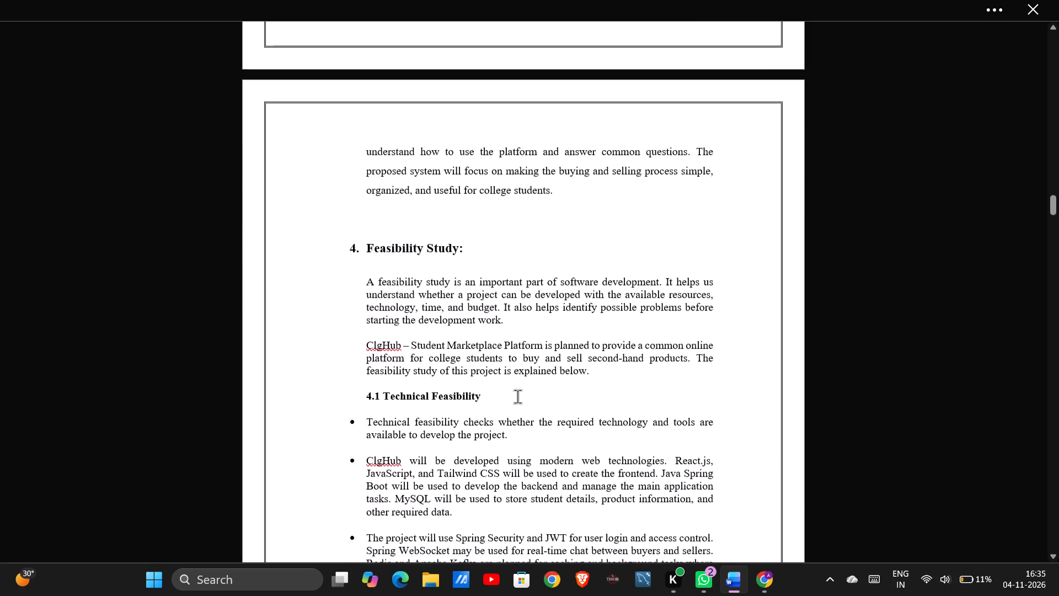
pyautogui.scroll(-4, 517, 396)
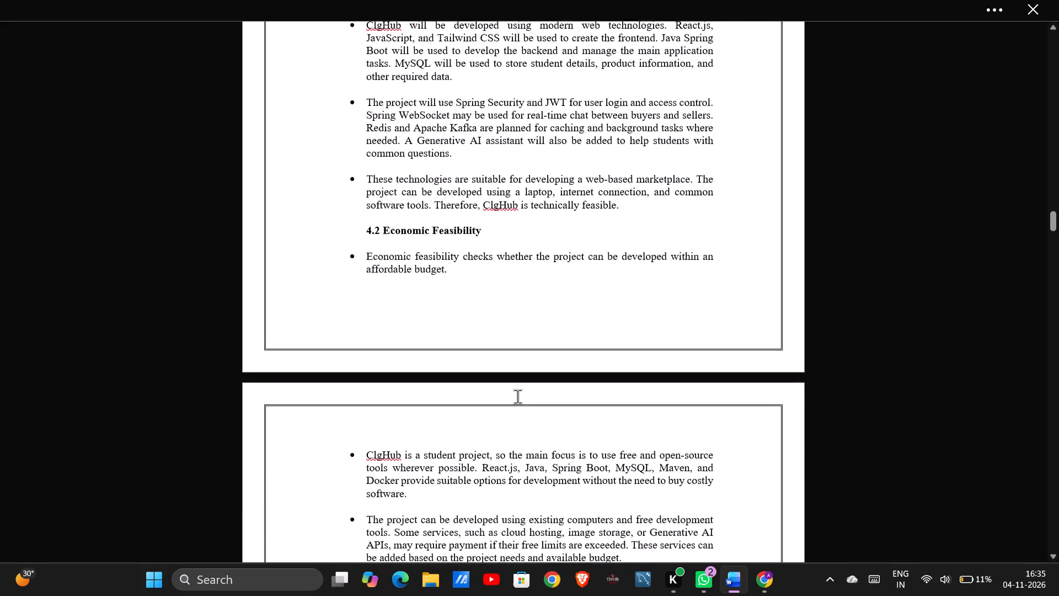
pyautogui.scroll(-3, 517, 396)
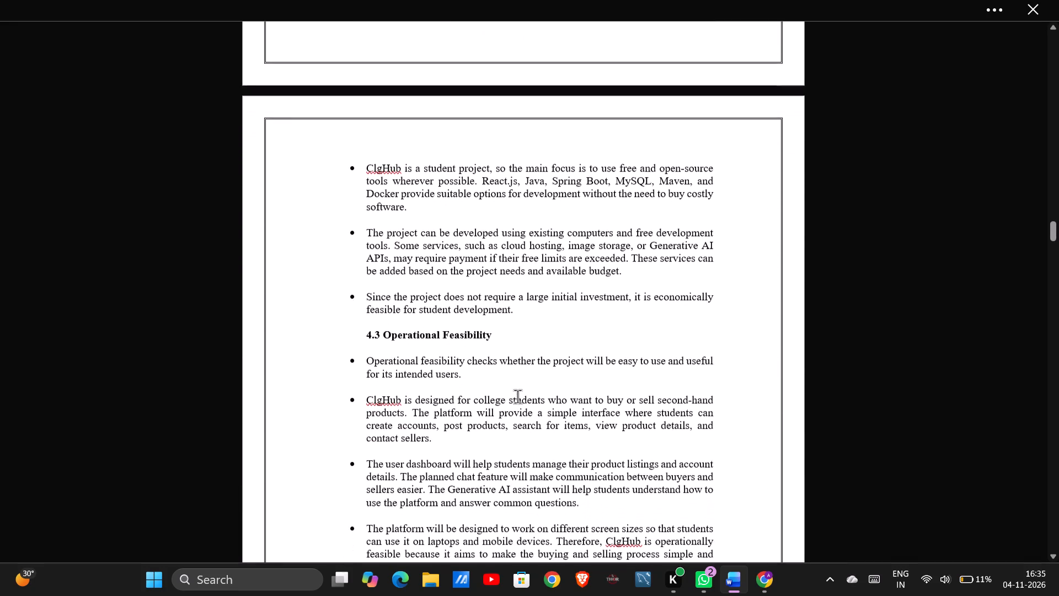
# Review the rest of the feasibility study, from 4.3 Operational Feasibility to 4.6 Conclusion of Feasibility Study.
pyautogui.scroll(-2, 517, 396)
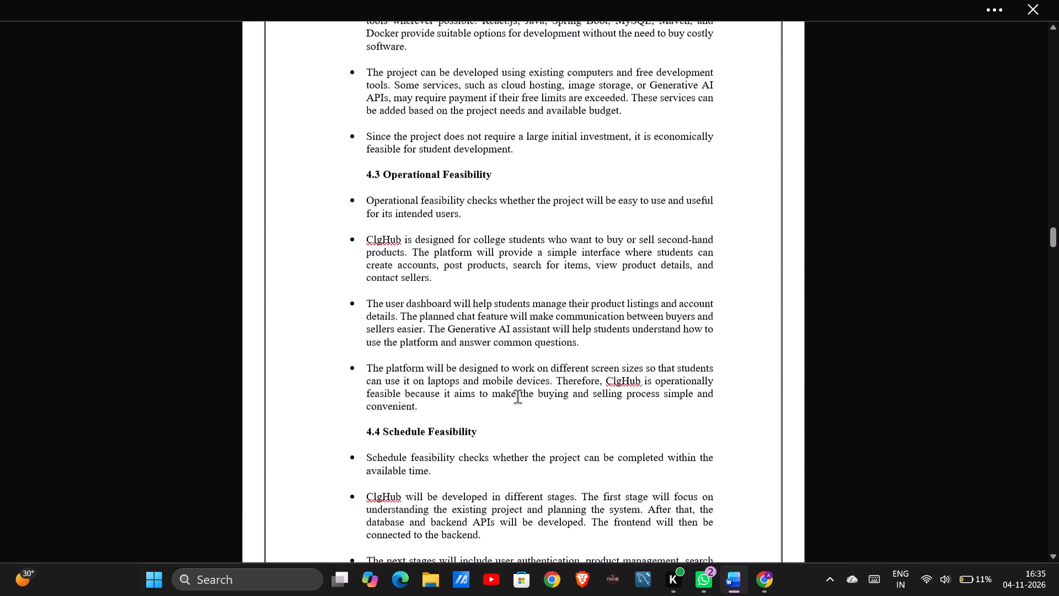
pyautogui.scroll(-2, 517, 396)
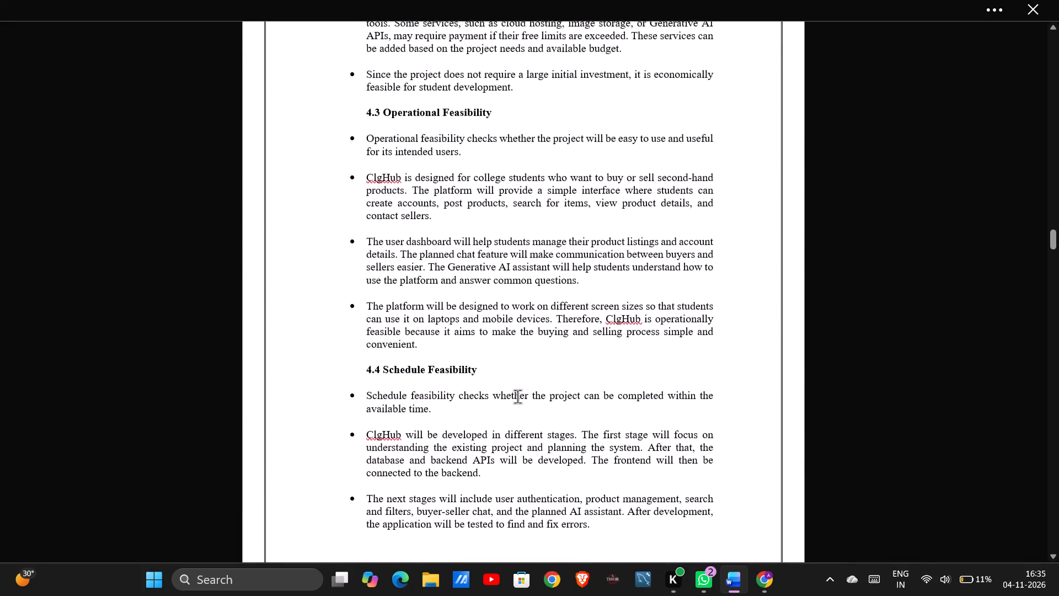
pyautogui.scroll(-3, 517, 396)
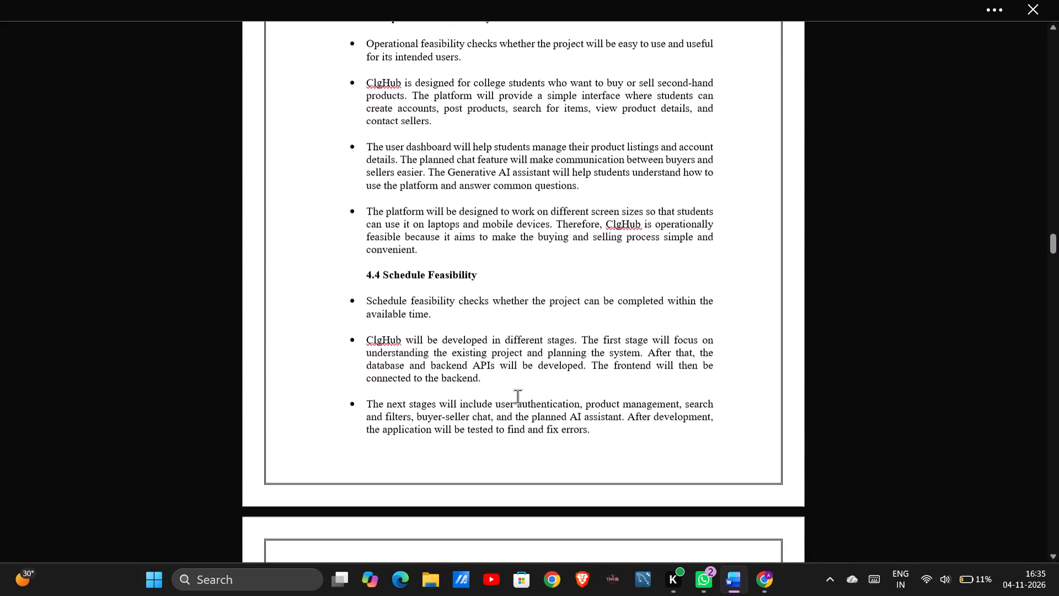
pyautogui.scroll(-2, 517, 396)
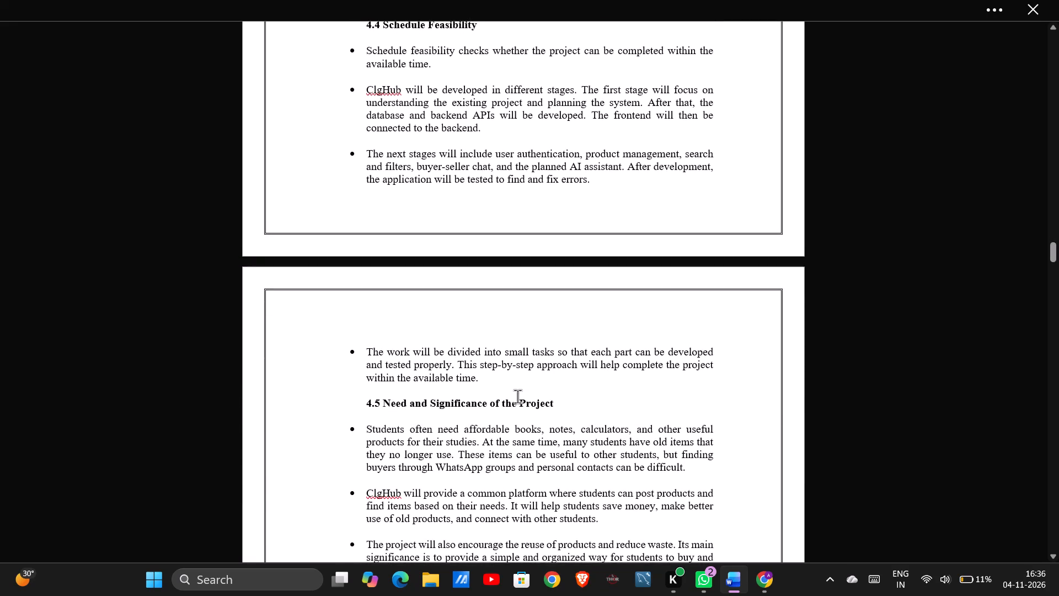
pyautogui.scroll(-2, 517, 396)
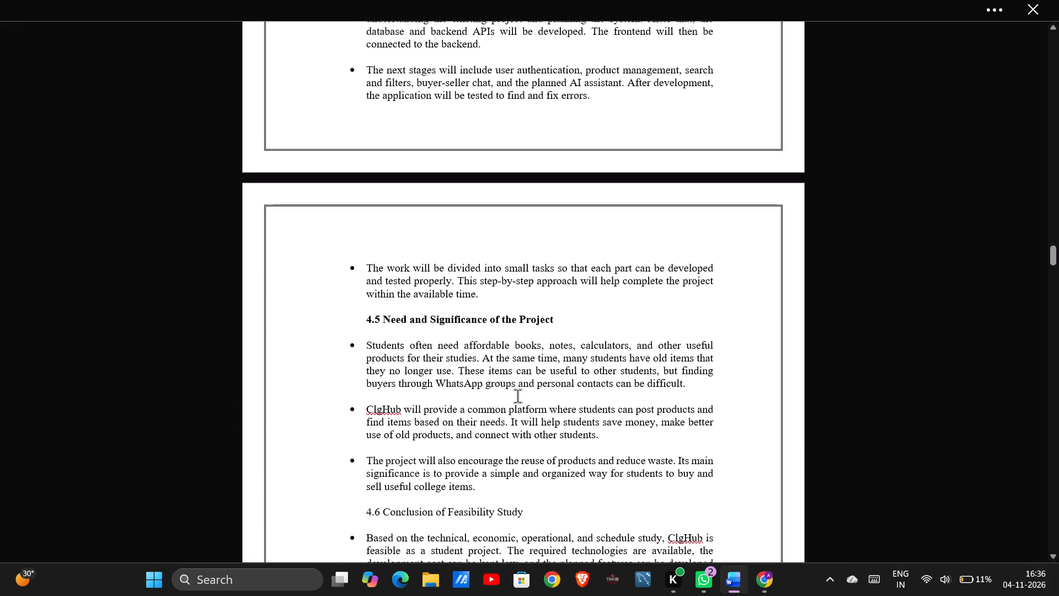
pyautogui.scroll(-1, 517, 393)
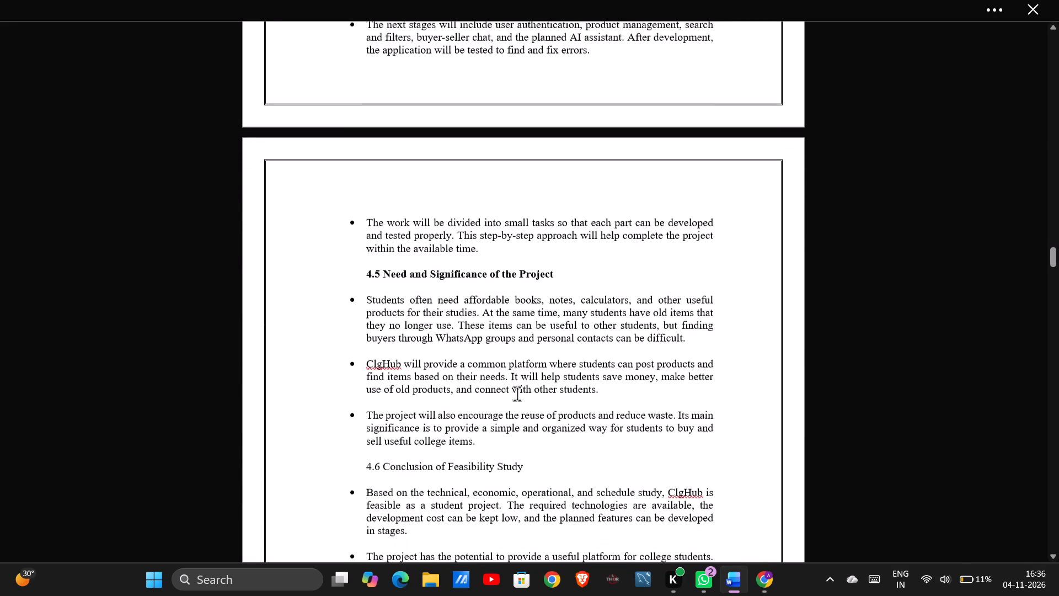
pyautogui.scroll(-2, 517, 393)
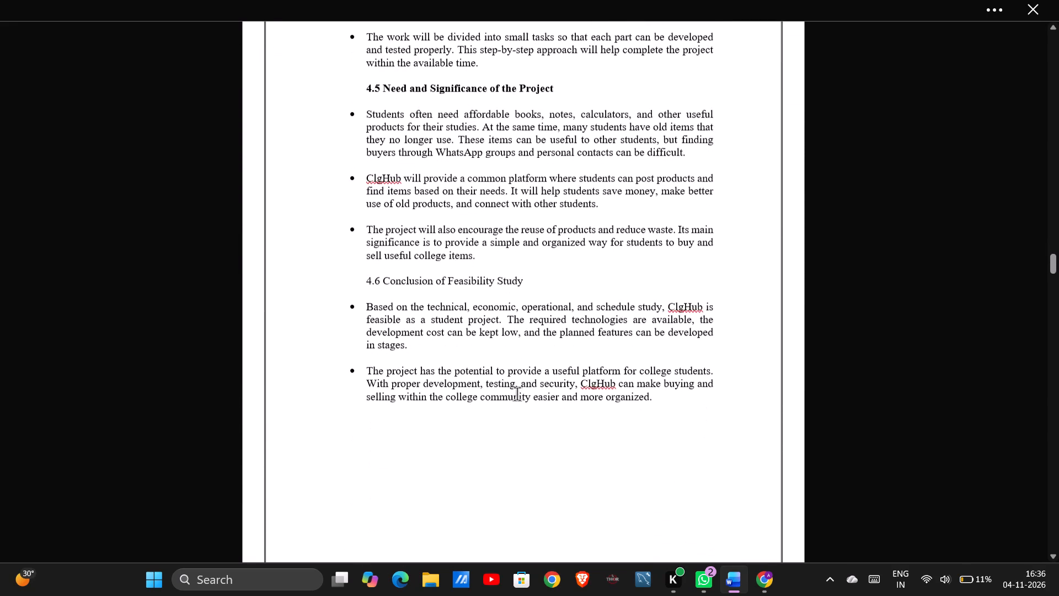
# Review the first part of section 5, from 5.1 Requirement Analysis to 5.6 Product Management, checking text and page breaks.
pyautogui.scroll(-5, 517, 393)
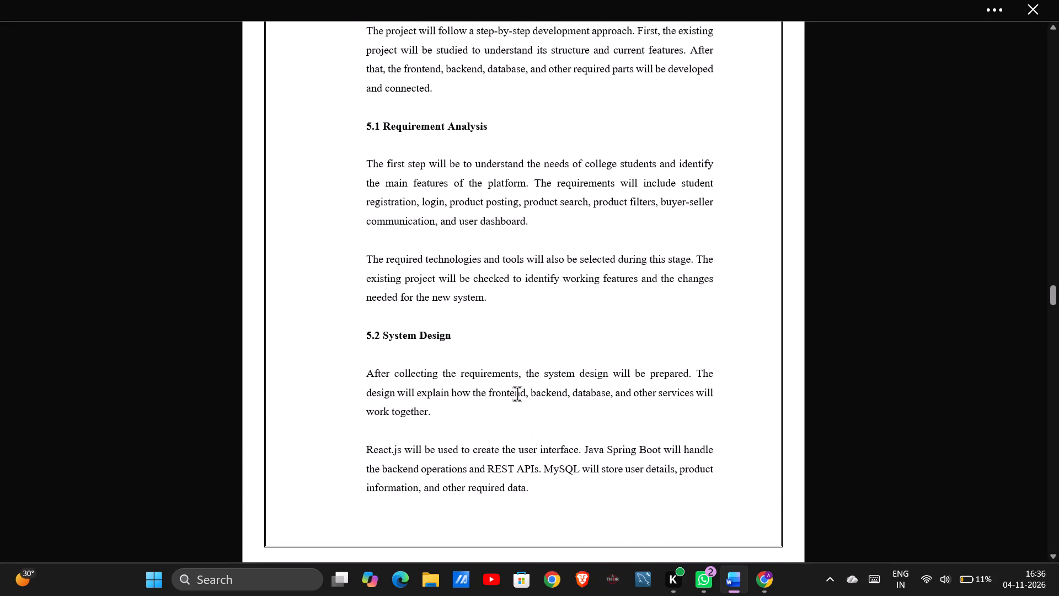
pyautogui.scroll(-2, 517, 393)
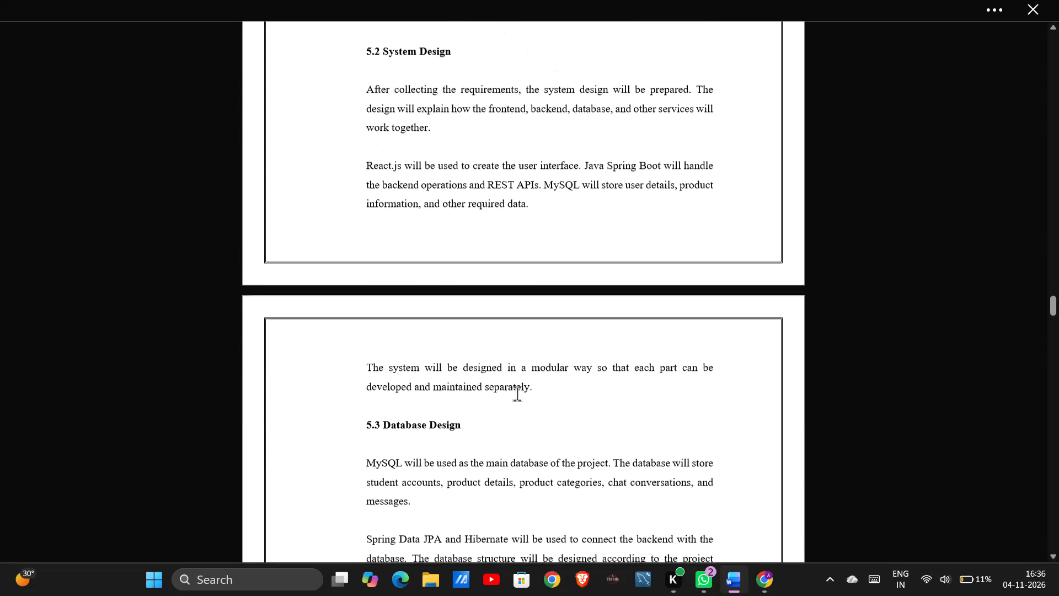
pyautogui.scroll(-3, 517, 393)
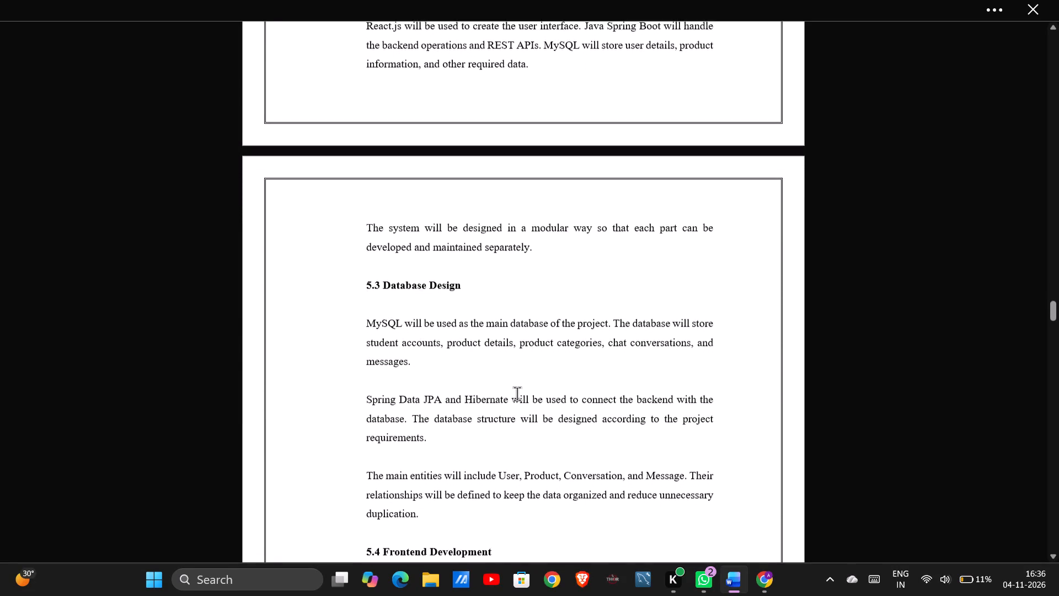
pyautogui.scroll(-2, 517, 393)
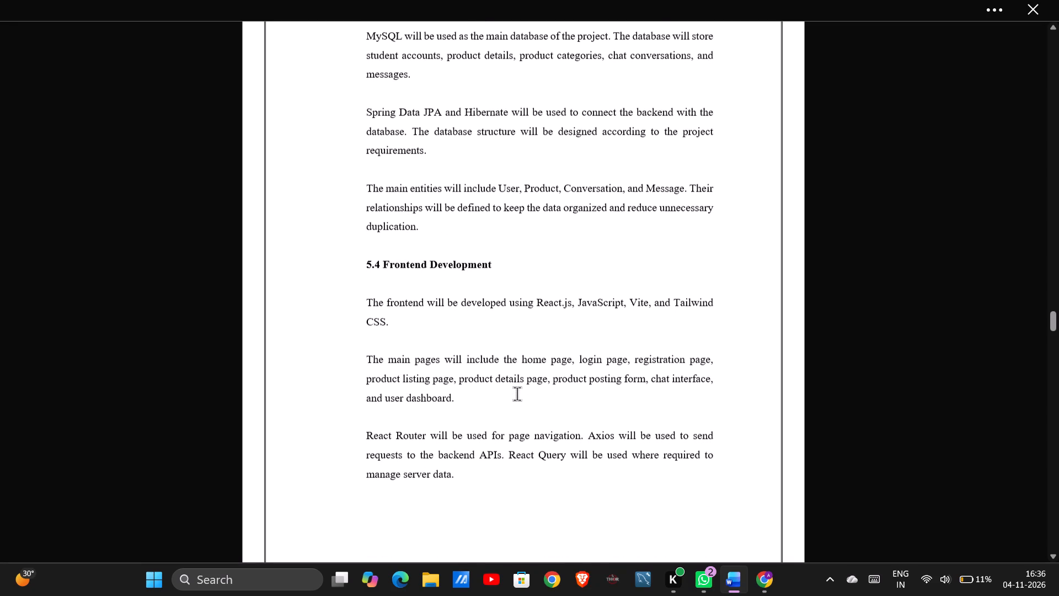
pyautogui.scroll(-2, 517, 393)
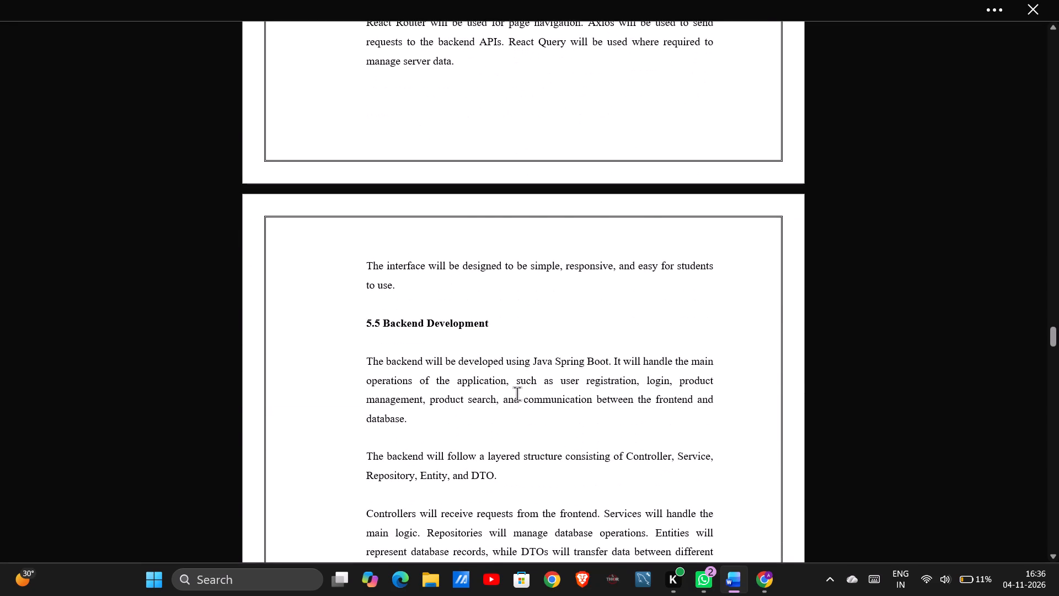
pyautogui.scroll(-2, 517, 393)
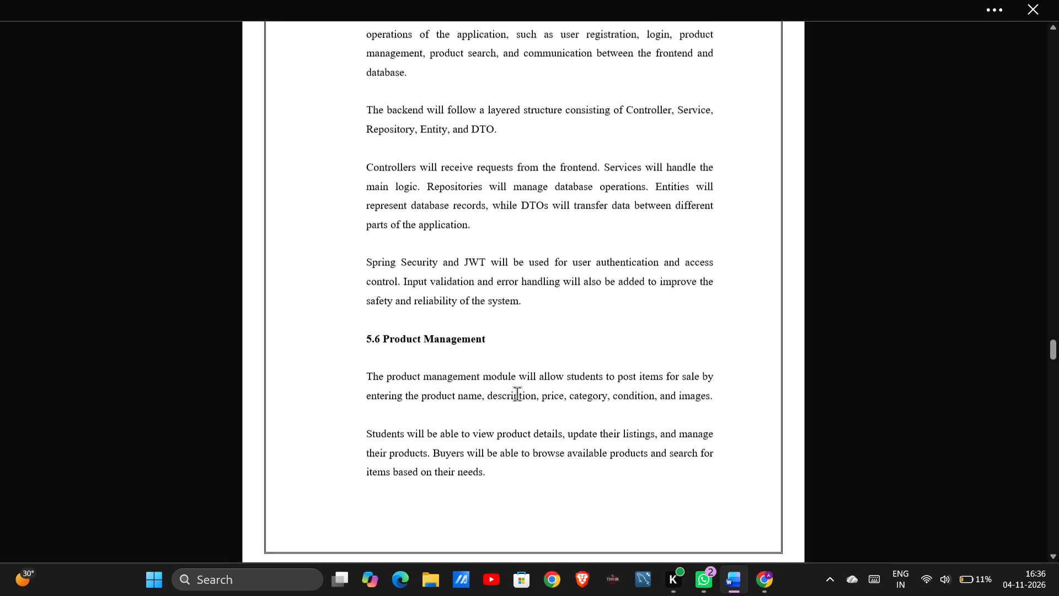
pyautogui.scroll(-1, 517, 393)
pyautogui.scroll(-2, 509, 324)
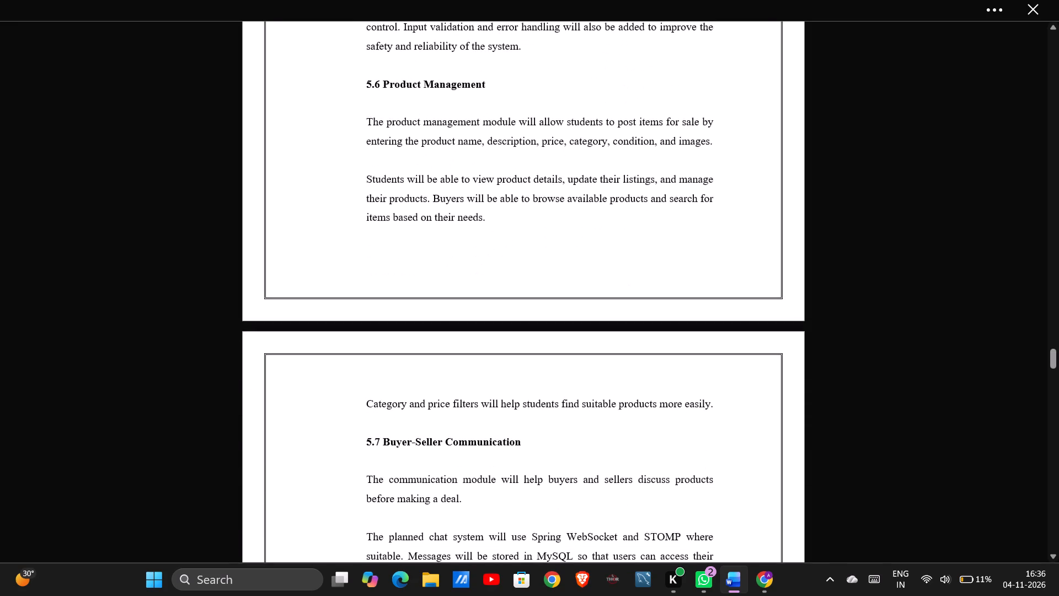
# Review the rest of section 5, from 5.7 Buyer-Seller Communication through the architecture diagram to 5.12 Planning of Work.
pyautogui.scroll(-2, 506, 249)
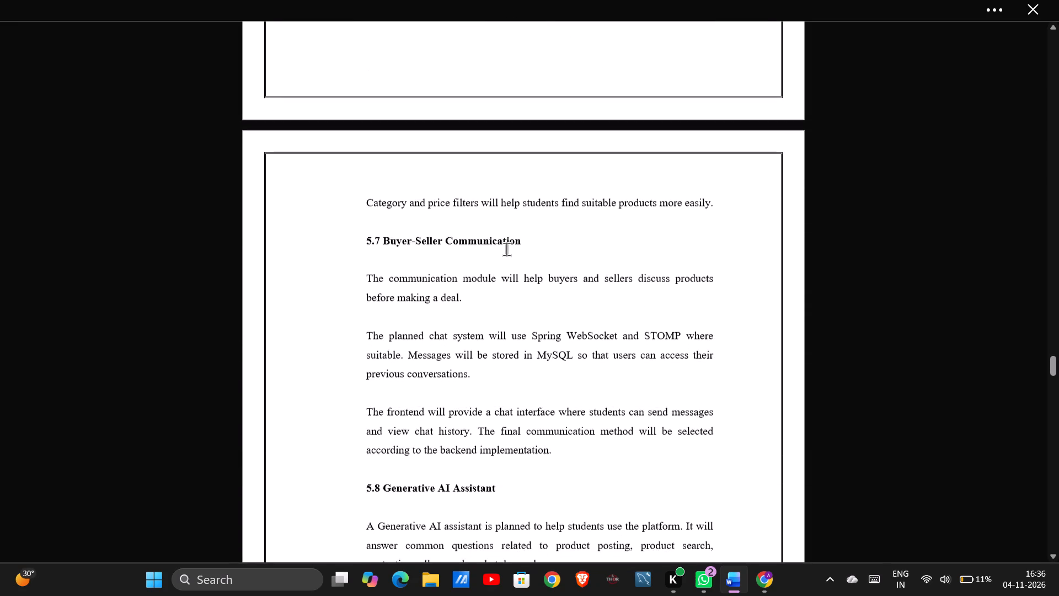
pyautogui.scroll(-2, 506, 249)
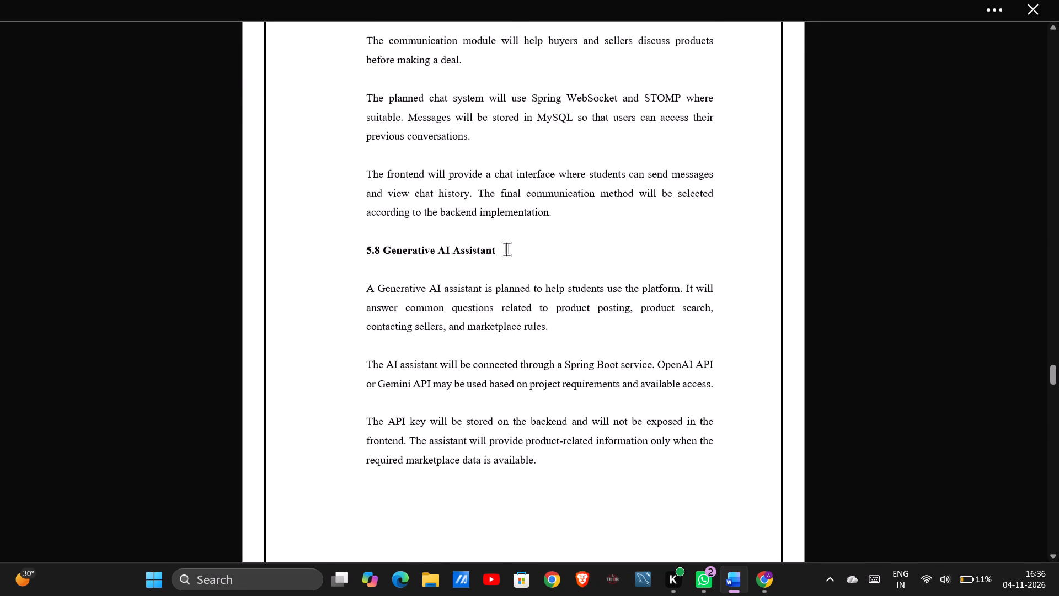
pyautogui.scroll(-4, 506, 249)
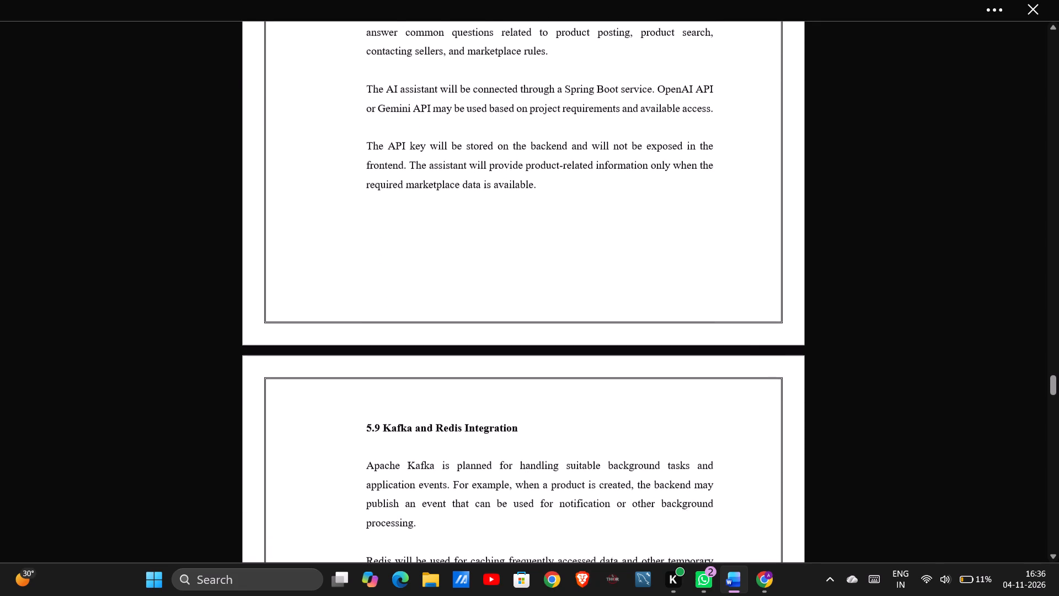
pyautogui.scroll(-4, 506, 249)
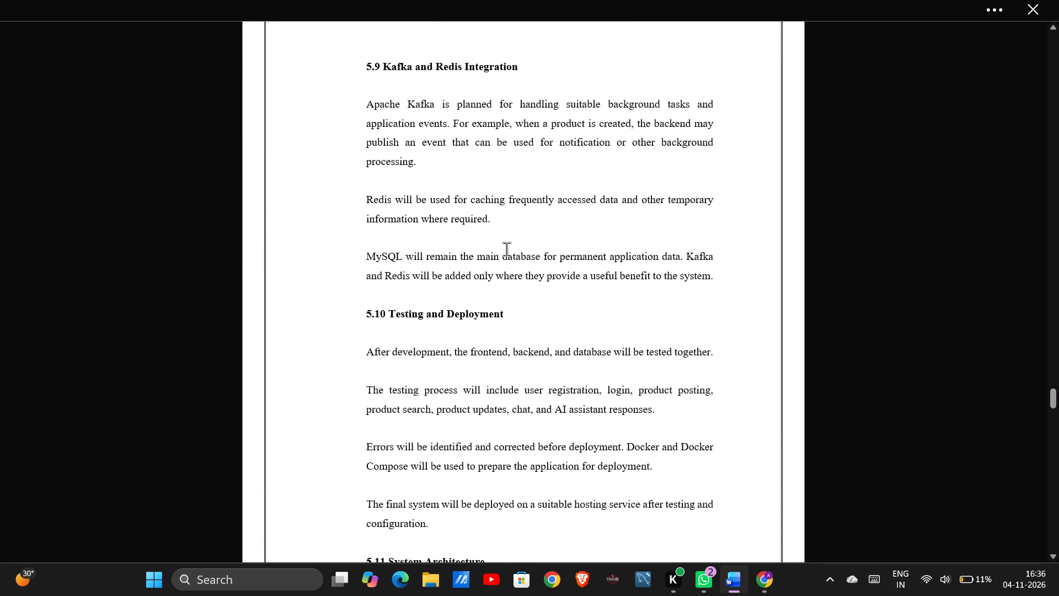
pyautogui.scroll(-3, 506, 249)
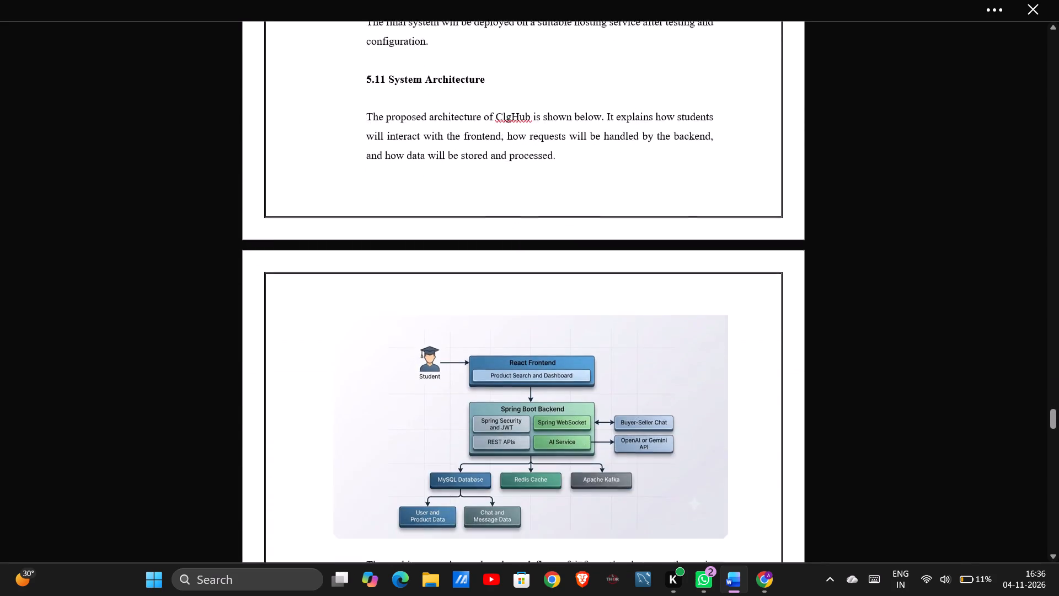
pyautogui.scroll(-3, 506, 249)
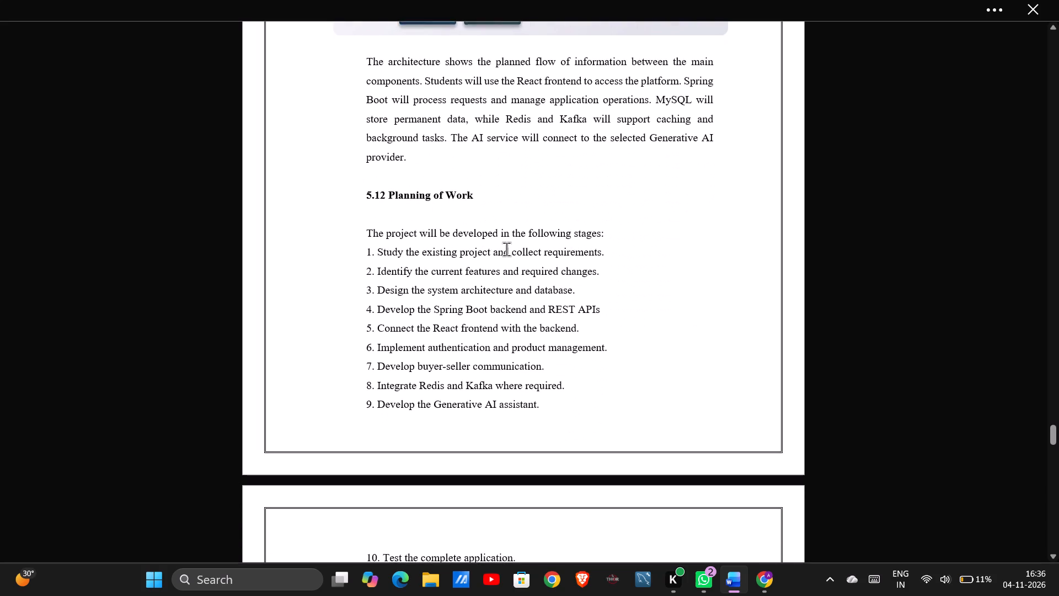
pyautogui.scroll(-3, 506, 249)
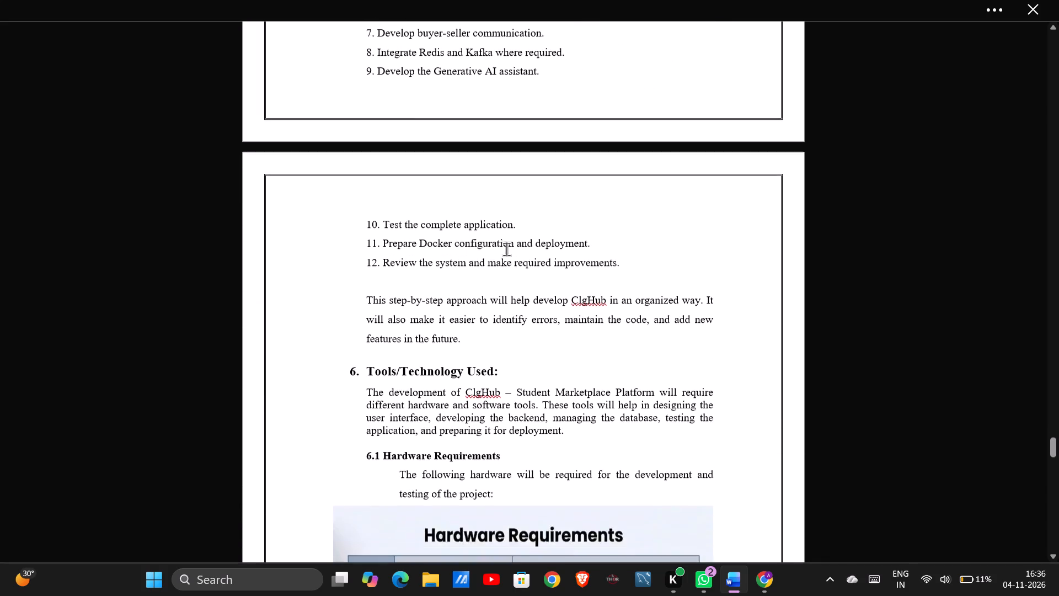
# Review section 6, Tools/Technology Used, including the hardware and software requirement tables and the technology bullets, up to the References heading.
pyautogui.scroll(-4, 506, 249)
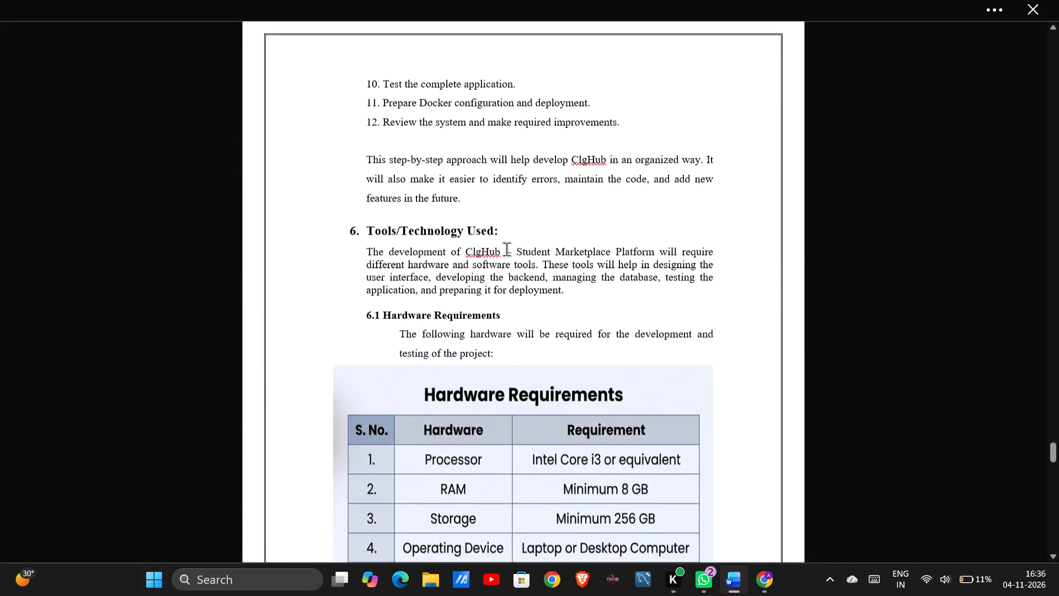
pyautogui.scroll(-3, 506, 249)
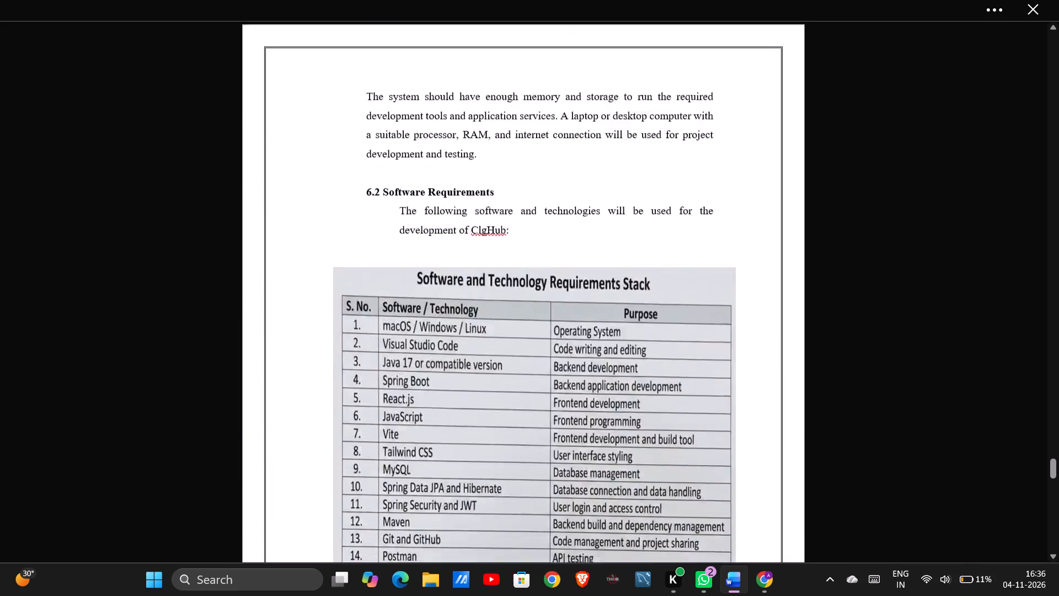
pyautogui.scroll(-1, 506, 249)
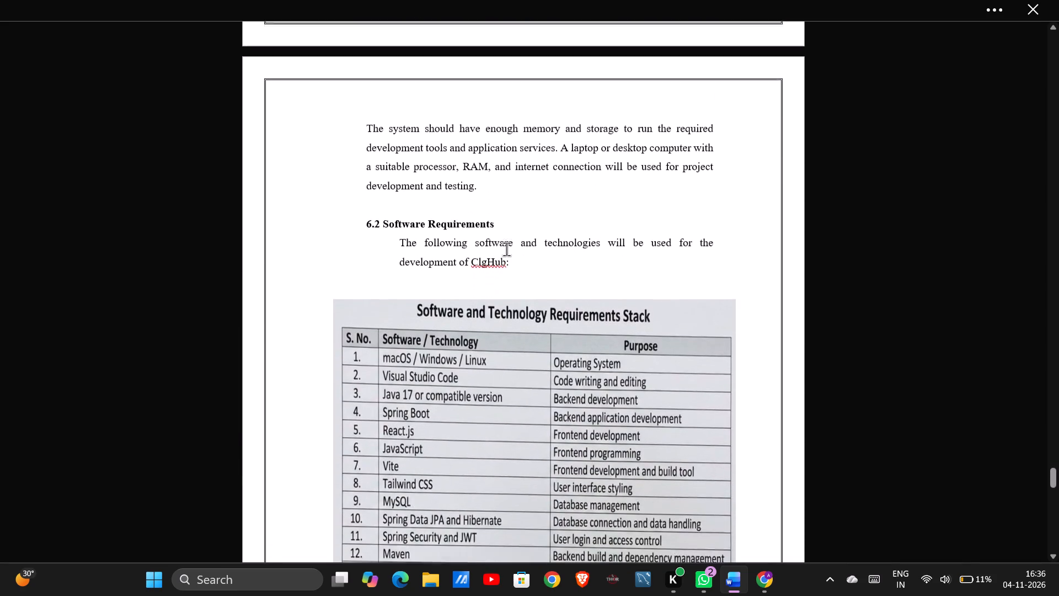
pyautogui.scroll(-2, 506, 249)
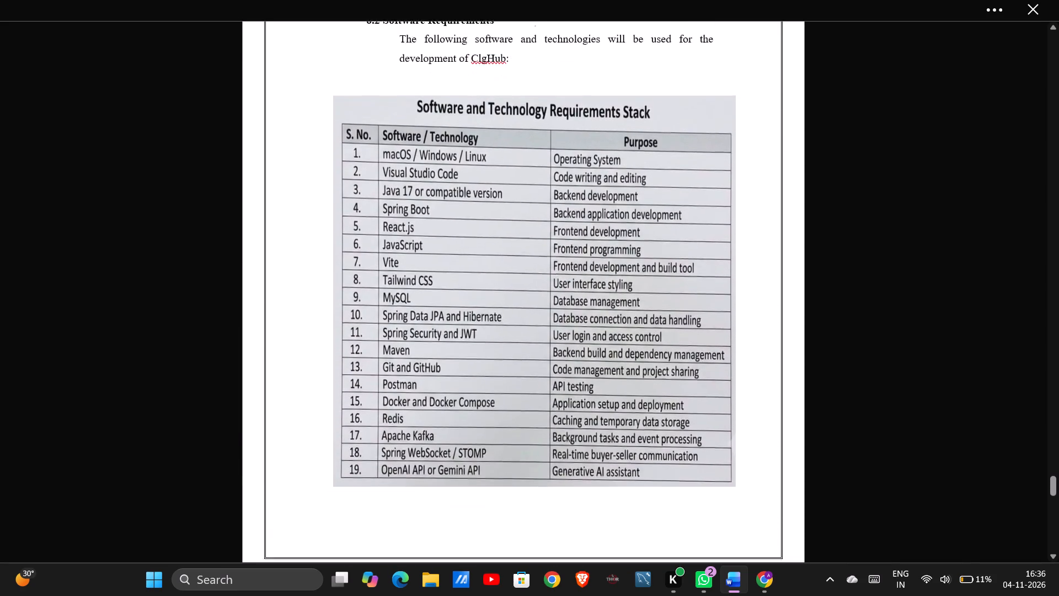
pyautogui.scroll(-2, 506, 249)
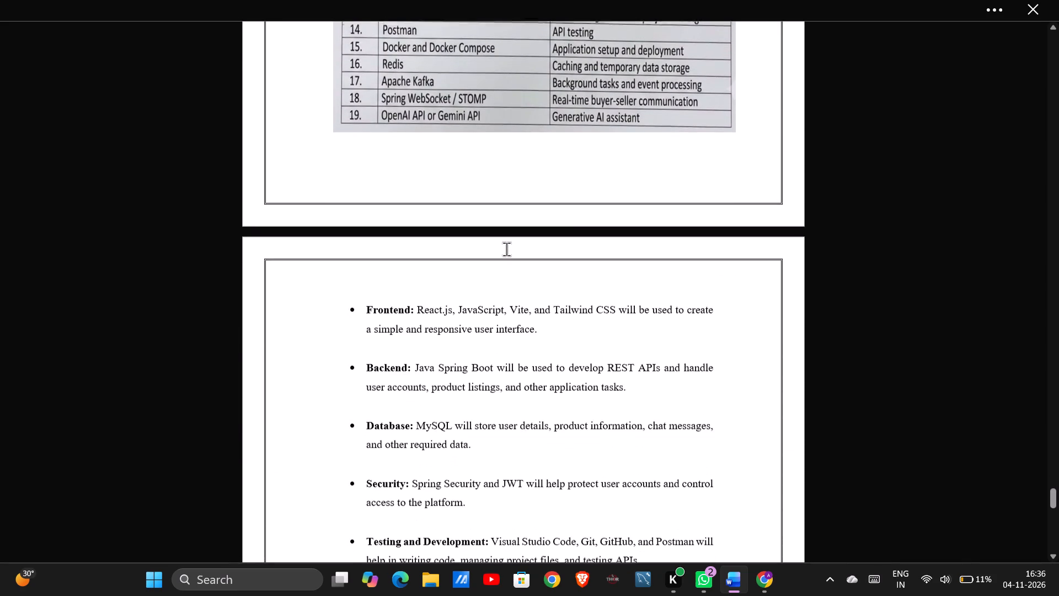
pyautogui.scroll(-4, 506, 249)
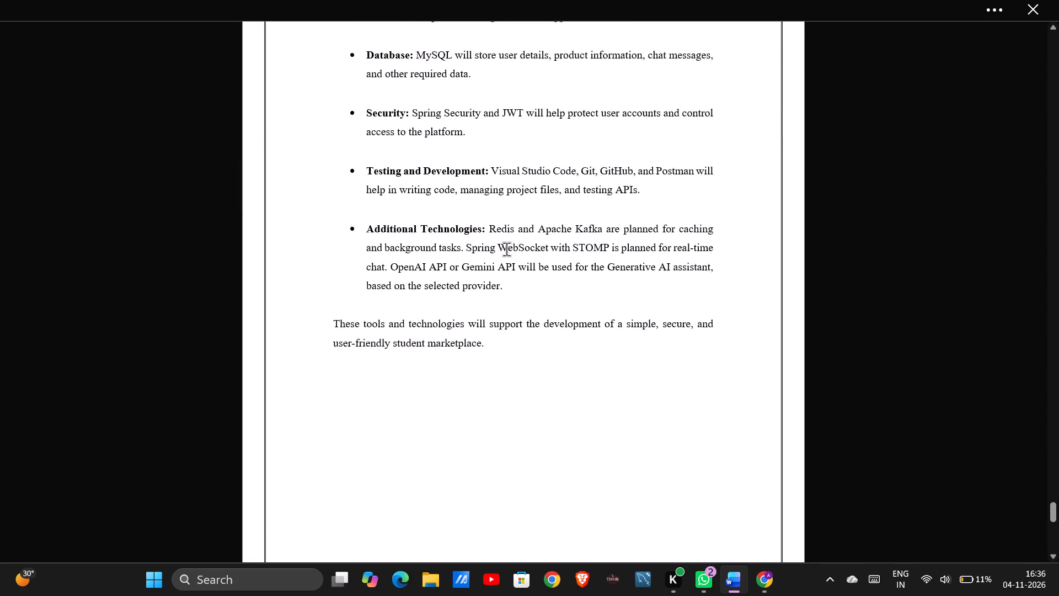
pyautogui.scroll(-2, 506, 249)
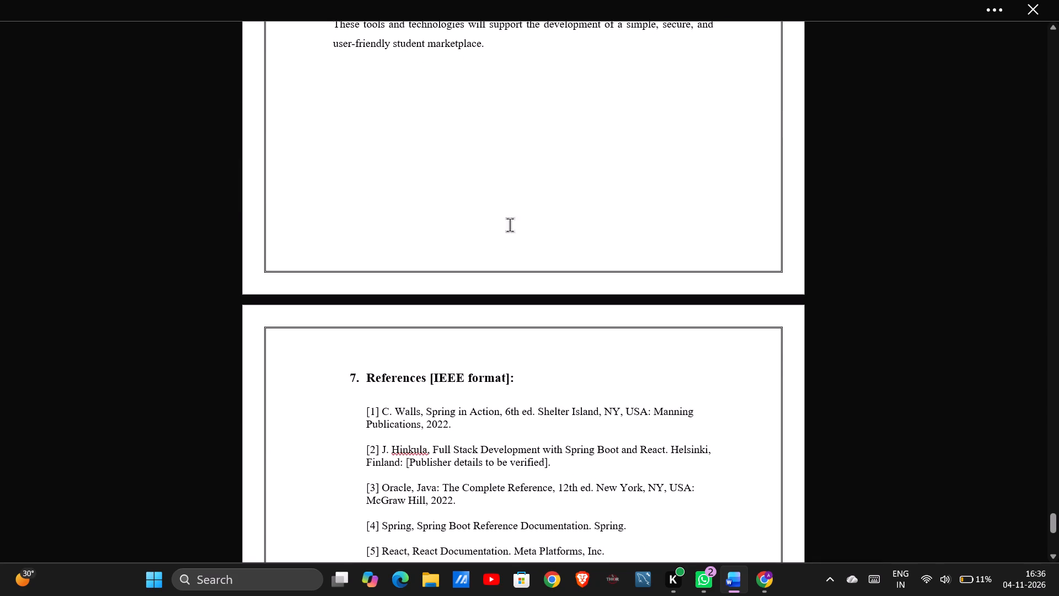
# Save the reviewed synopsis document under its existing name.
pyautogui.click(198, 165)
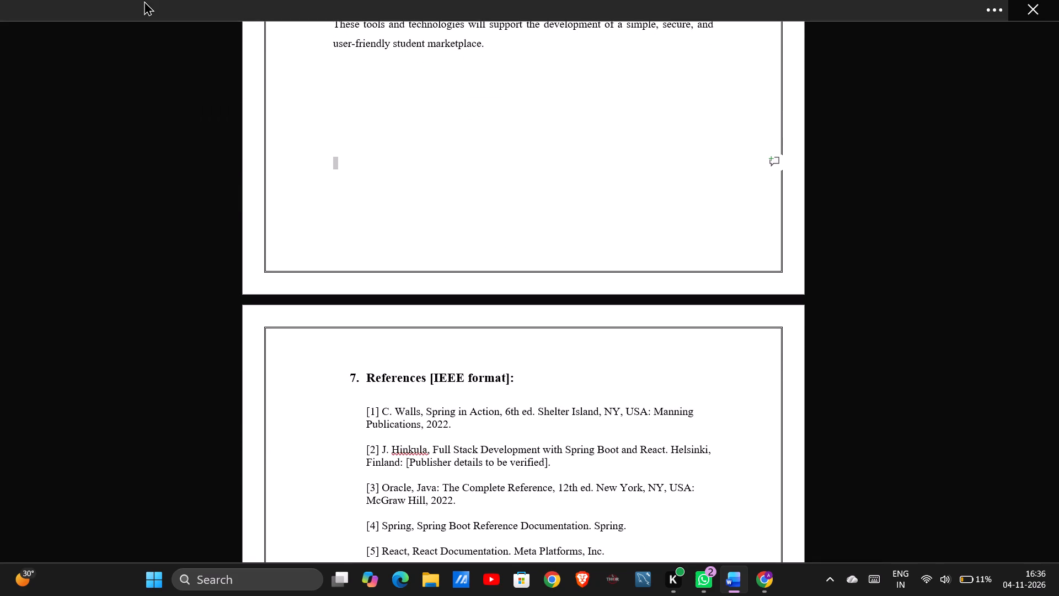
pyautogui.click(144, 1)
pyautogui.click(32, 70)
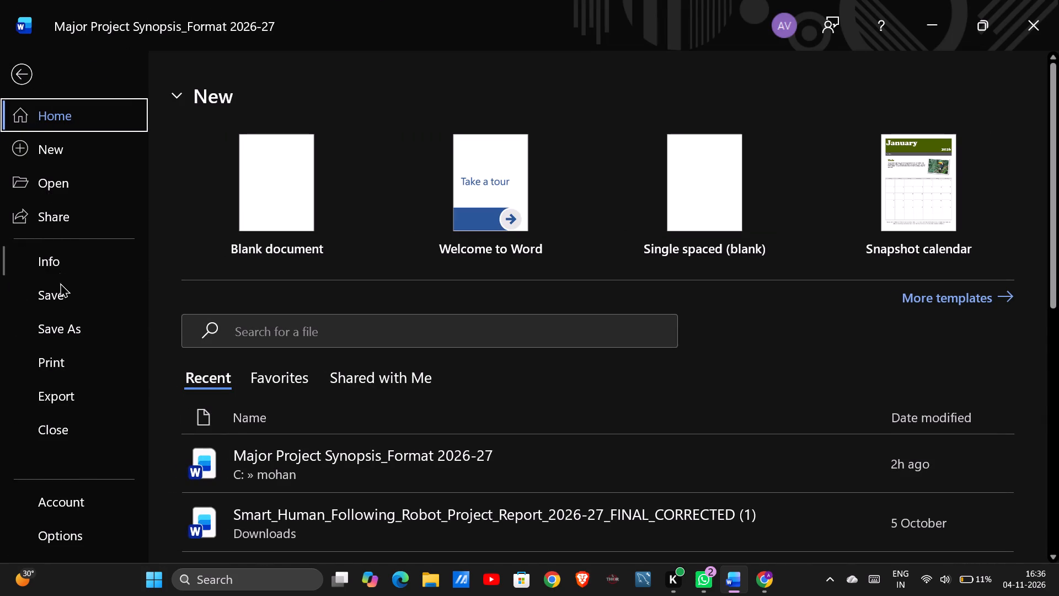
pyautogui.click(71, 301)
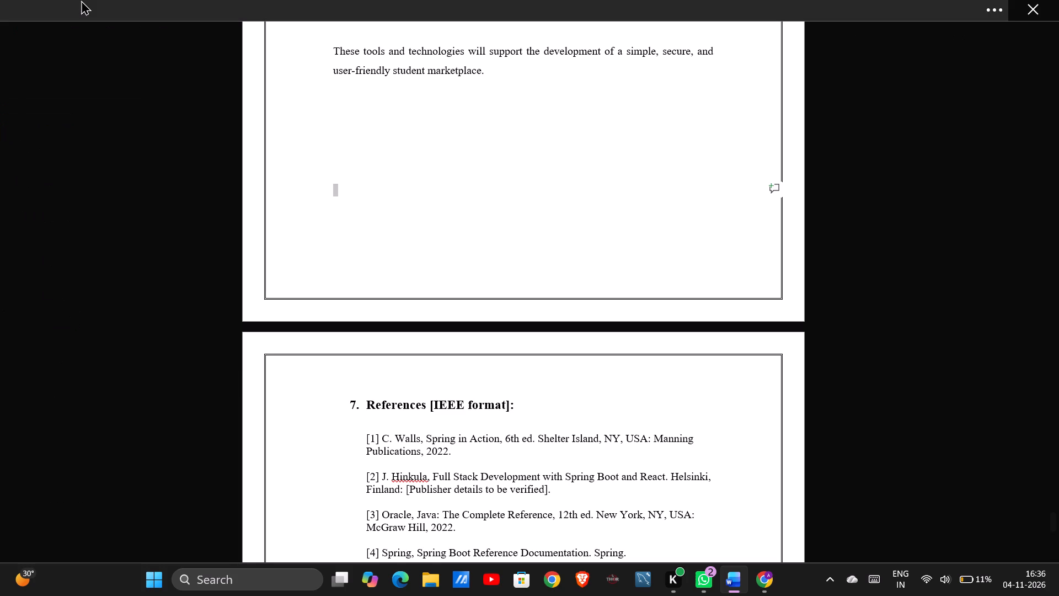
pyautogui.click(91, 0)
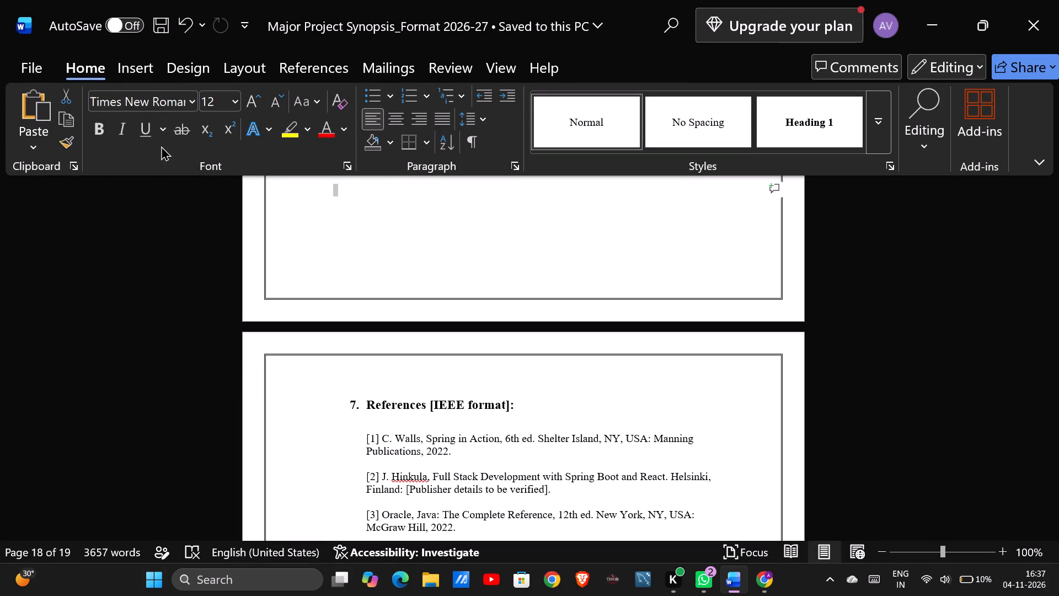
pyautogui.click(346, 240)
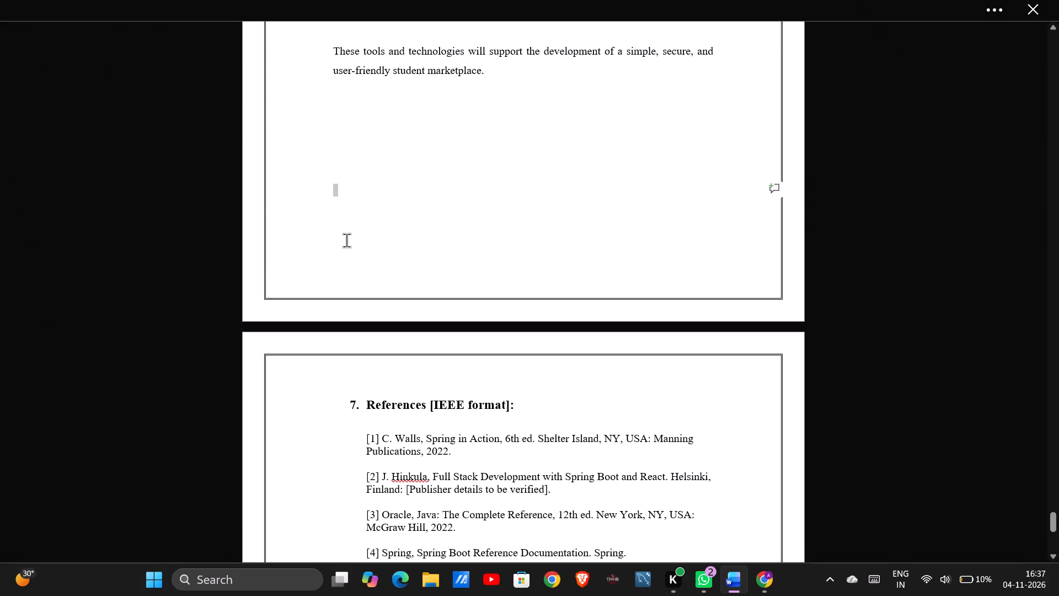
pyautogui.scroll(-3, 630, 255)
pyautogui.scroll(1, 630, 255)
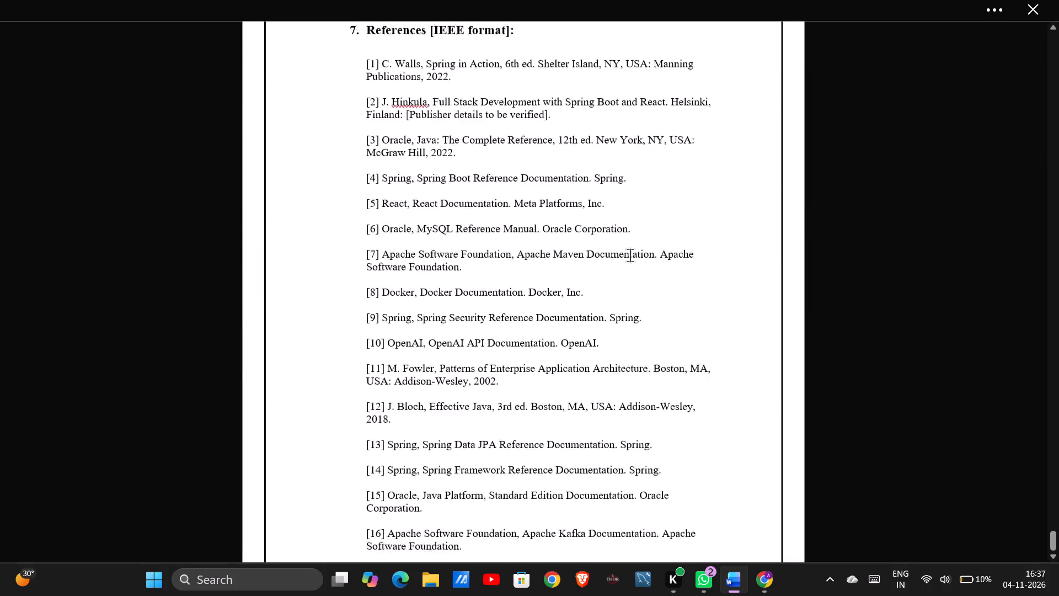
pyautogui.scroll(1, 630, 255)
# Save a copy of the synopsis as a Word document named "final Synopsis" in the mohan folder on drive C.
pyautogui.click(580, 0)
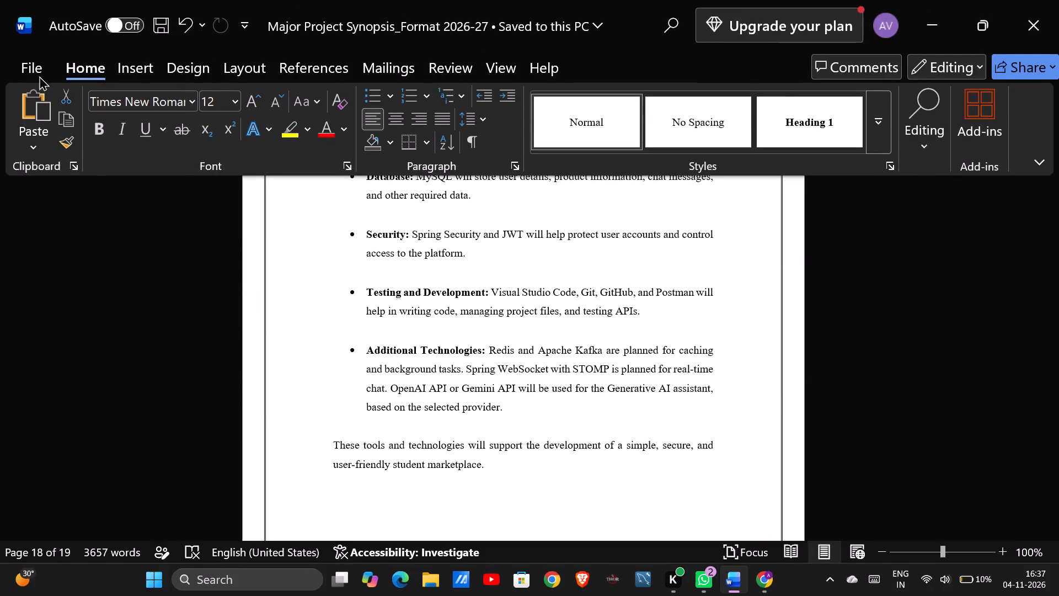
pyautogui.click(40, 67)
pyautogui.click(74, 326)
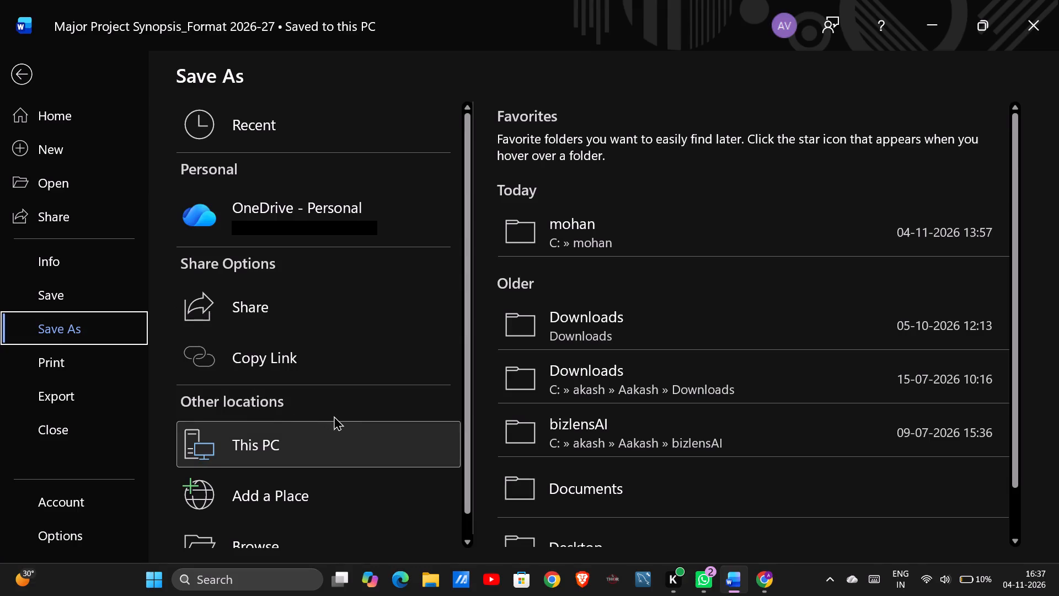
pyautogui.click(397, 425)
pyautogui.doubleClick(397, 425)
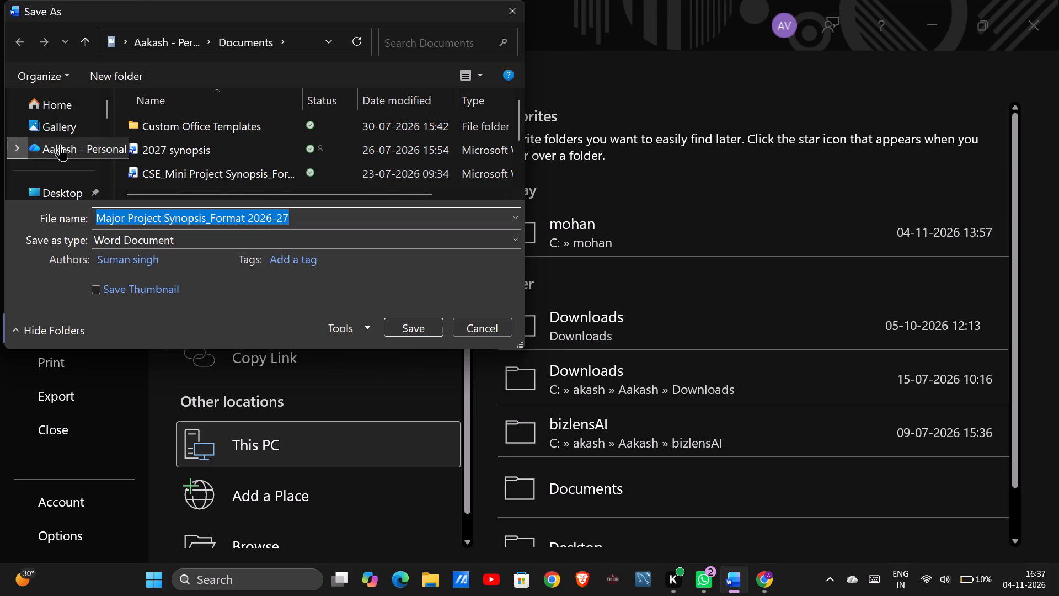
pyautogui.scroll(2, 60, 144)
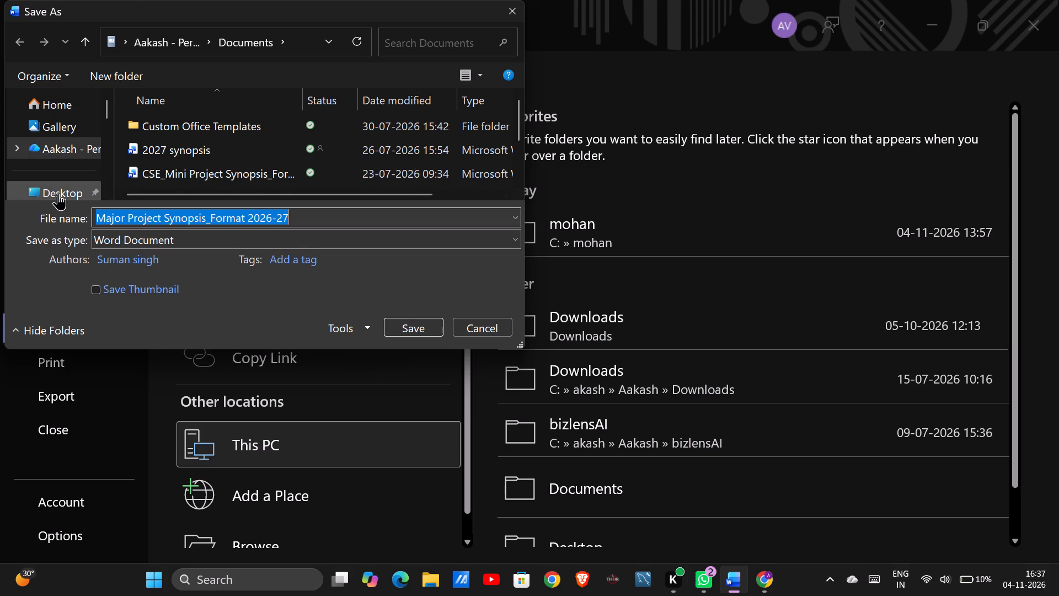
pyautogui.click(59, 190)
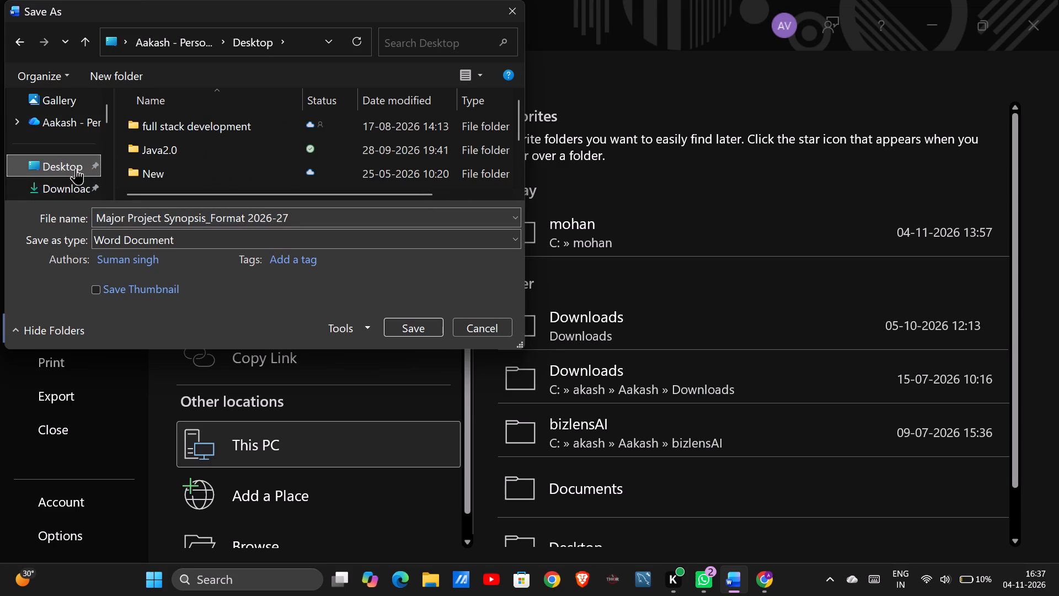
pyautogui.scroll(-1, 76, 168)
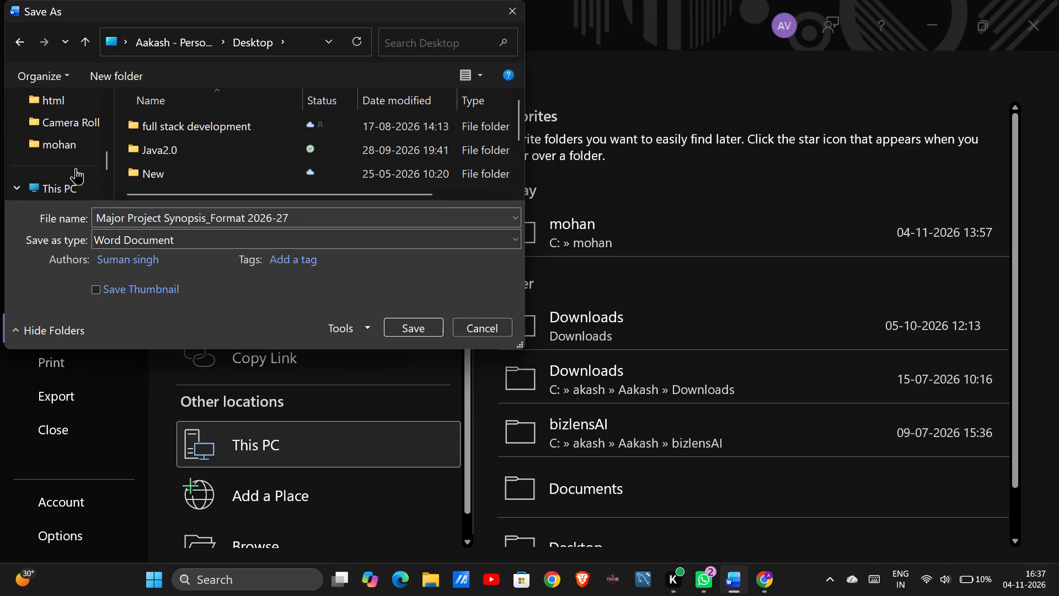
pyautogui.scroll(-1, 76, 168)
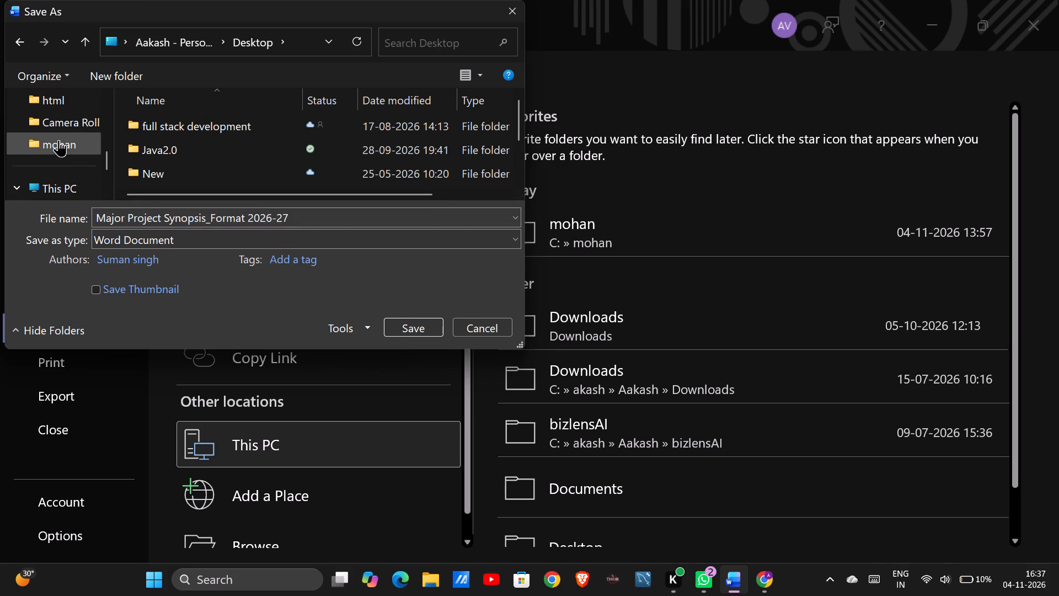
pyautogui.click(58, 140)
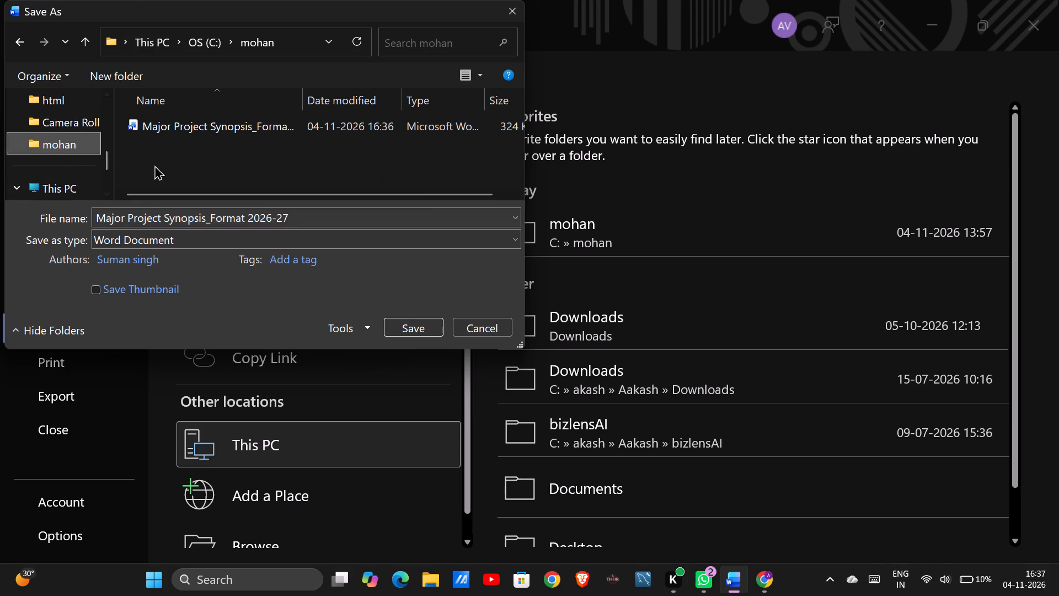
pyautogui.click(224, 219)
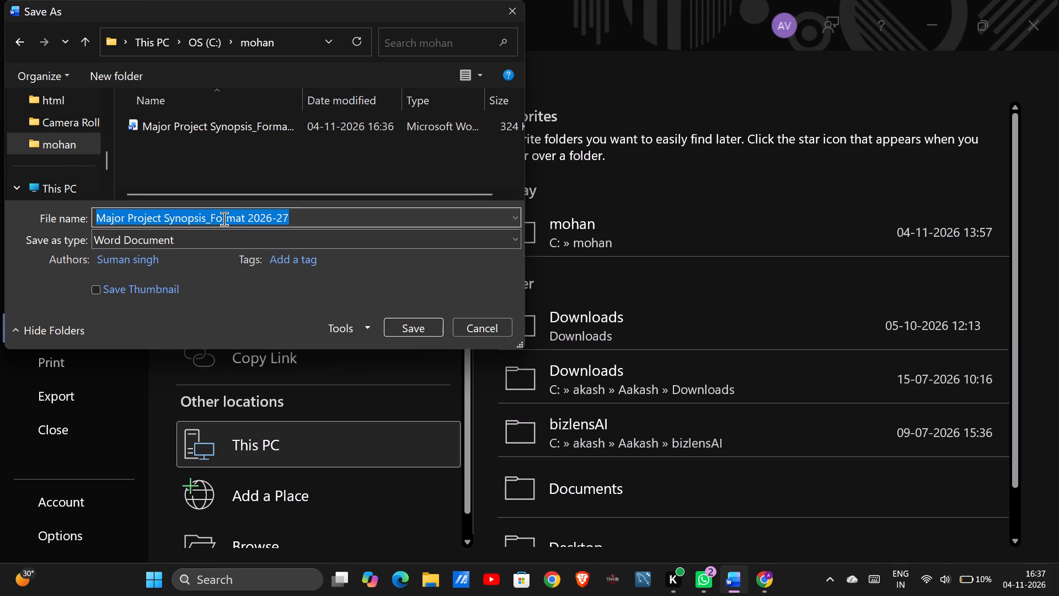
pyautogui.write('final')
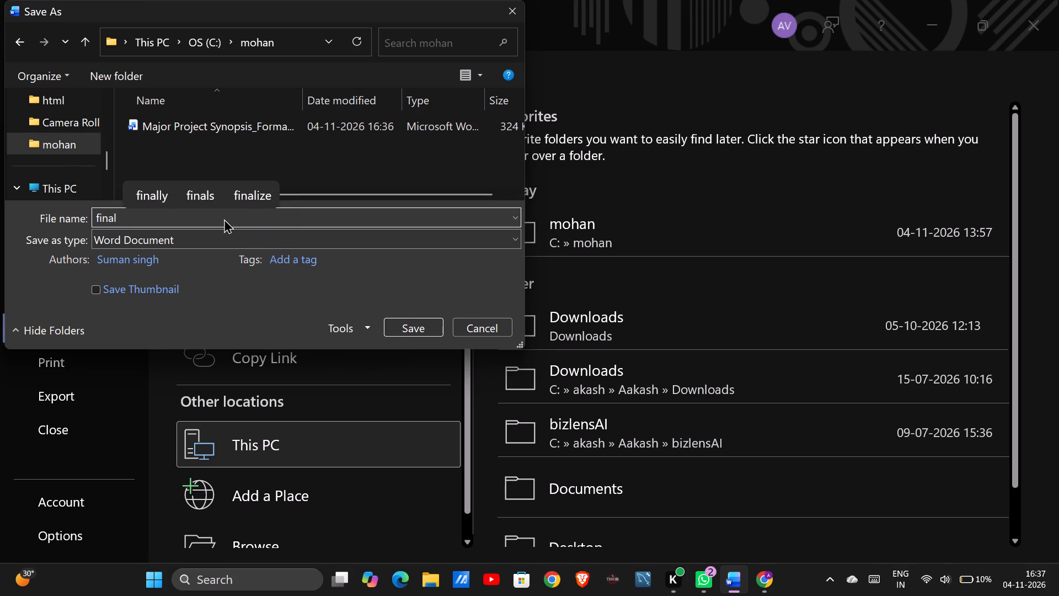
pyautogui.press('space')
pyautogui.hotkey('shift', 's')
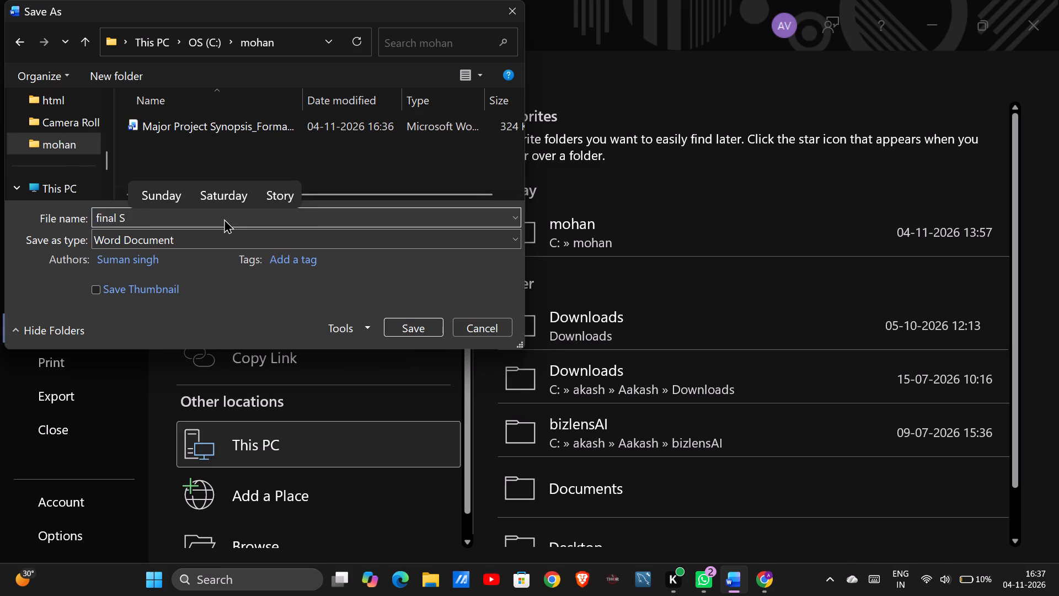
pyautogui.write('ynopsis')
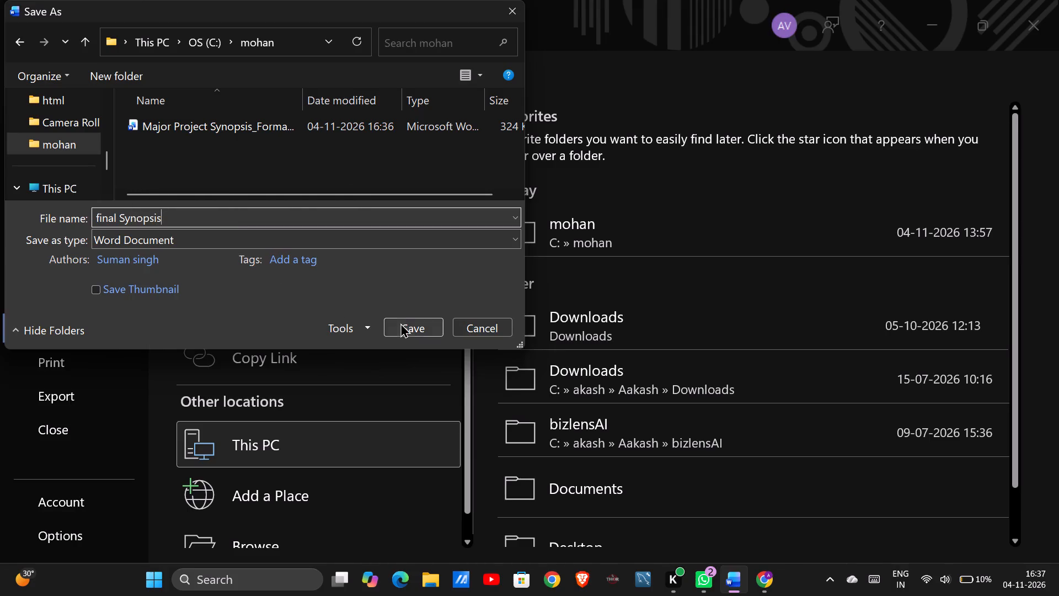
pyautogui.click(400, 323)
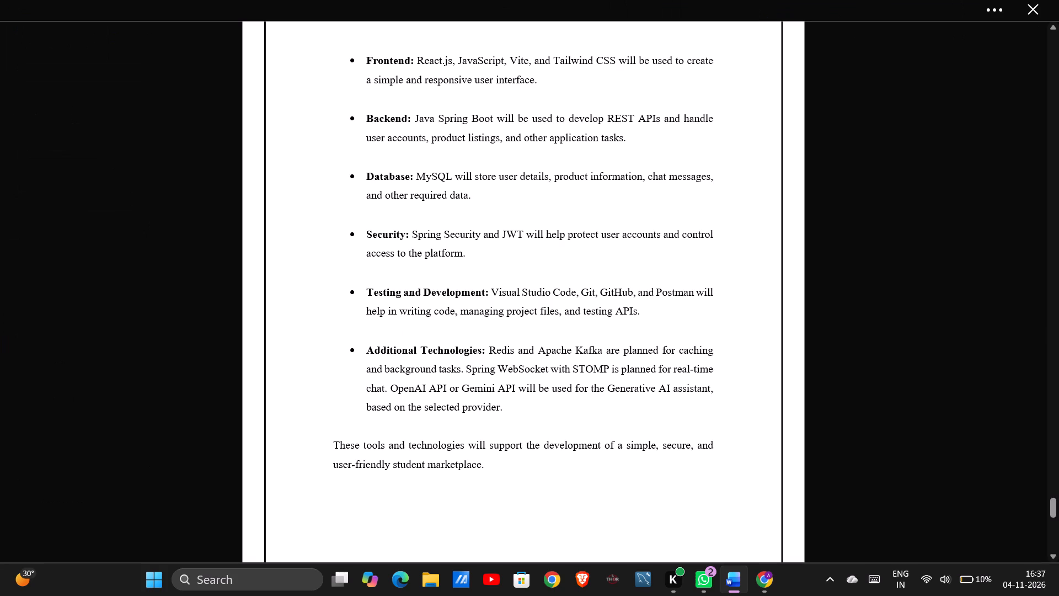
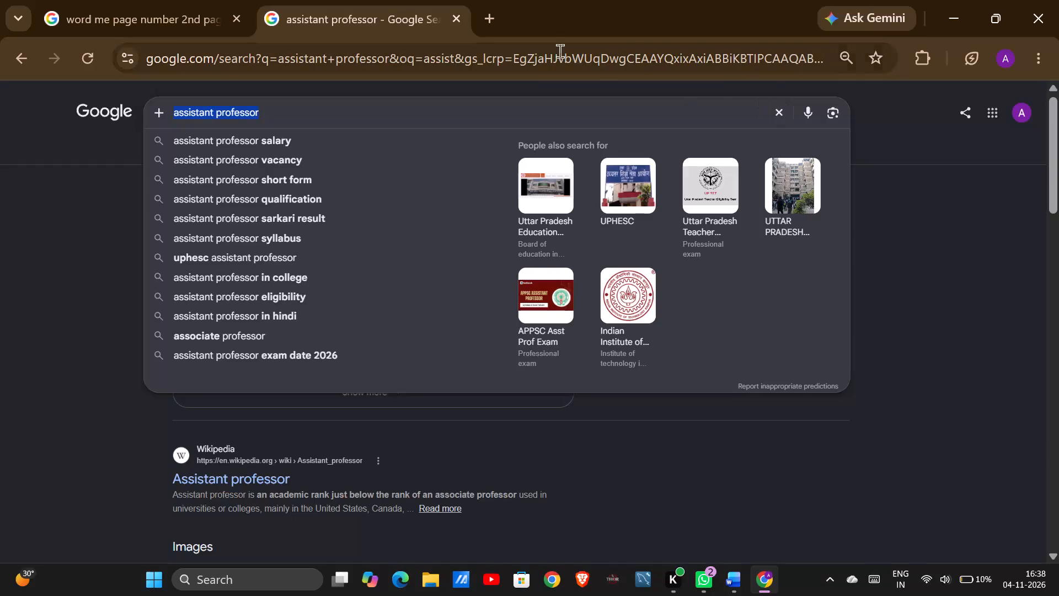
# In Chrome, close the search tab about Word page numbers and search Google for "i love pdf" in the remaining tab.
pyautogui.click(243, 14)
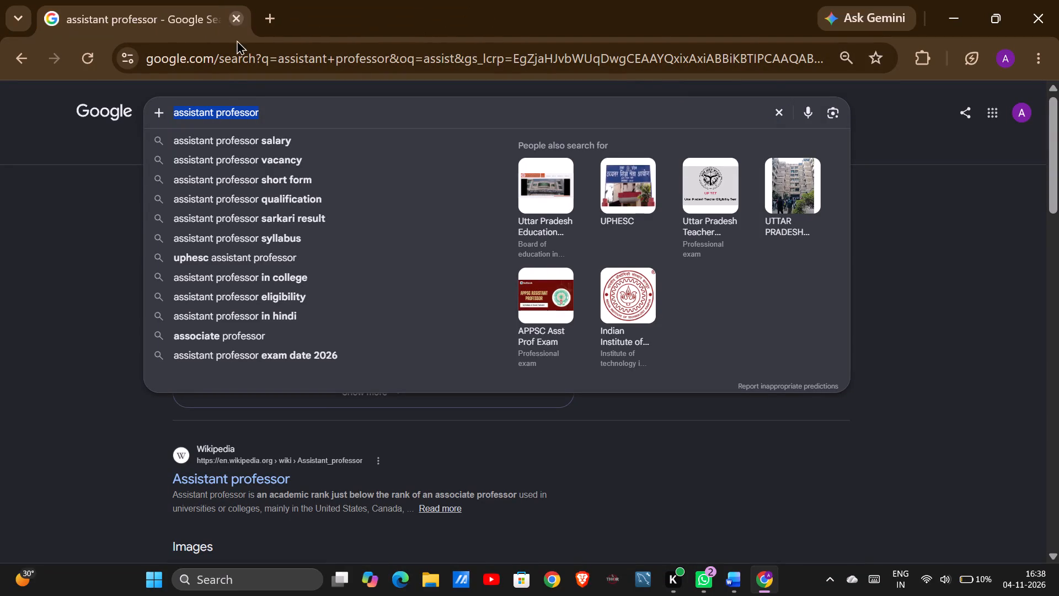
pyautogui.write('i')
pyautogui.press('space')
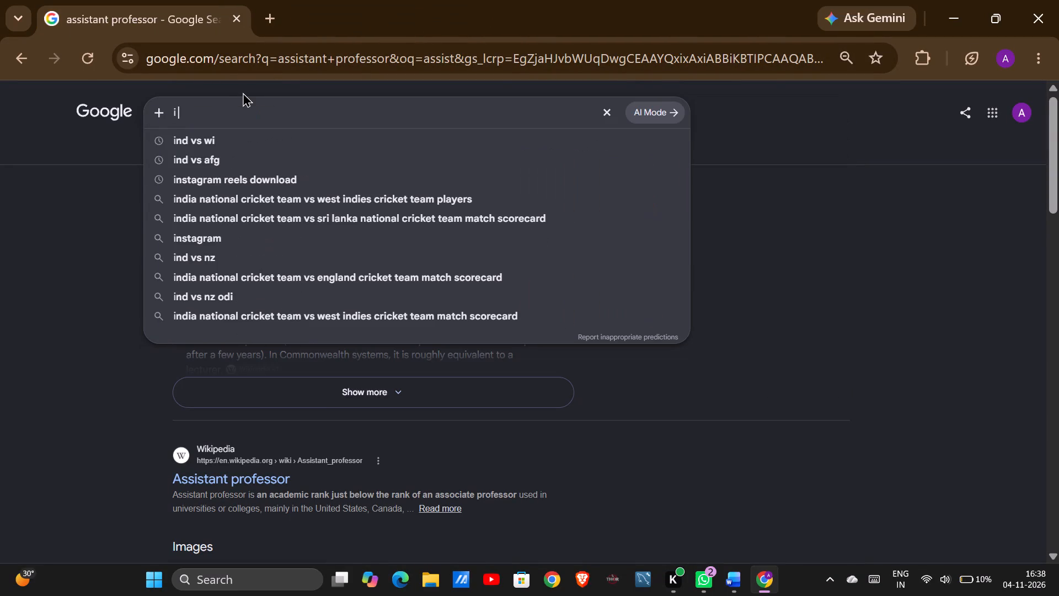
pyautogui.press('l')
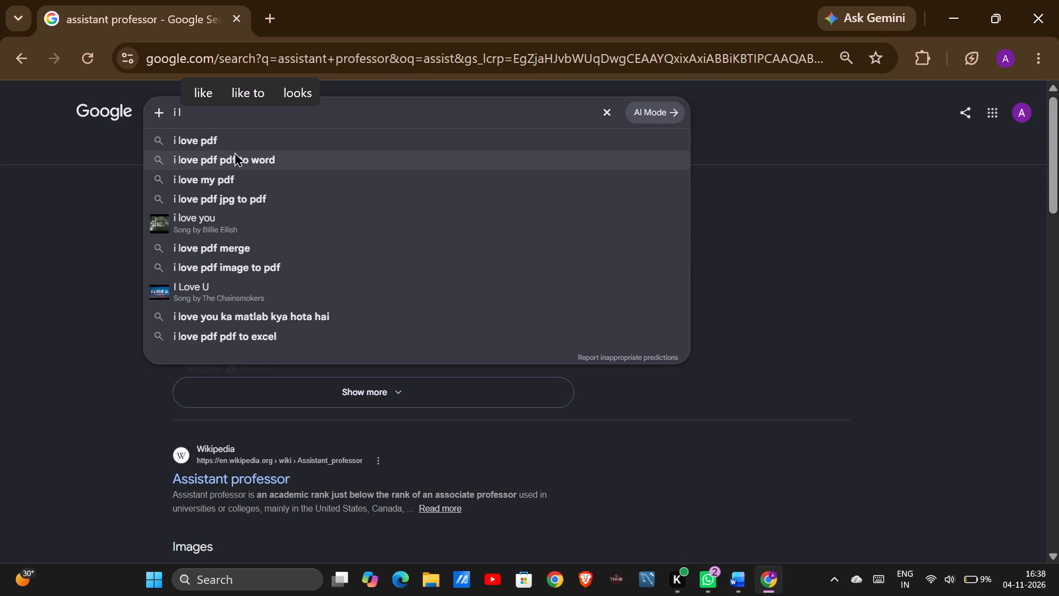
pyautogui.click(224, 140)
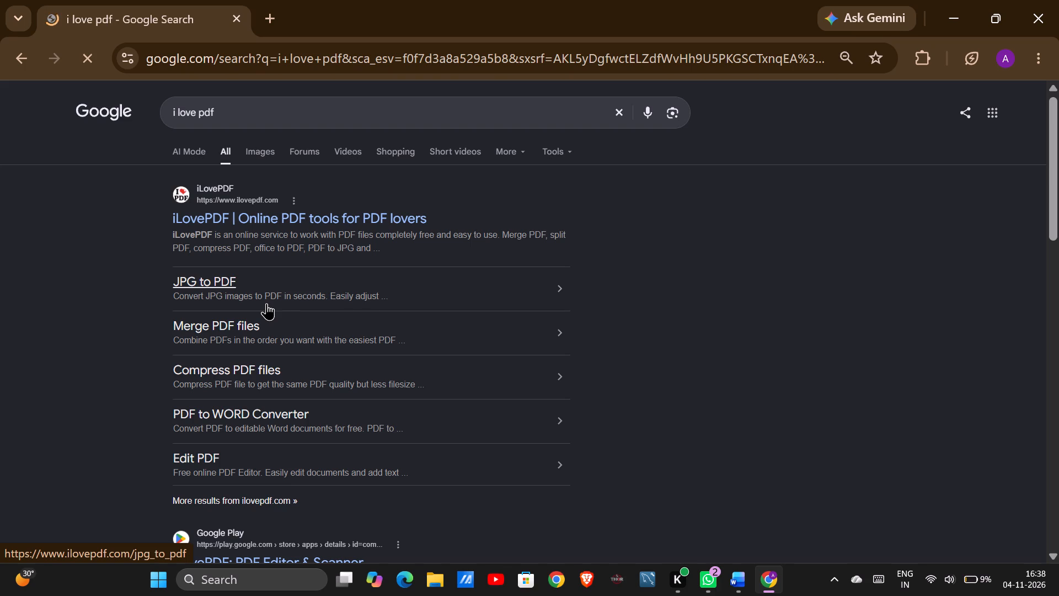
# Open the iLovePDF website, "Online PDF tools for PDF lovers", from the search results.
pyautogui.click(269, 217)
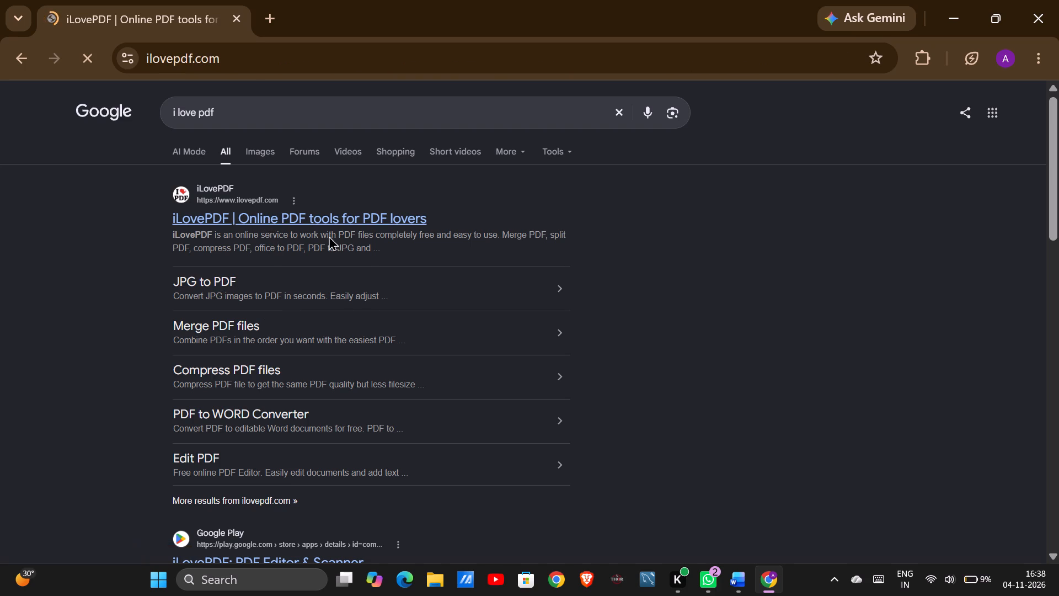
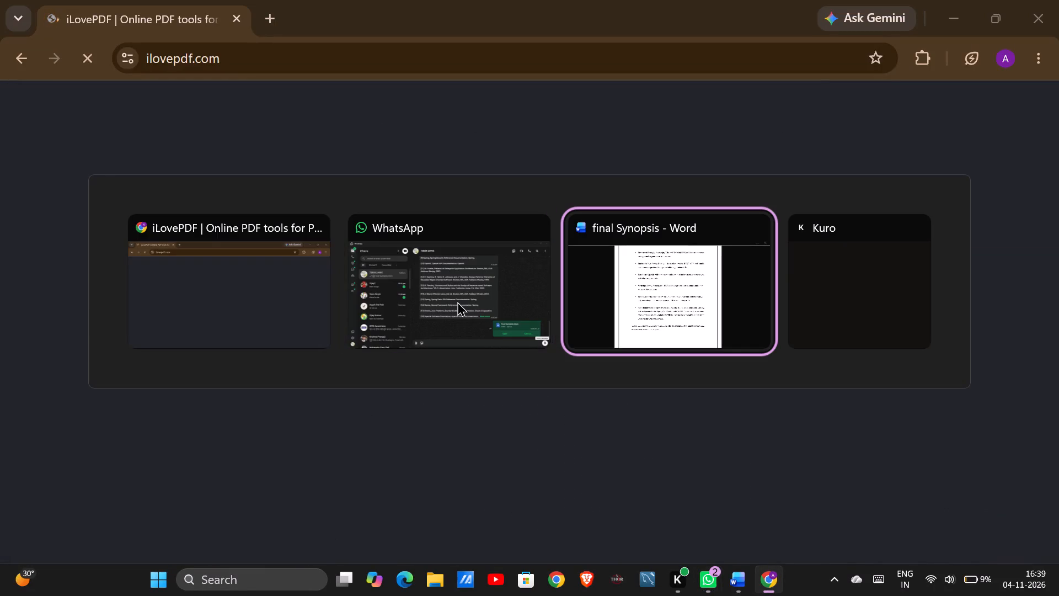
# Switch back to the "final Synopsis" document in Word and open its file-management view.
pyautogui.click(4, 0)
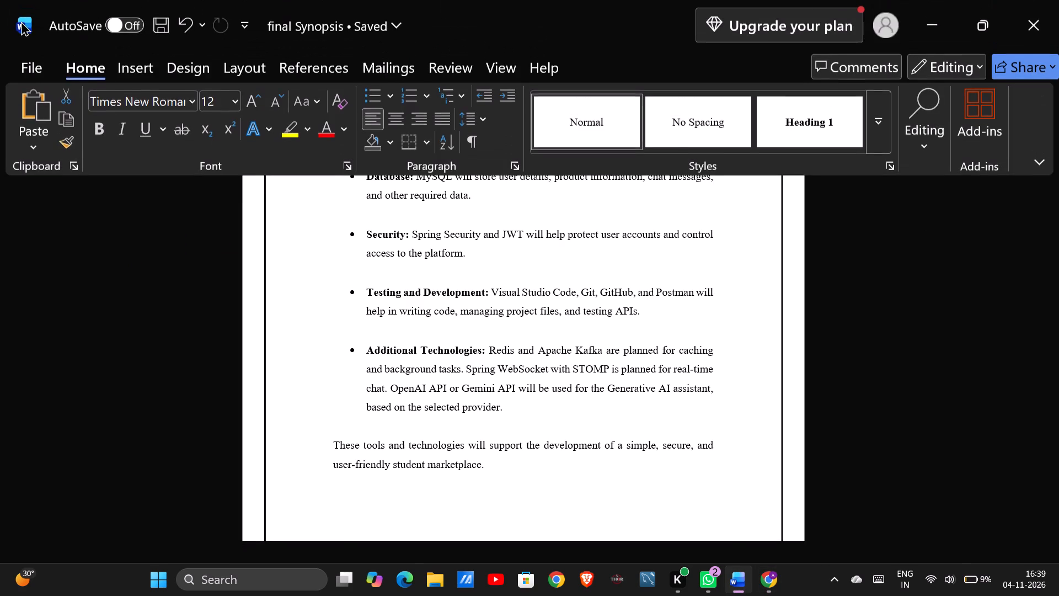
pyautogui.click(31, 62)
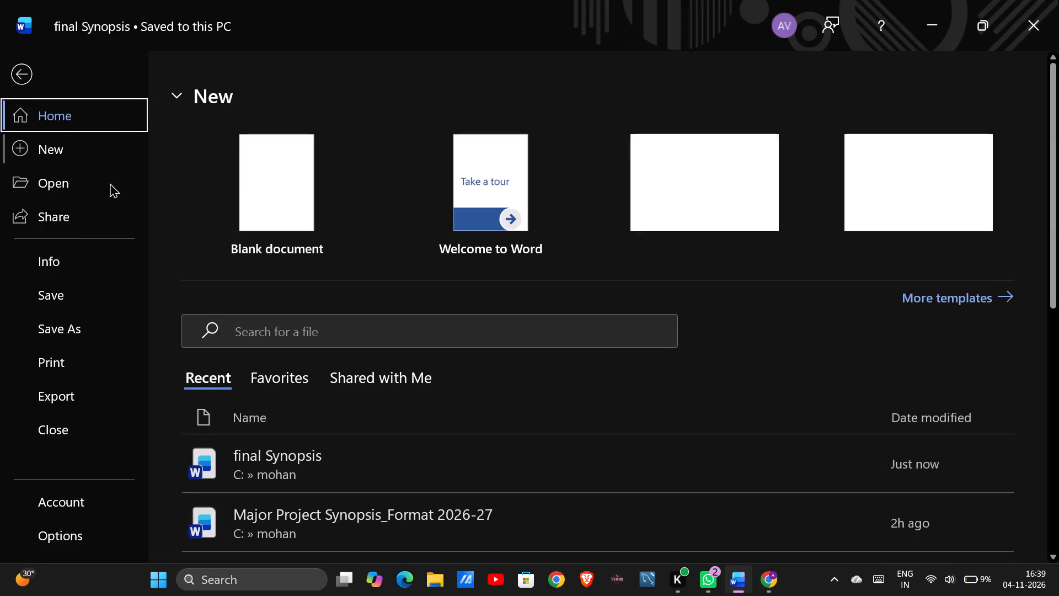
# Export the final Synopsis document as a PDF with Word's Create PDF/XPS option, bringing up the publishing settings.
pyautogui.click(71, 386)
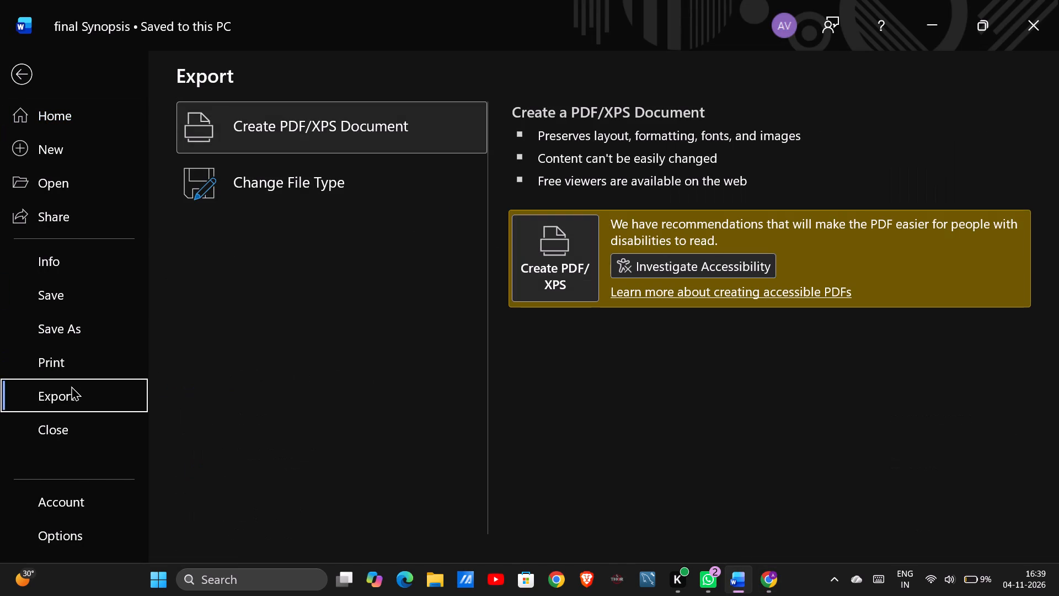
pyautogui.click(335, 137)
pyautogui.click(315, 185)
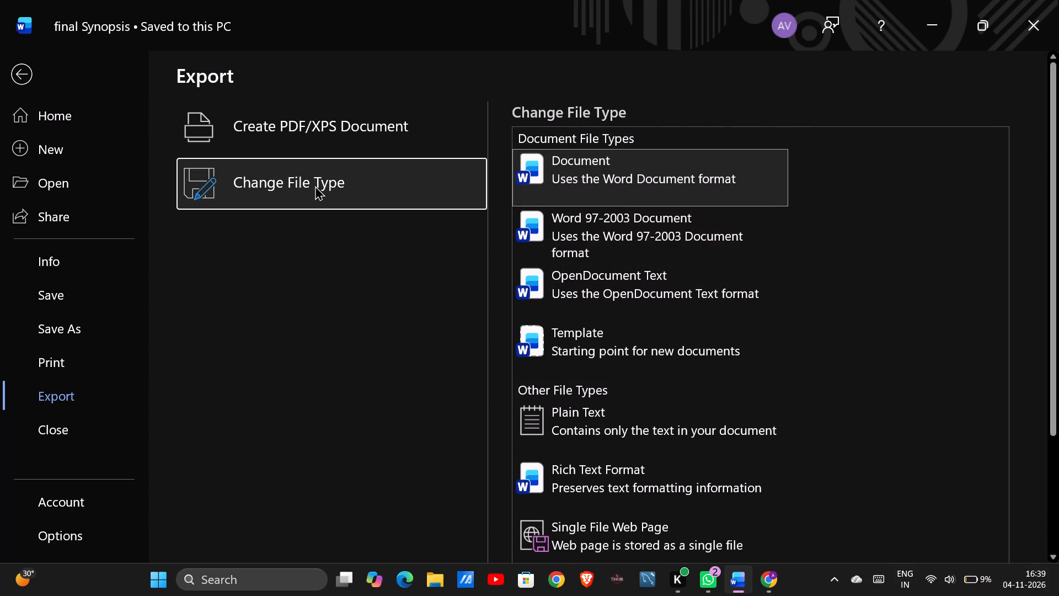
pyautogui.click(315, 185)
pyautogui.click(291, 118)
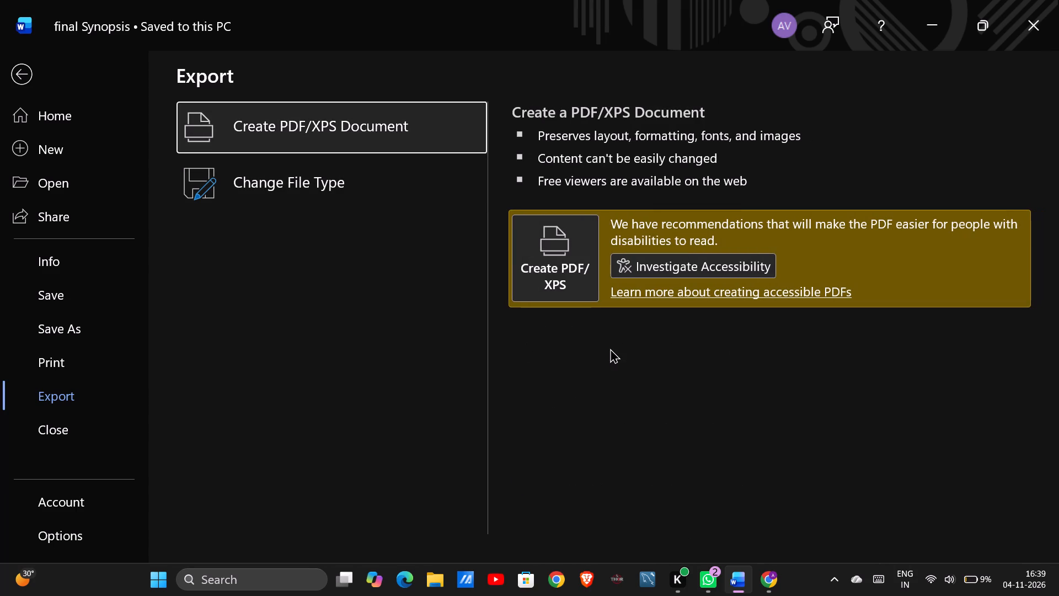
pyautogui.moveTo(565, 154); pyautogui.dragTo(568, 237)
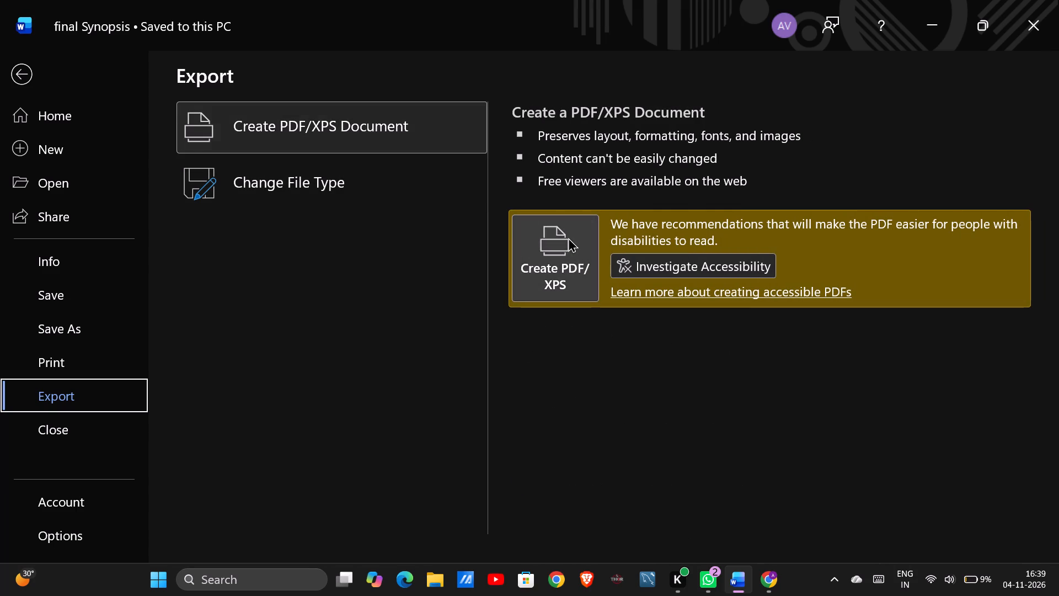
pyautogui.click(568, 237)
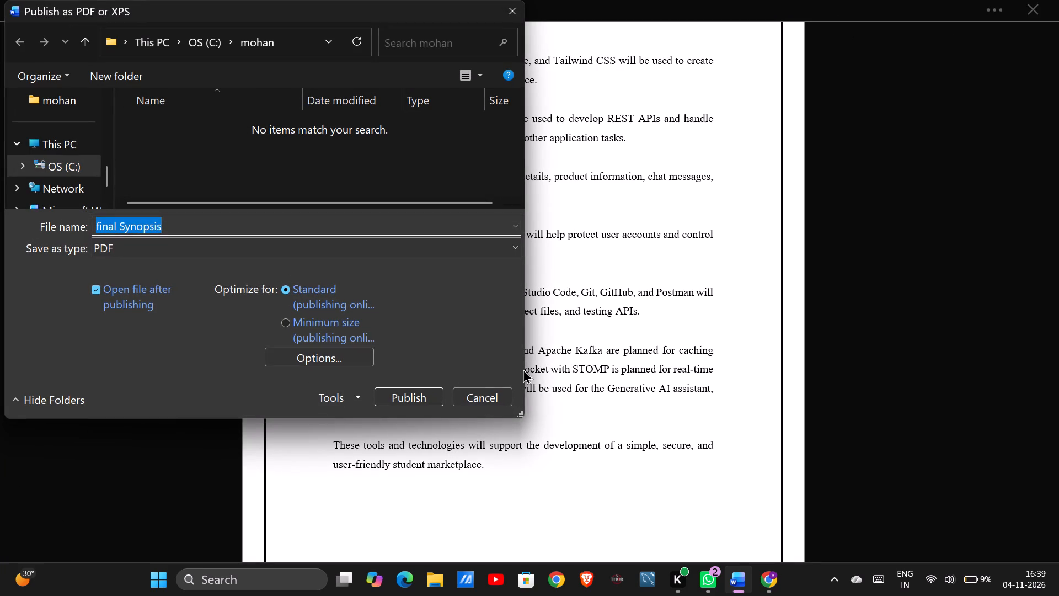
# Publish the synopsis as a PDF named "final Synopsis" in the mohan folder, optimized for Standard and opening after publishing.
pyautogui.click(413, 397)
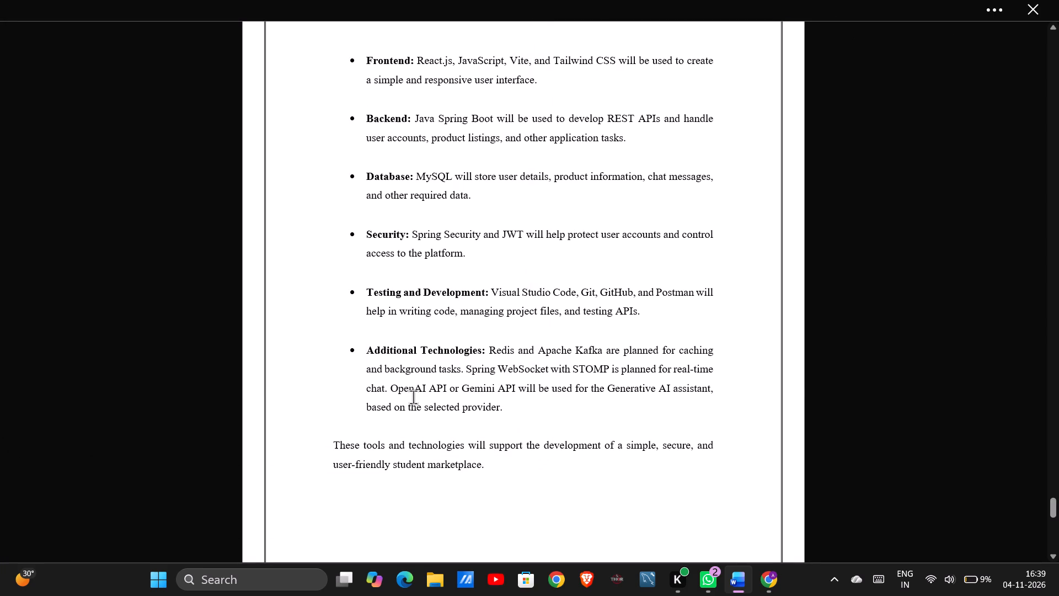
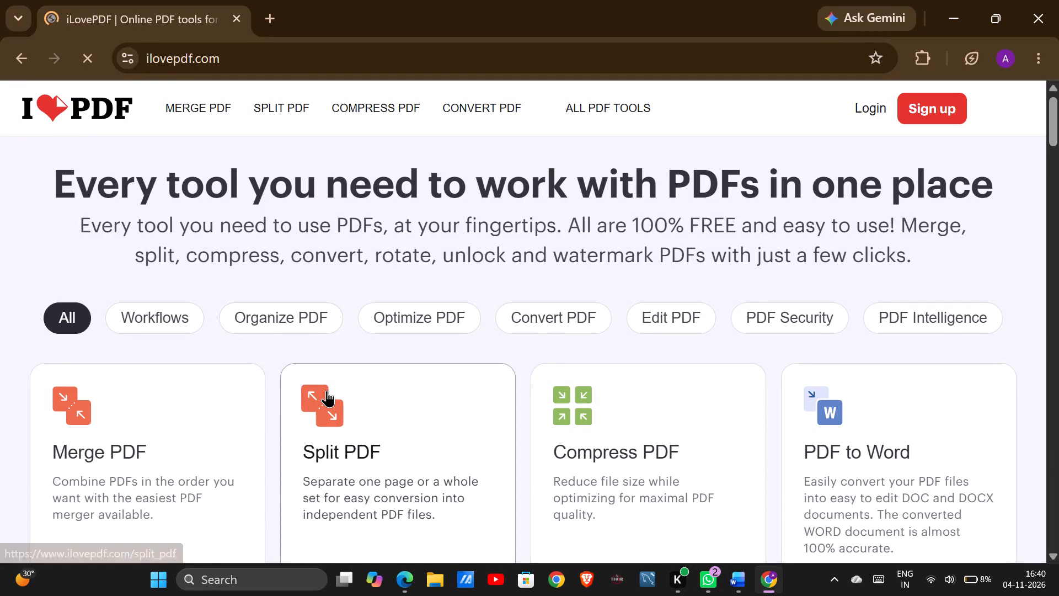
# In Chrome, open iLovePDF's Word to PDF conversion tool.
pyautogui.scroll(-1, 807, 475)
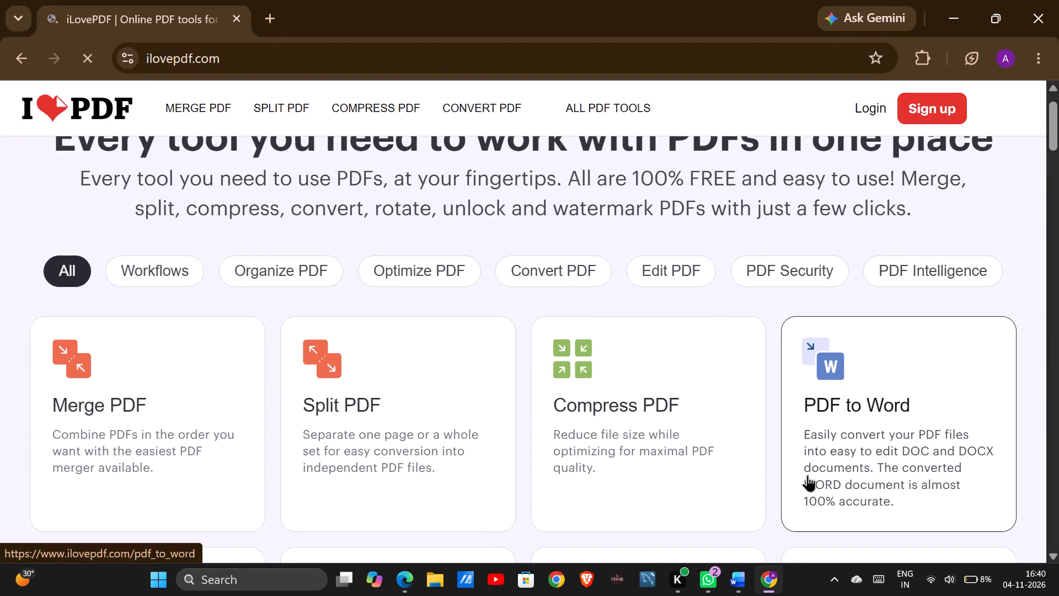
pyautogui.scroll(-2, 807, 475)
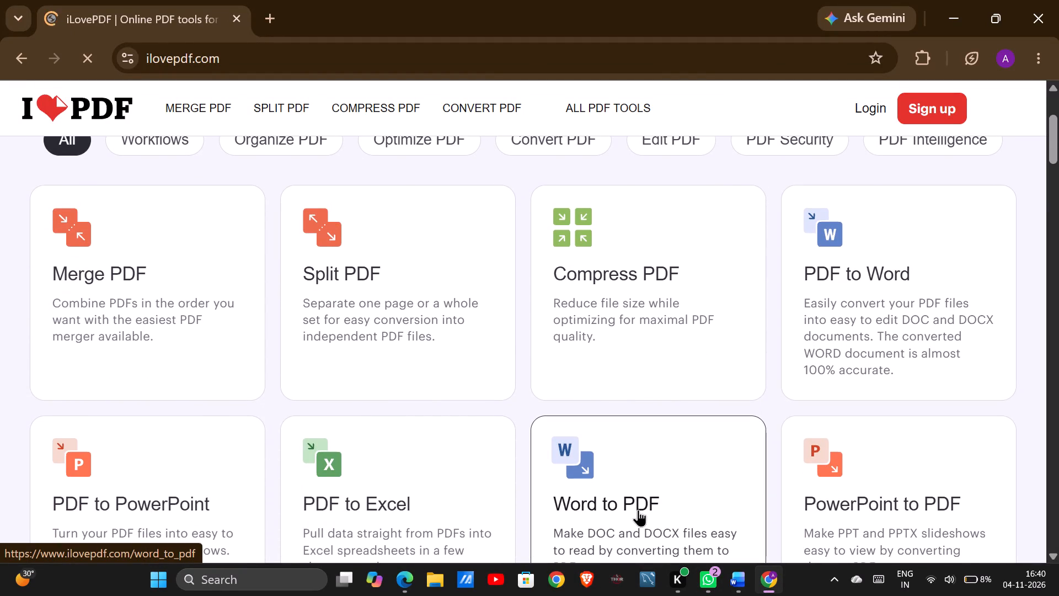
pyautogui.click(638, 509)
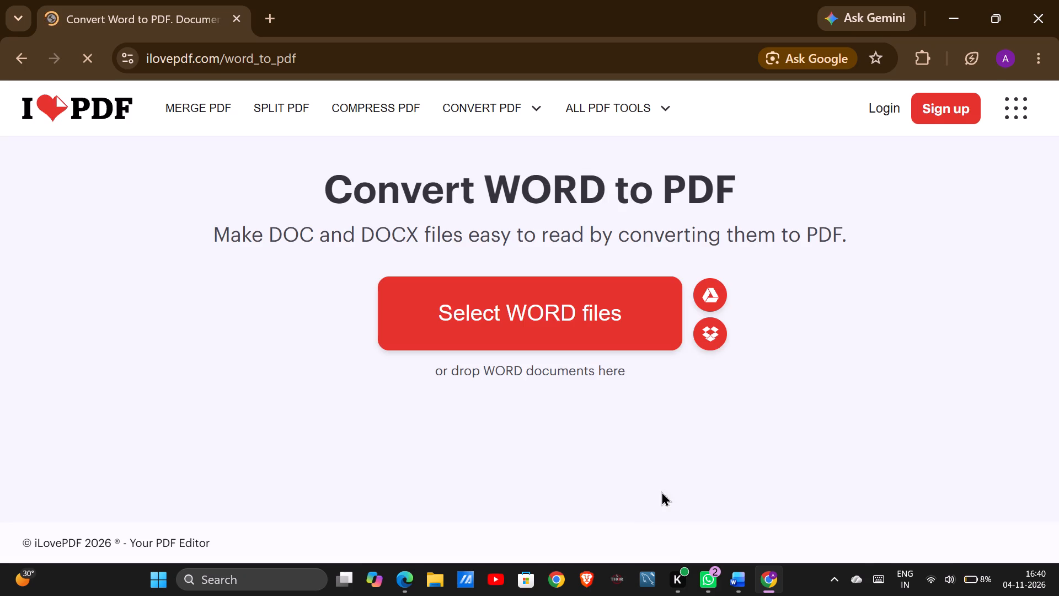
# Load the "final Synopsis" Word document from the mohan folder on drive C: into iLovePDF's Word to PDF converter.
pyautogui.click(560, 327)
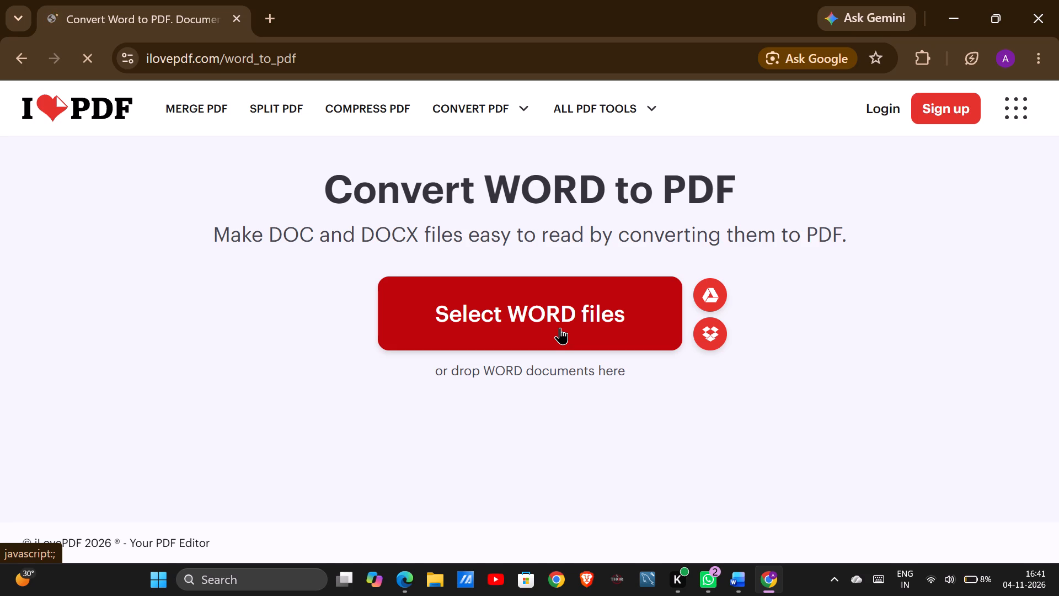
pyautogui.click(531, 312)
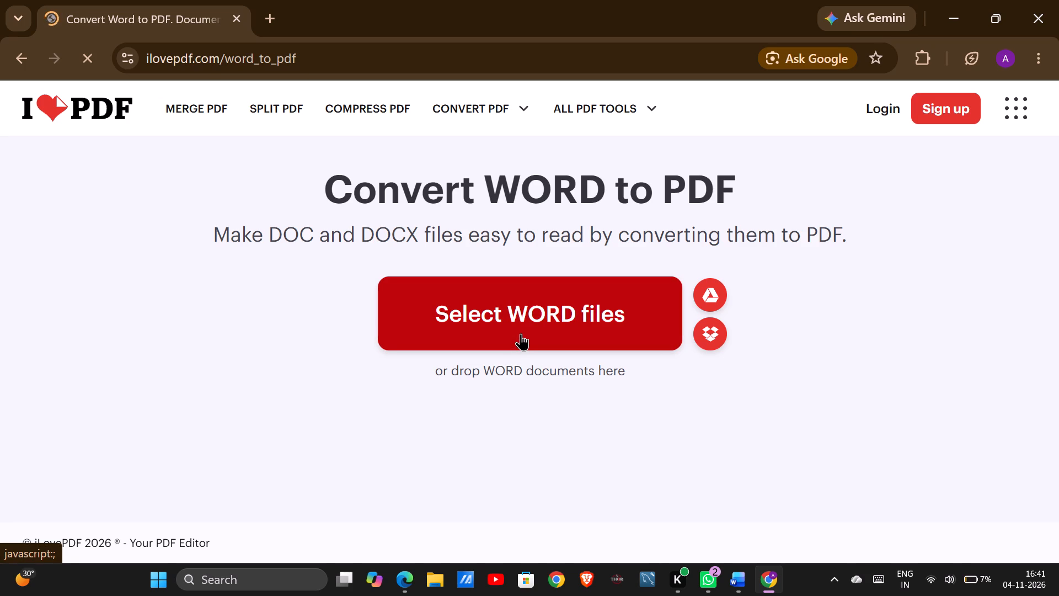
pyautogui.click(521, 333)
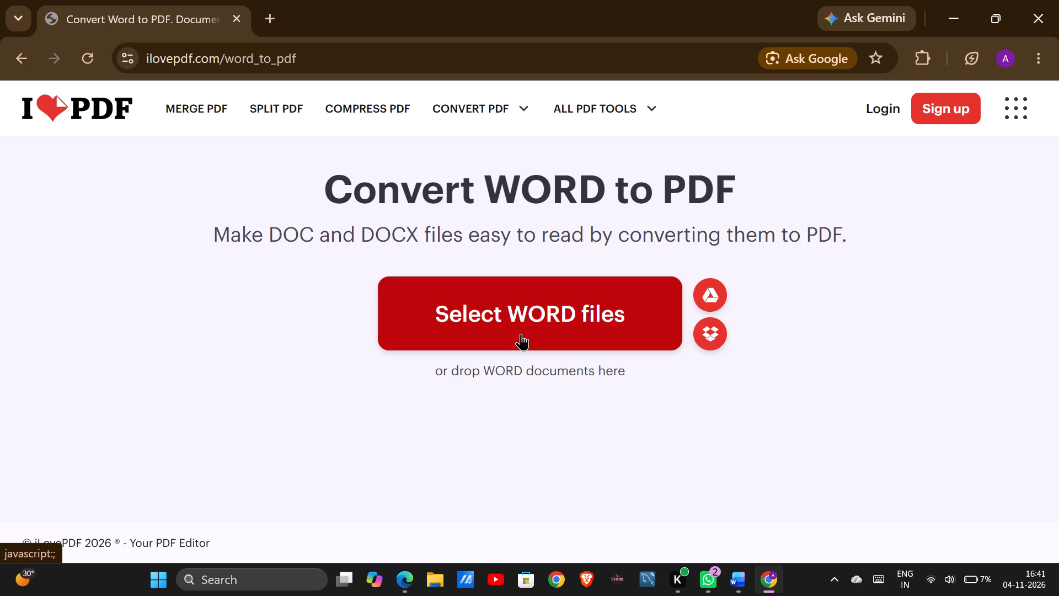
pyautogui.click(521, 333)
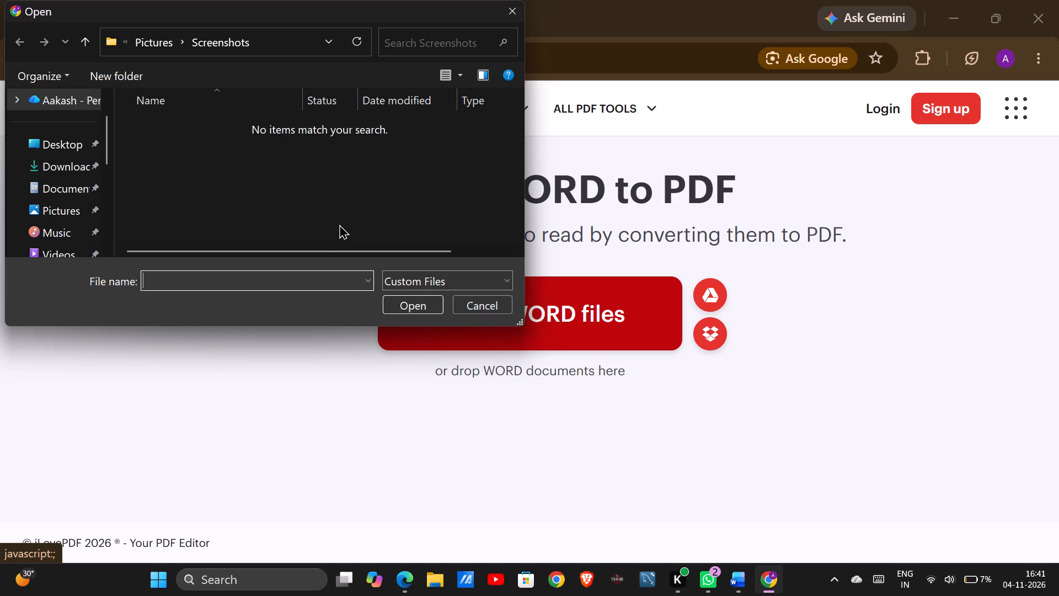
pyautogui.scroll(-1, 61, 186)
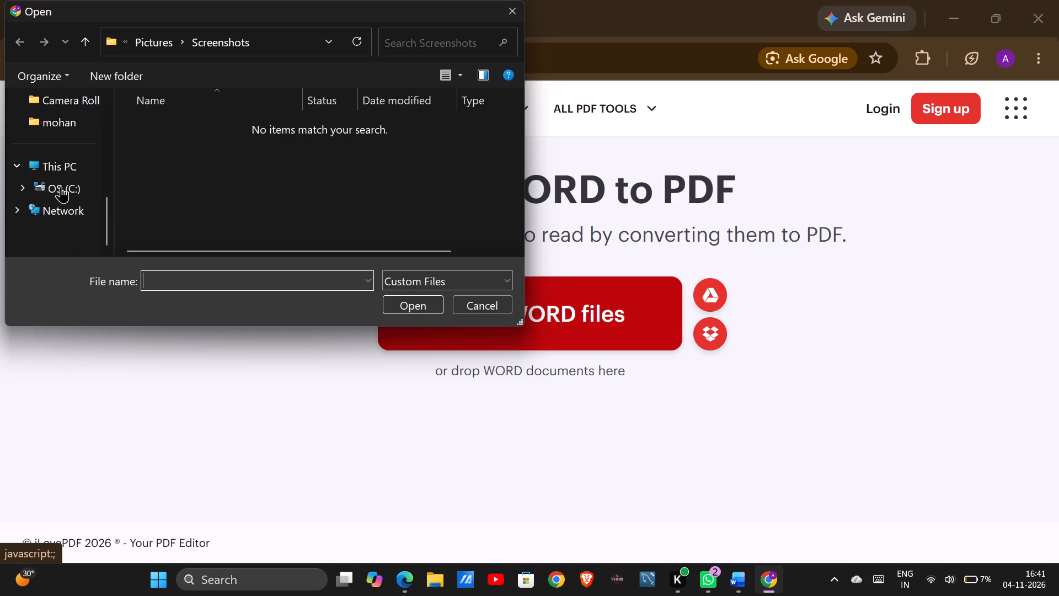
pyautogui.click(54, 166)
pyautogui.doubleClick(192, 151)
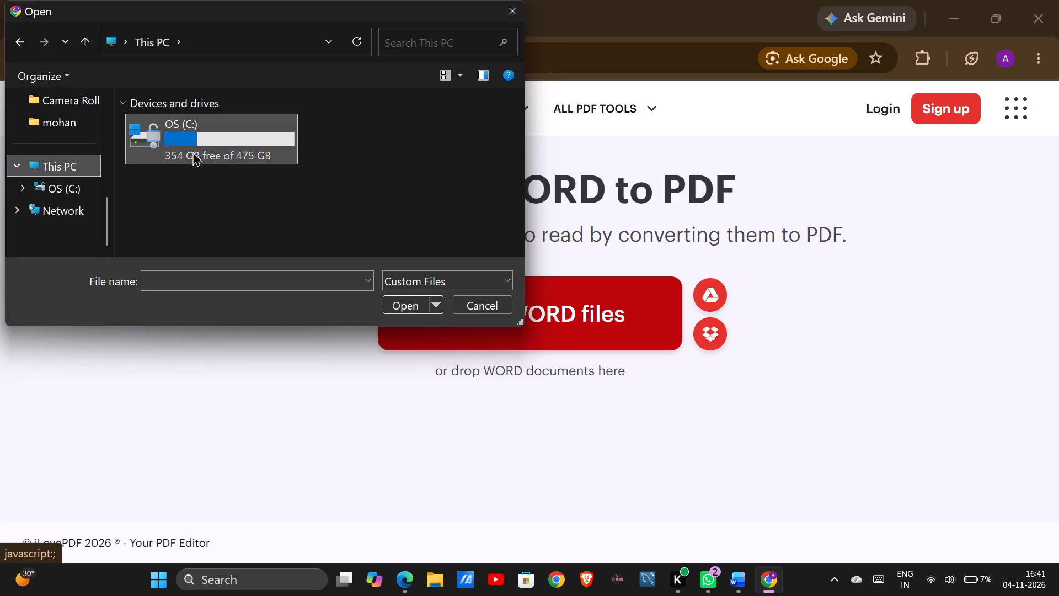
pyautogui.scroll(1, 173, 185)
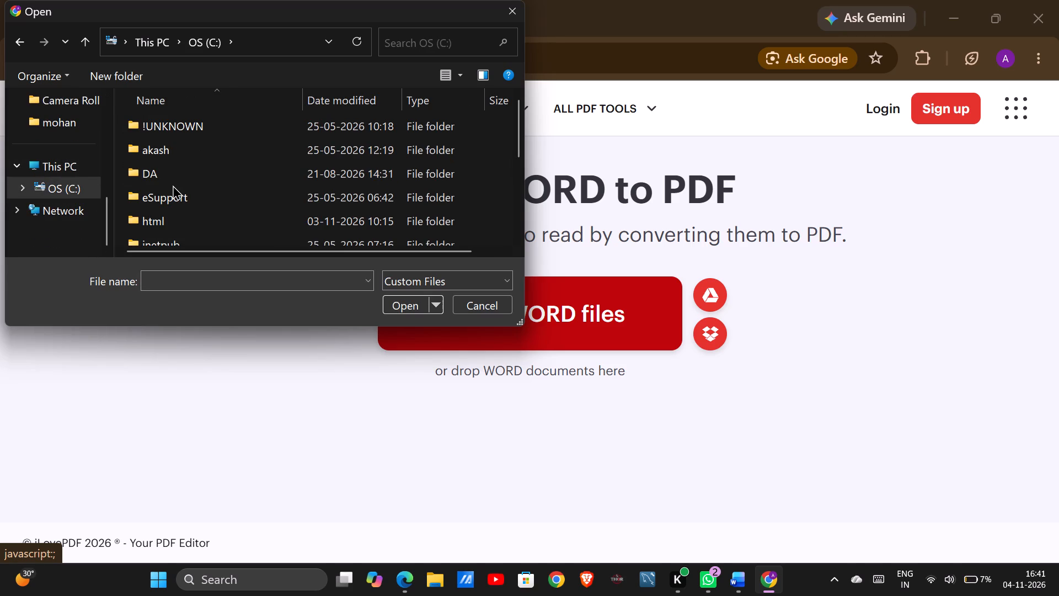
pyautogui.scroll(1, 174, 226)
pyautogui.scroll(-1, 174, 226)
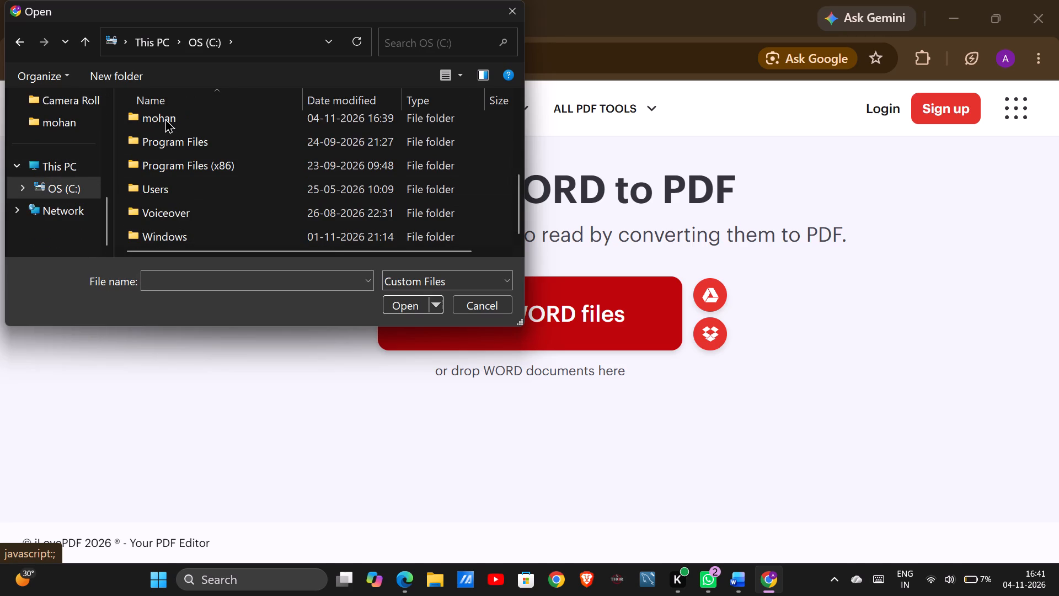
pyautogui.click(165, 118)
pyautogui.doubleClick(165, 118)
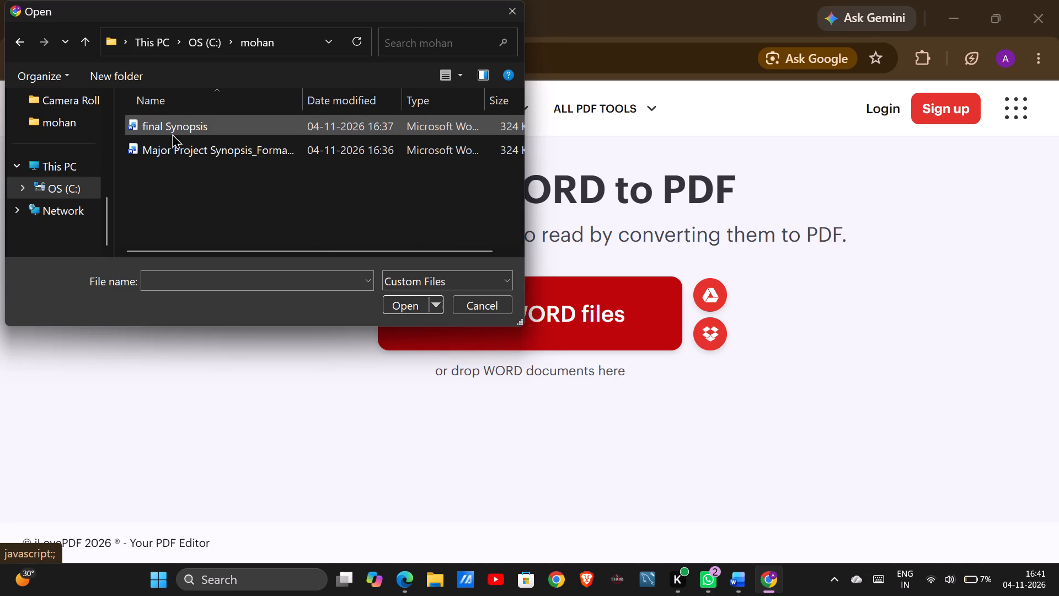
pyautogui.doubleClick(174, 131)
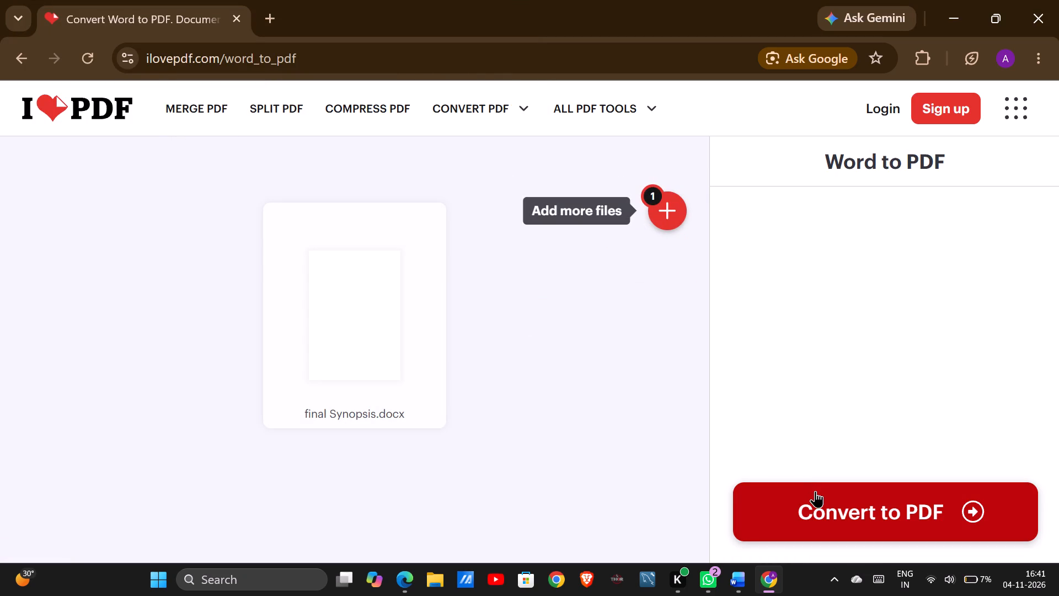
# Convert the uploaded final Synopsis.docx to PDF.
pyautogui.click(836, 507)
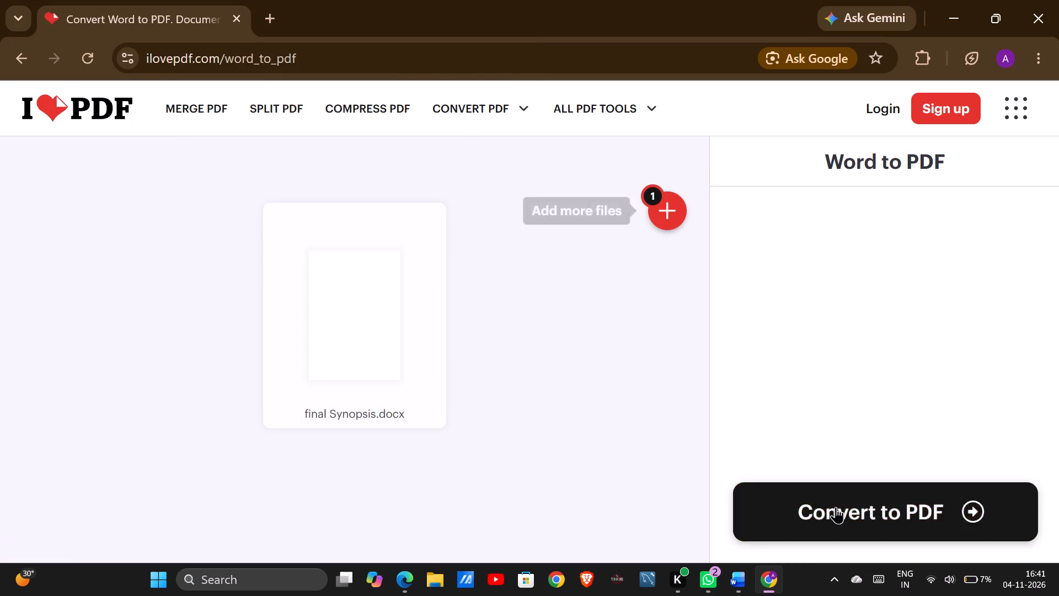
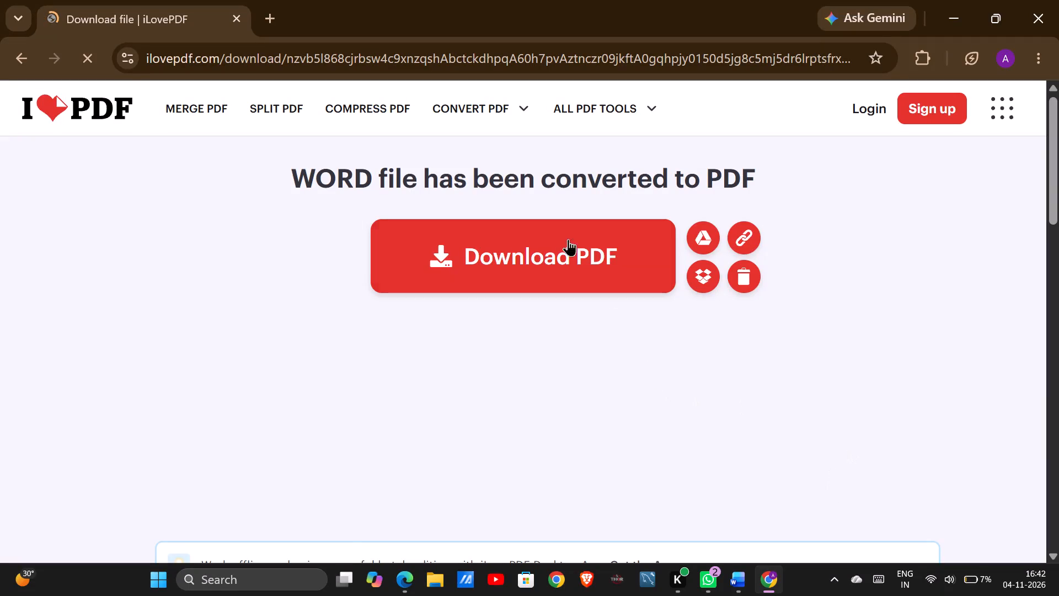
# Download the converted PDF of the final Synopsis document from iLovePDF.
pyautogui.click(525, 265)
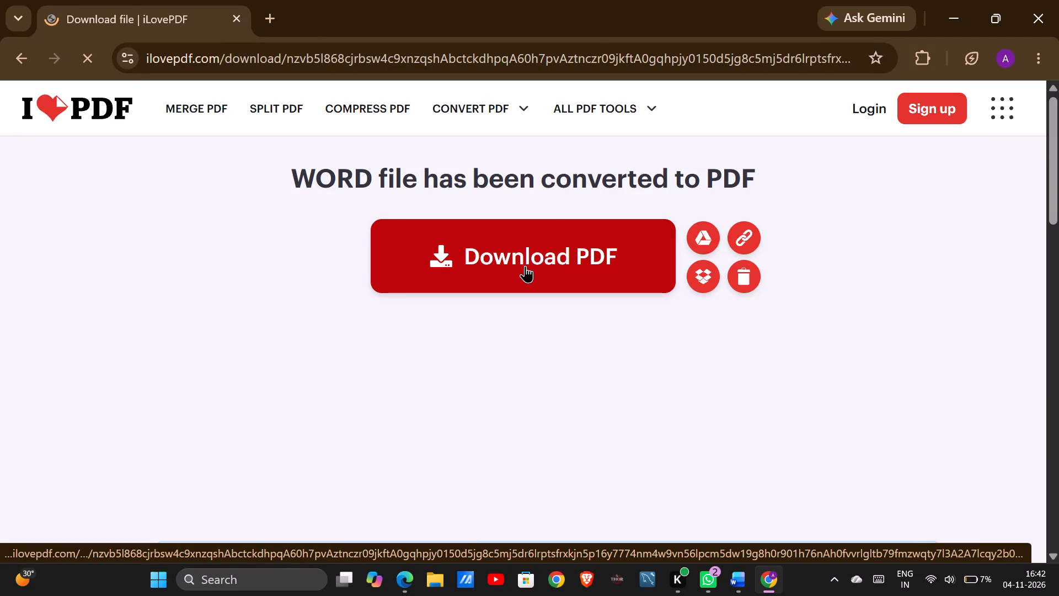